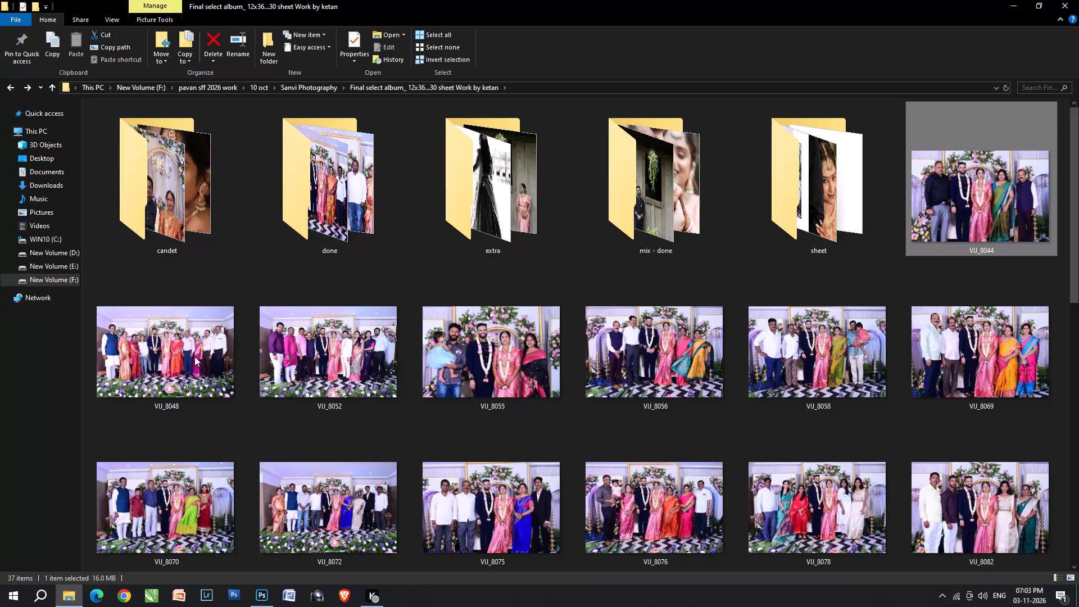
Select the group photos VIJ_8044 and VIJ_8055 in the album folder and bring them into Photoshop to open them.
click(194, 356)
click(166, 382)
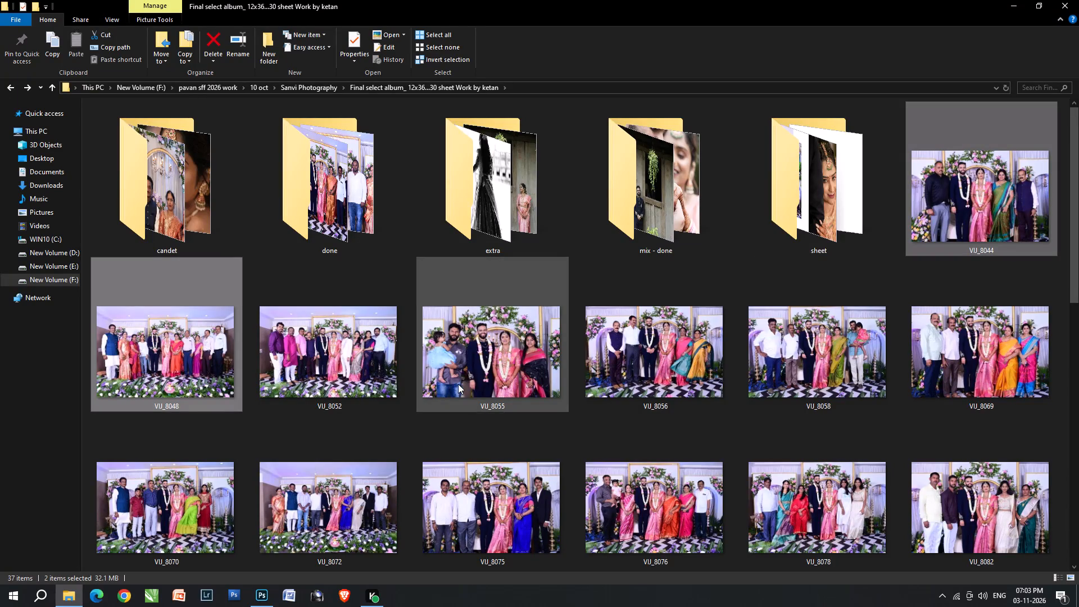
click(458, 384)
drag(515, 372, 509, 418)
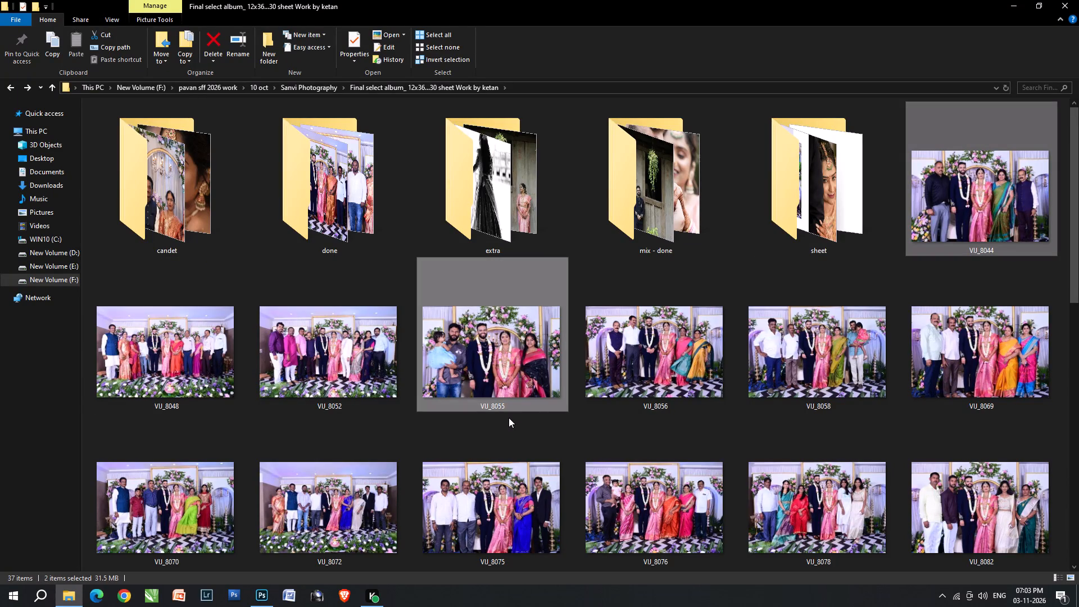
drag(509, 418, 444, 0)
key(alt+Tab)
click(444, 0)
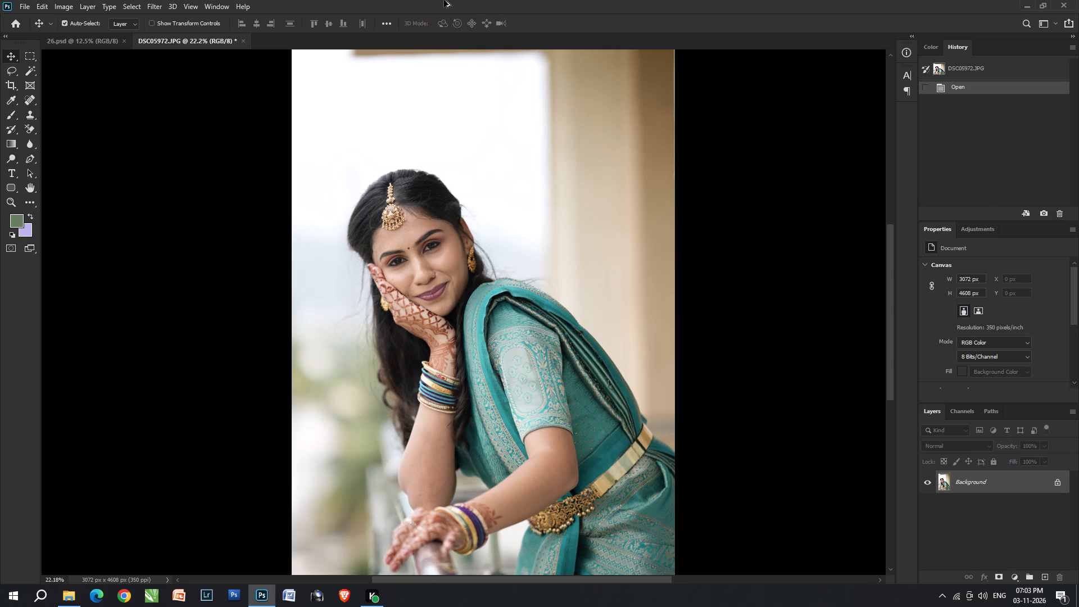
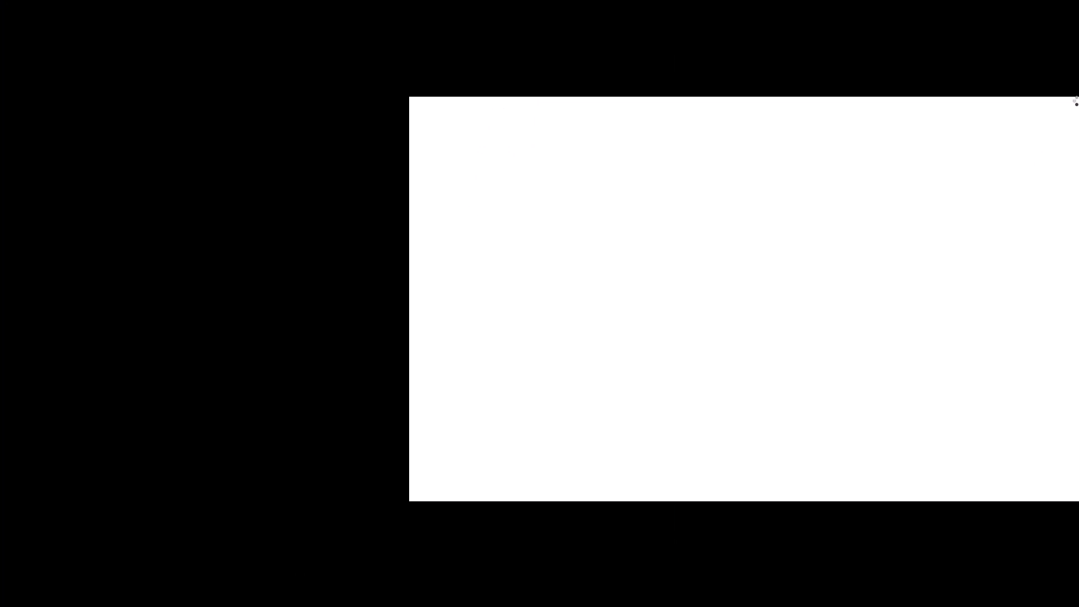
Apply the Camera Raw Filter with the Previous Conversion settings to the DSC05972 portrait and compare it before and after.
click(1068, 115)
click(1049, 160)
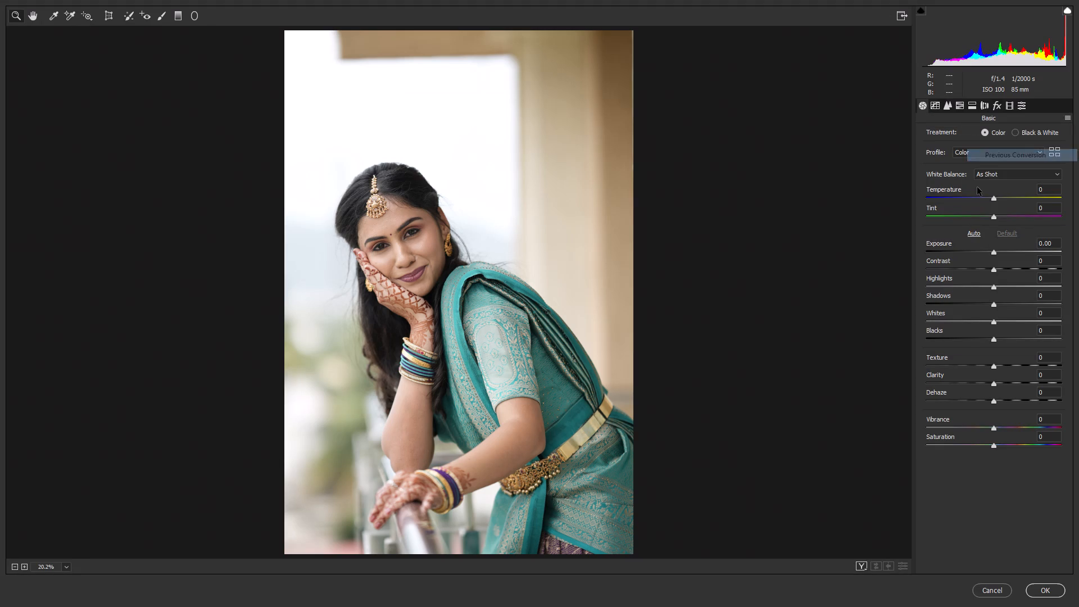
drag(410, 246, 382, 238)
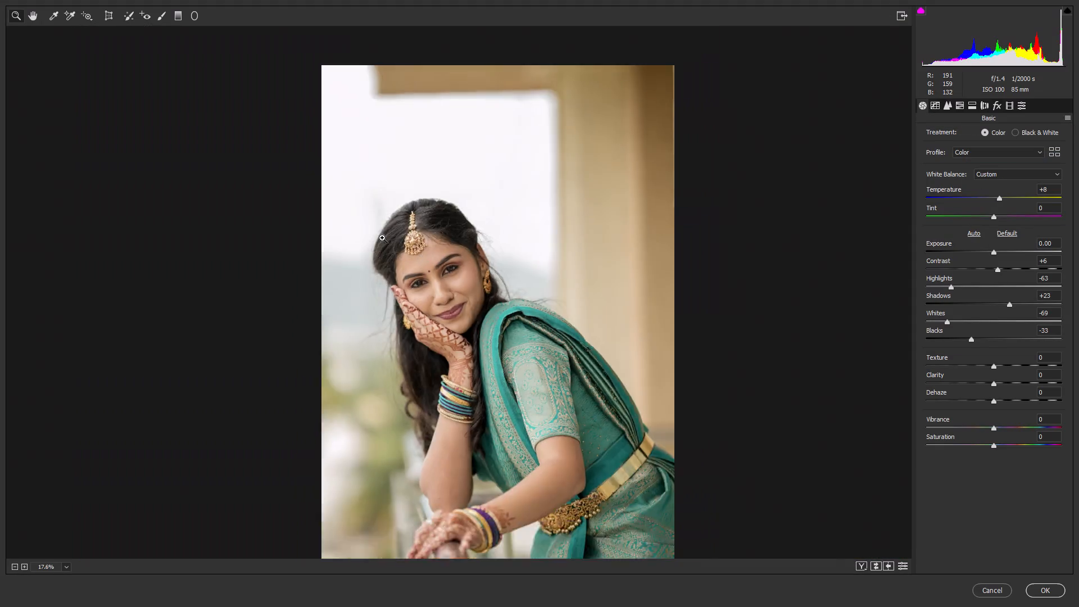
drag(382, 238, 413, 277)
scroll(457, 289, down, 2)
click(461, 290)
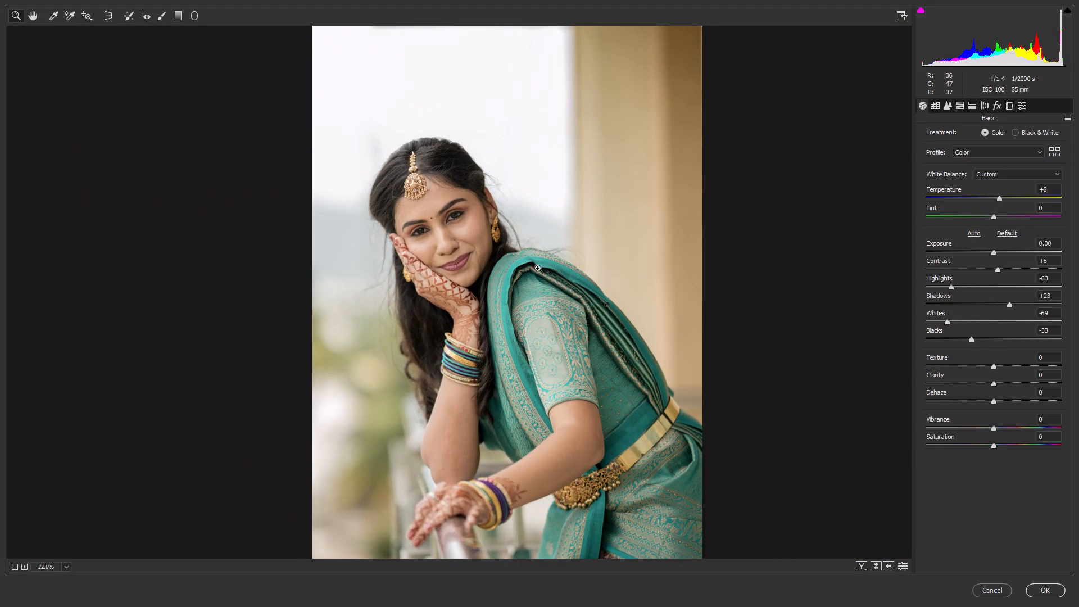
key(Return)
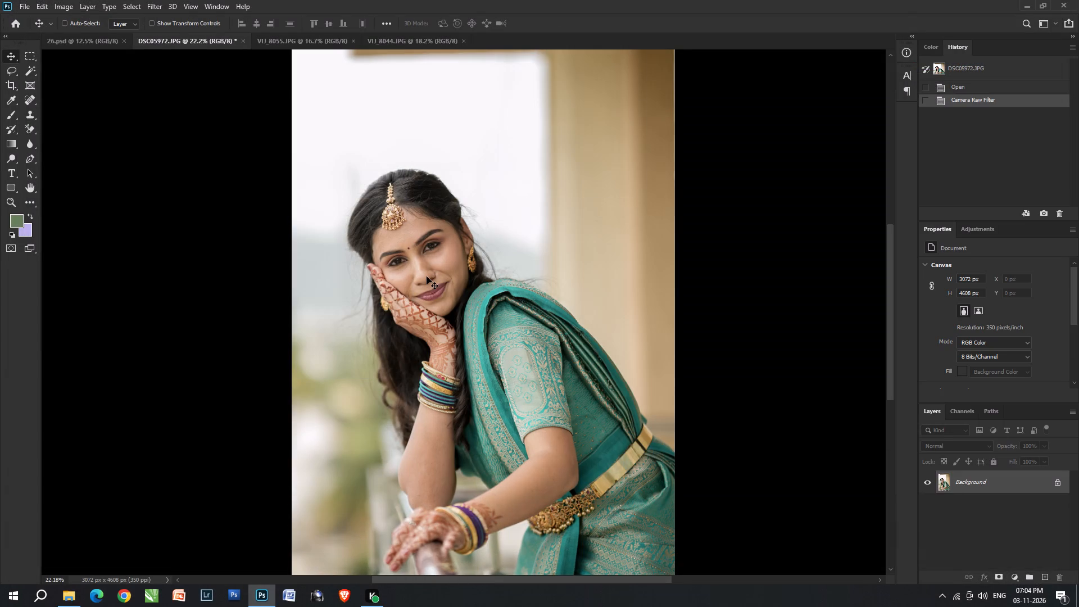
key(ctrl+z)
key(ctrl+shift+z)
Set the portrait's Levels midtone to 1.04 and adjust its white input level.
key(ctrl+l)
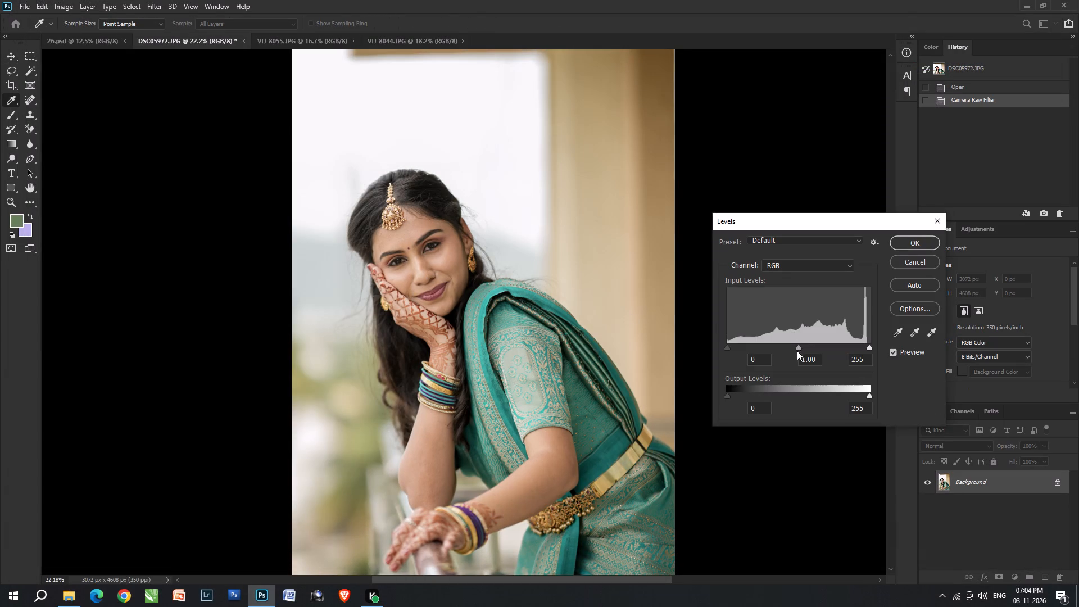
click(797, 351)
scroll(809, 342, up, 3)
click(794, 343)
click(797, 346)
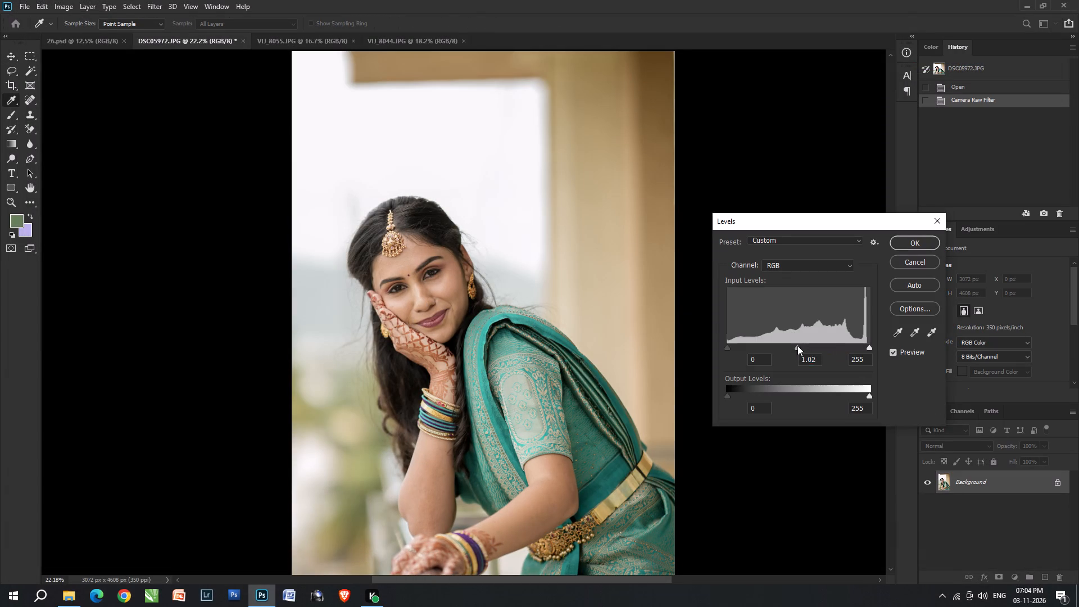
scroll(824, 345, up, 2)
click(862, 349)
click(865, 346)
key(Return)
Cut the whole portrait into 26.psd, scale it to 87.76% and place its right edge on the centre guide.
key(ctrl+a)
key(ctrl+x)
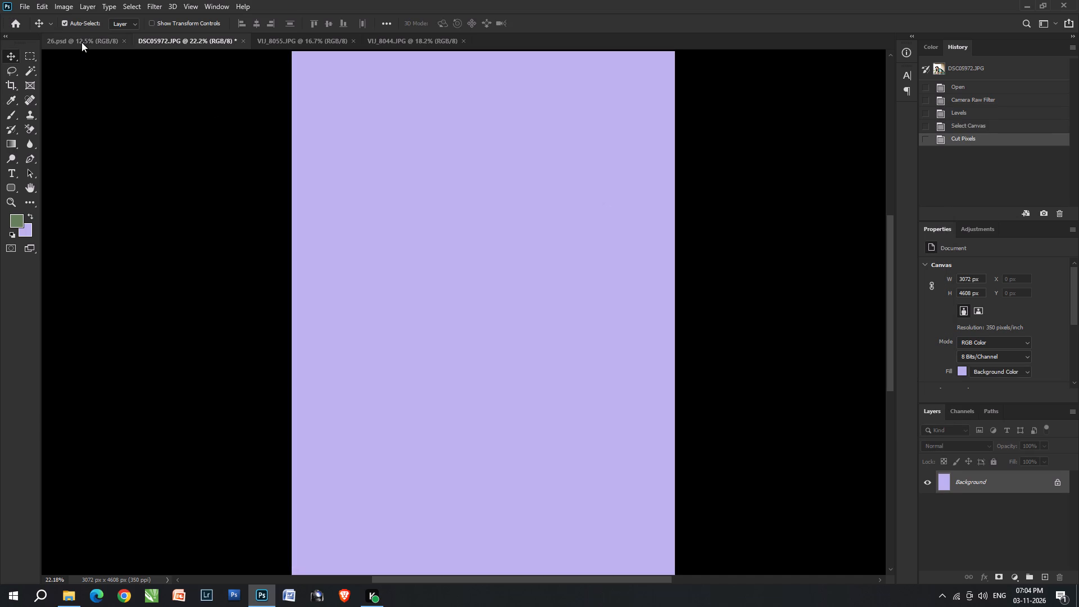
click(81, 42)
key(ctrl+v)
key(ctrl+t)
key(v)
key(v)
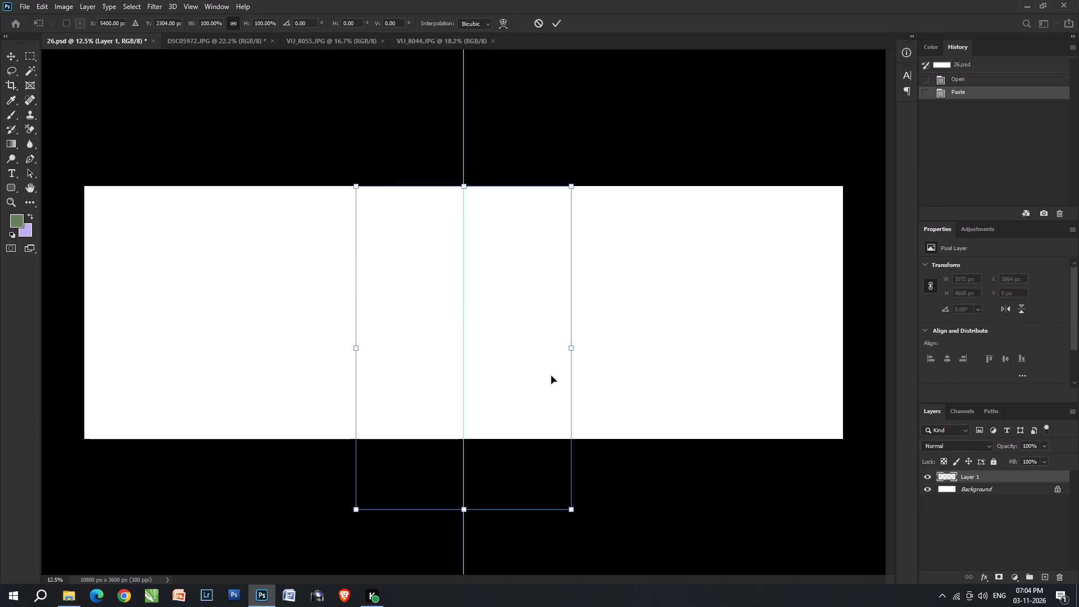
drag(572, 354, 545, 347)
drag(533, 348, 457, 302)
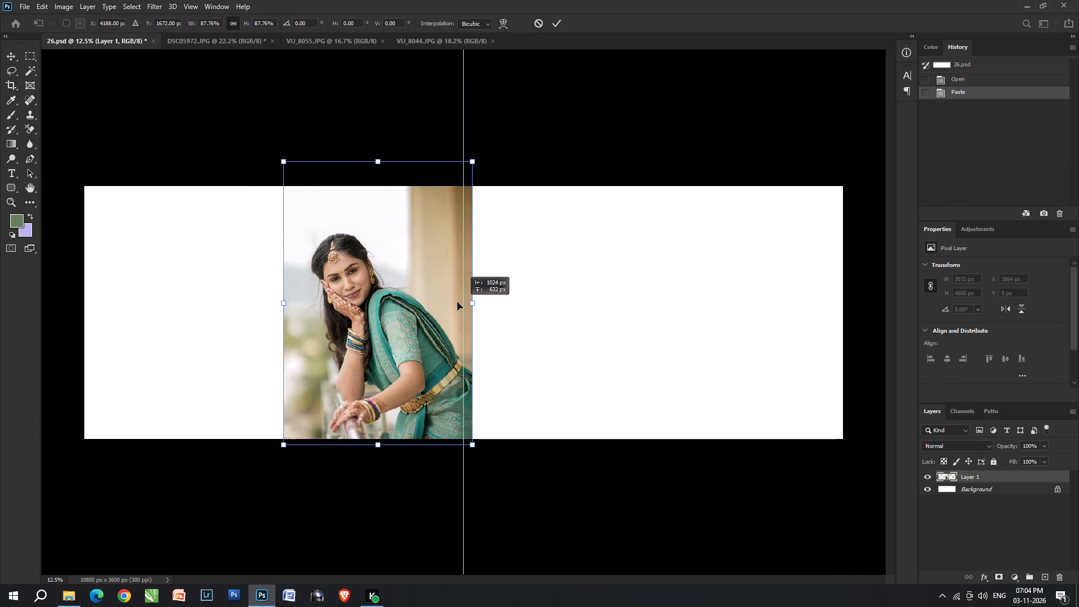
drag(457, 302, 454, 300)
double_click(377, 300)
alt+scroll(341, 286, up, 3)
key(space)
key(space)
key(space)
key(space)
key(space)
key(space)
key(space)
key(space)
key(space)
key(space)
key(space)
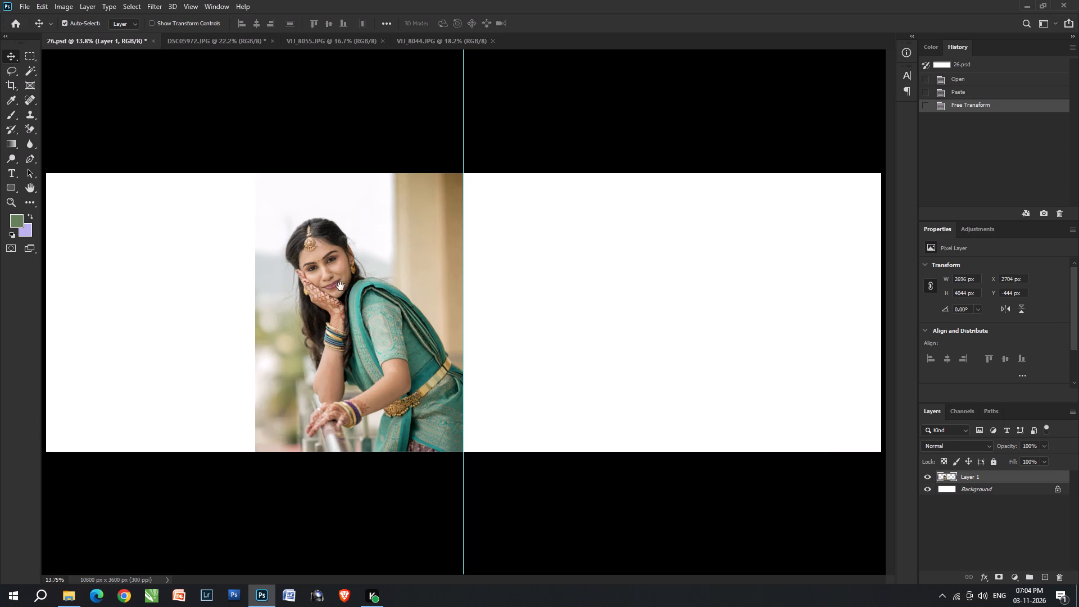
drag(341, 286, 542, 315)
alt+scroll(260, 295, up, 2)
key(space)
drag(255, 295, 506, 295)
Apply the Camera Raw Filter to VIJ_8055 with the Previous Conversion settings and exposure raised to +0.25.
key(ctrl+Tab)
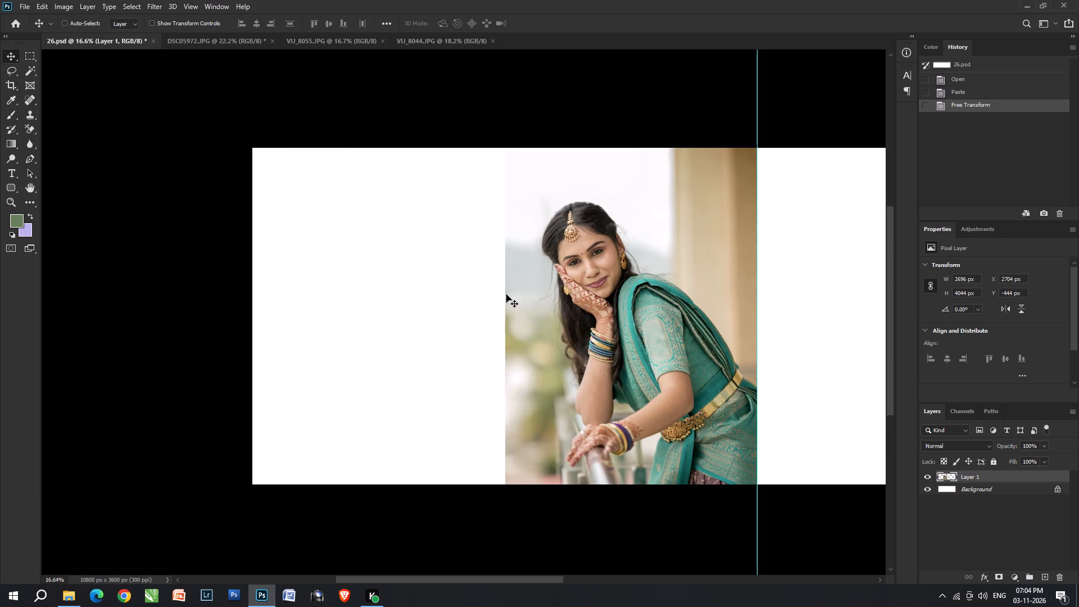
key(ctrl+Tab)
key(ctrl+shift+a)
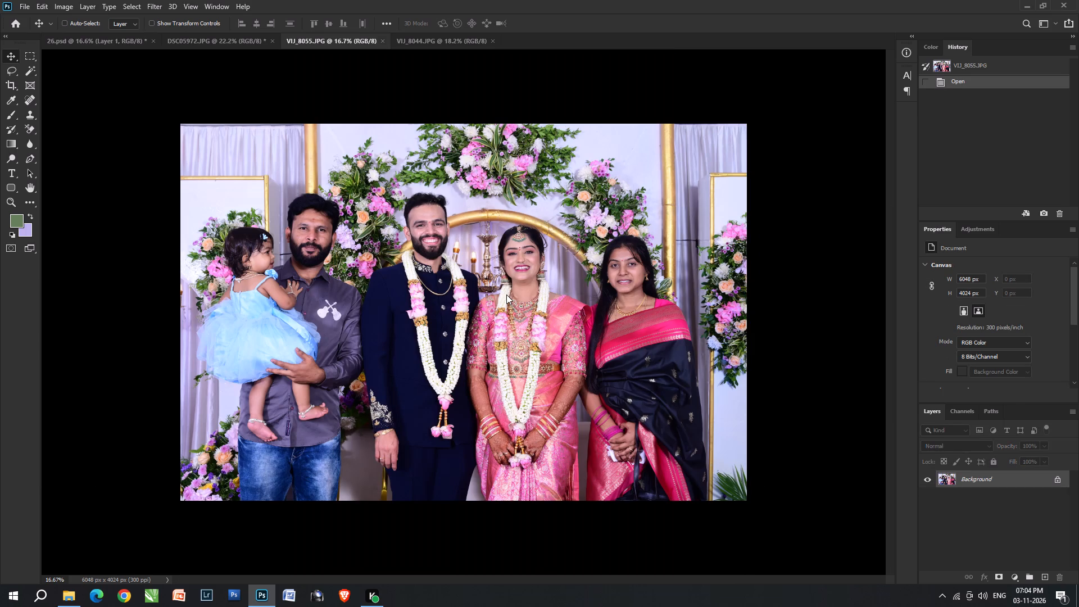
key(ctrl+shift+a)
click(1068, 120)
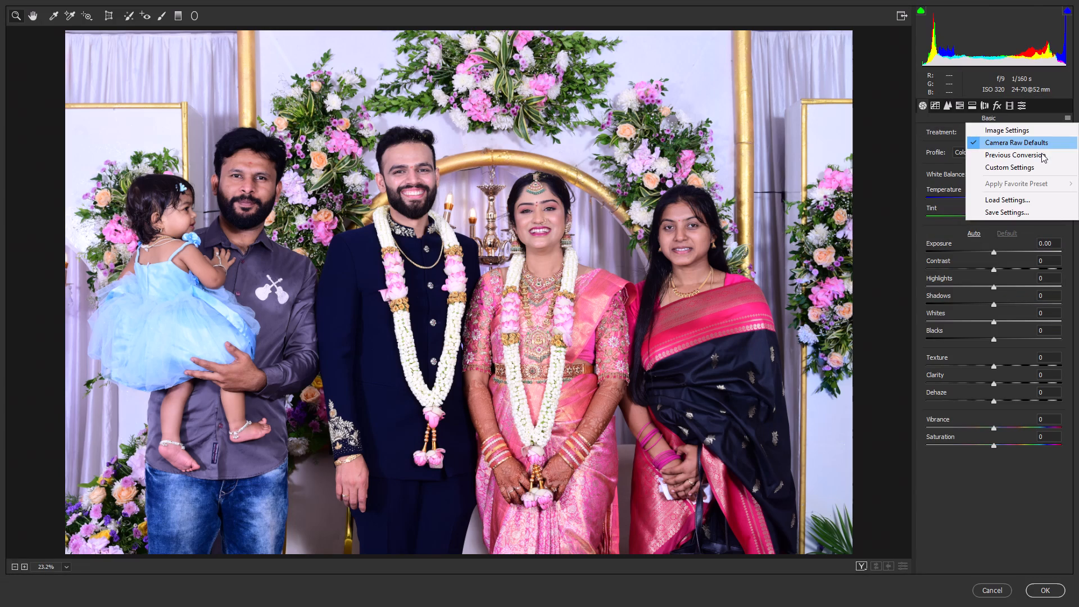
click(1041, 153)
drag(482, 201, 492, 221)
click(996, 253)
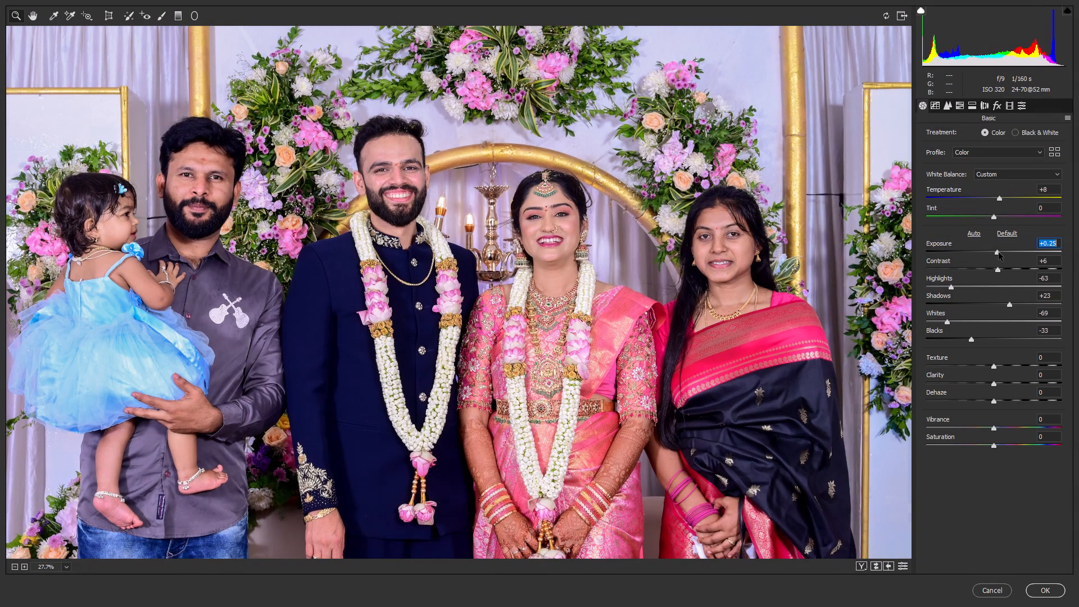
drag(543, 238, 529, 228)
key(Return)
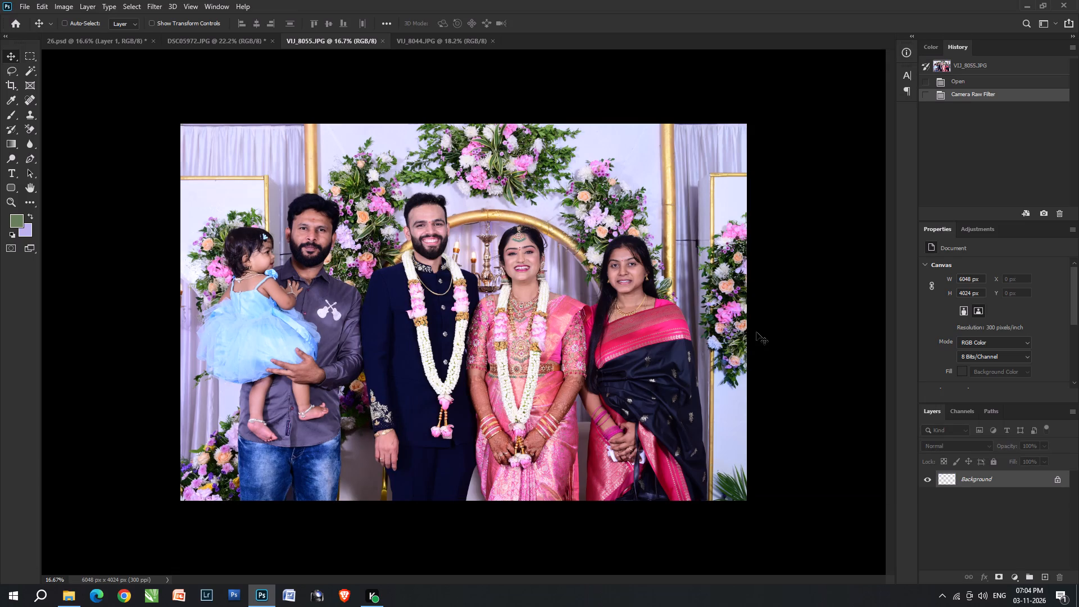
Set the Levels midtone of VIJ_8055 to 1.09 and adjust its white input level.
key(ctrl+o)
key(ctrl+l)
click(794, 348)
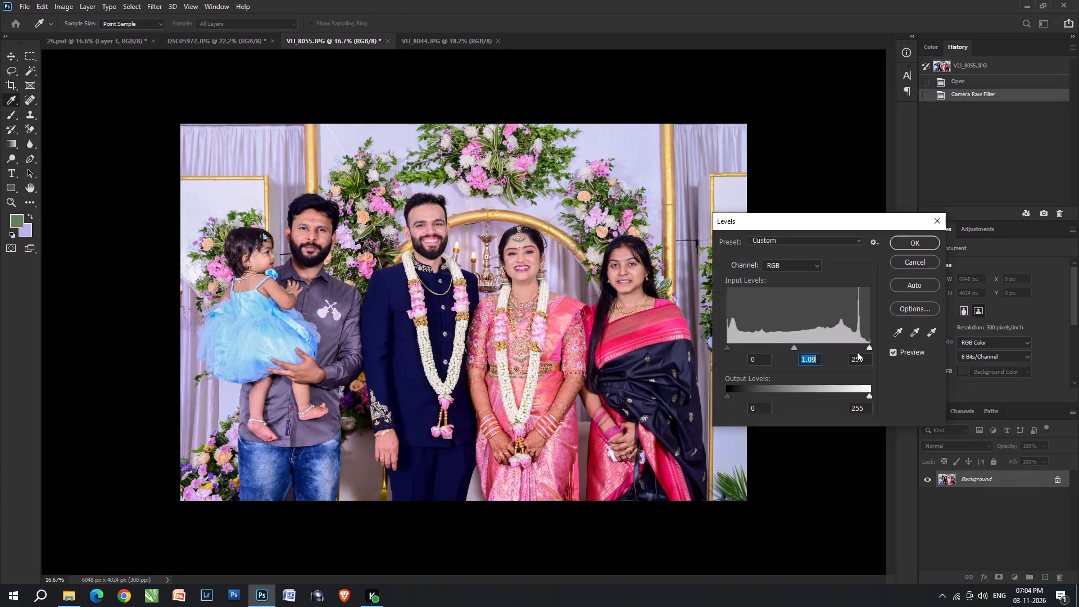
scroll(859, 352, down, 1)
click(864, 345)
key(Return)
Cut the VIJ_8055 group photo into 26.psd, scale it to 34.41% and place it in the blank upper area beside the portrait.
key(ctrl+a)
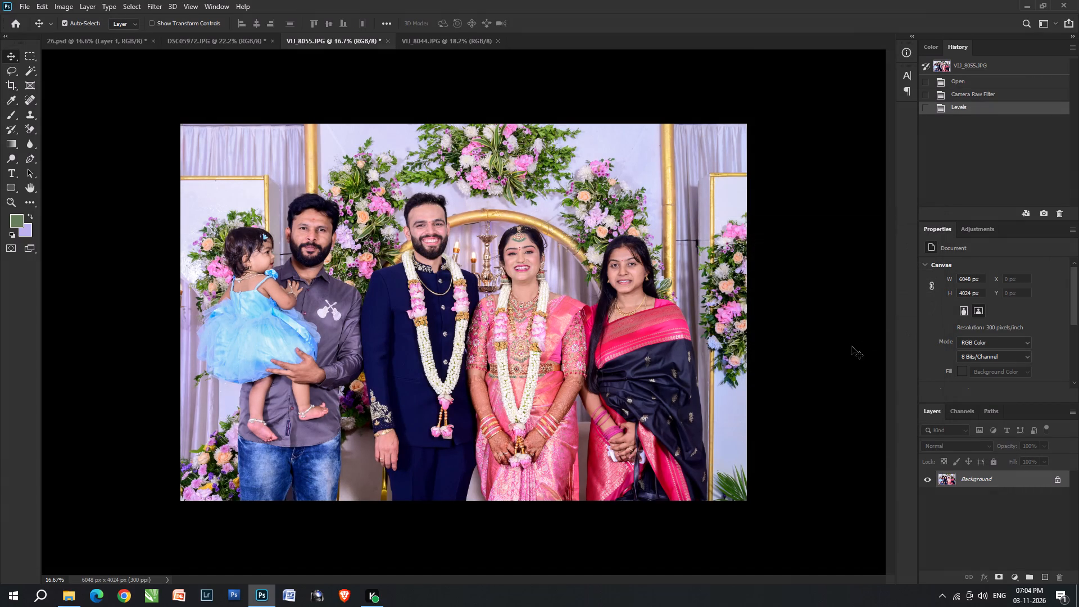
key(ctrl+x)
click(99, 46)
key(ctrl+v)
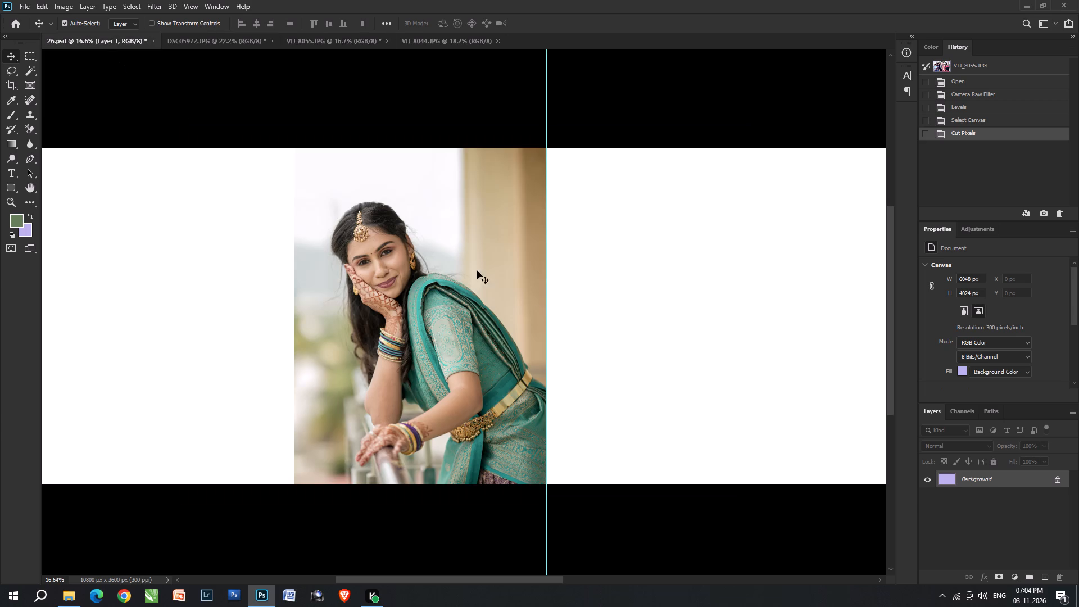
key(ctrl+t)
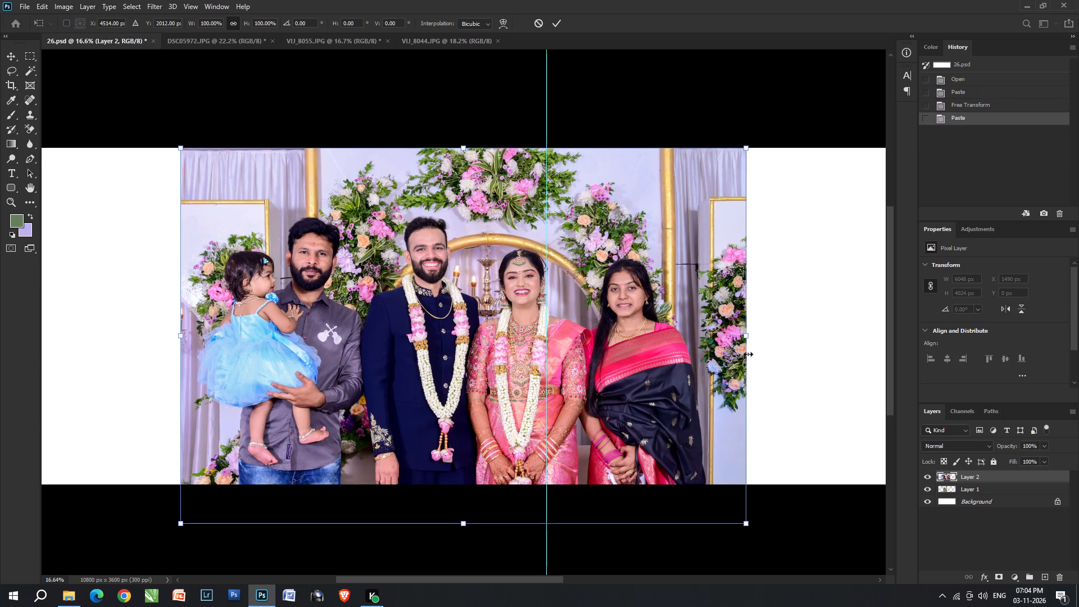
drag(745, 329, 582, 284)
drag(588, 291, 292, 274)
key(space)
key(space)
key(space)
drag(257, 280, 577, 288)
drag(558, 297, 582, 260)
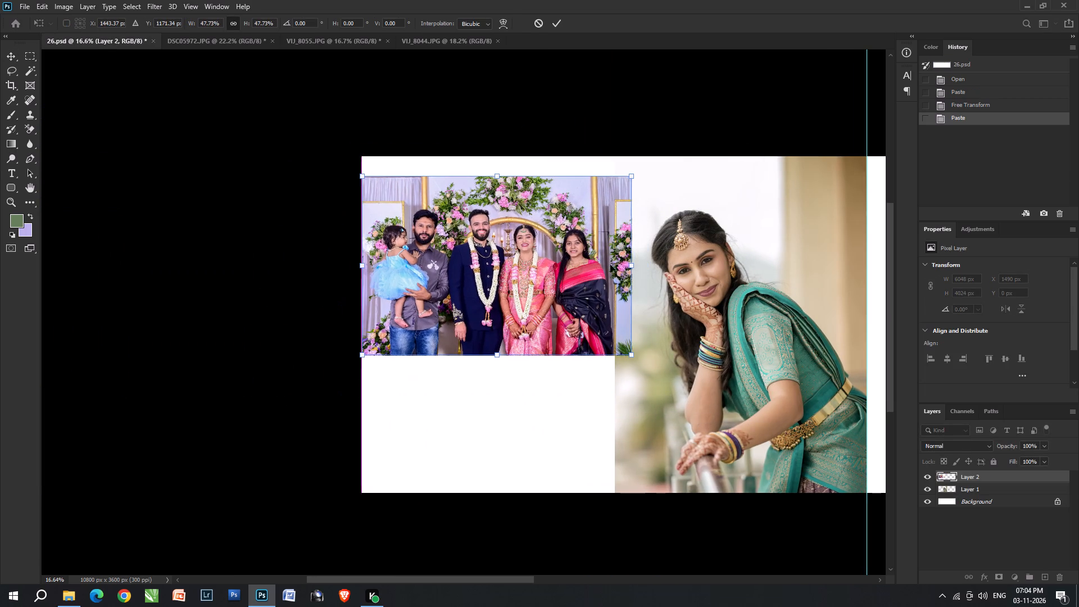
drag(638, 265, 563, 253)
drag(513, 261, 534, 249)
key(Return)
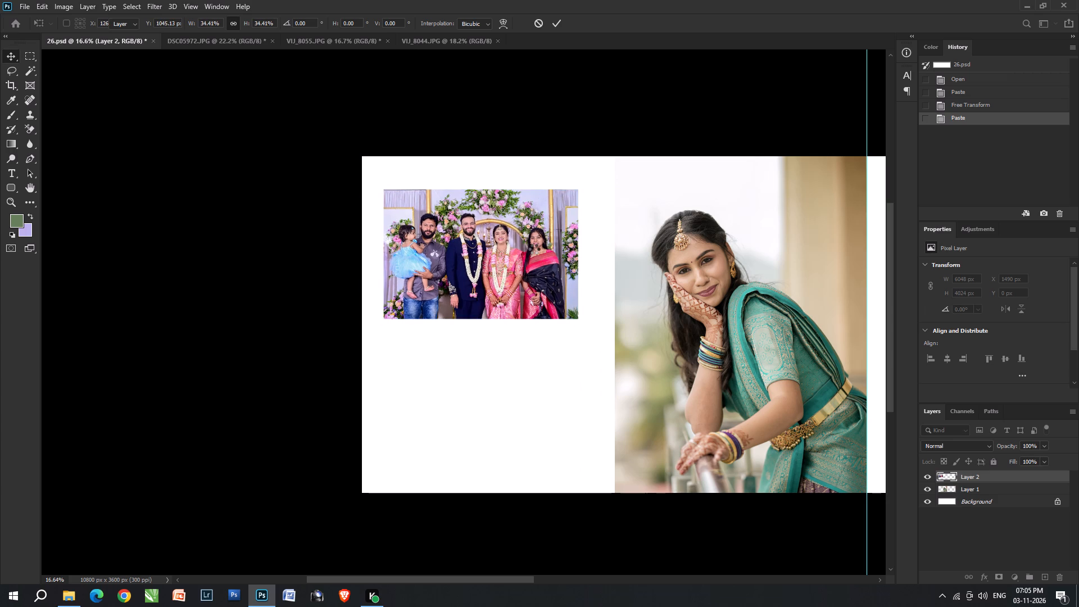
Fill the small group photo layer with the lavender background colour and duplicate it just below as a second placeholder frame.
key(ctrl+shift+BackSpace)
text(vv)
alt+shift+drag(532, 249, 509, 387)
right_click(505, 386)
click(515, 392)
key(Up)
key(Up)
Select both lavender frames and move them 104 px right and 38 px down, centring them vertically on the spread.
key(shift+z)
shift+click(531, 262)
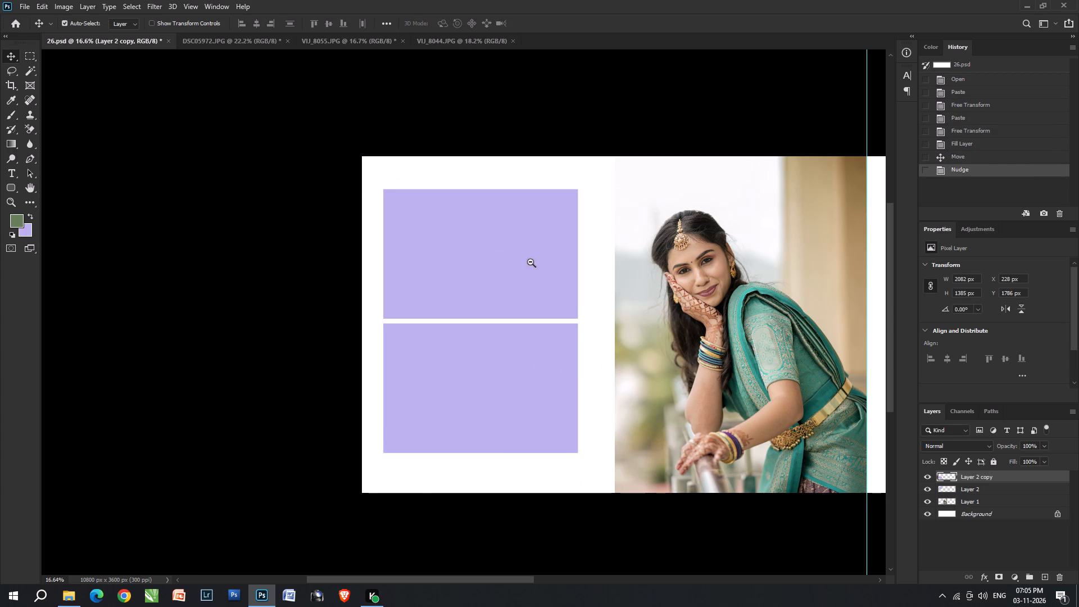
key(v)
shift+click(516, 293)
drag(519, 337, 526, 342)
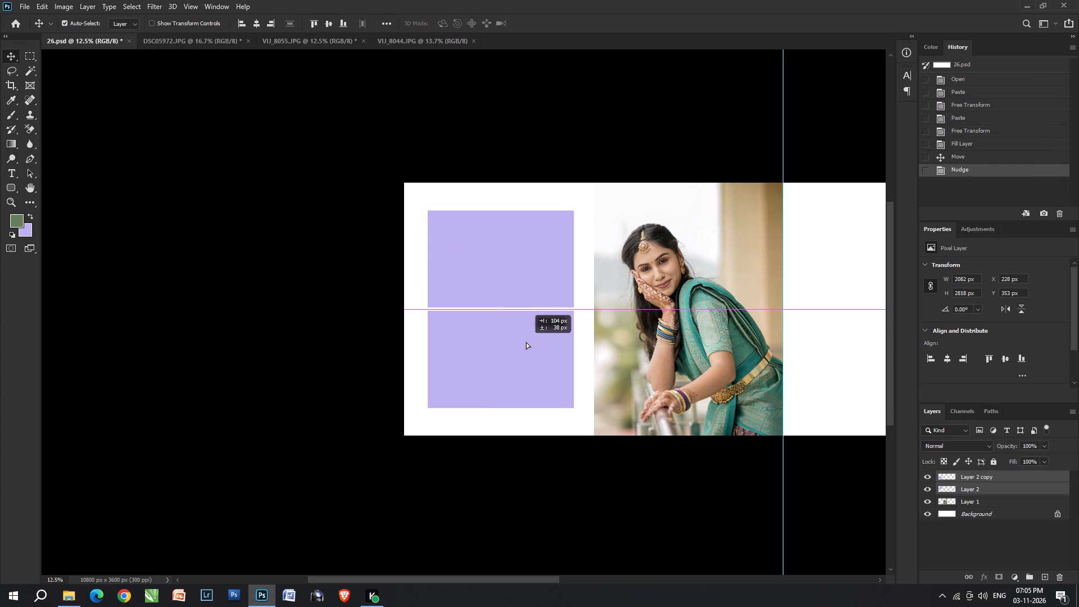
drag(526, 342, 526, 342)
right_click(497, 279)
click(508, 286)
shift+click(503, 354)
click(507, 354)
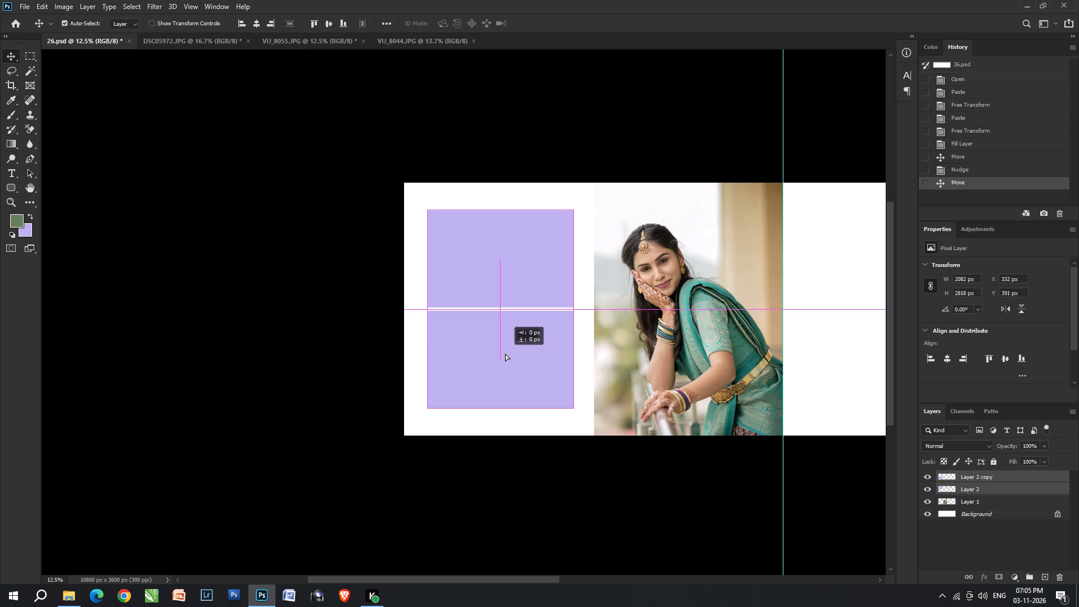
Select the upper frame's area with the Magic Wand and paste the VIJ_8055 group photo into it.
right_click(496, 280)
click(508, 288)
key(w)
click(508, 288)
key(ctrl+alt+shift+v)
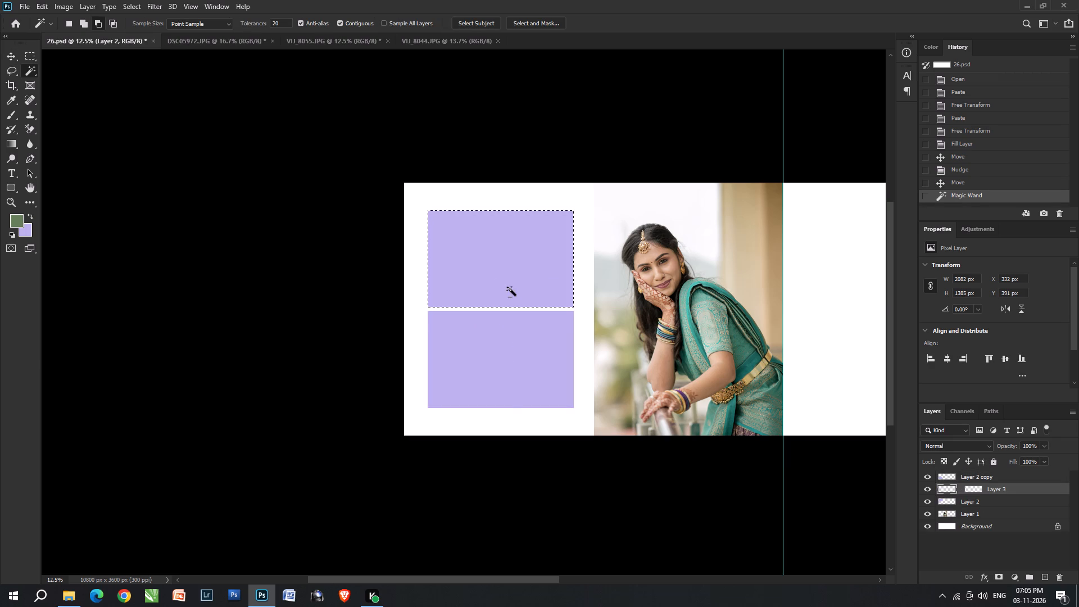
Scale the pasted group photo to 37.27% and position it so all the people fit inside the upper frame.
key(ctrl+r)
key(ctrl+t)
drag(304, 473, 309, 453)
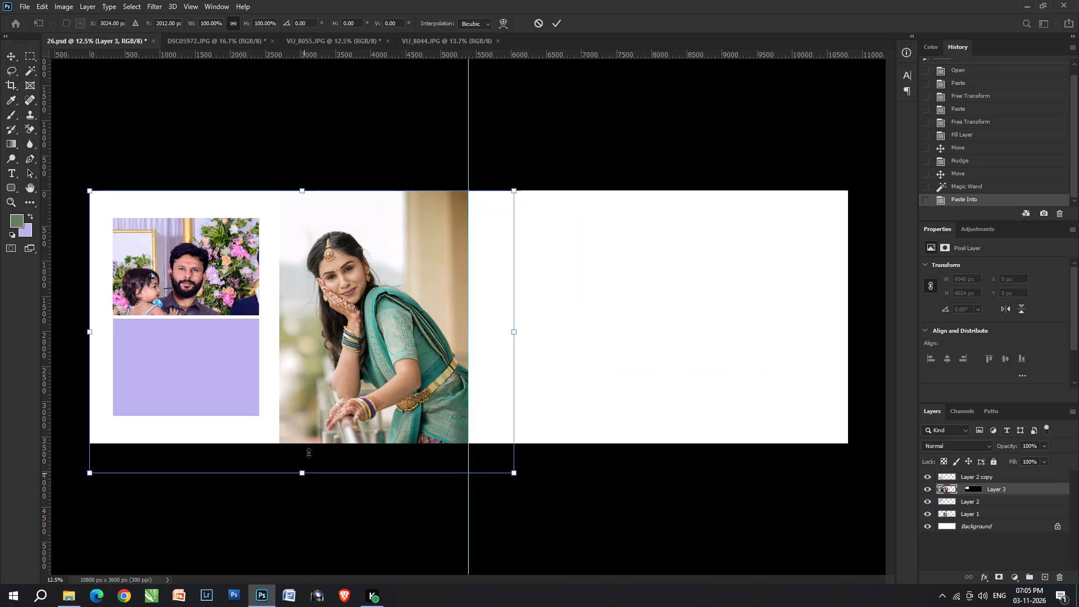
drag(309, 453, 348, 318)
drag(339, 297, 220, 292)
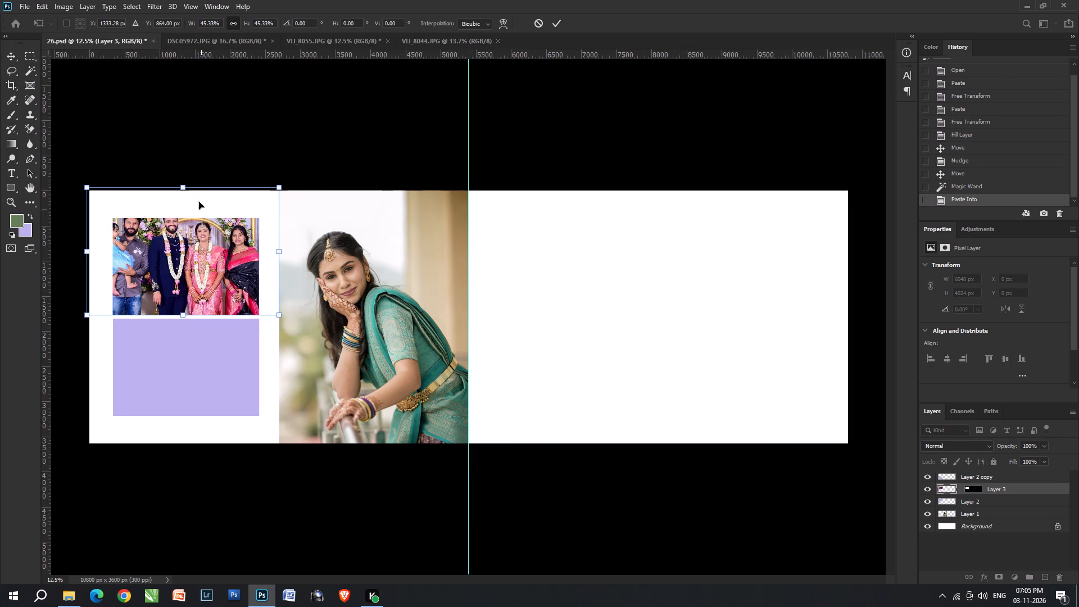
drag(184, 189, 192, 210)
key(Right)
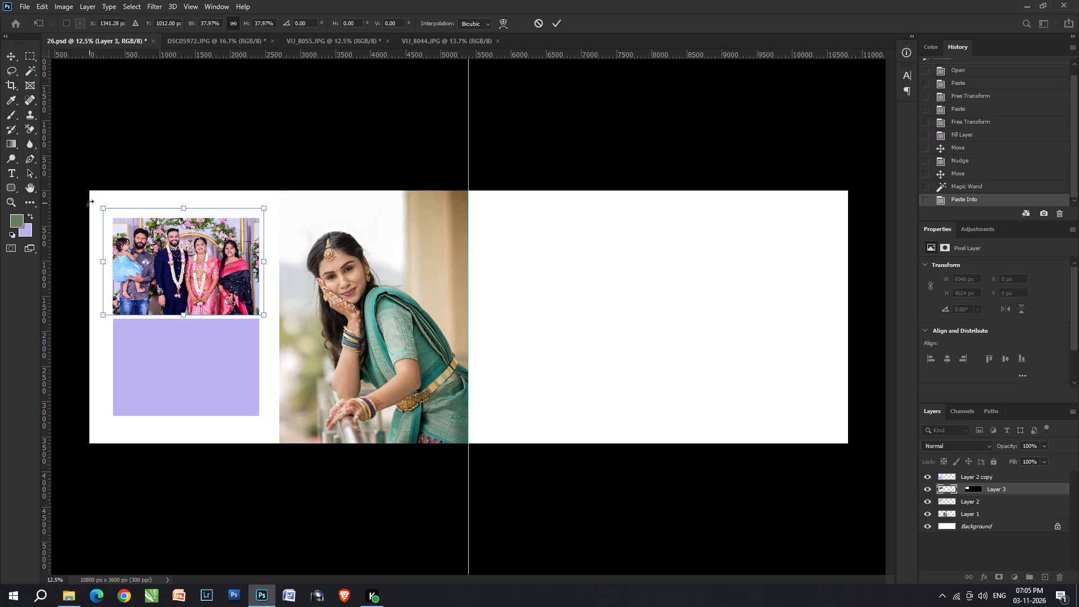
drag(105, 209, 111, 210)
key(Right)
key(Right)
key(Right)
key(Right)
key(Right)
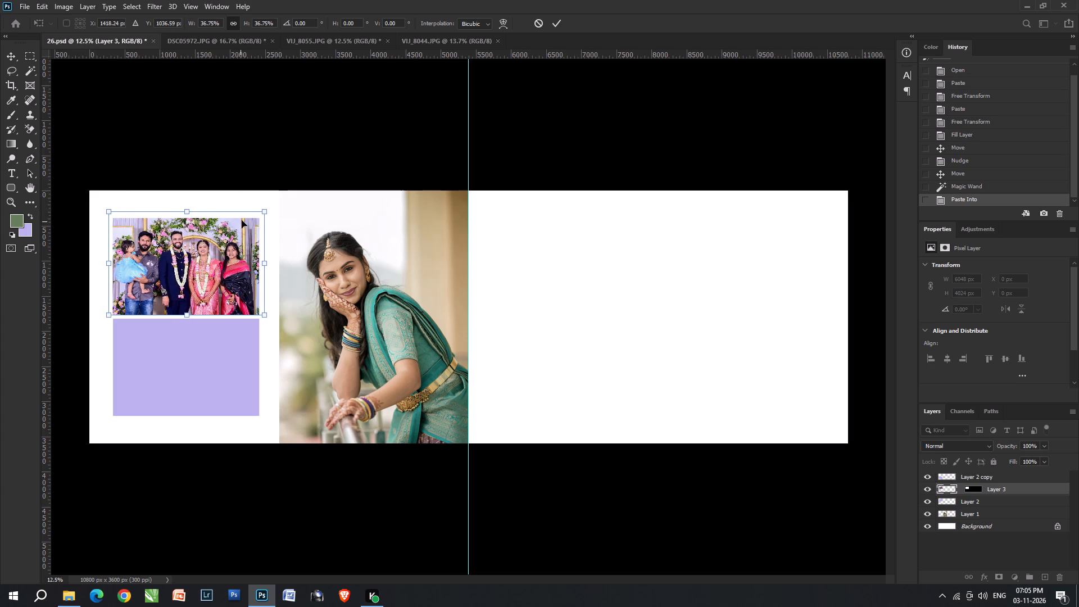
click(266, 214)
key(Left)
key(Left)
key(Left)
key(Return)
Select the lower lavender frame's layer and its area with the Magic Wand.
key(v)
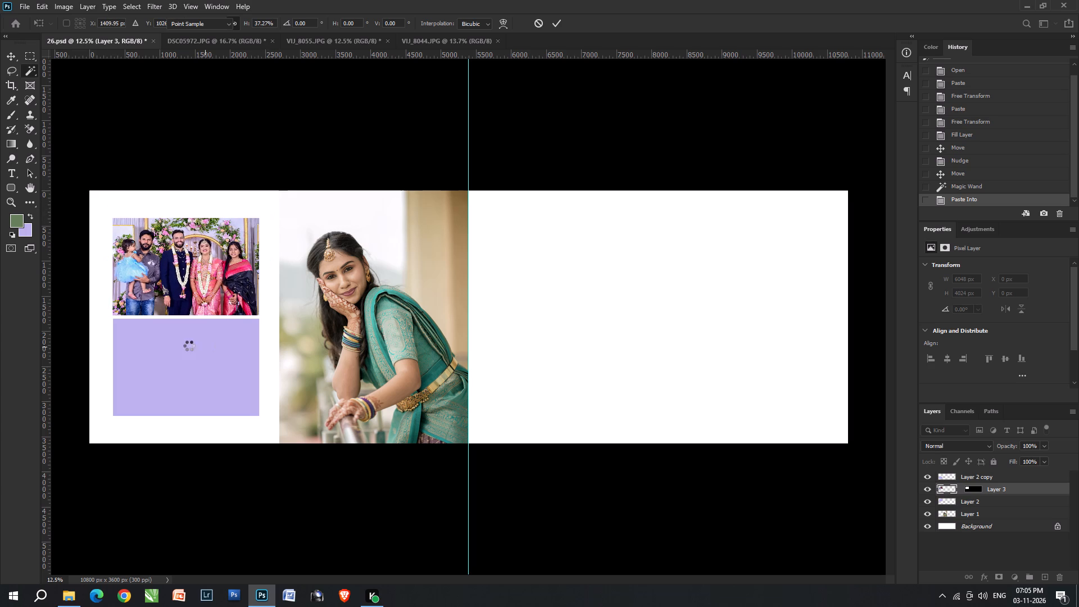
key(v)
triple_click(189, 346)
click(189, 346)
key(w)
click(189, 346)
Reapply the last Camera Raw Filter to the VIJ_8044.JPG group photo.
key(ctrl+Tab)
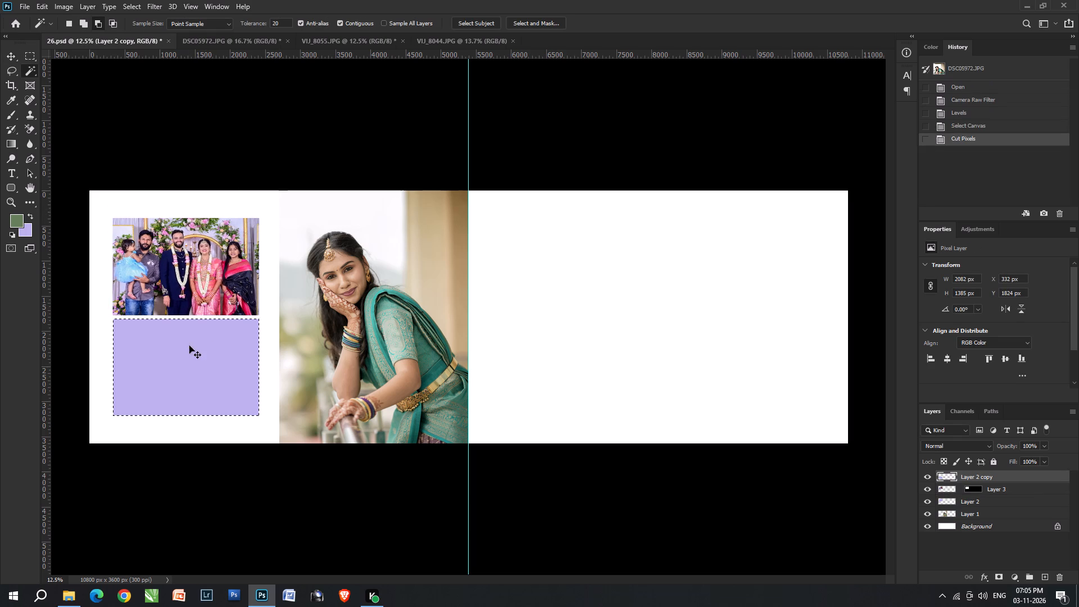
key(ctrl+Tab)
key(ctrl+Tab)
key(ctrl+alt+f)
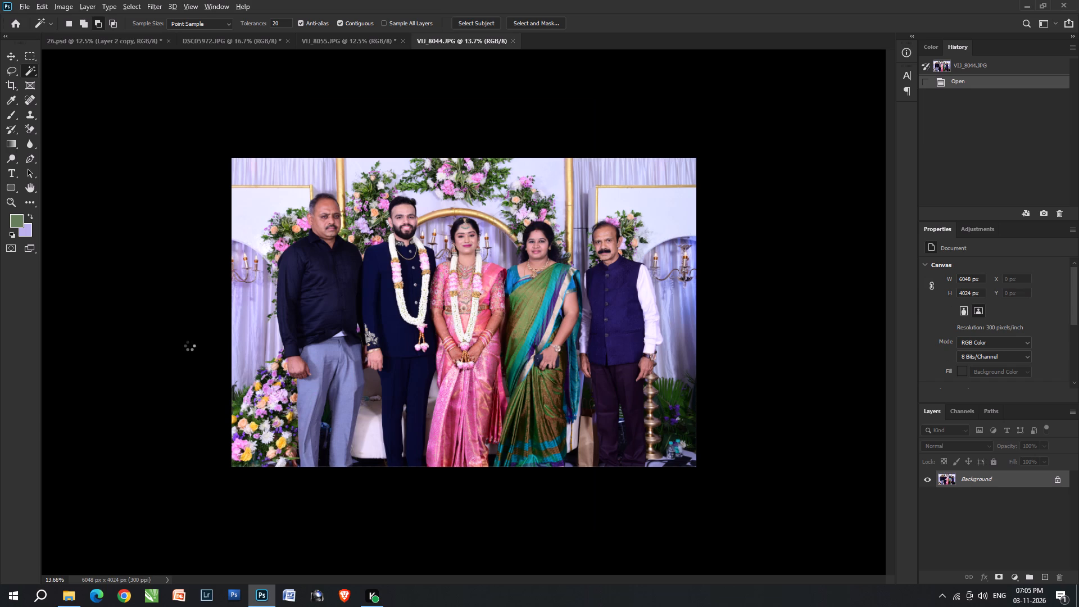
Brighten VIJ_8044.JPG with Levels, setting the midtones to 1.14 and lifting the highlights.
key(ctrl+l)
click(792, 349)
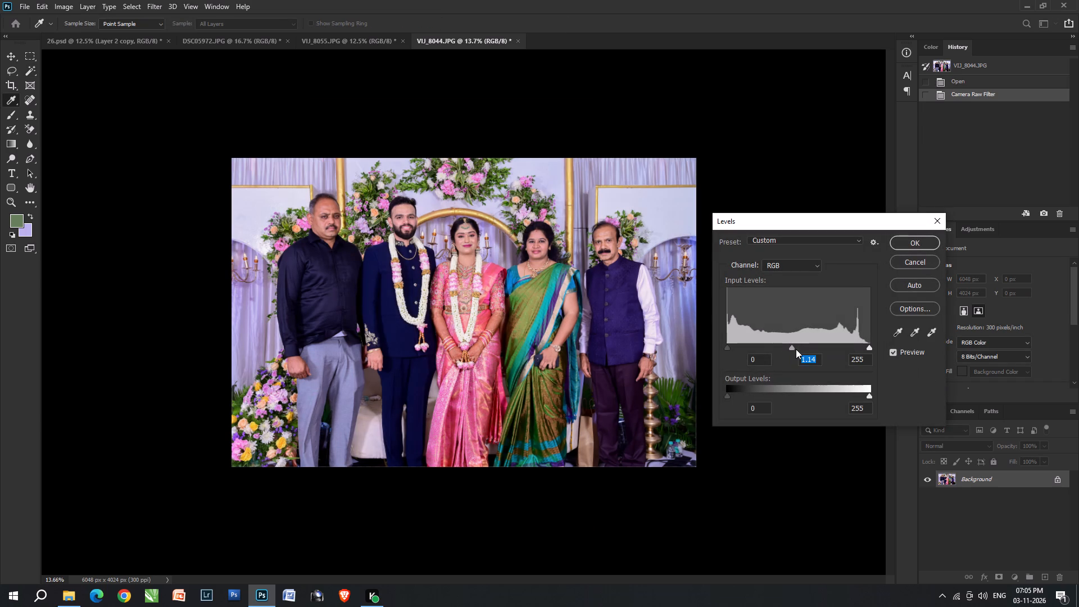
click(857, 342)
triple_click(860, 343)
key(Return)
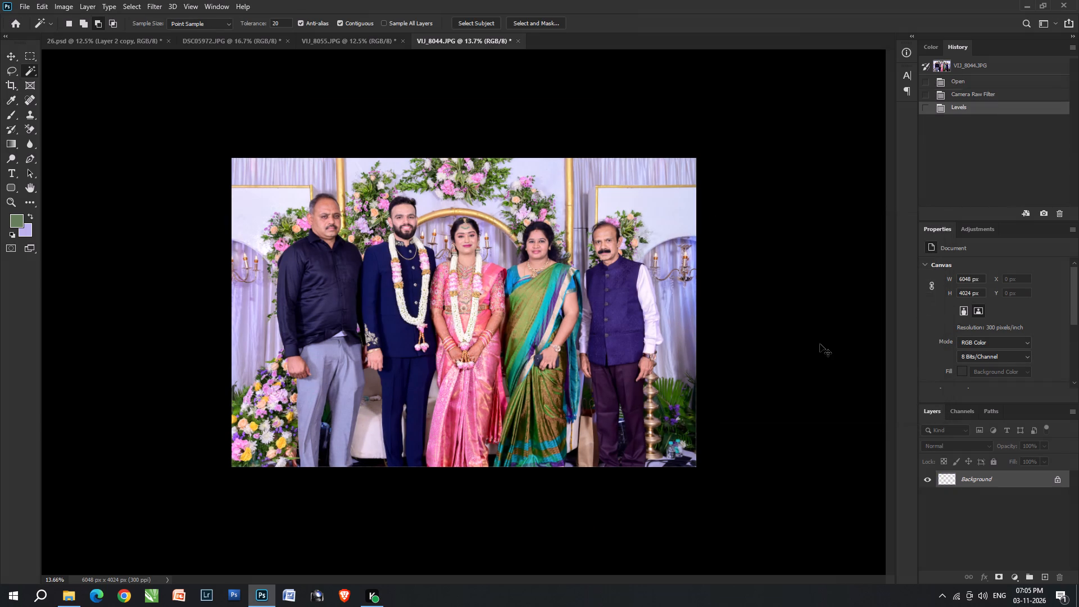
Select the entire corrected VIJ_8044 photo and cut it.
key(ctrl+a)
key(ctrl+x)
Close VIJ_8044.JPG, VIJ_8055.JPG and DSC05972.JPG without saving their changes, returning to 26.psd.
key(ctrl+w)
key(ctrl+Tab)
key(ctrl+Return)
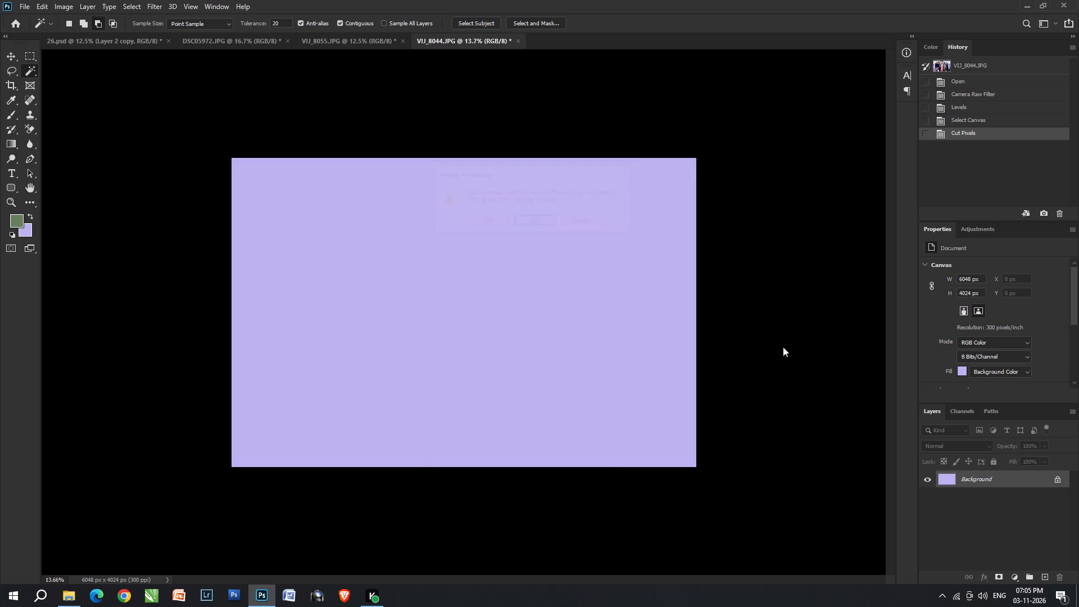
key(ctrl+w)
key(ctrl+Tab)
key(ctrl+Return)
key(ctrl+w)
key(ctrl+Tab)
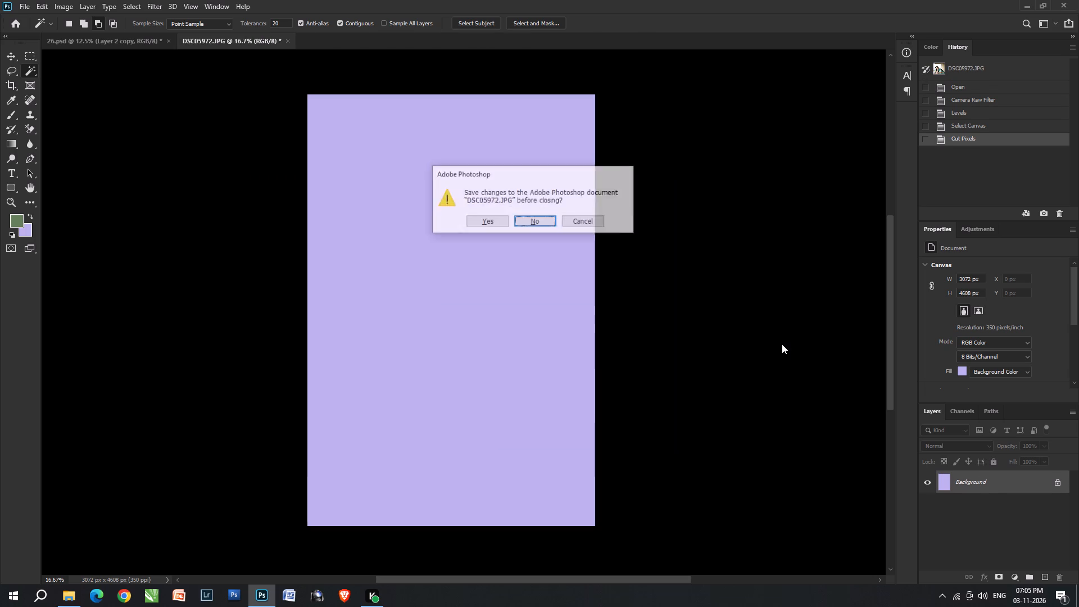
key(ctrl+Return)
Paste the VIJ_8044 photo into the lower frame selection, scale it to 39.12% and position it so all five people fit.
key(ctrl+alt+shift+v)
key(ctrl+t)
key(ctrl+shift+t)
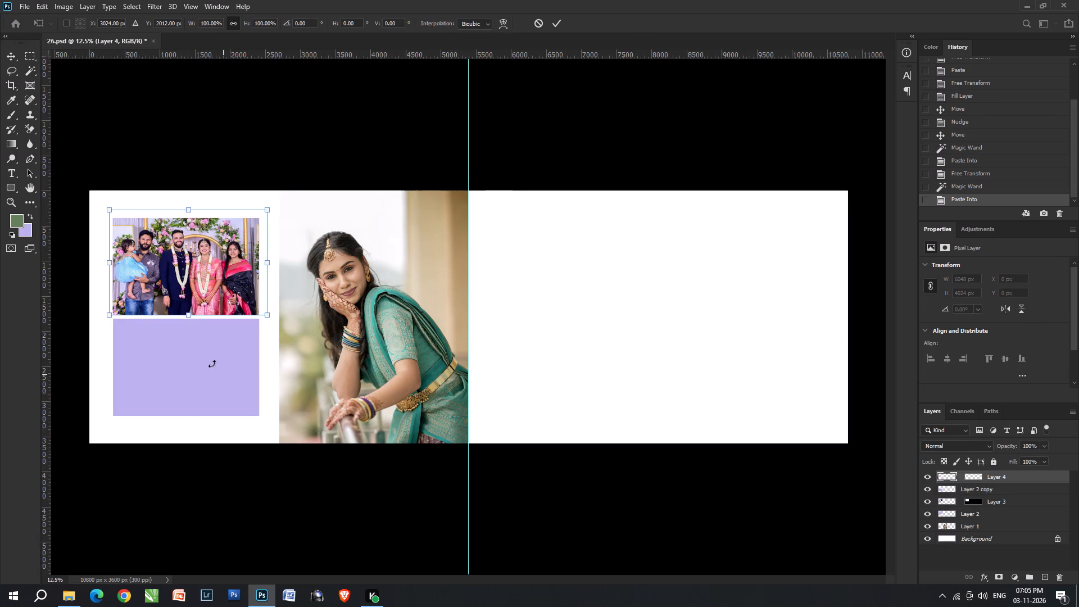
shift+drag(208, 277, 208, 380)
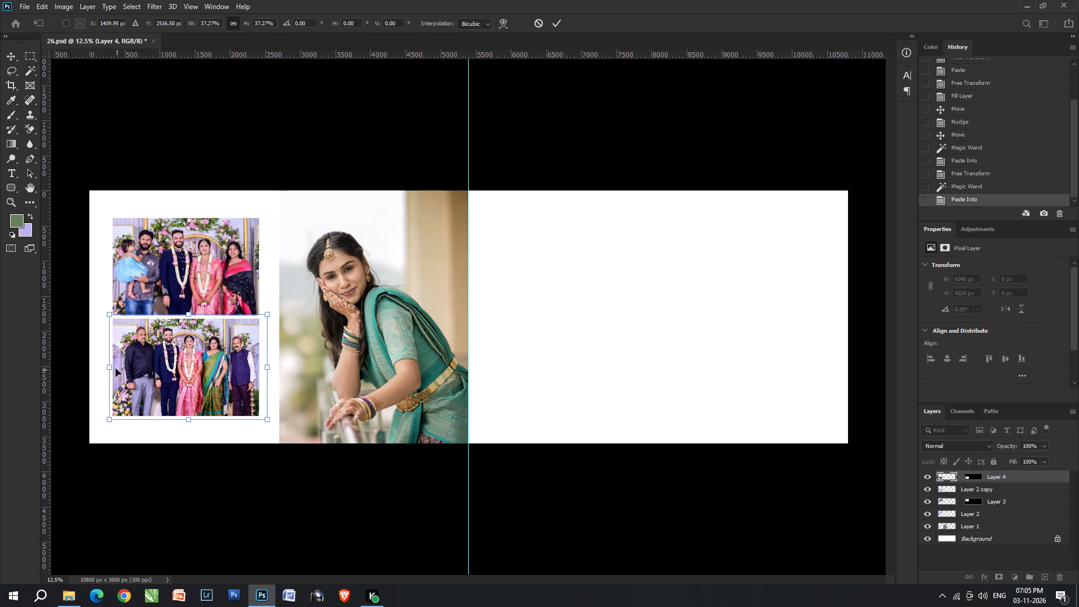
drag(111, 365, 103, 362)
key(Return)
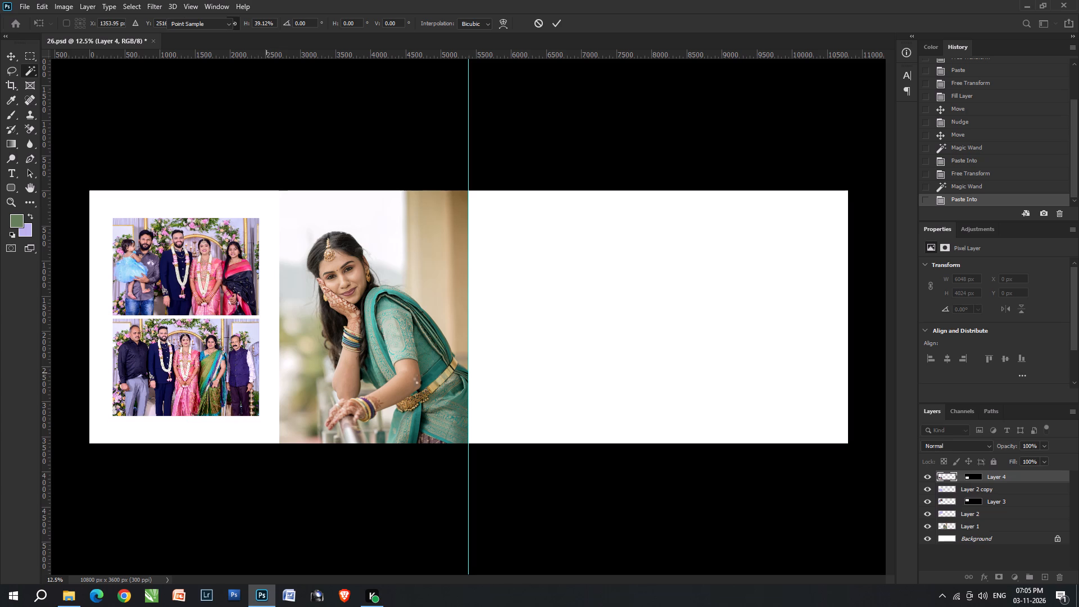
key(v)
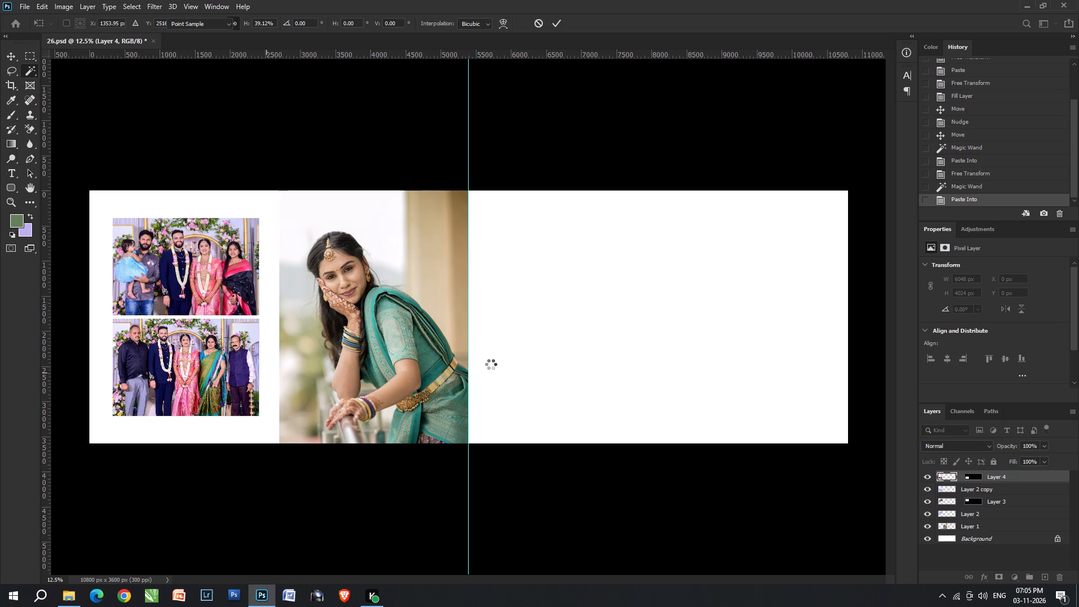
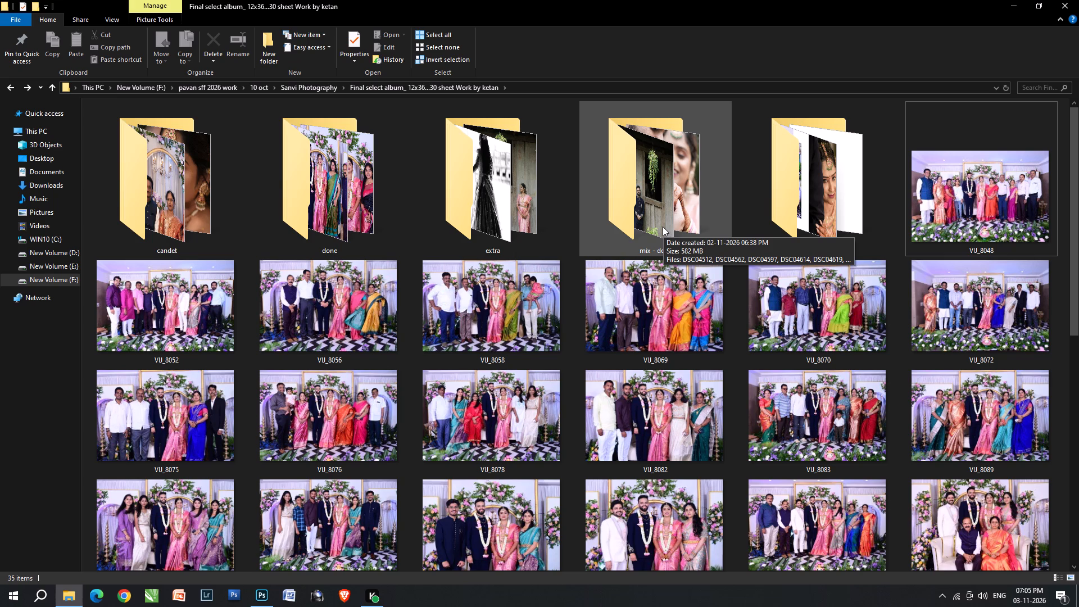
Select the photos VIJ_8048, VIJ_8052, VIJ_8056 and VIJ_8058 in the album folder and open them in Photoshop.
click(950, 209)
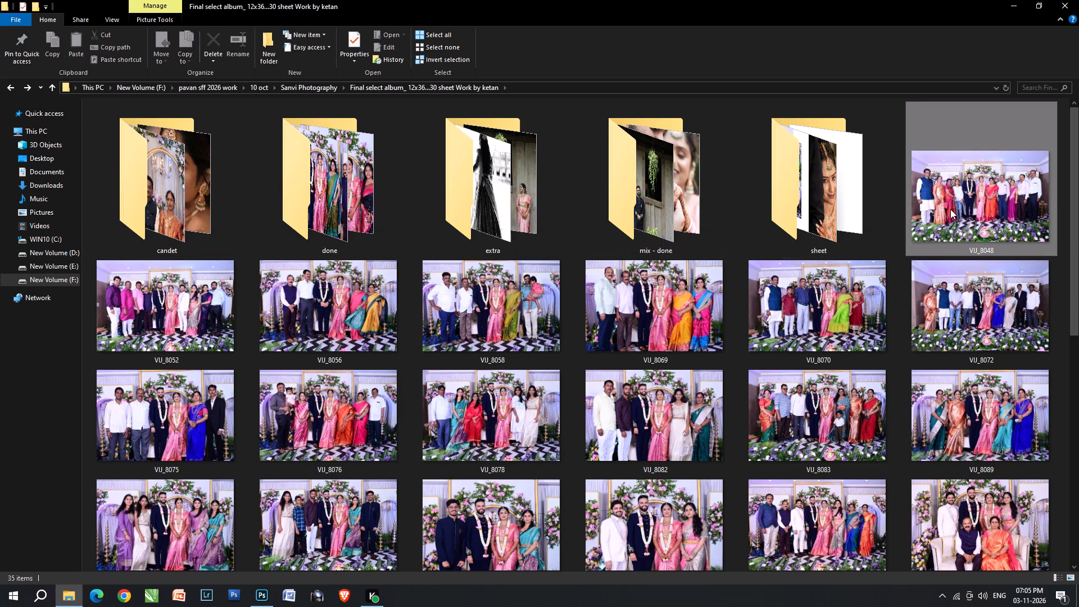
ctrl+click(214, 313)
ctrl+click(369, 332)
ctrl+click(501, 342)
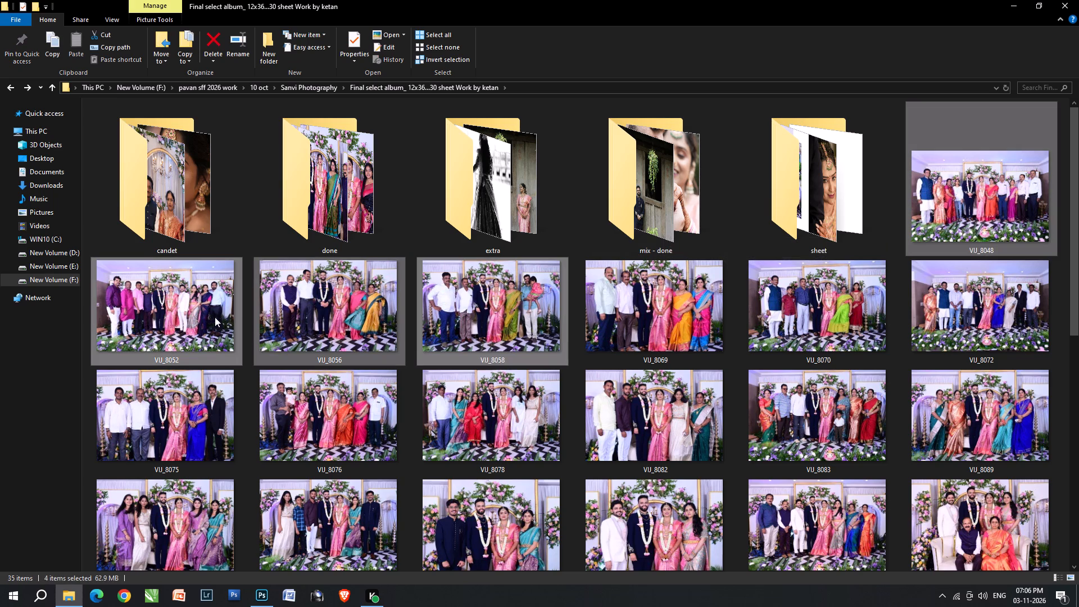
drag(211, 317, 556, 0)
key(alt+Tab)
click(556, 0)
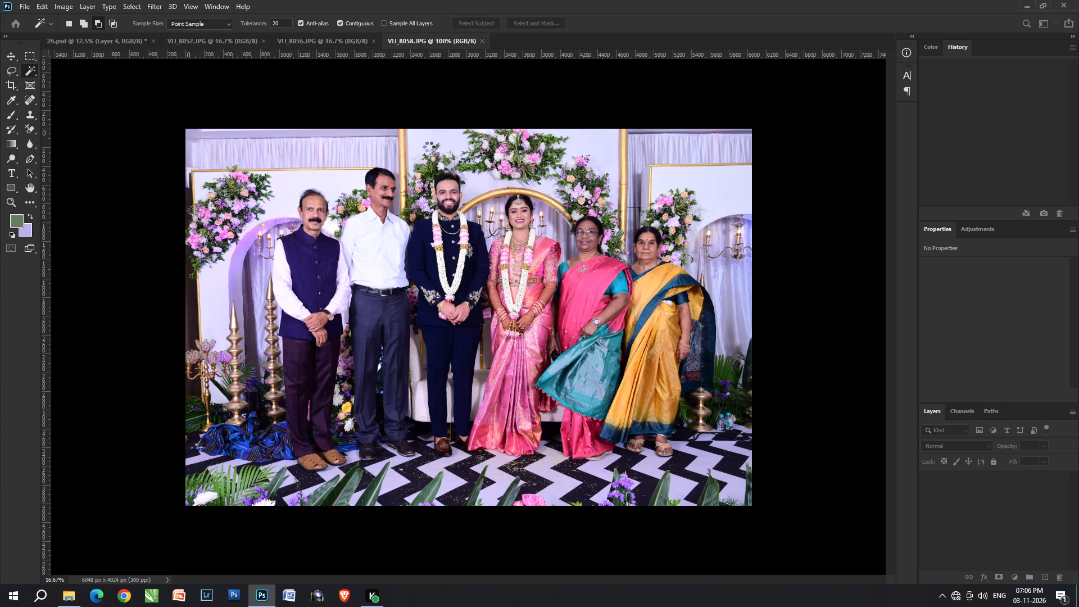
Reapply the last Camera Raw filter to VIJ_8052.JPG.
click(236, 43)
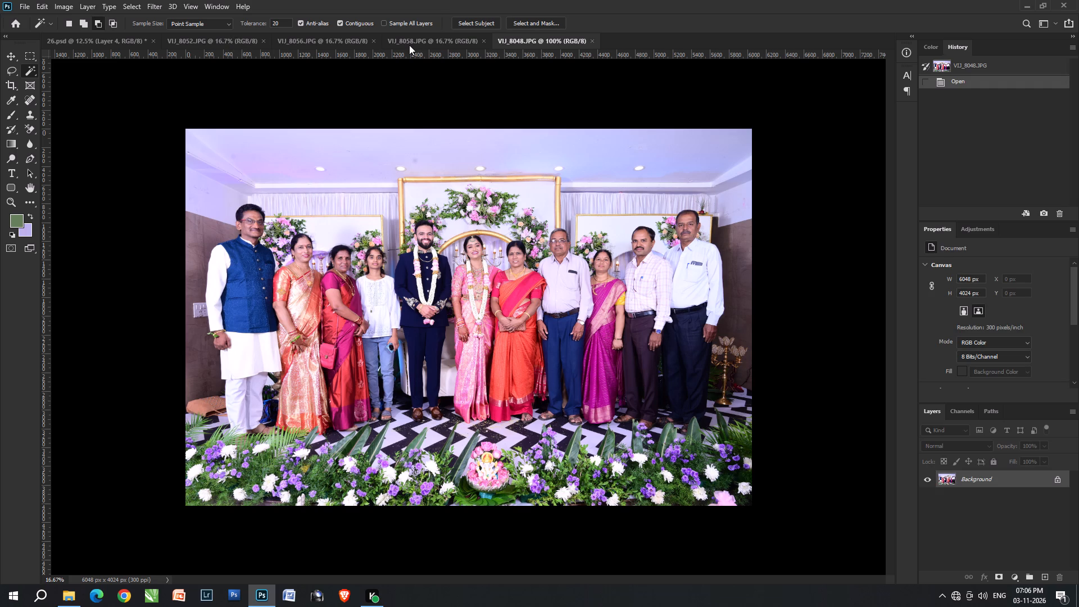
alt+scroll(480, 184, up, 3)
alt+scroll(480, 184, down, 5)
key(ctrl+alt+f)
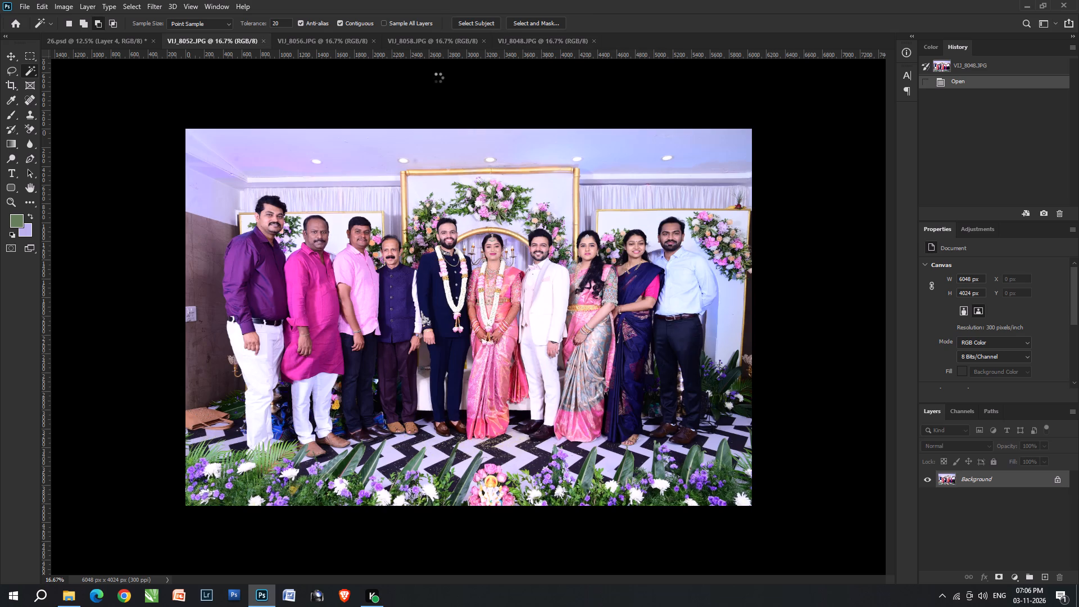
Reapply the last Camera Raw filter to VIJ_8048.JPG.
click(525, 43)
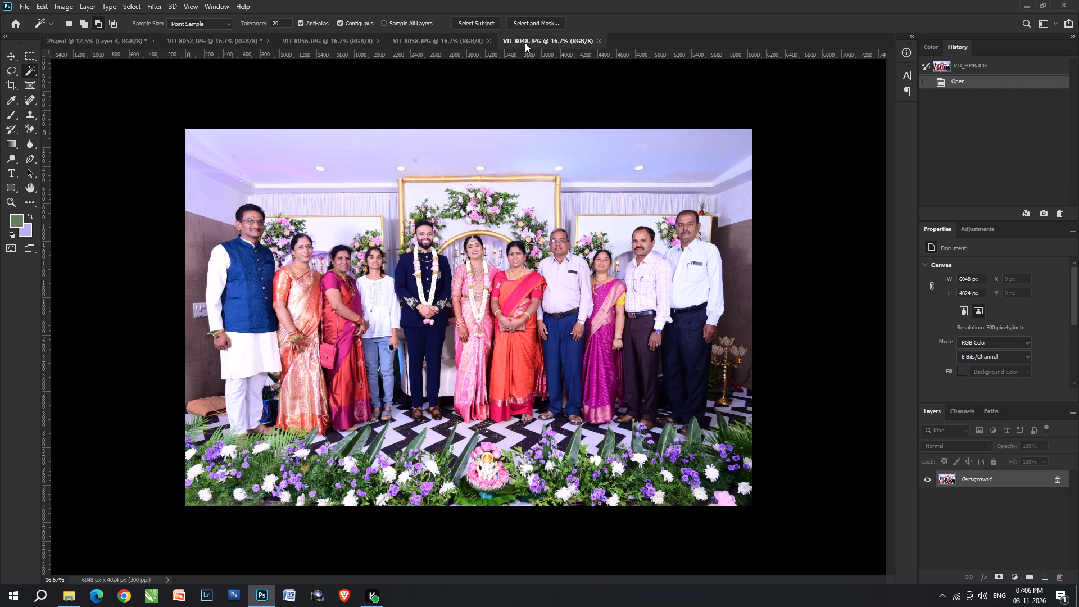
alt+scroll(568, 319, up, 4)
alt+scroll(568, 319, down, 6)
key(ctrl+alt+f)
scroll(436, 252, up, 5)
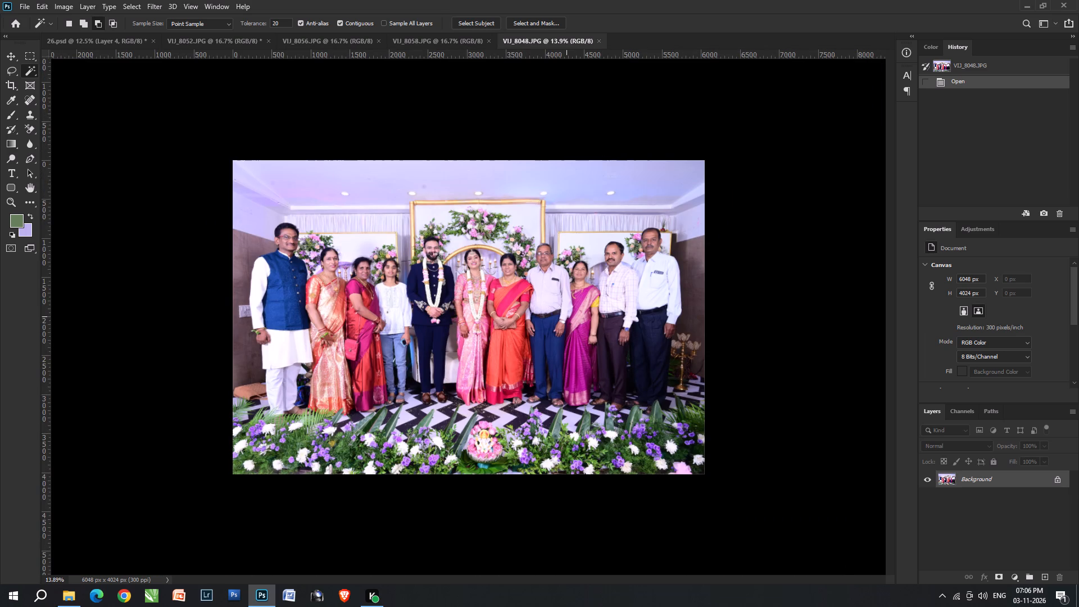
scroll(433, 257, up, 2)
alt+scroll(433, 258, up, 2)
alt+scroll(523, 307, up, 5)
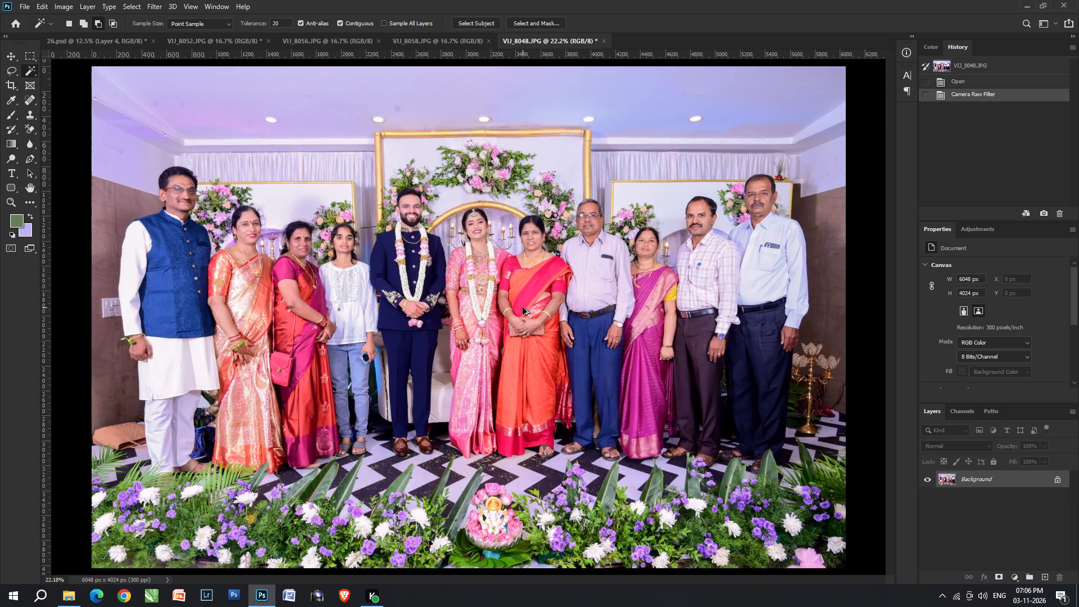
Select the entire corrected VIJ_8048 photo and cut it.
key(ctrl+alt+z)
key(ctrl+alt+z)
key(ctrl+a)
key(ctrl+x)
Paste the photo into 26.psd, scale it to 35.32% on the blank page and fill it with the lavender background colour as a placeholder frame.
click(102, 40)
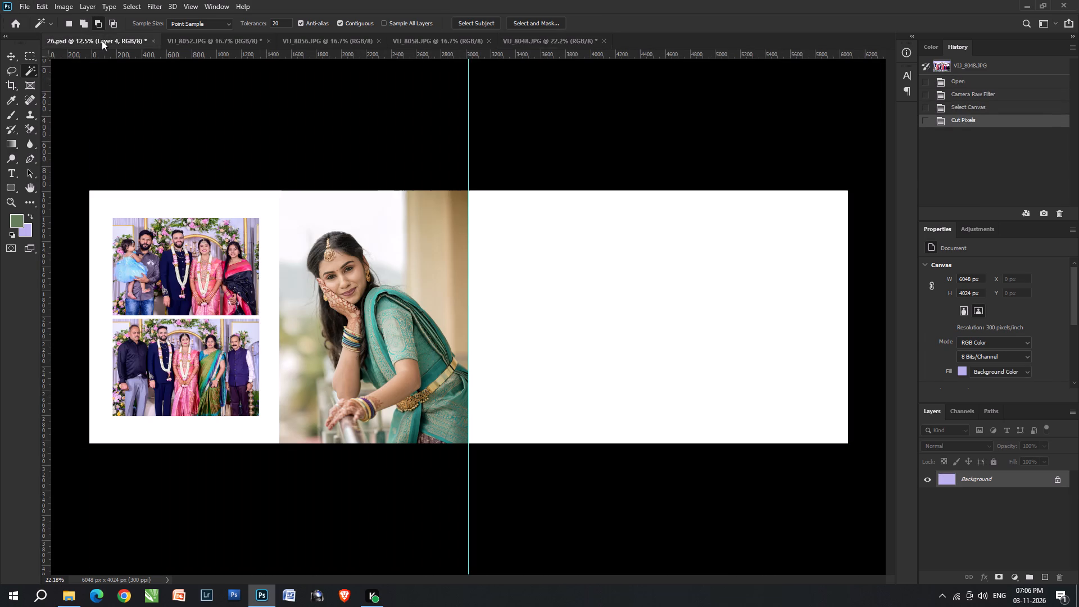
key(ctrl+v)
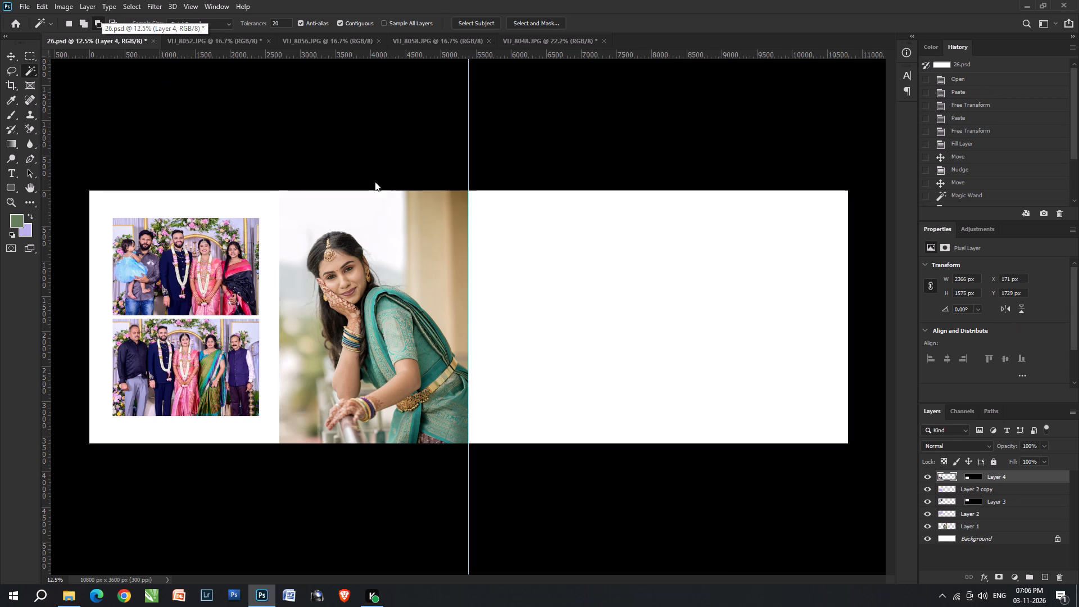
key(ctrl+t)
drag(255, 334, 516, 334)
drag(595, 356, 566, 291)
drag(652, 271, 638, 270)
key(Return)
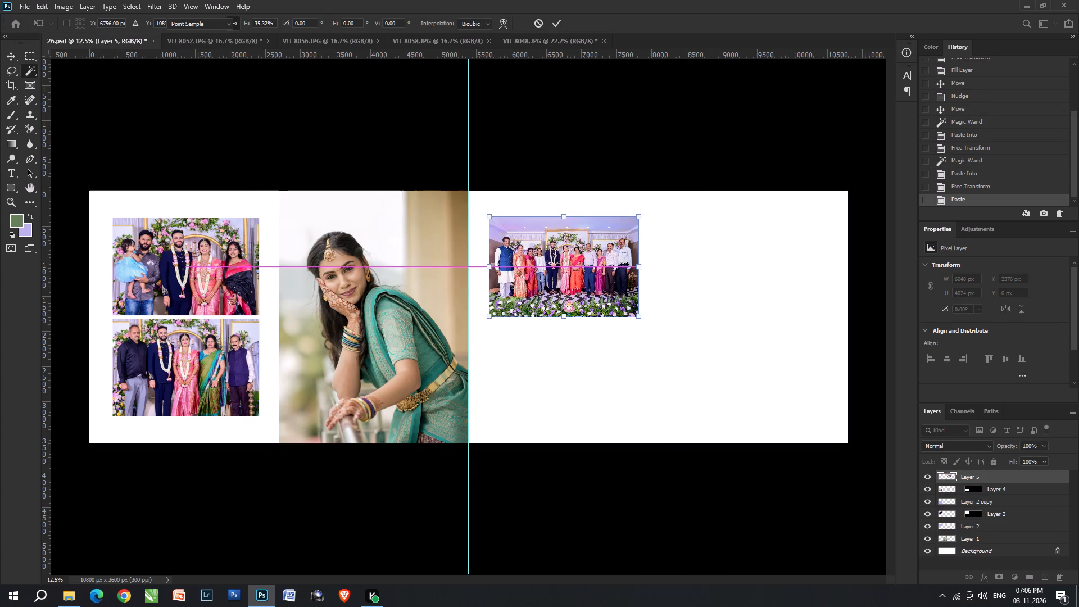
key(ctrl+shift+BackSpace)
Duplicate the lavender placeholder frame beside the original at X 7848 px, leaving a narrow white gap.
key(v)
key(v)
alt+shift+drag(564, 280, 743, 274)
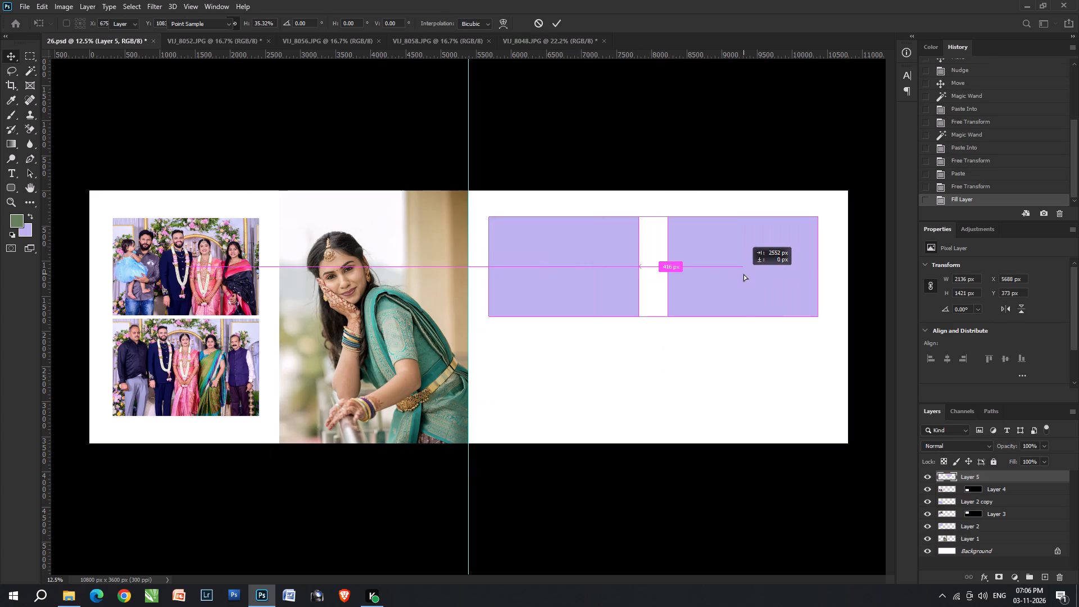
alt+shift+drag(743, 274, 716, 261)
key(Right)
key(Right)
key(Right)
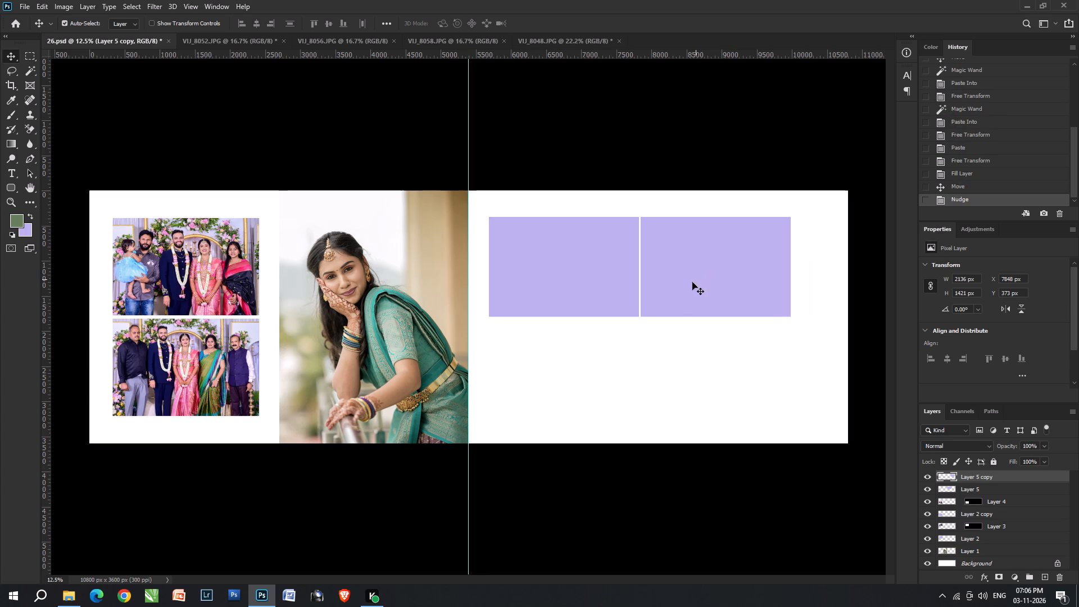
Duplicate both lavender frames and place the copies directly below at Y 1835 px, forming a two-by-two grid.
drag(619, 336, 699, 291)
alt+scroll(683, 302, up, 5)
drag(627, 338, 690, 307)
drag(615, 340, 685, 307)
key(ctrl+j)
key(ctrl+t)
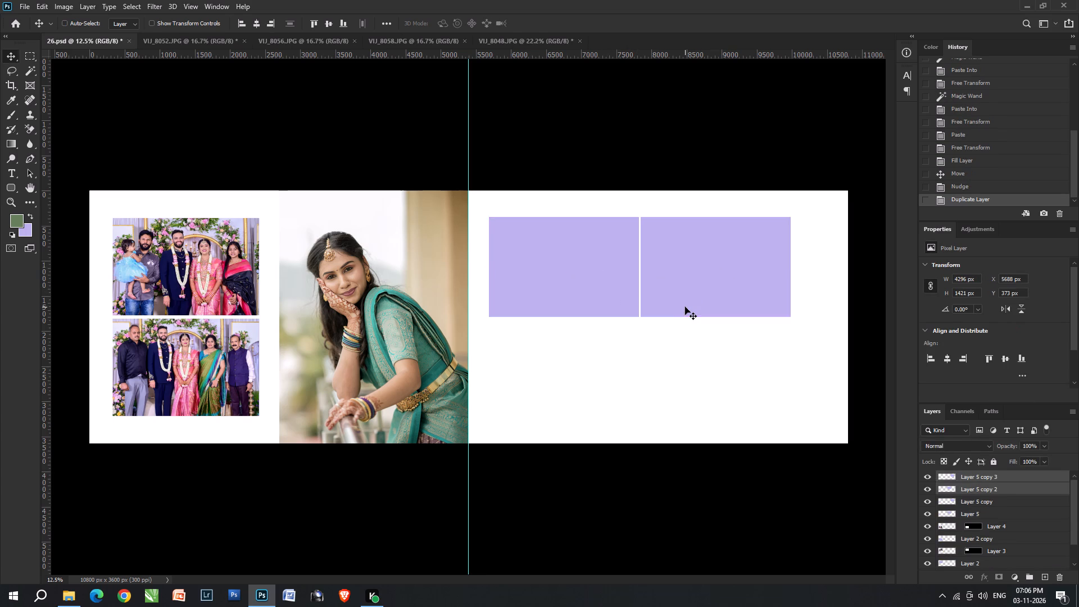
shift+drag(690, 261, 681, 366)
double_click(681, 366)
key(Up)
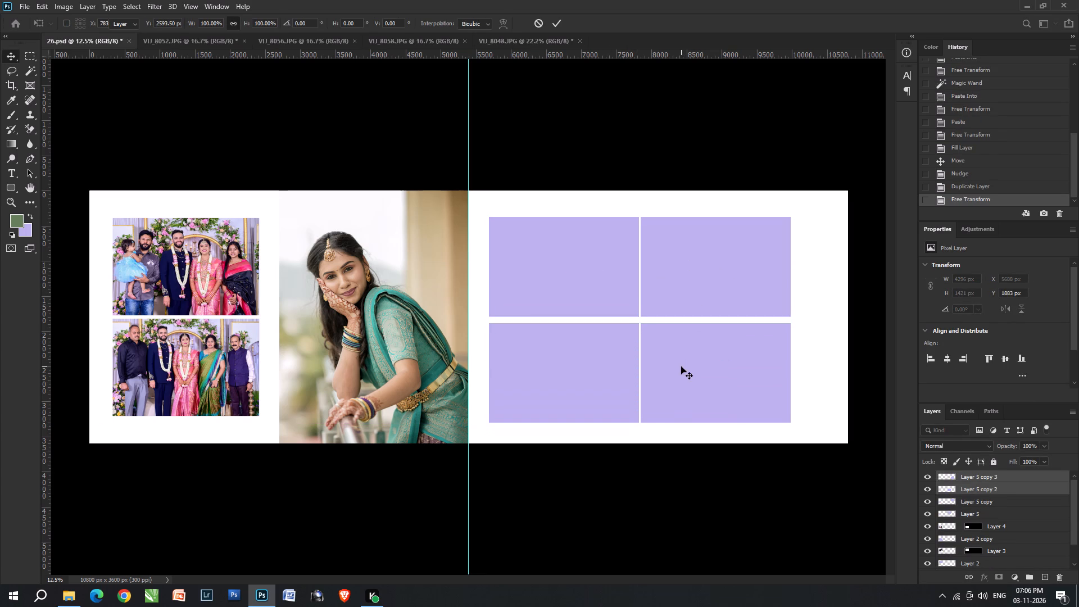
key(Up)
key(Up)
key(Up)
key(Up)
key(Up)
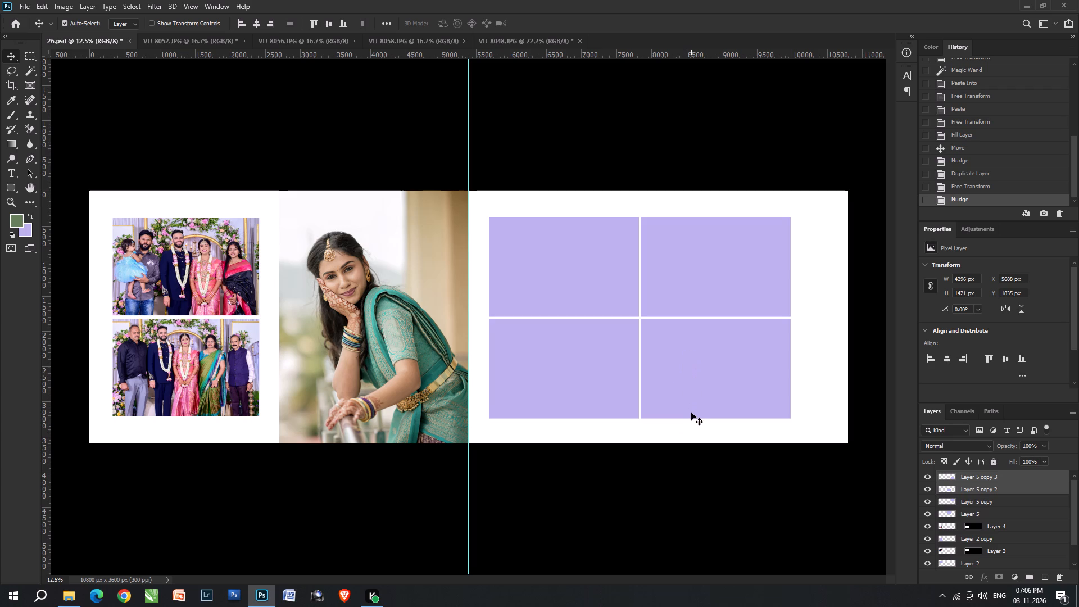
Nudge the grid's lower row and right column to even narrow gaps, putting the right column at X 7851 px.
key(Down)
drag(693, 422, 601, 389)
key(Down)
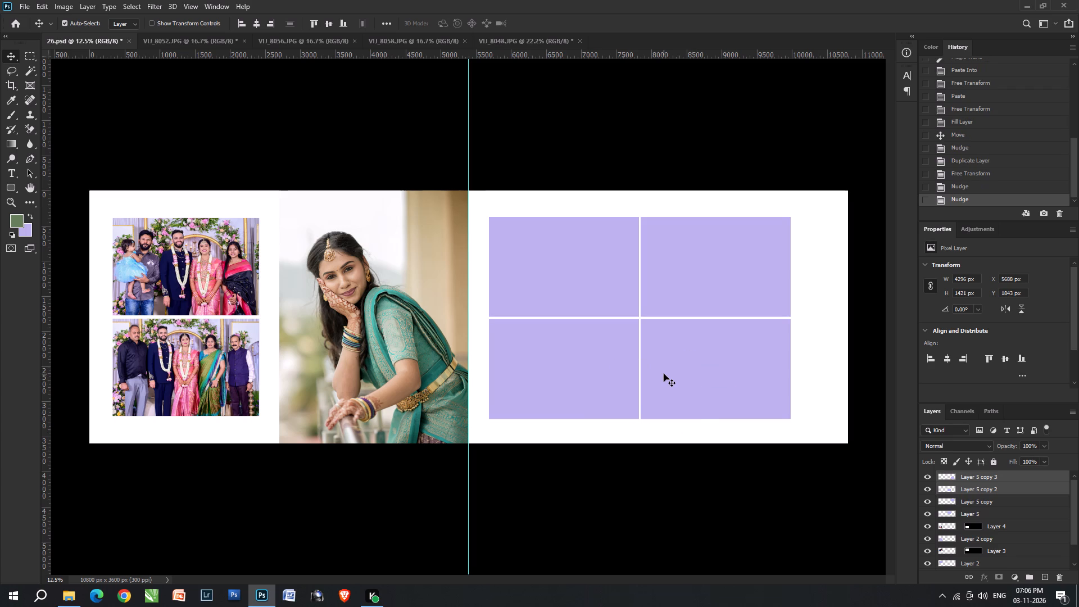
key(Up)
drag(678, 428, 684, 310)
key(Right)
alt+scroll(673, 316, up, 3)
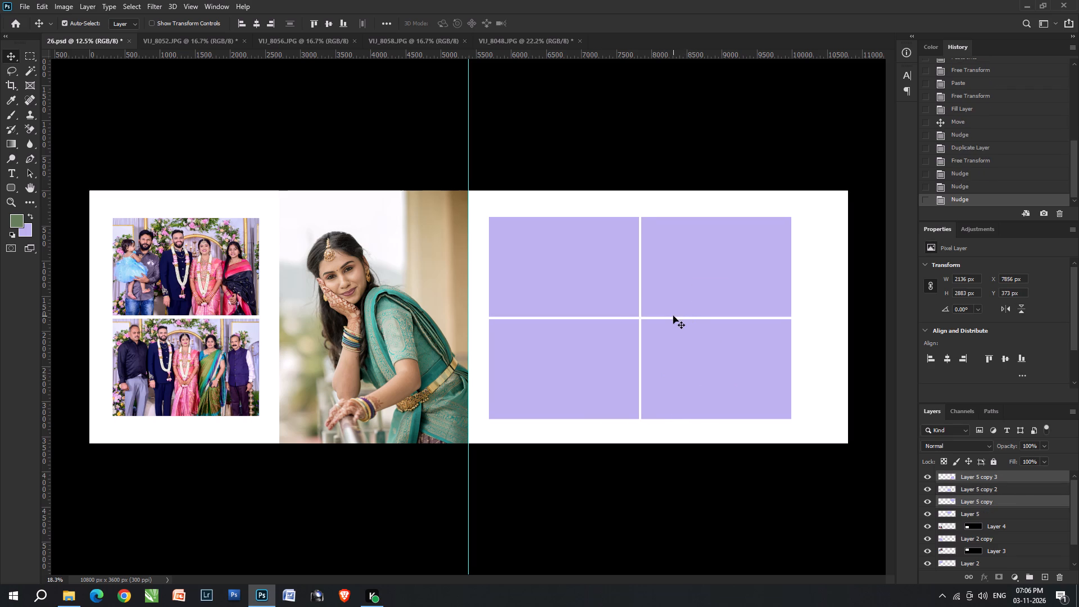
alt+scroll(673, 316, up, 6)
drag(694, 569, 570, 481)
key(Up)
key(Up)
key(Up)
drag(689, 556, 667, 238)
key(Left)
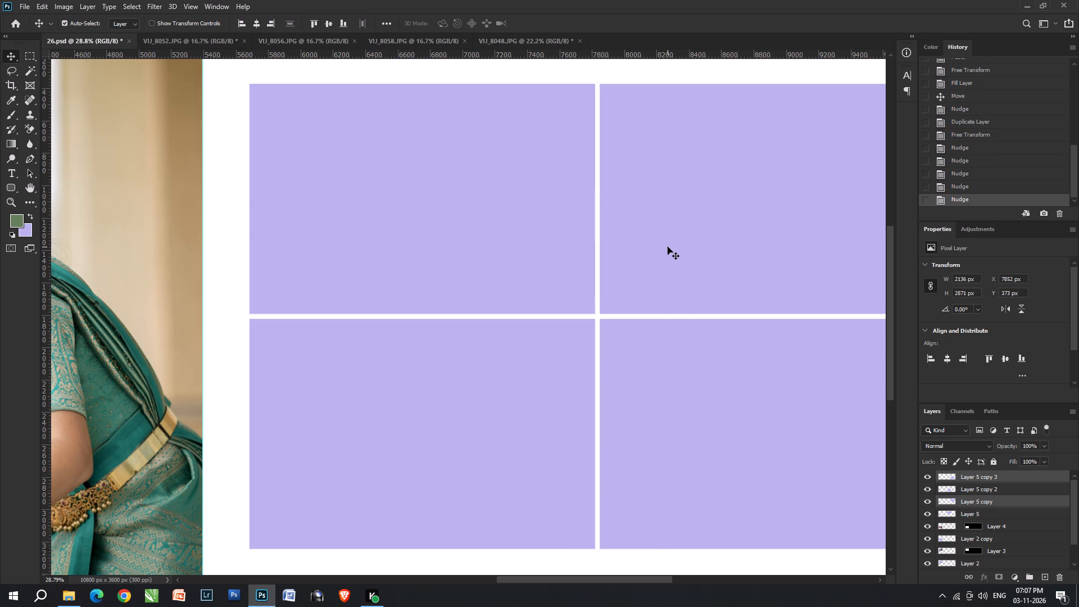
key(Left)
key(Right)
Enlarge all four frames together to about 4760 x 2897 px and position the grid at X 5735, Y 347 px on the blank page.
alt+scroll(578, 284, down, 8)
key(alt+space)
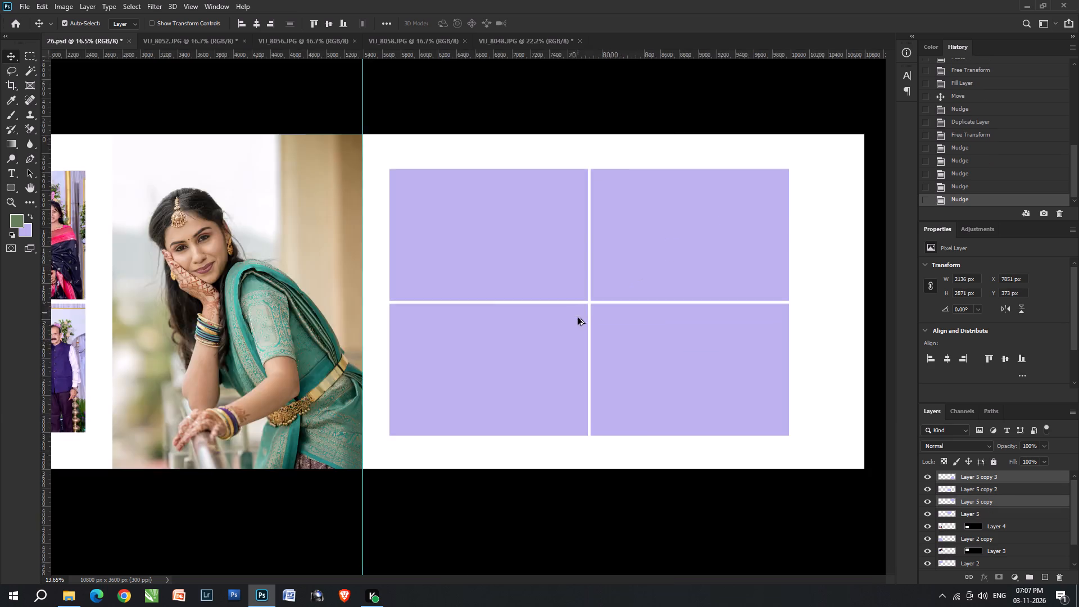
shift+click(631, 354)
shift+click(616, 286)
key(ctrl+t)
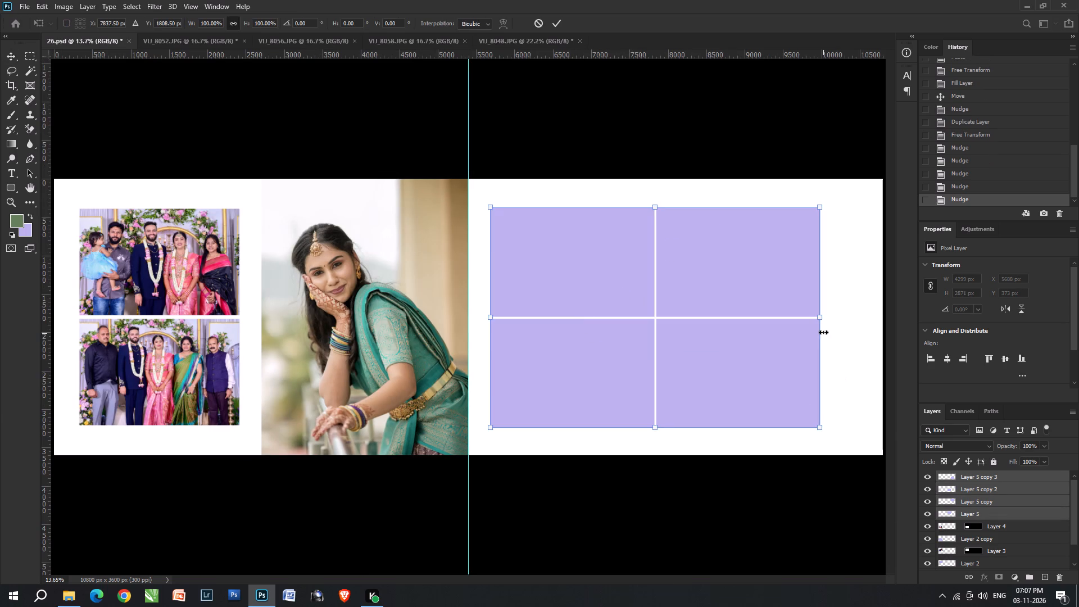
shift+drag(823, 320, 855, 318)
key(space)
key(space)
key(space)
key(space)
key(space)
key(space)
drag(819, 325, 760, 322)
key(space)
drag(772, 329, 733, 333)
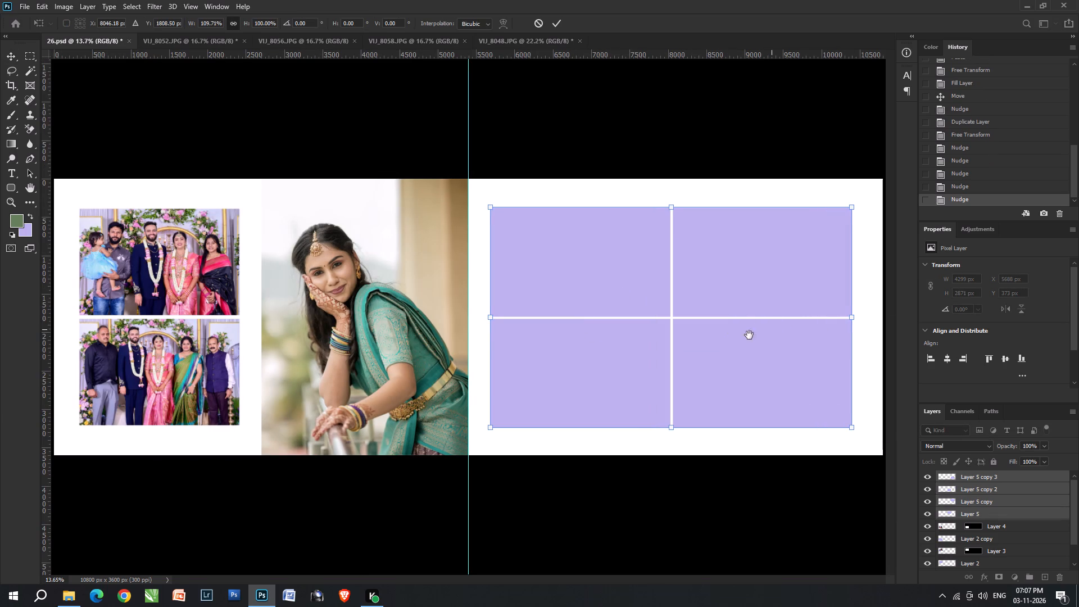
alt+scroll(766, 339, up, 3)
key(space)
drag(746, 342, 670, 349)
key(space)
key(space)
key(space)
key(space)
key(space)
key(space)
key(space)
key(space)
key(space)
key(space)
key(space)
key(space)
key(space)
key(space)
drag(713, 348, 760, 334)
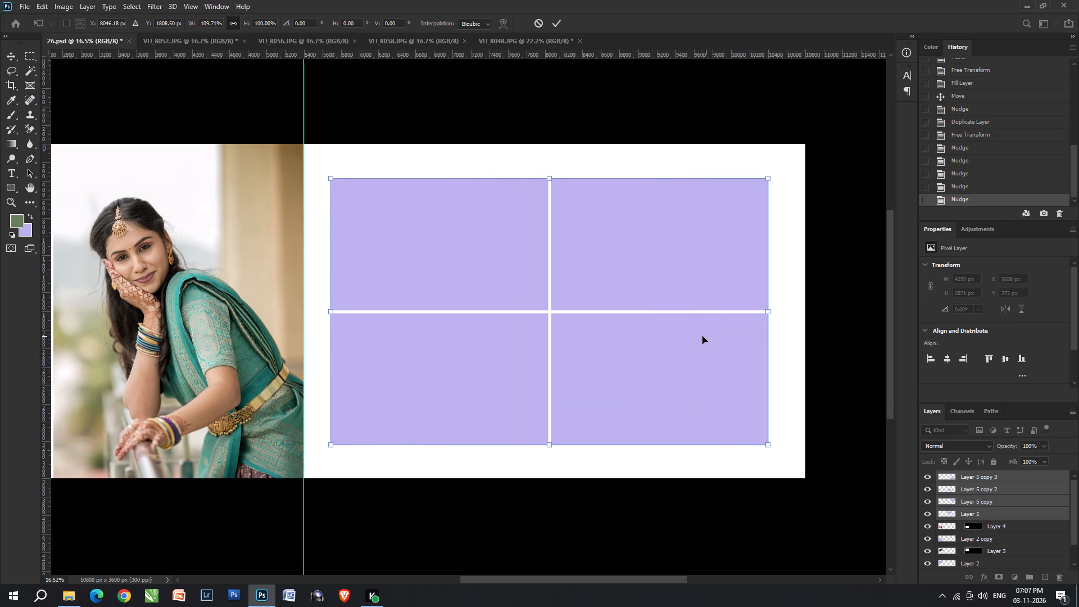
shift+drag(702, 336, 708, 336)
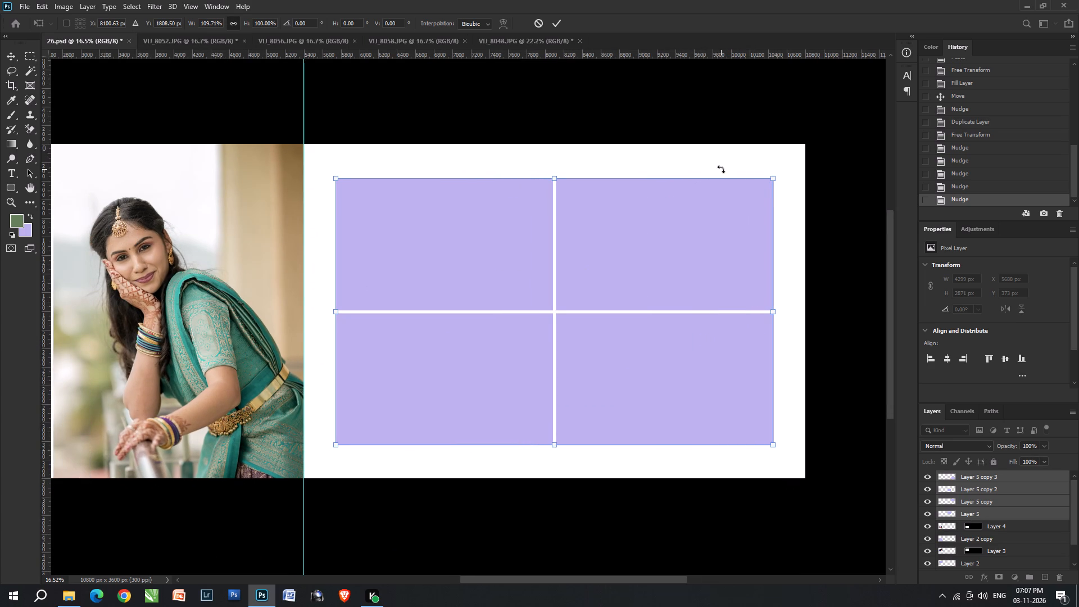
click(778, 179)
key(Return)
key(Left)
key(Left)
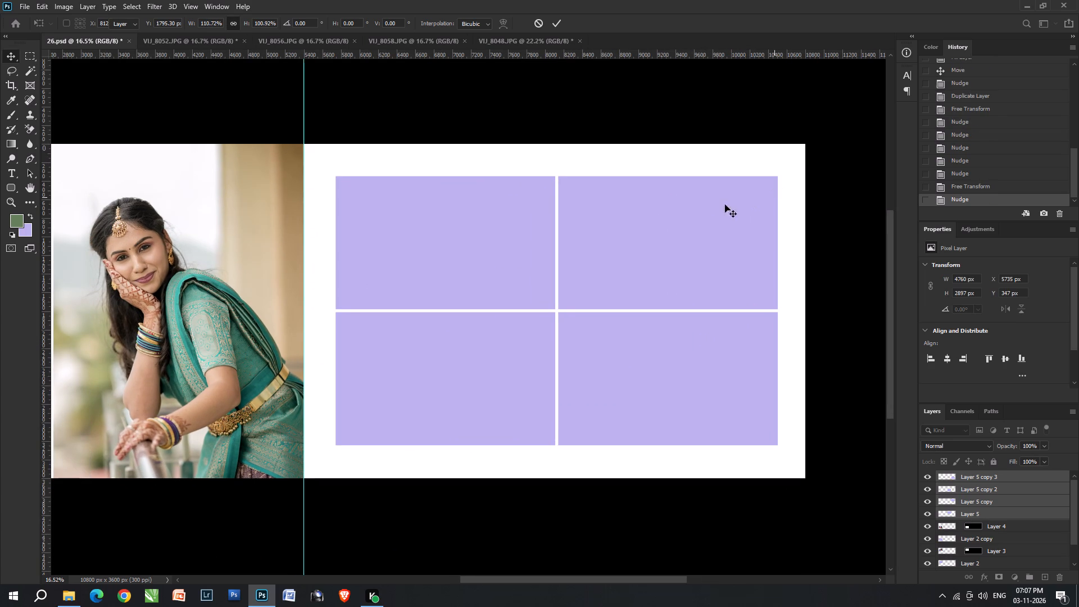
Select the grid's upper-left frame area with the Magic Wand and paste the VIJ_8048 photo into it.
key(v)
right_click(449, 254)
click(469, 261)
key(w)
click(469, 261)
key(ctrl+alt+shift+v)
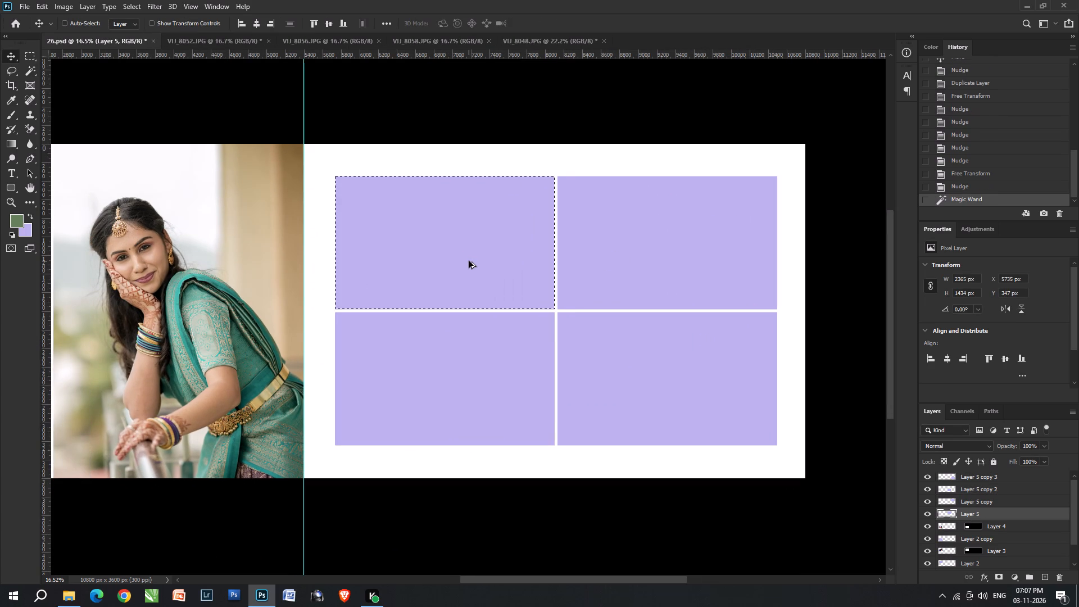
Scale the pasted VIJ_8048 photo to 41.64% and position it so the whole group fits in the upper-left frame.
key(ctrl+t)
drag(450, 520, 573, 380)
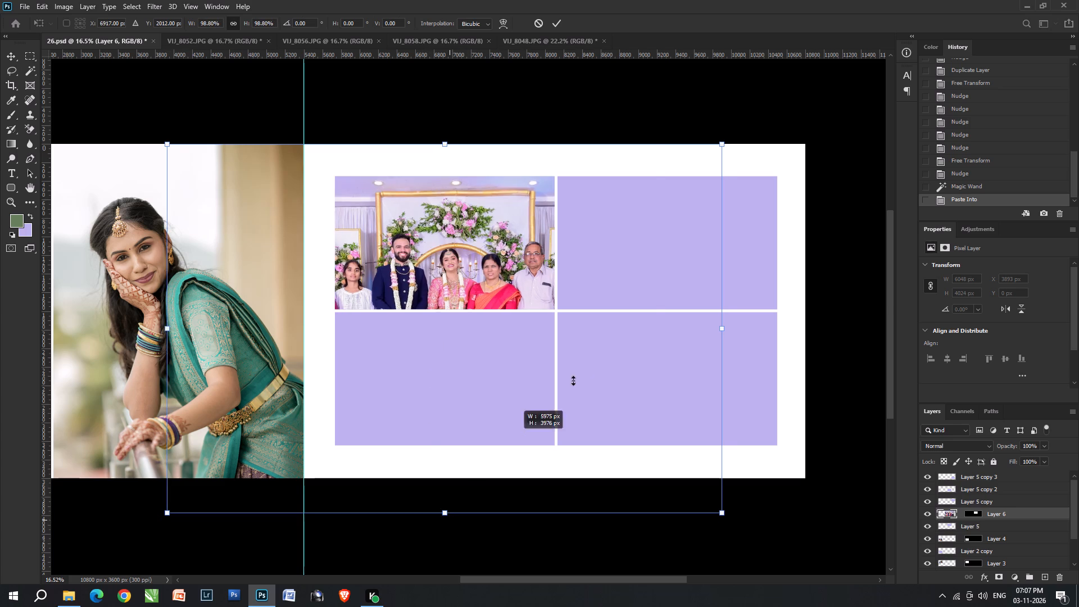
drag(573, 380, 618, 311)
drag(445, 140, 445, 149)
click(330, 153)
key(Down)
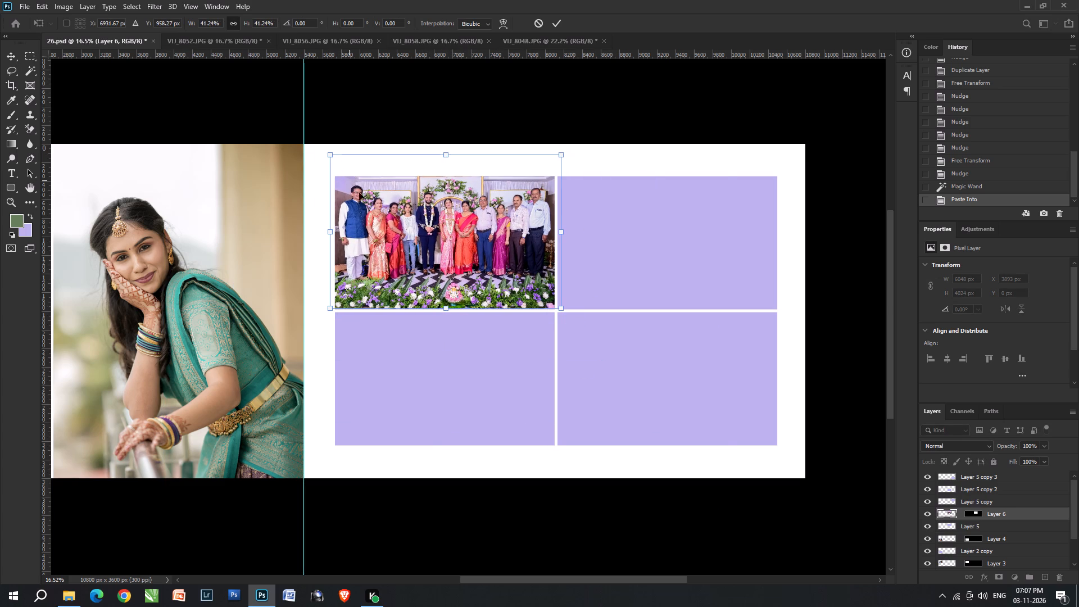
key(Down)
key(Down)
key(Down)
key(Down)
key(Down)
key(Down)
key(Down)
click(564, 312)
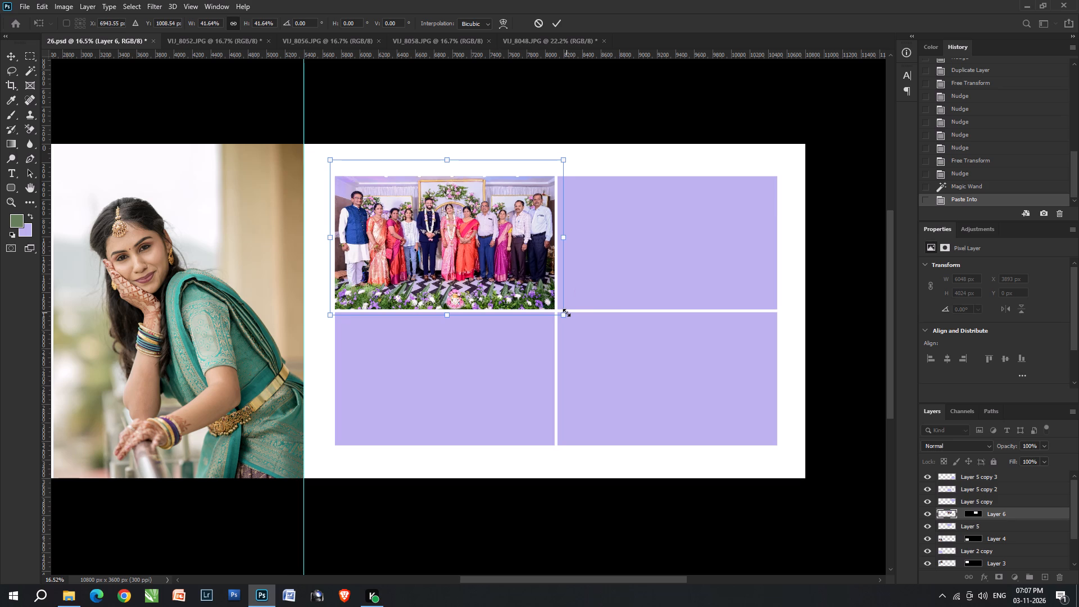
key(Return)
Select the grid's lower-left frame area with the Magic Wand.
key(v)
key(v)
right_click(469, 380)
click(495, 383)
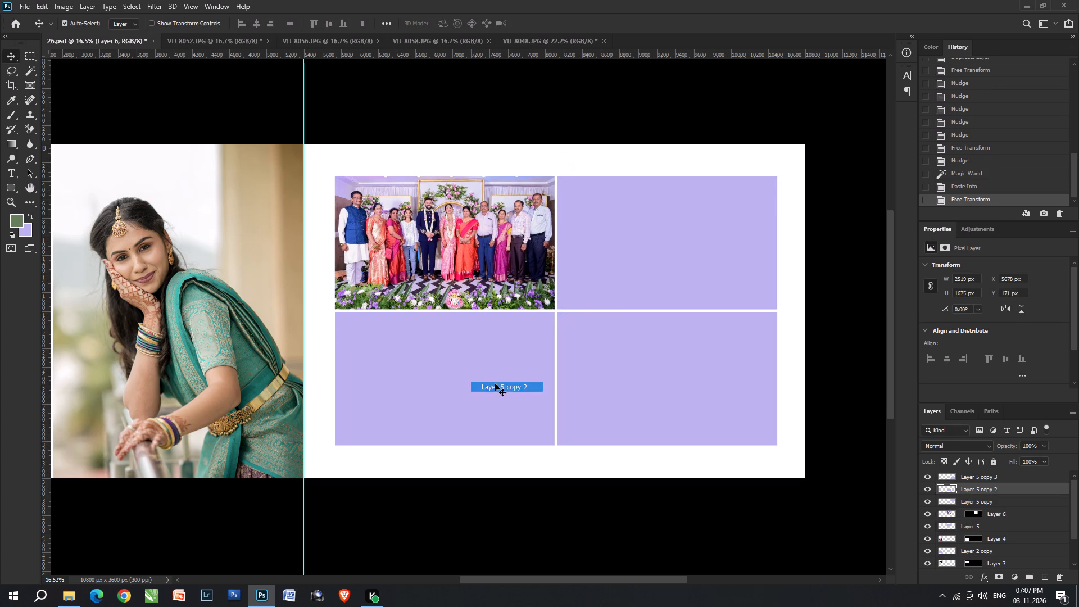
key(w)
click(495, 383)
Select the entire corrected VIJ_8052 photo, with a single Camera Raw filter pass, and cut it.
key(ctrl+Tab)
key(ctrl+Tab)
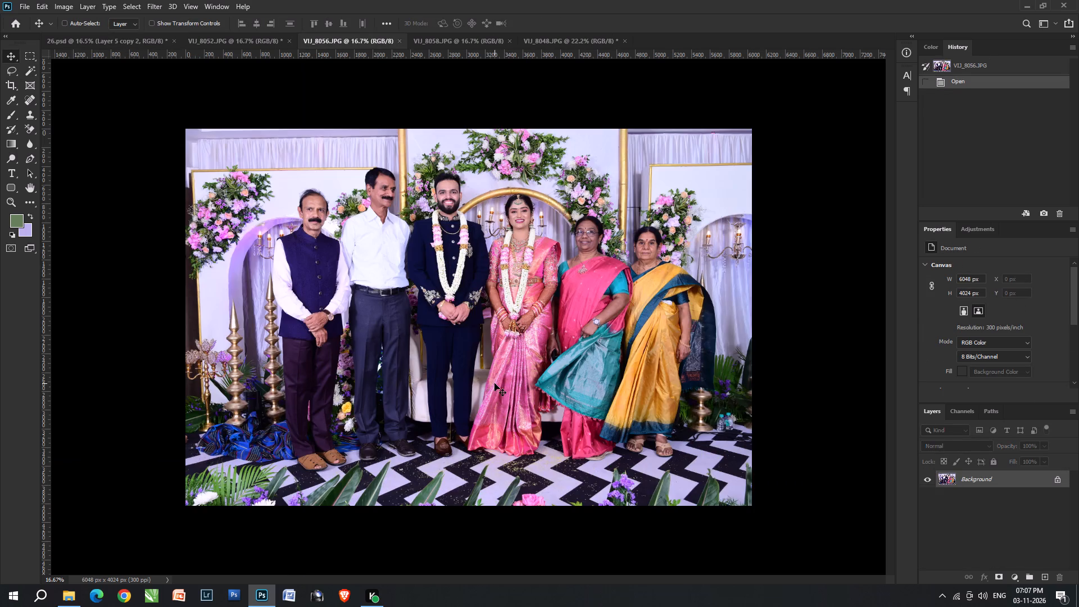
key(ctrl+shift+Tab)
key(ctrl+alt+f)
key(ctrl+z)
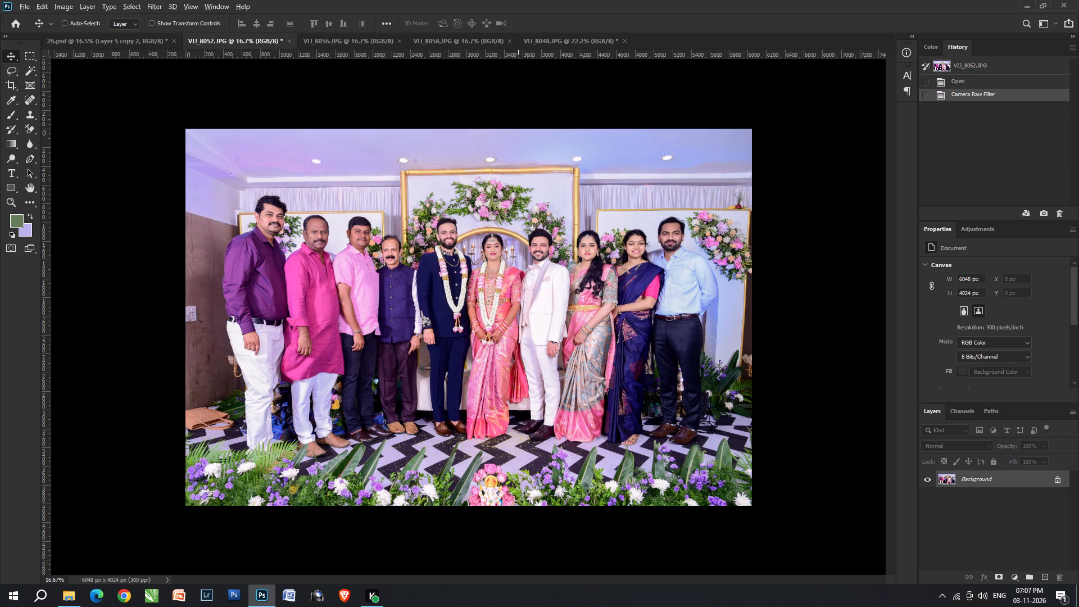
key(ctrl+a)
key(ctrl+x)
Close VIJ_8052.JPG without saving its changes.
key(ctrl+w)
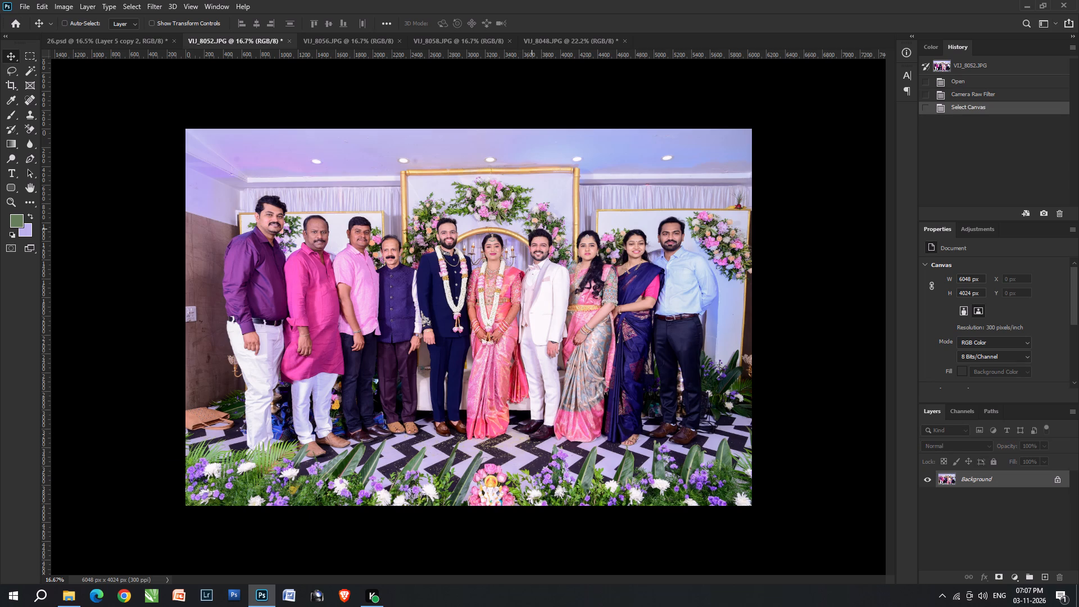
key(ctrl+Tab)
key(ctrl+Return)
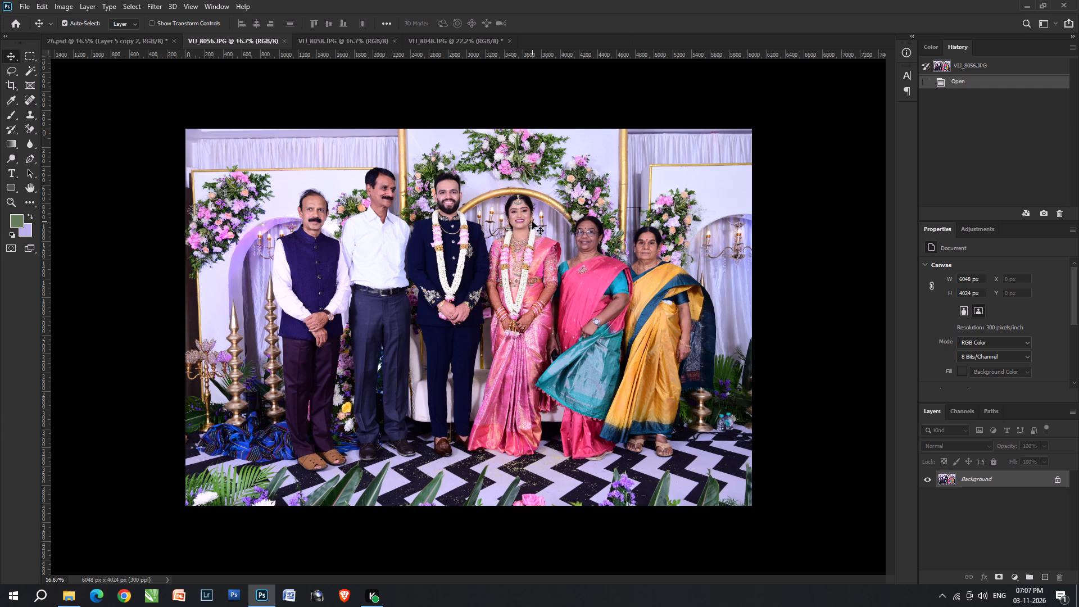
Paste the cut VIJ_8052 photo into the grid's lower-left frame in 26.psd, scale it to 43.09% and fit the group inside.
key(ctrl+shift+Tab)
key(ctrl+alt+shift+v)
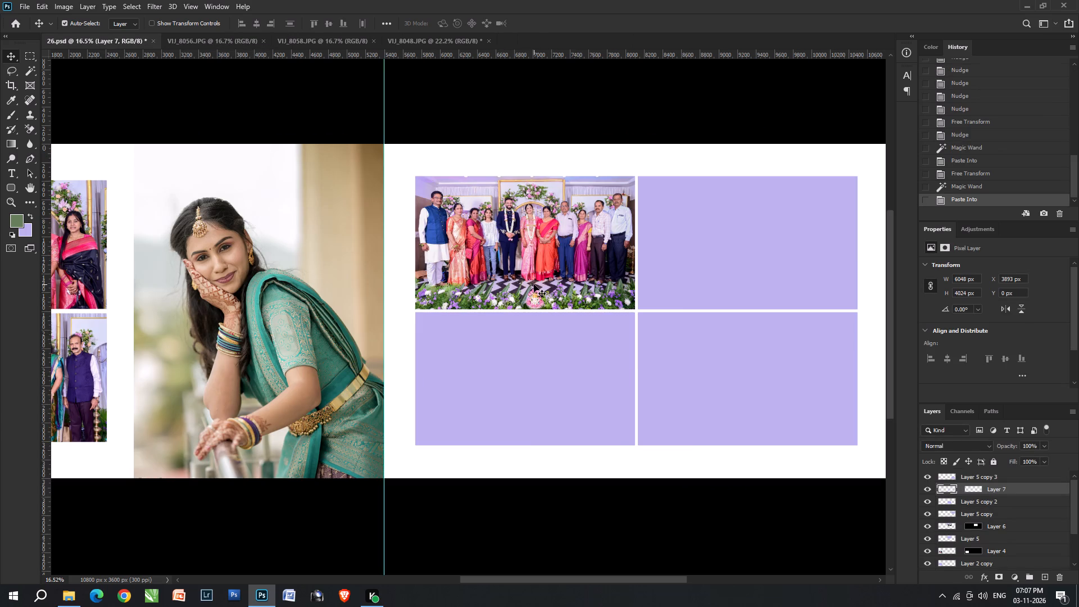
key(ctrl+t)
key(ctrl+shift+t)
shift+drag(551, 265, 549, 393)
drag(410, 450, 397, 450)
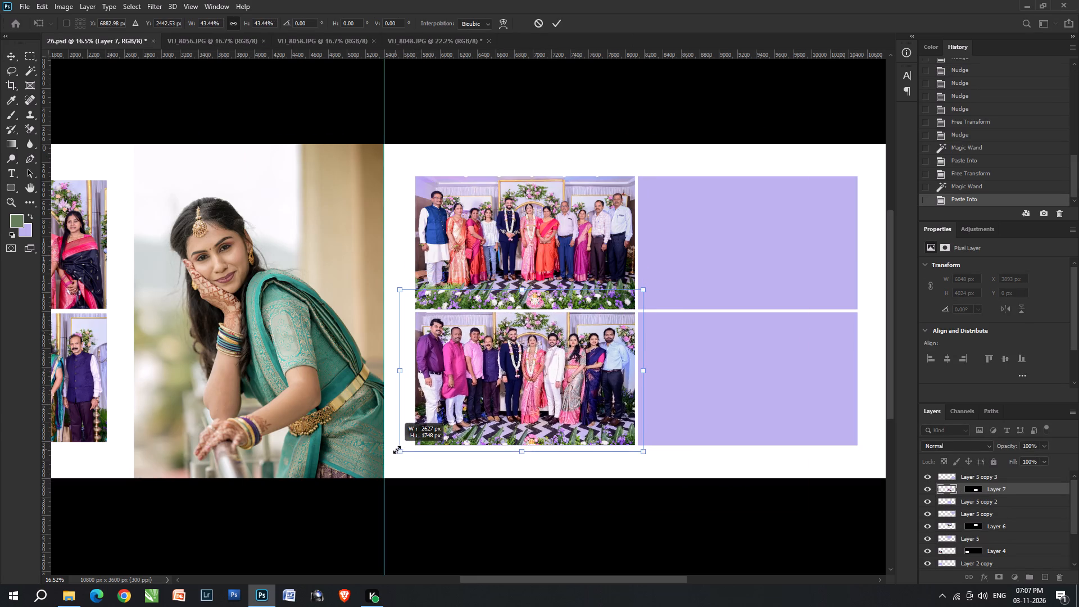
drag(397, 450, 398, 450)
key(Right)
key(Right)
key(Return)
key(v)
key(v)
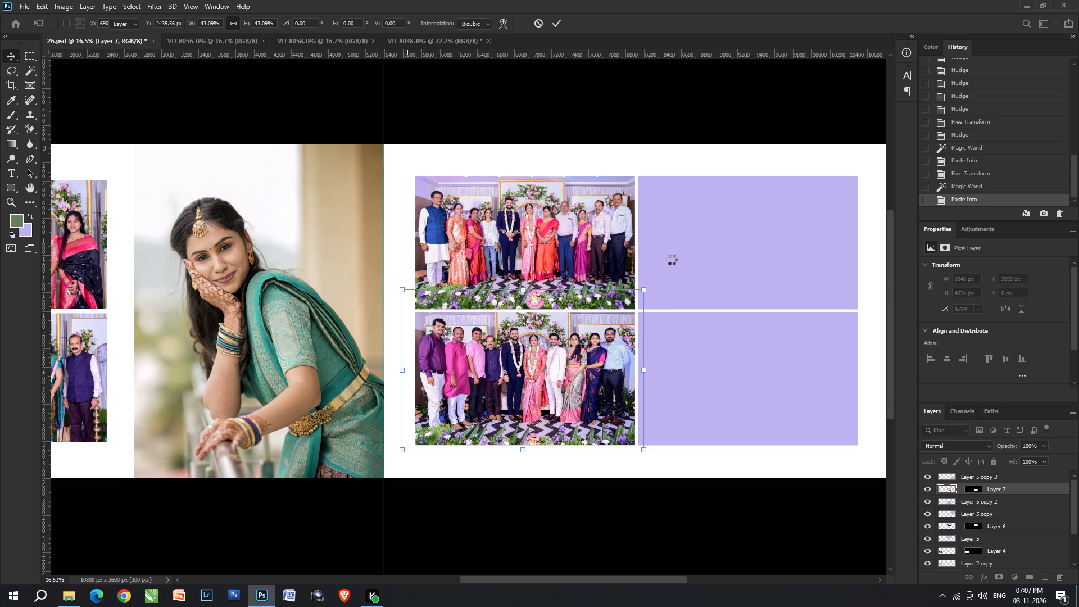
Select the grid's empty upper-right frame area with the Magic Wand.
right_click(672, 260)
click(678, 271)
text(wv)
click(678, 271)
key(w)
click(678, 271)
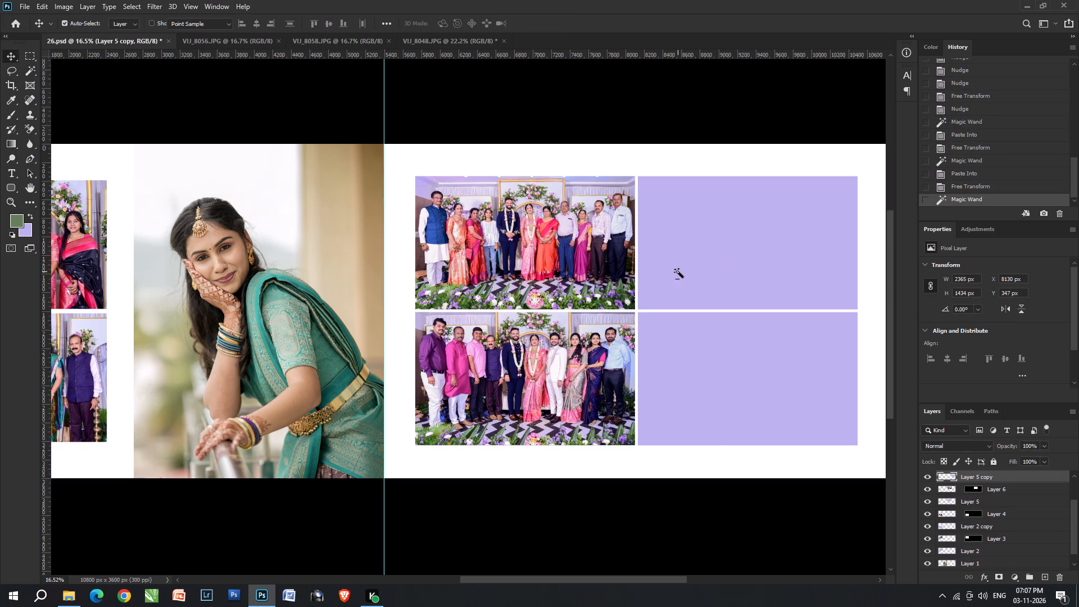
Reapply the Camera Raw filter to VIJ_8056.JPG and brighten it with Levels, setting midtones to 1.15 and the white input to 247.
key(ctrl+Tab)
key(ctrl+alt+f)
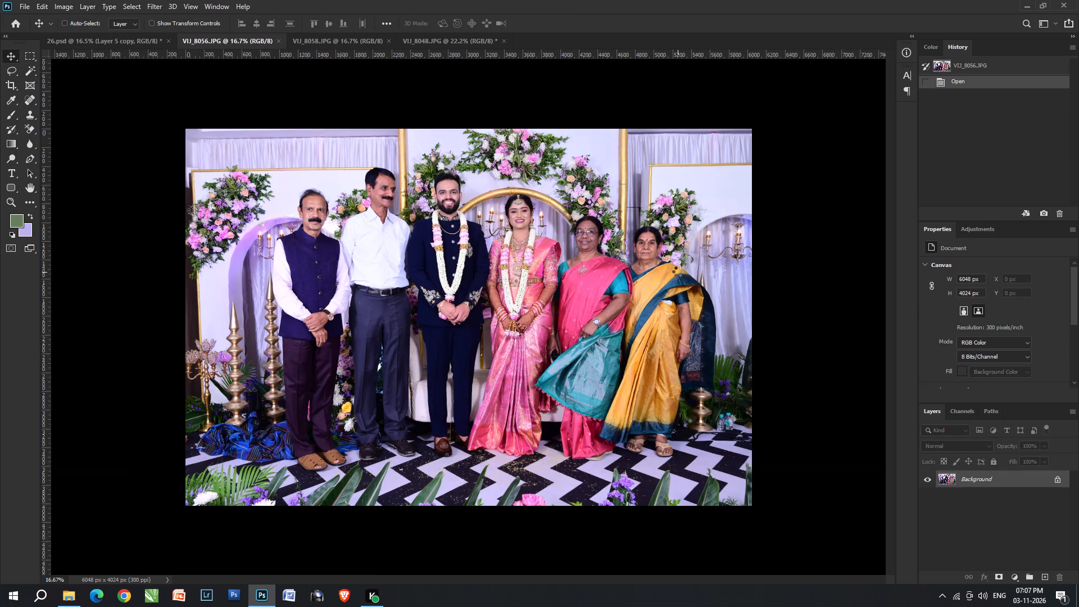
key(ctrl+l)
click(791, 349)
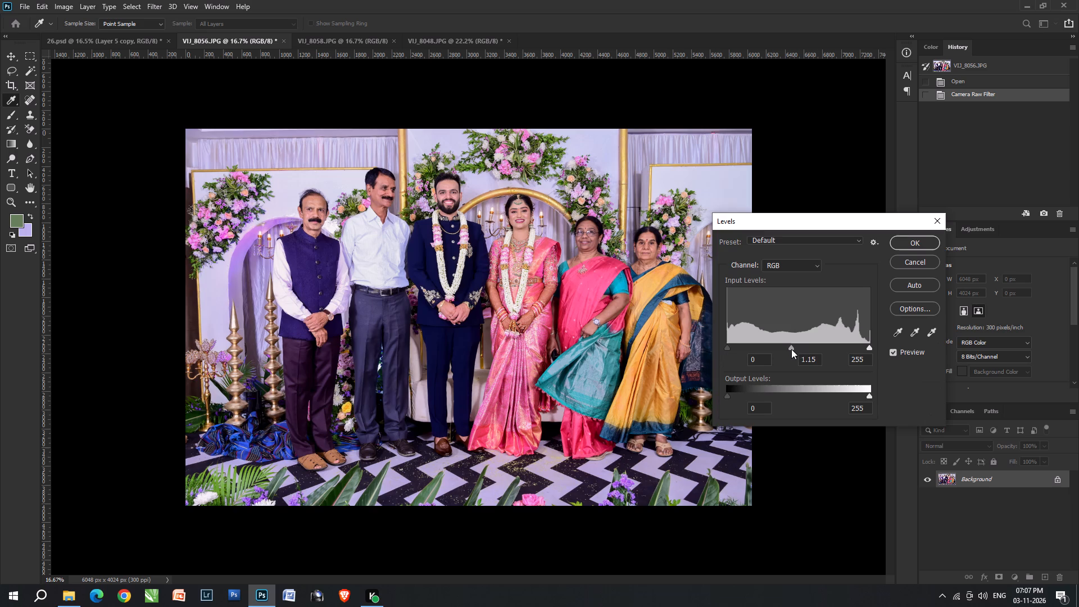
click(865, 348)
scroll(866, 348, down, 2)
key(Return)
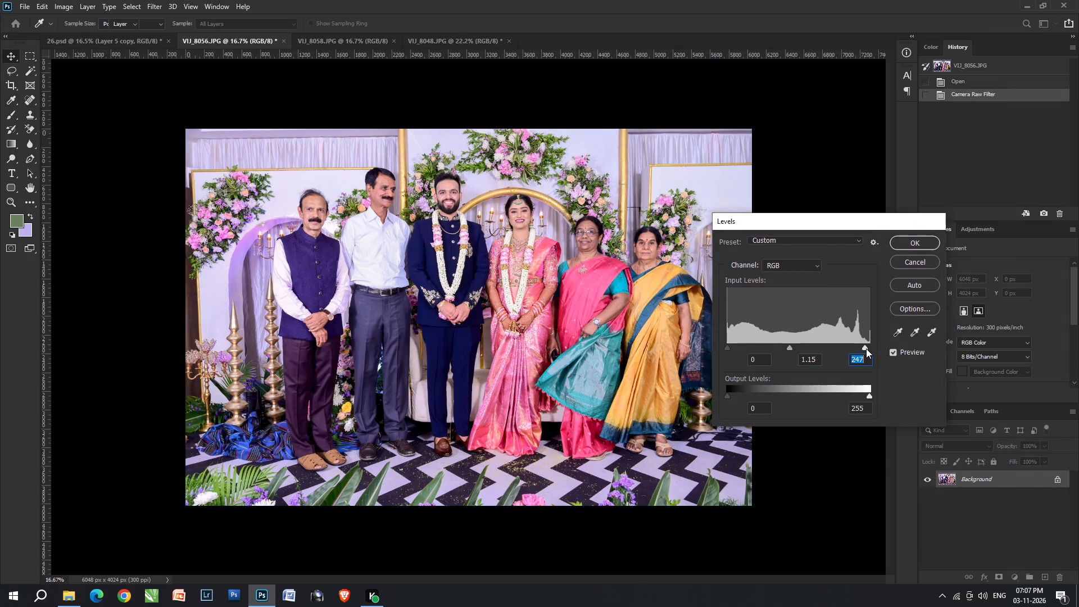
Cut the entire corrected VIJ_8056 photo and close its file without saving.
key(ctrl+a)
key(ctrl+x)
key(ctrl+w)
key(ctrl+Tab)
key(ctrl+backslash)
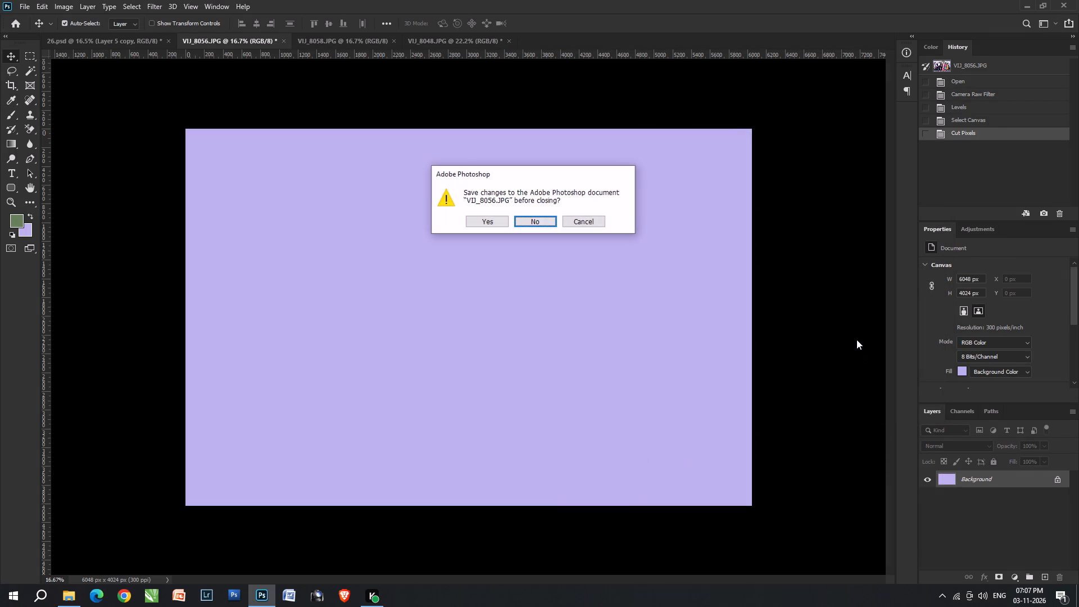
key(ctrl+Return)
Paste the VIJ_8056 photo into the upper-right frame, scale it to 43.95% and position the group over the frame.
key(ctrl+alt+shift+v)
key(ctrl+t)
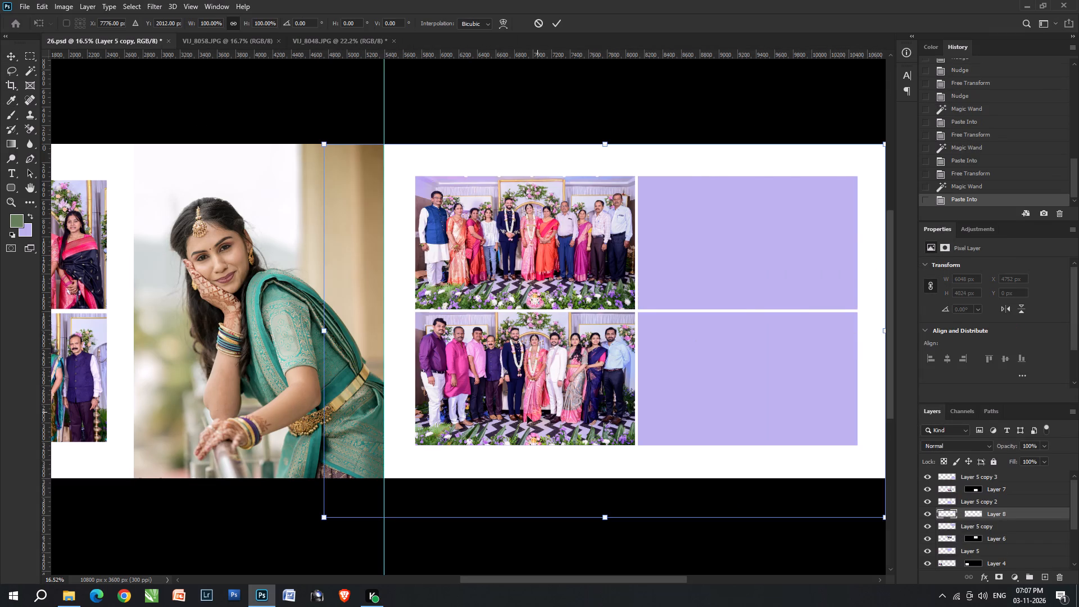
drag(608, 521, 694, 283)
drag(655, 214, 730, 249)
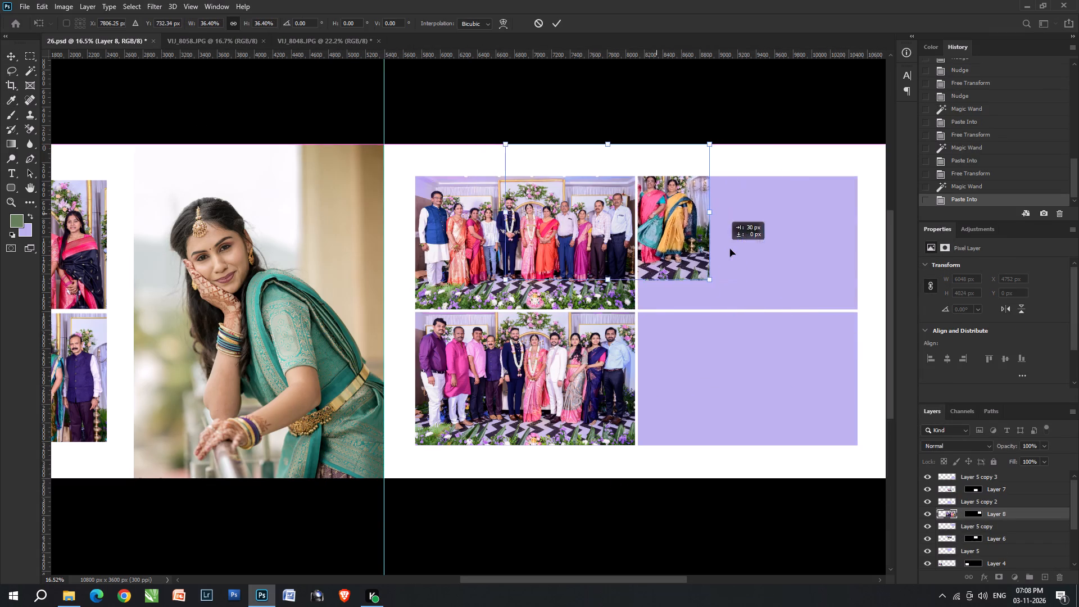
drag(730, 249, 773, 253)
drag(822, 184, 876, 172)
drag(799, 229, 796, 239)
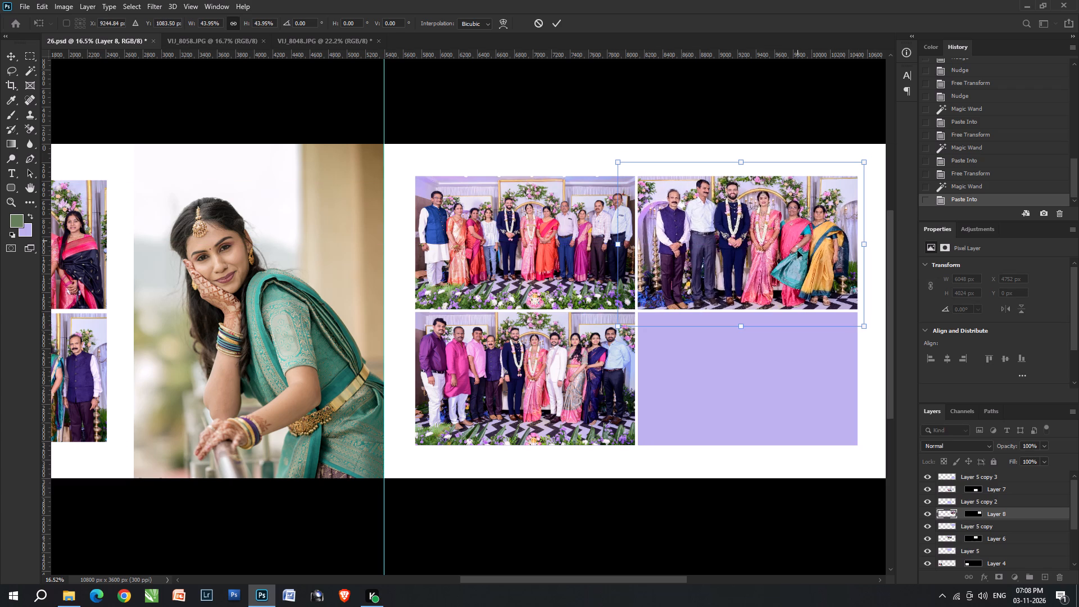
Tilt the upper-right photo by 1.20°, enlarge it to 49.73% and shift it slightly left.
click(789, 372)
key(Up)
key(Right)
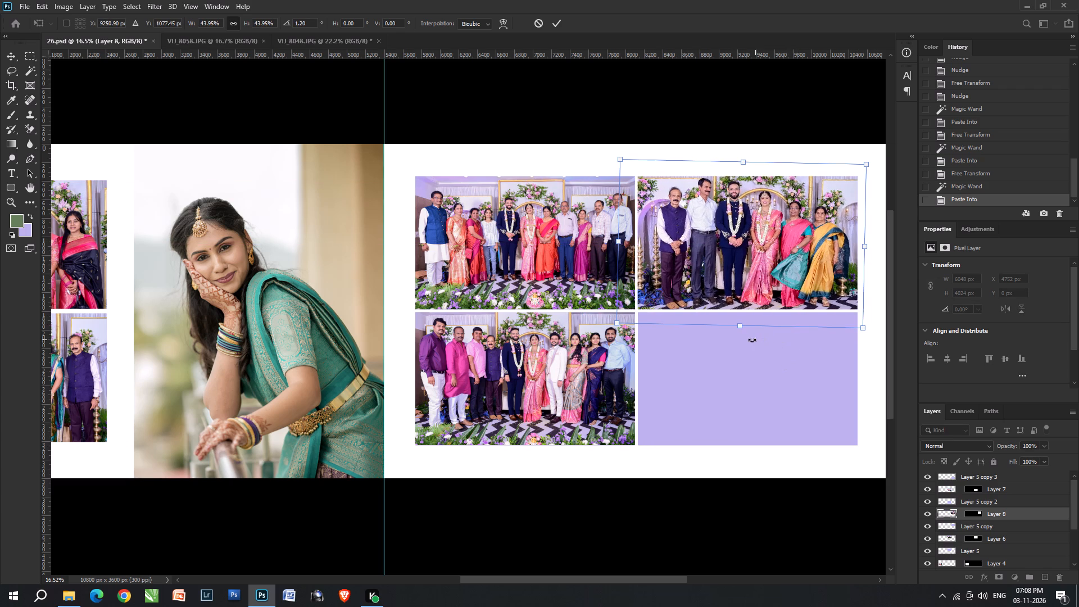
drag(739, 326, 745, 346)
key(Left)
key(Left)
key(Left)
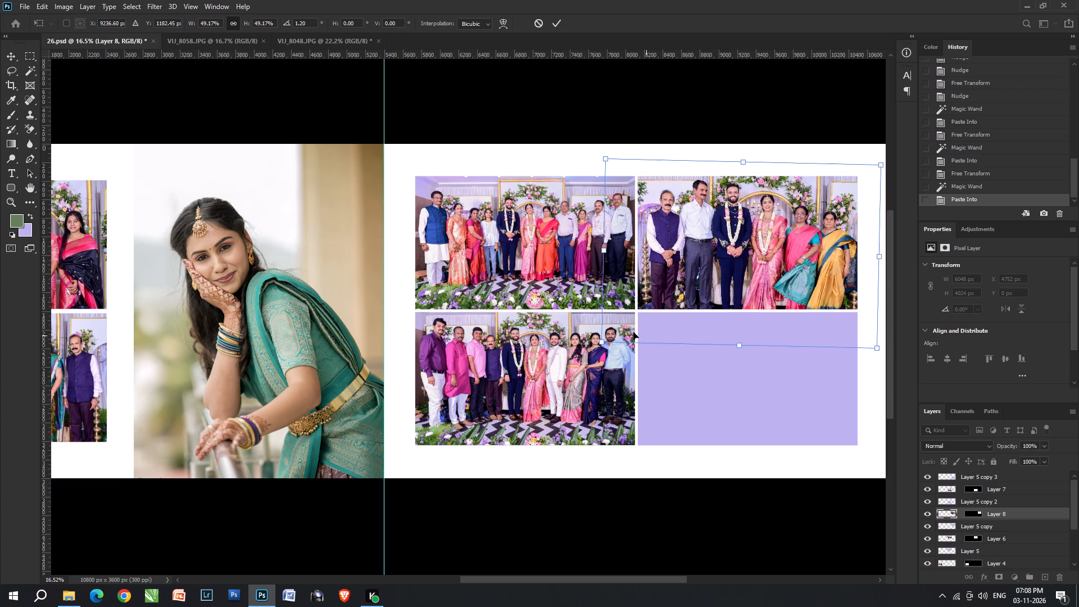
click(601, 341)
click(751, 423)
key(Left)
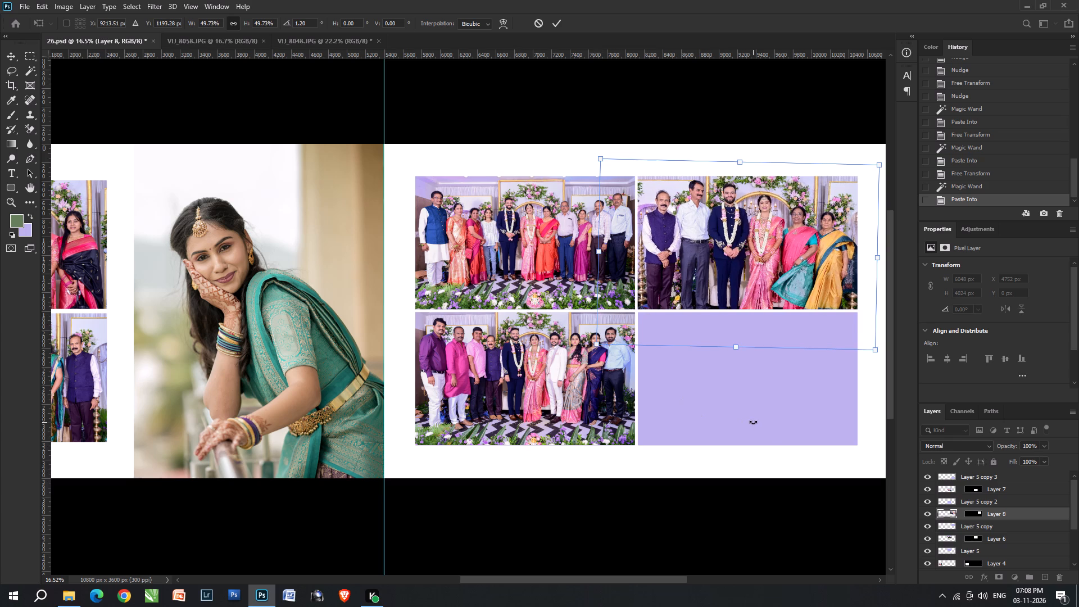
key(Left)
key(Down)
Reduce the upper-right photo's tilt to 0.54° and enlarge it to 50.96%.
click(787, 422)
key(Right)
key(Right)
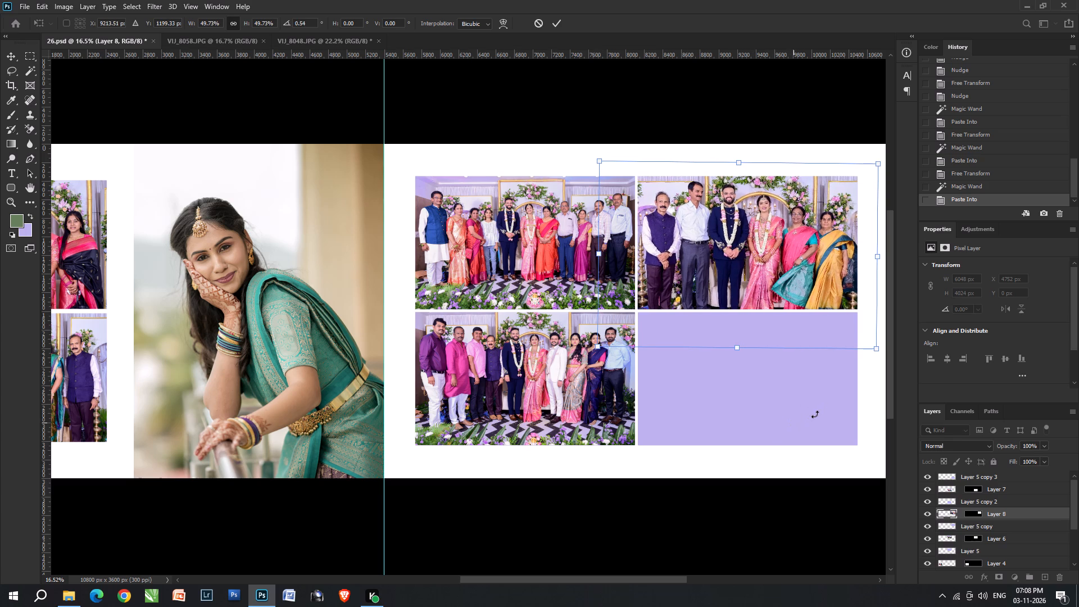
key(Right)
drag(877, 351, 882, 360)
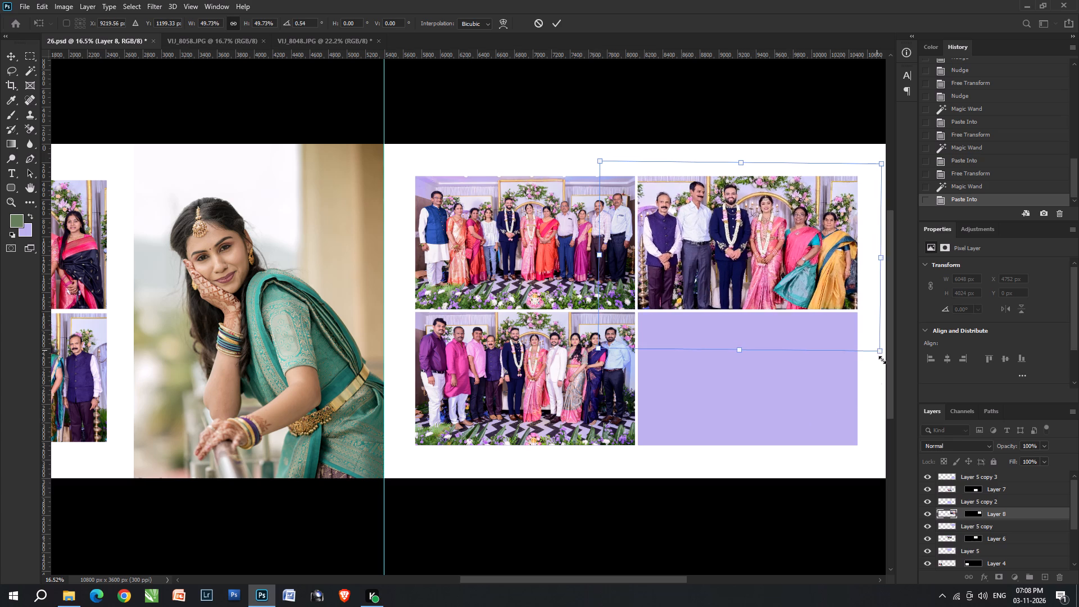
drag(882, 360, 882, 358)
key(Return)
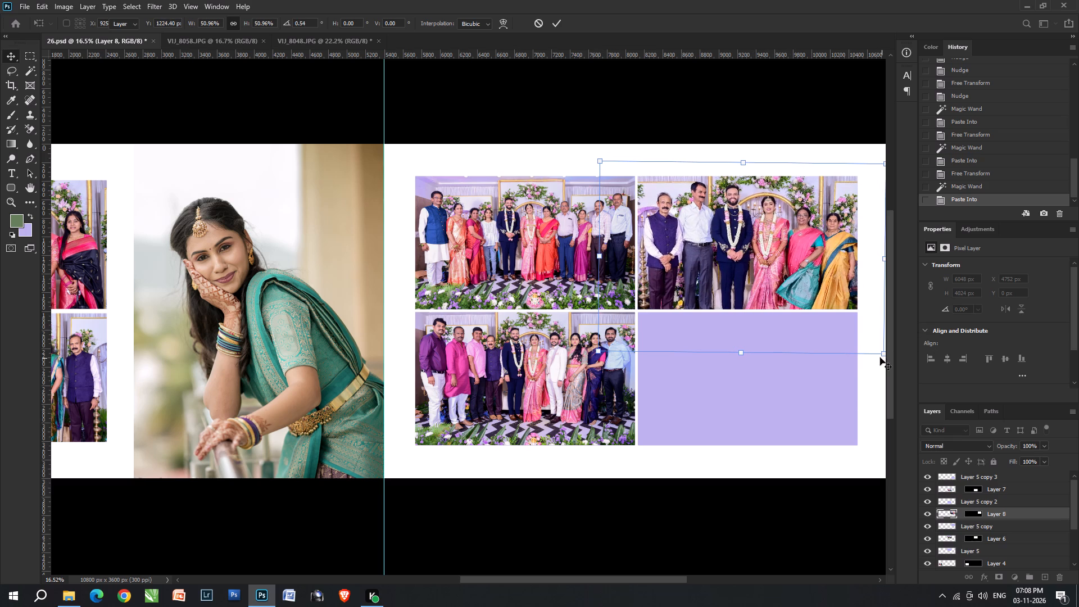
Nudge the VIJ_8056 photo slightly left and down within the upper-right frame.
key(v)
key(Left)
key(Down)
key(Down)
key(Left)
key(Down)
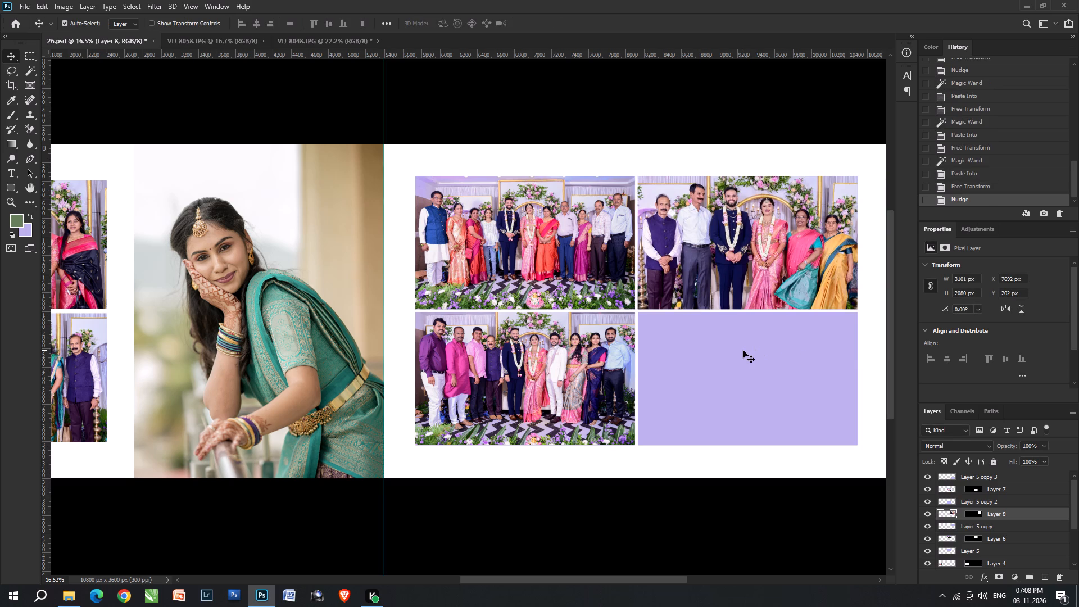
key(Down)
key(Left)
key(Left)
key(Up)
Select the grid's empty lower-right frame area with the Magic Wand.
right_click(750, 351)
click(759, 355)
key(w)
click(759, 355)
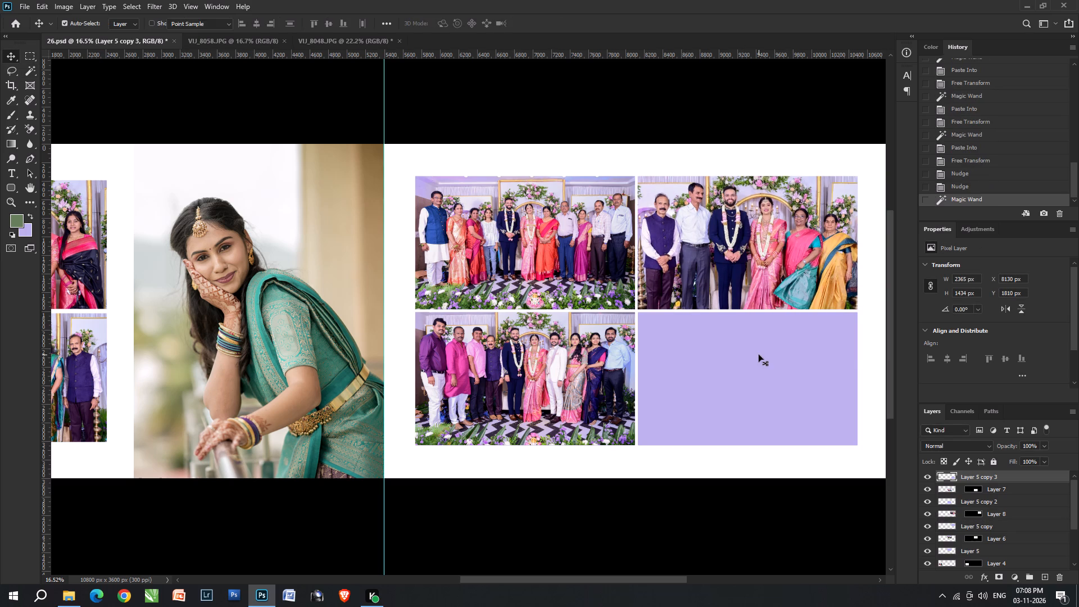
Reapply the Camera Raw filter to VIJ_8058.JPG and brighten its midtones and highlights with Levels.
key(ctrl+Tab)
key(ctrl+alt+f)
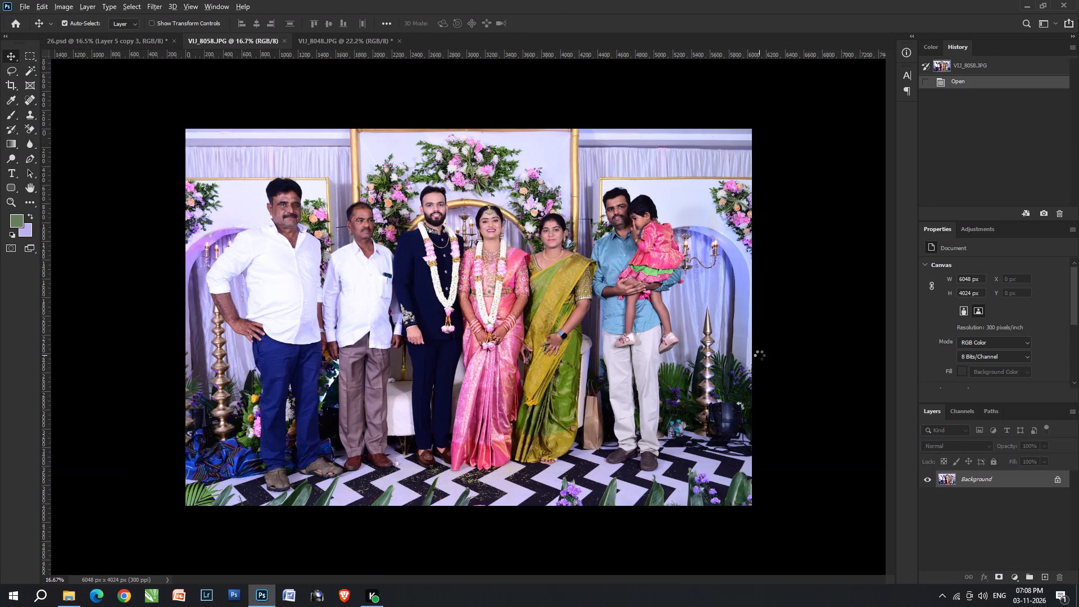
key(ctrl+l)
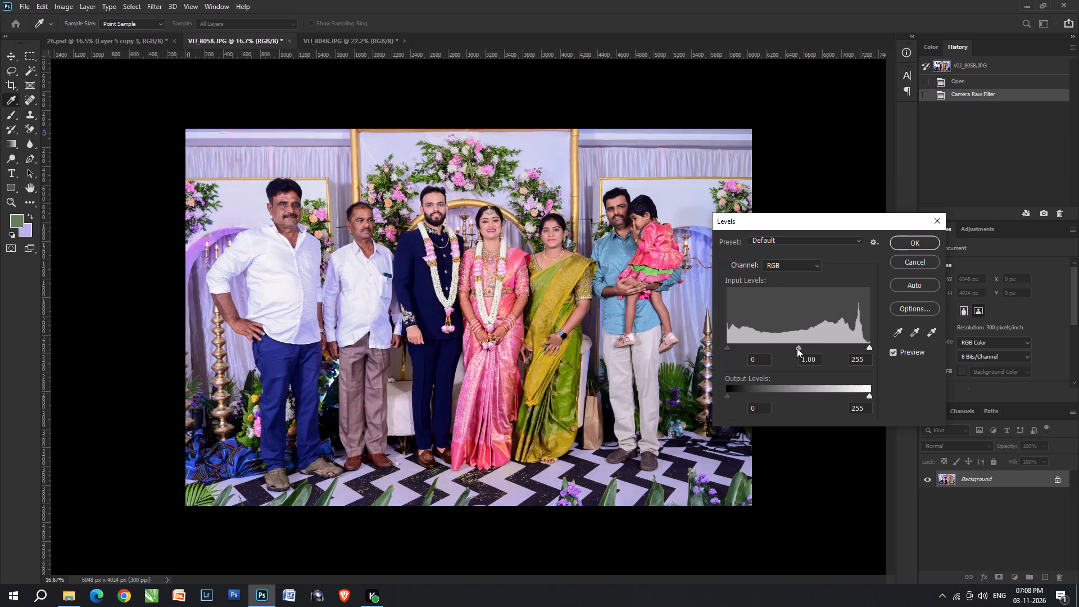
click(797, 348)
scroll(847, 350, up, 6)
click(860, 348)
key(Return)
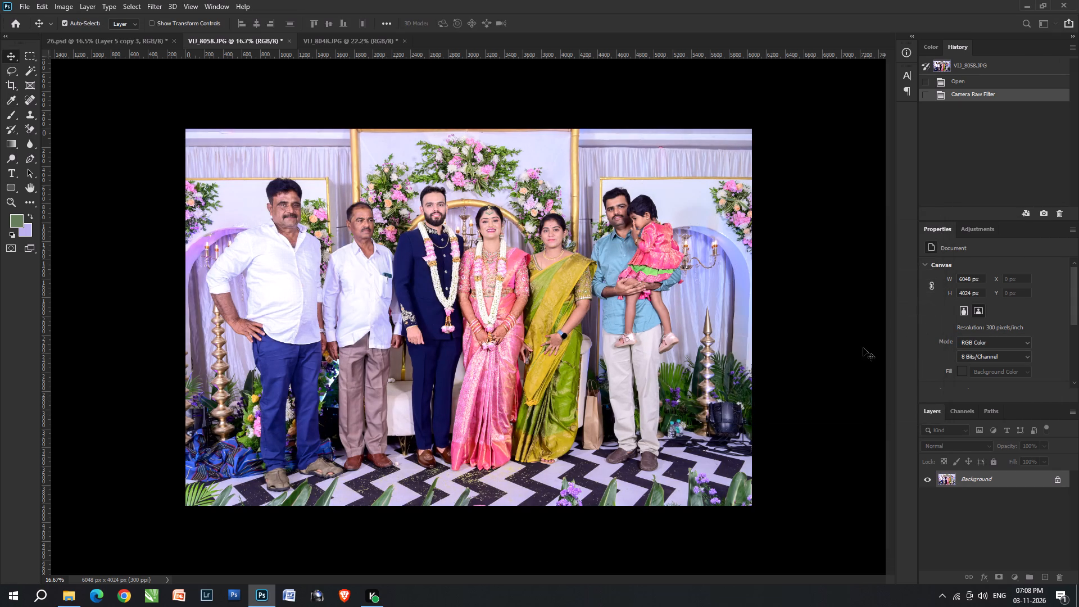
Fade the Levels adjustment on VIJ_8058.JPG to 70% opacity.
key(ctrl+shift+f)
key(ctrl+shift+g)
text(70)
key(Return)
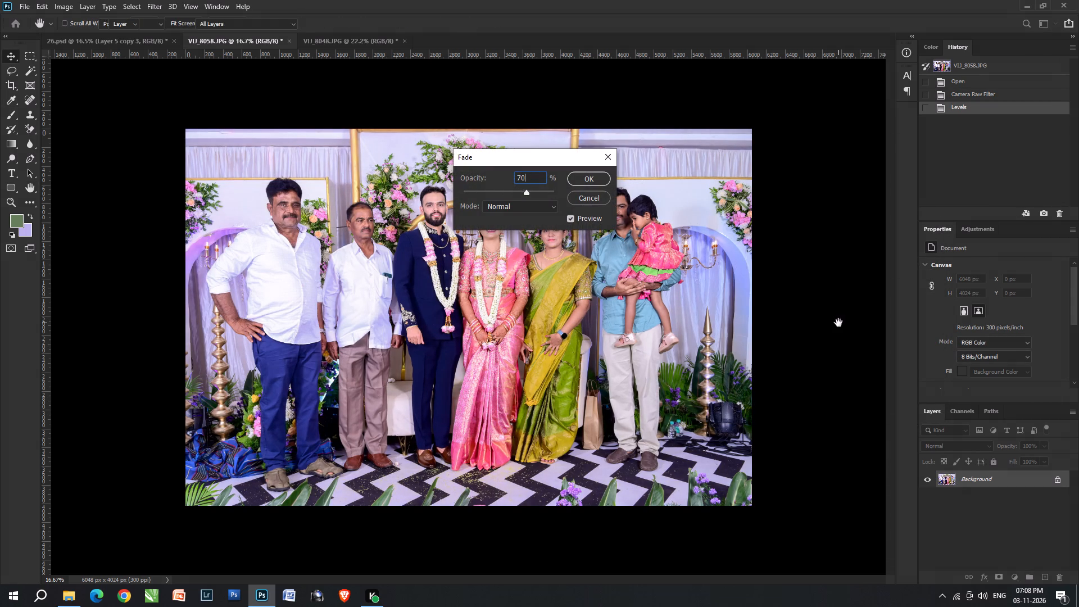
Cut the entire corrected VIJ_8058 photo and close its file without saving.
key(ctrl+a)
key(ctrl+x)
key(ctrl+w)
key(ctrl+Tab)
key(ctrl+Return)
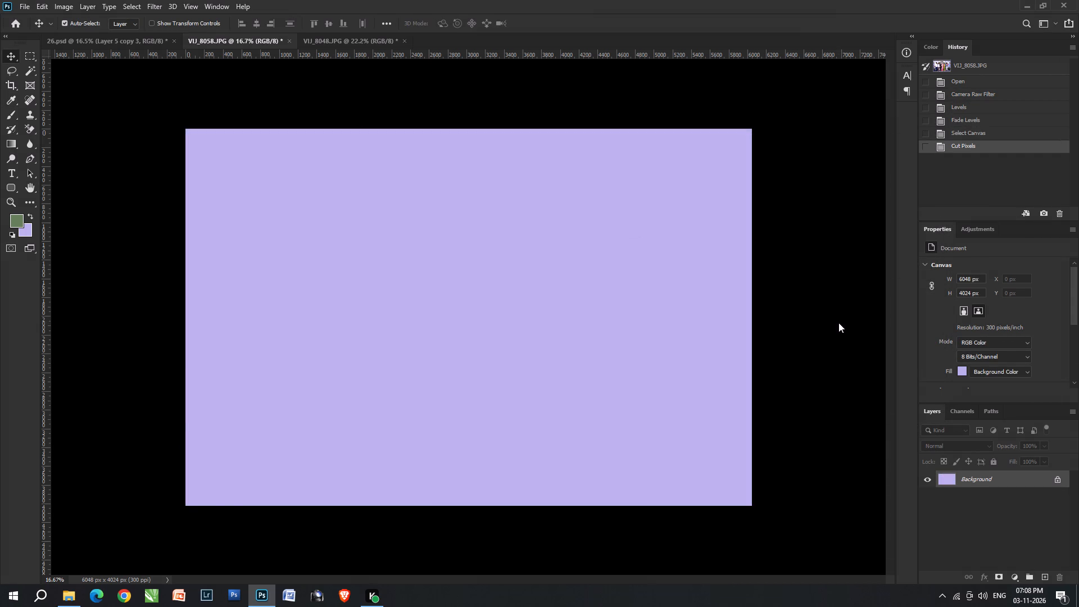
Paste the VIJ_8058 photo into the lower-right frame, scale it to 45.24% and position it so the group fills the frame.
key(ctrl+alt+shift+v)
key(ctrl+t)
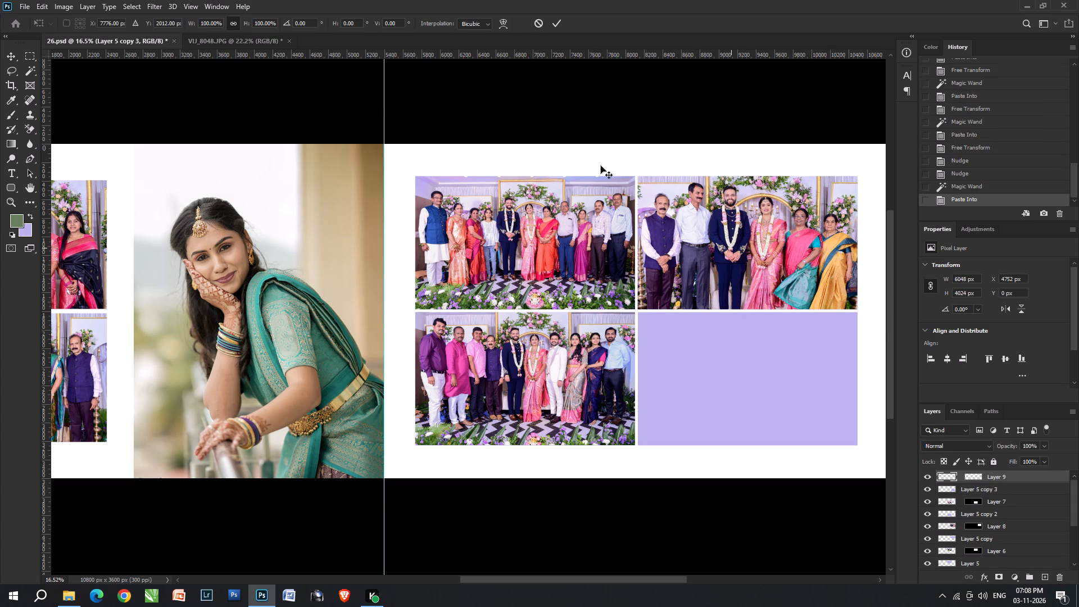
drag(604, 144, 590, 378)
drag(598, 417, 710, 372)
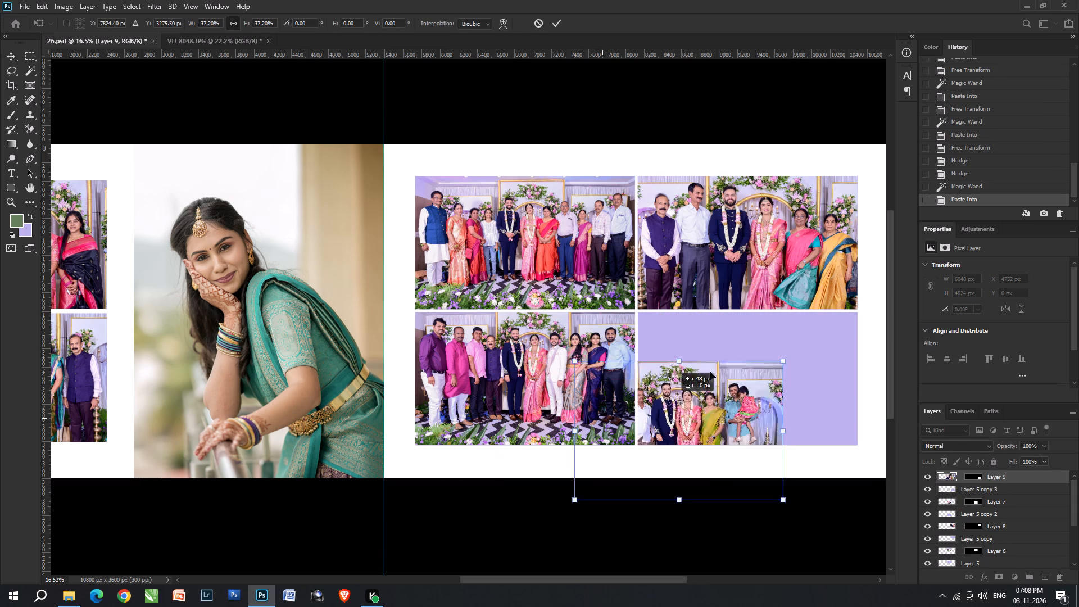
drag(710, 372, 727, 354)
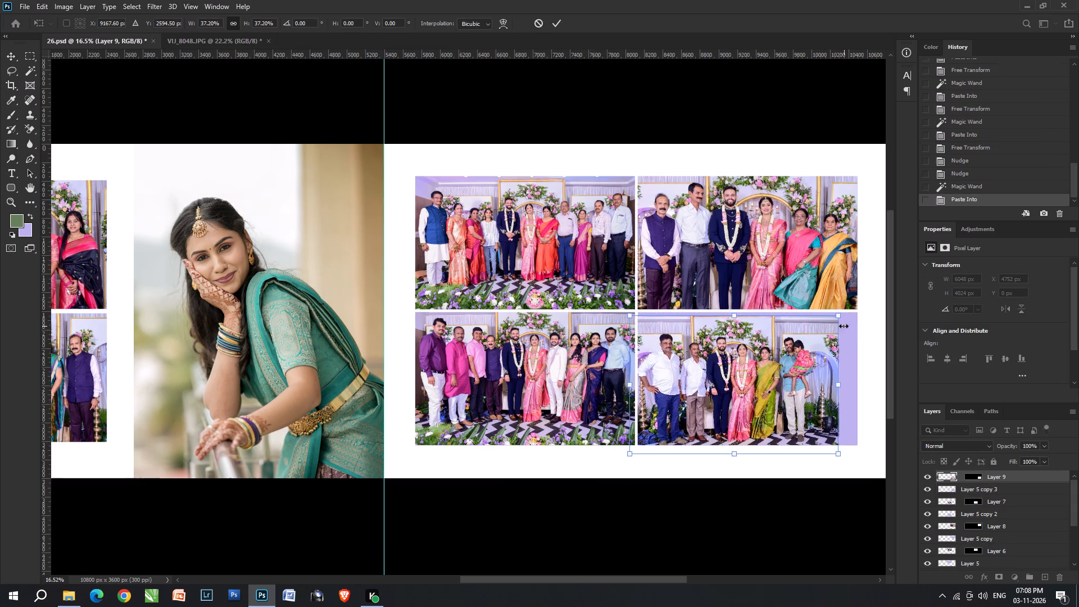
click(847, 310)
key(ctrl+z)
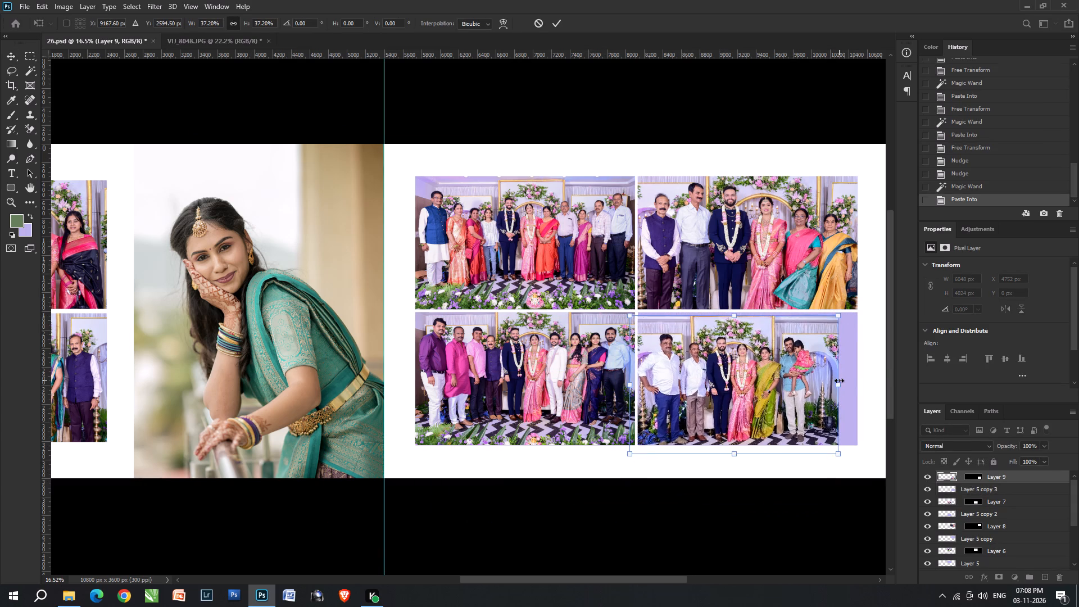
drag(839, 380, 881, 376)
key(Right)
key(Return)
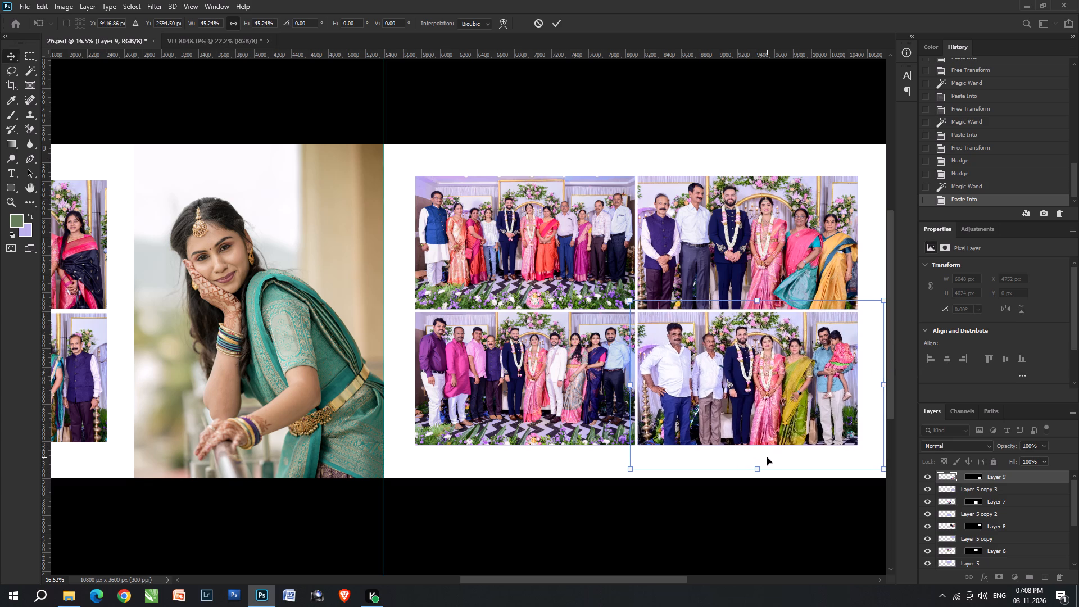
key(v)
Sample the beige of the column behind the bride's portrait and make it the background colour.
alt+scroll(681, 408, down, 4)
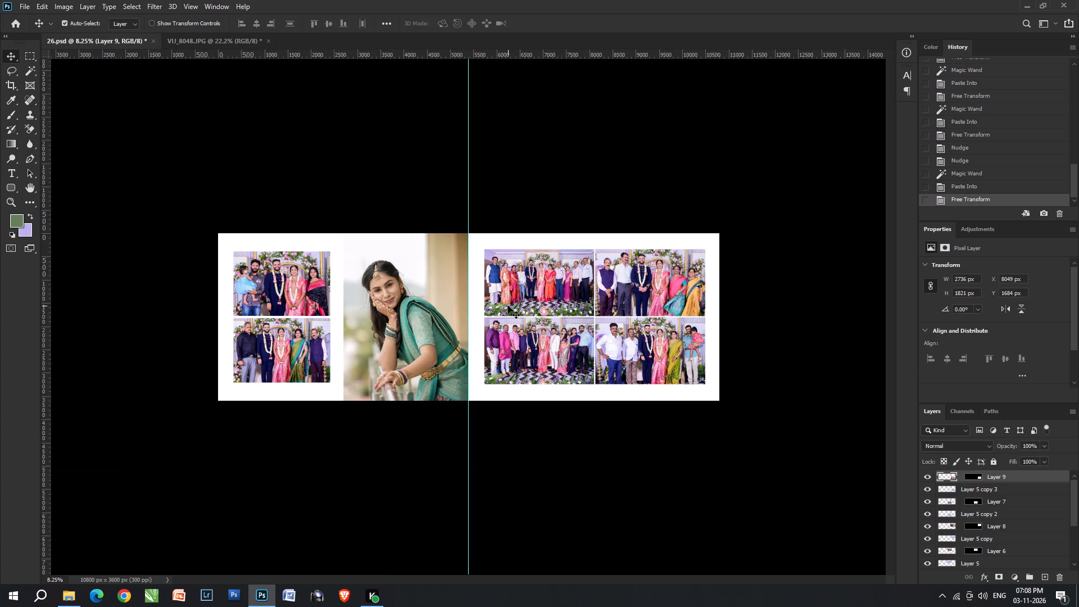
key(i)
click(452, 274)
key(x)
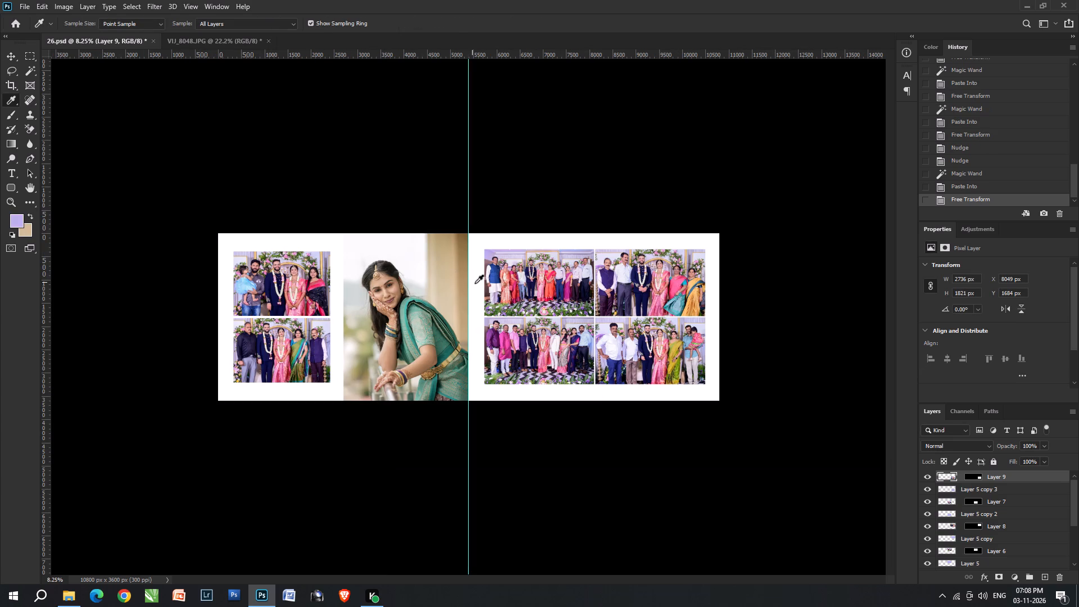
Copy the spread's rightmost full-height area, about 4190 by 3600 px, from the Background to a new layer and fill it with the sampled beige.
key(v)
key(v)
key(m)
key(m)
drag(525, 219, 758, 477)
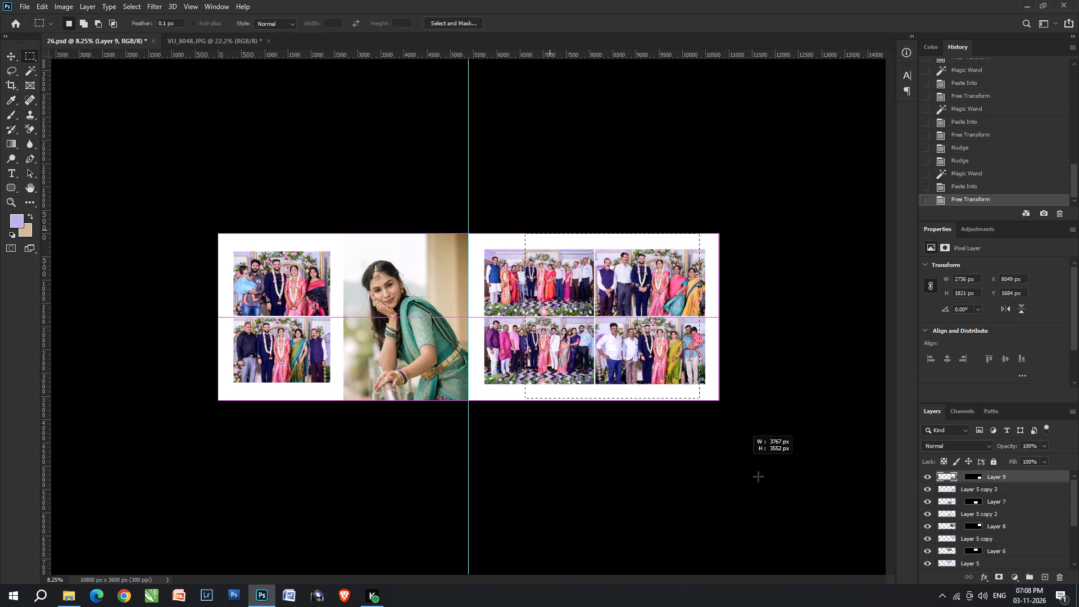
drag(758, 477, 767, 484)
scroll(995, 511, down, 4)
scroll(981, 564, down, 4)
click(980, 564)
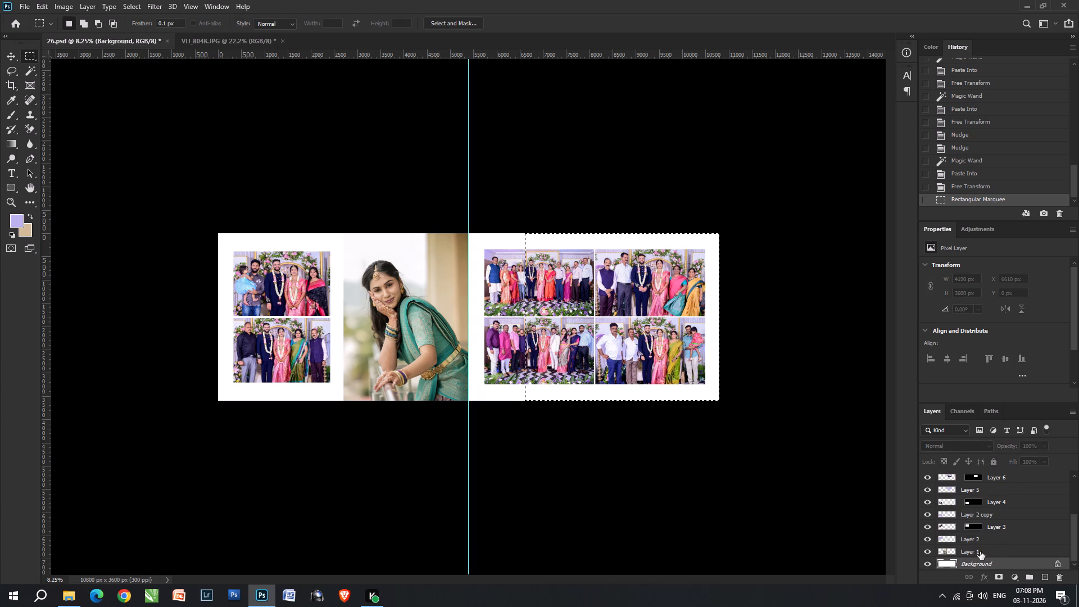
key(ctrl+j)
key(ctrl+shift+BackSpace)
key(ctrl+y)
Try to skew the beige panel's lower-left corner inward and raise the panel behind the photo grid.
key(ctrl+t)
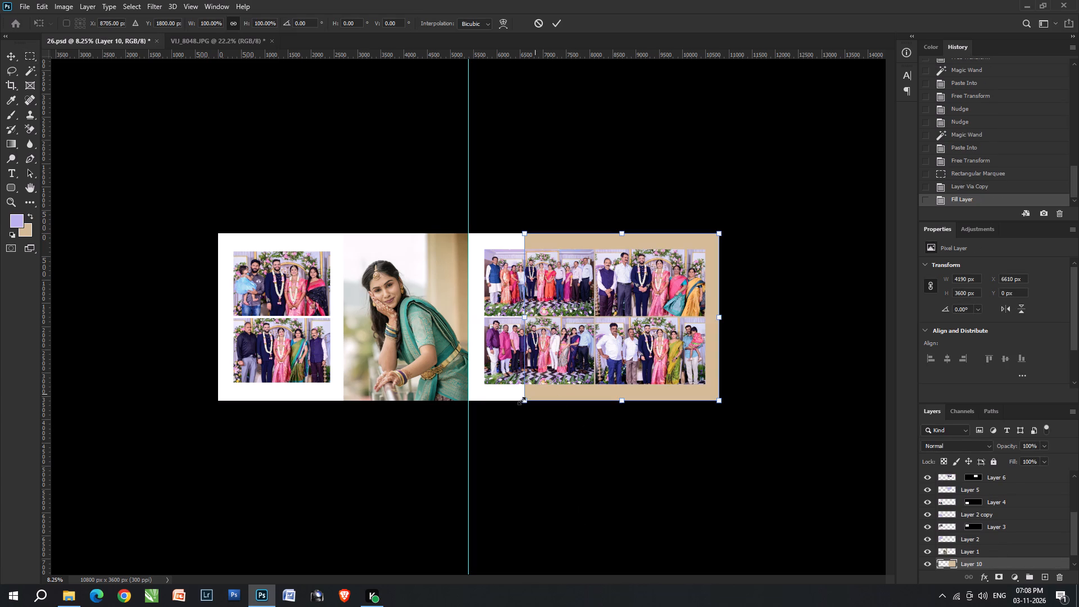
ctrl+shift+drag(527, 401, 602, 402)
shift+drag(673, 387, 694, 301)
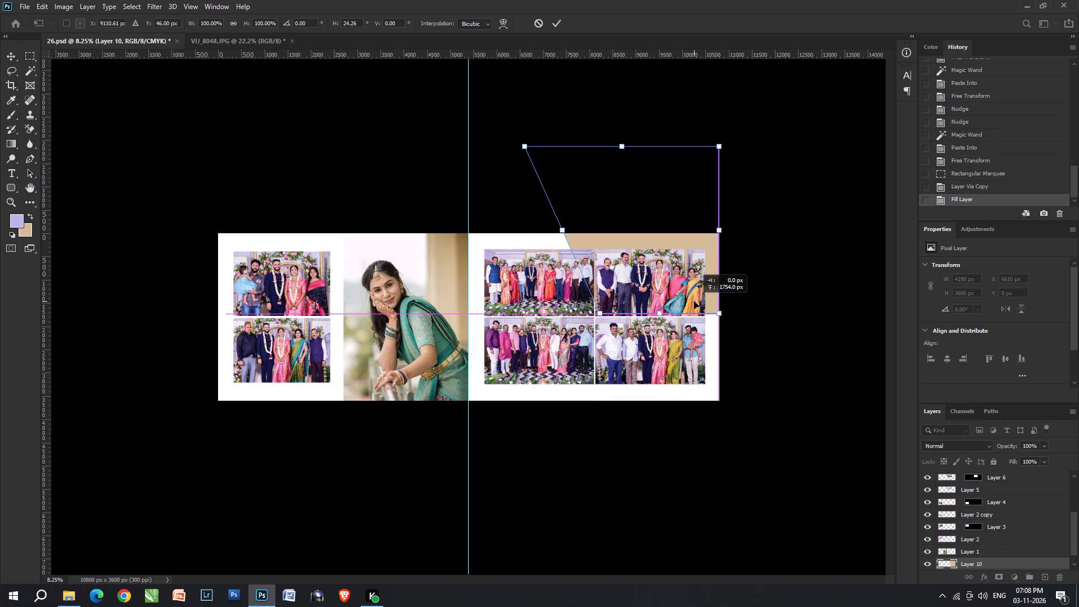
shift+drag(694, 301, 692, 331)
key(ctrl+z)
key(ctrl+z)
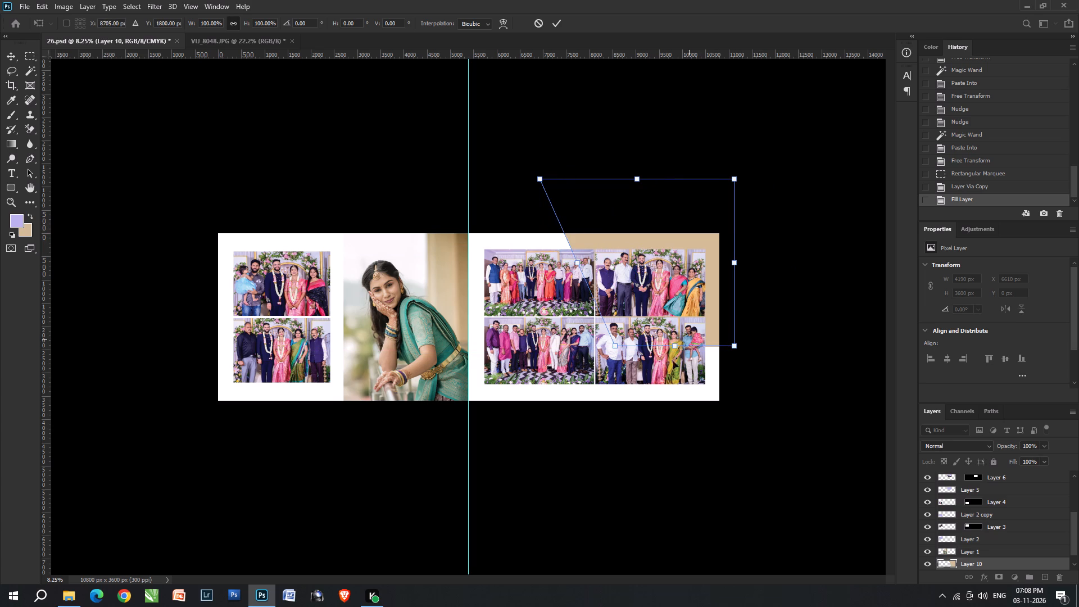
Stretch the beige panel to about 155.7% height, rotate it about -42° and place it diagonally over the right page's upper-right corner.
shift+drag(624, 398, 614, 492)
drag(647, 443, 683, 360)
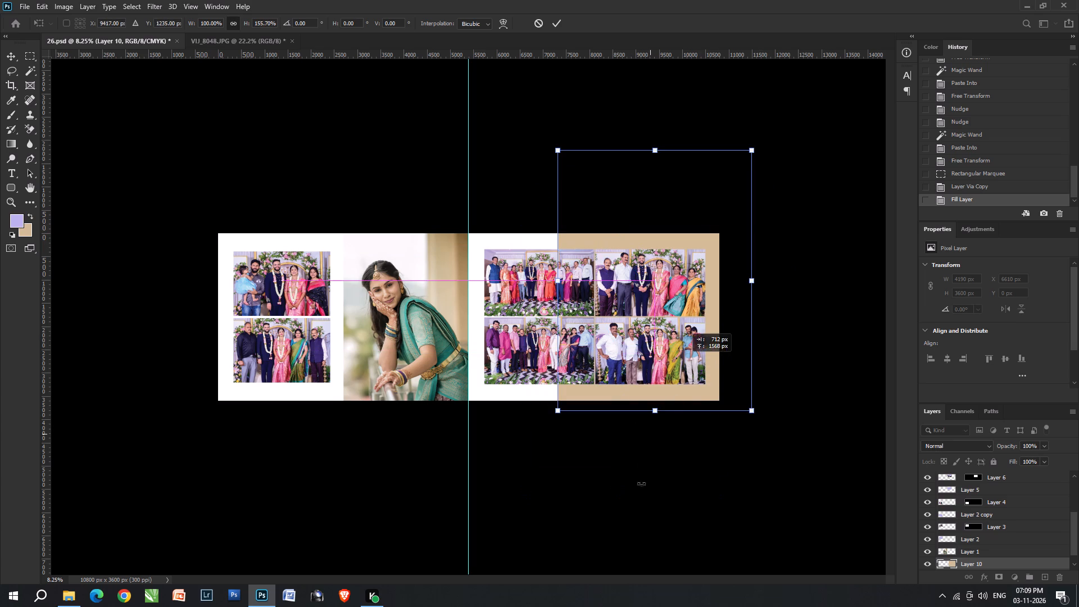
drag(638, 496, 789, 455)
drag(694, 387, 731, 354)
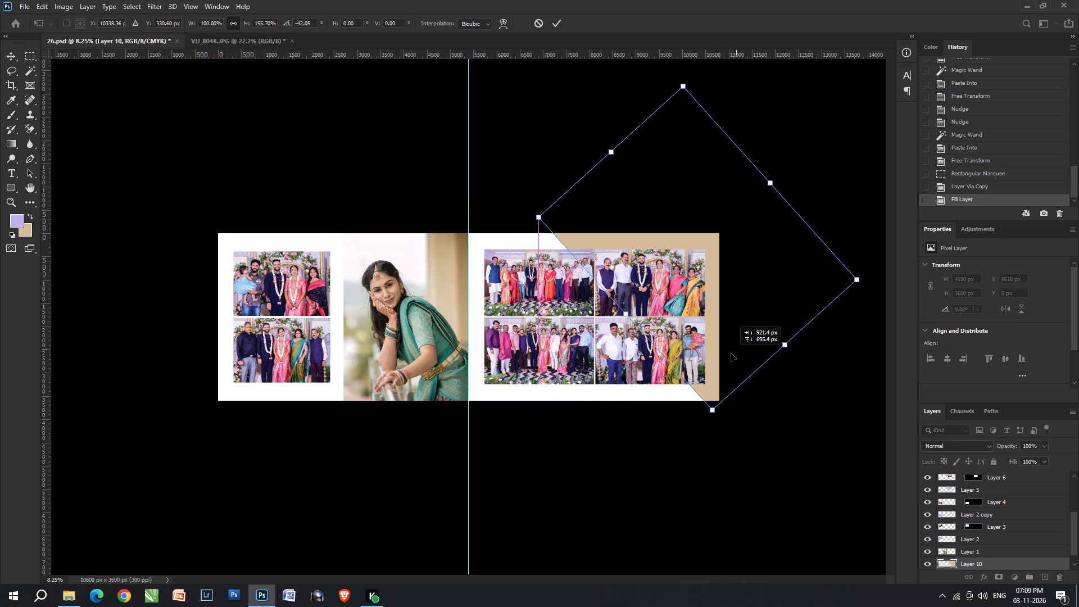
drag(731, 354, 728, 362)
key(Return)
Duplicate the diagonal beige panel toward the right page's lower-left corner, at about X 1265, Y 347 px.
text(vv)
click(711, 347)
click(714, 340)
alt+drag(712, 334, 474, 443)
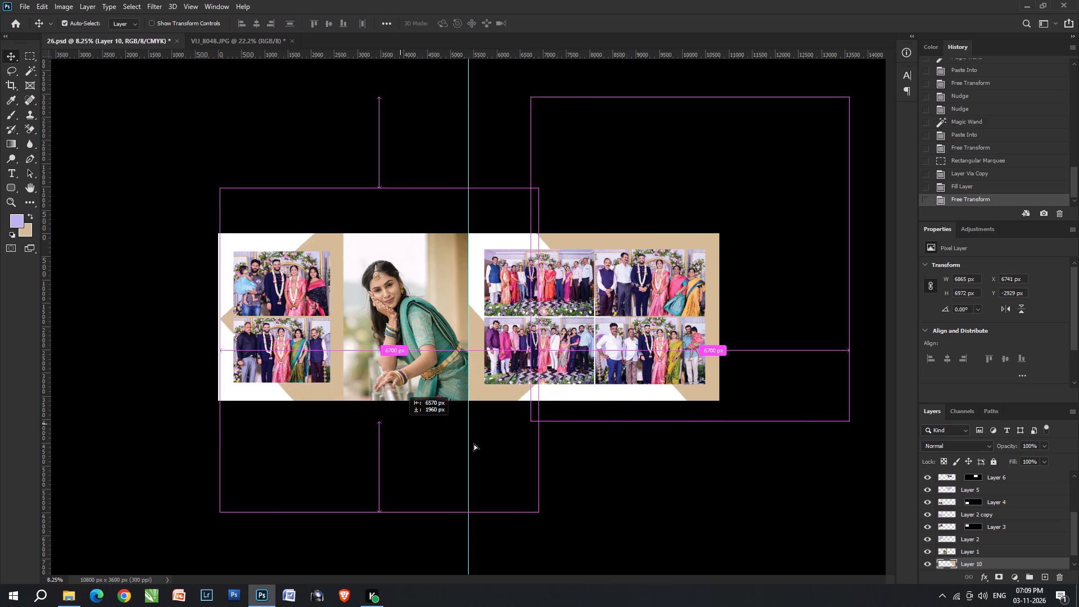
alt+drag(474, 443, 465, 481)
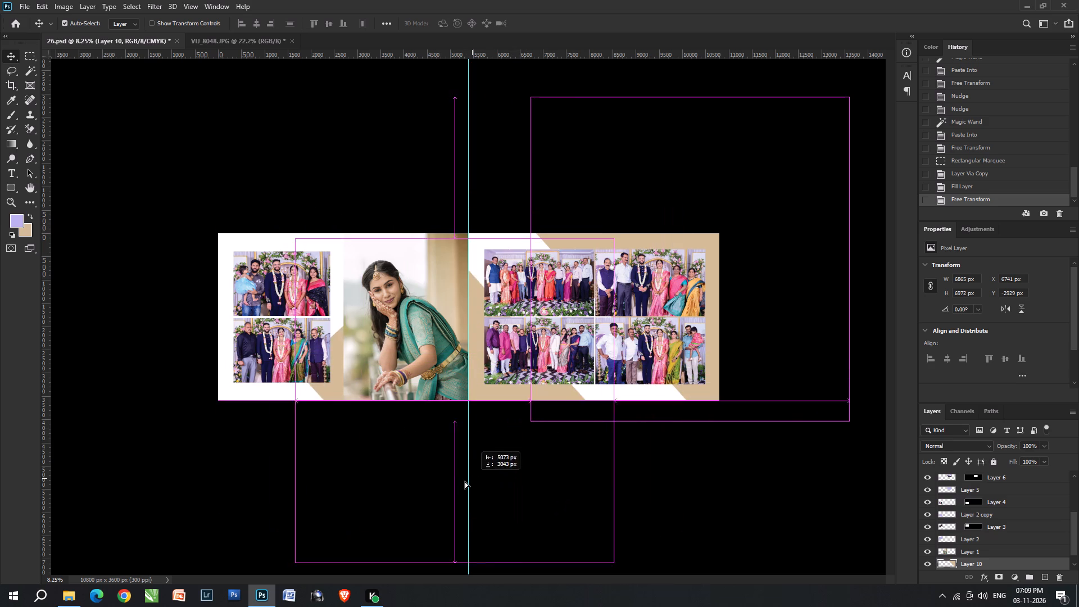
alt+drag(465, 481, 459, 486)
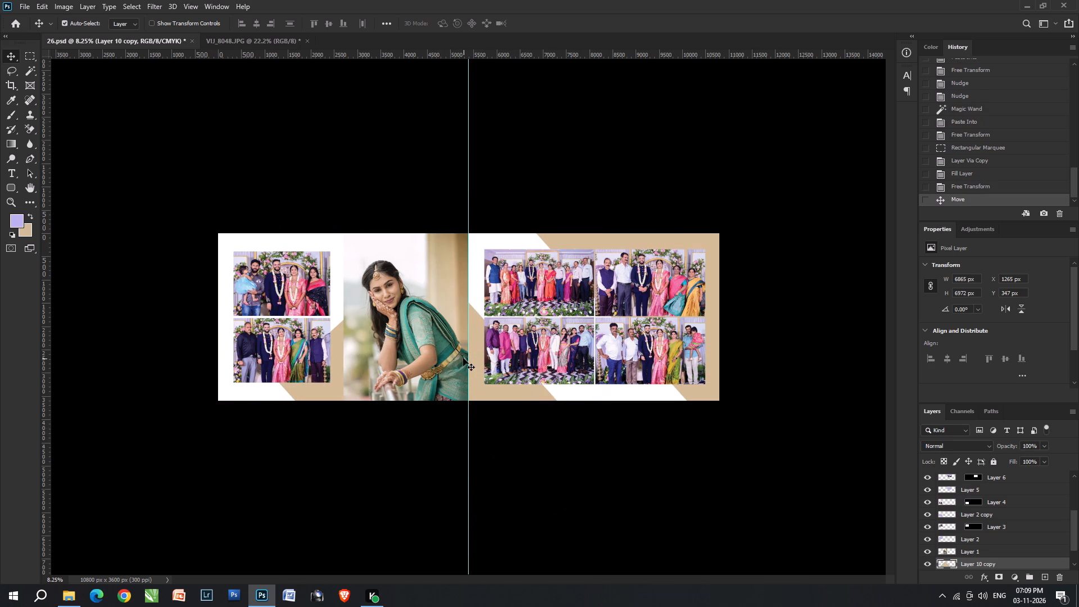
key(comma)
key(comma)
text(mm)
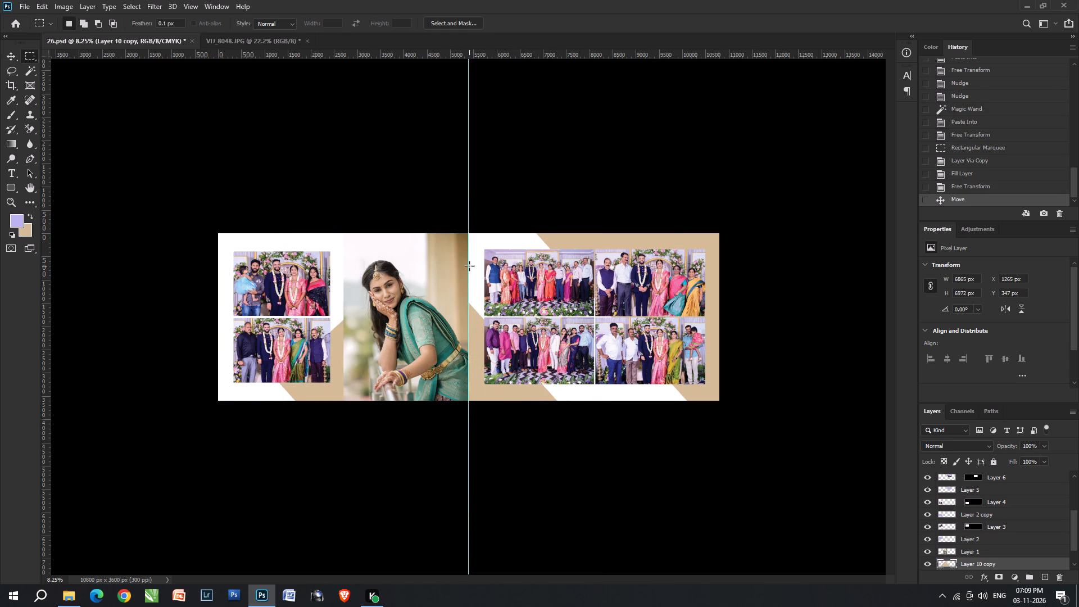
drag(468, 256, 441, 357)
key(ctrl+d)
Shift the duplicated beige panel down and slightly right, to about X 1519, Y 1026 px.
key(v)
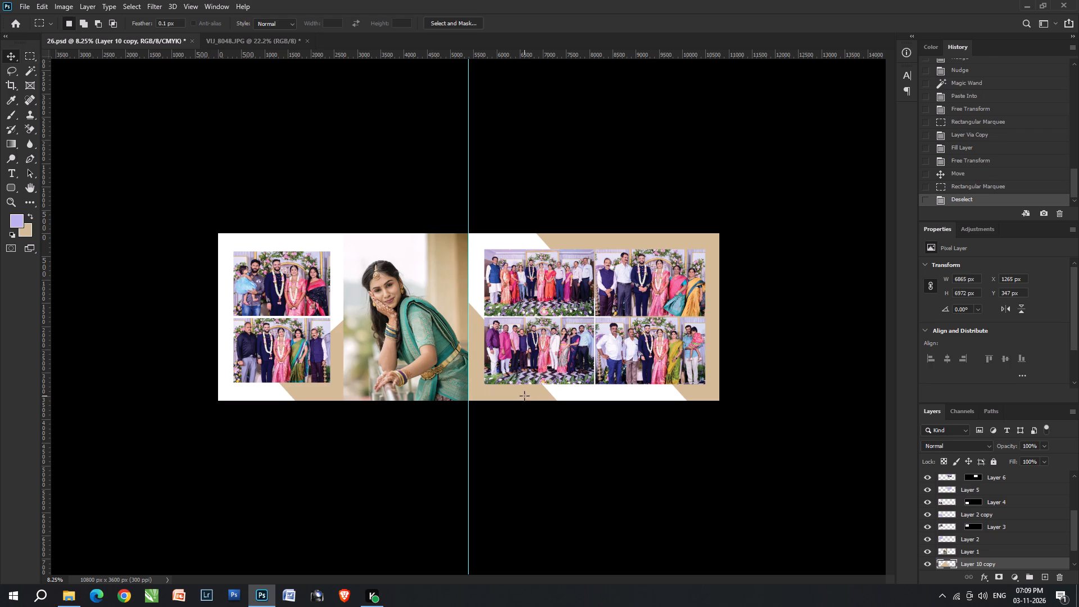
key(v)
drag(524, 393, 536, 425)
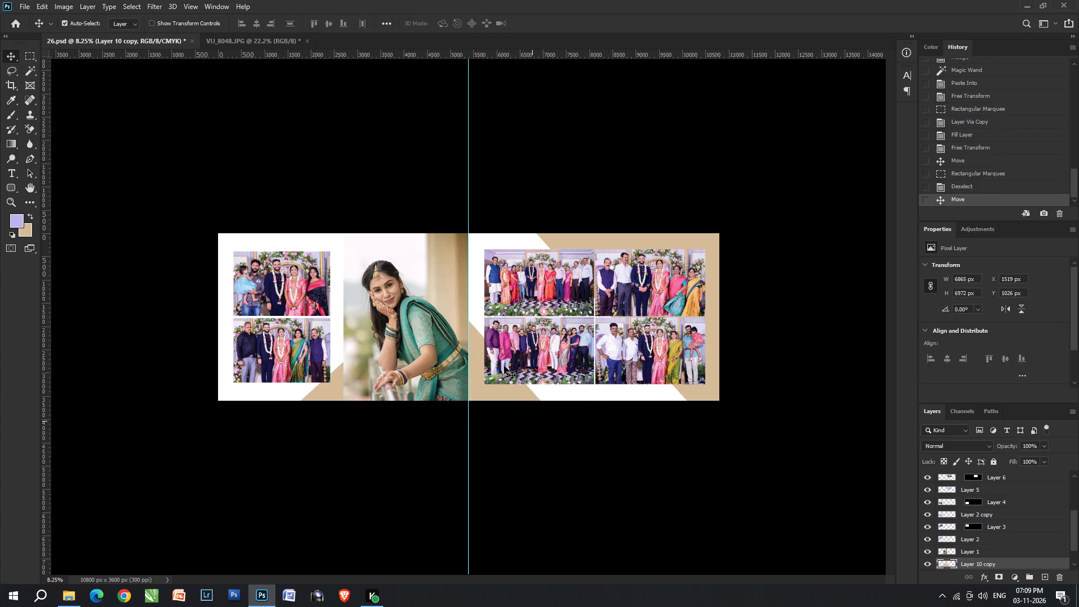
Select the part of the duplicated beige panel lying over the left page, delete it and deselect.
key(m)
drag(469, 249, 253, 503)
key(Delete)
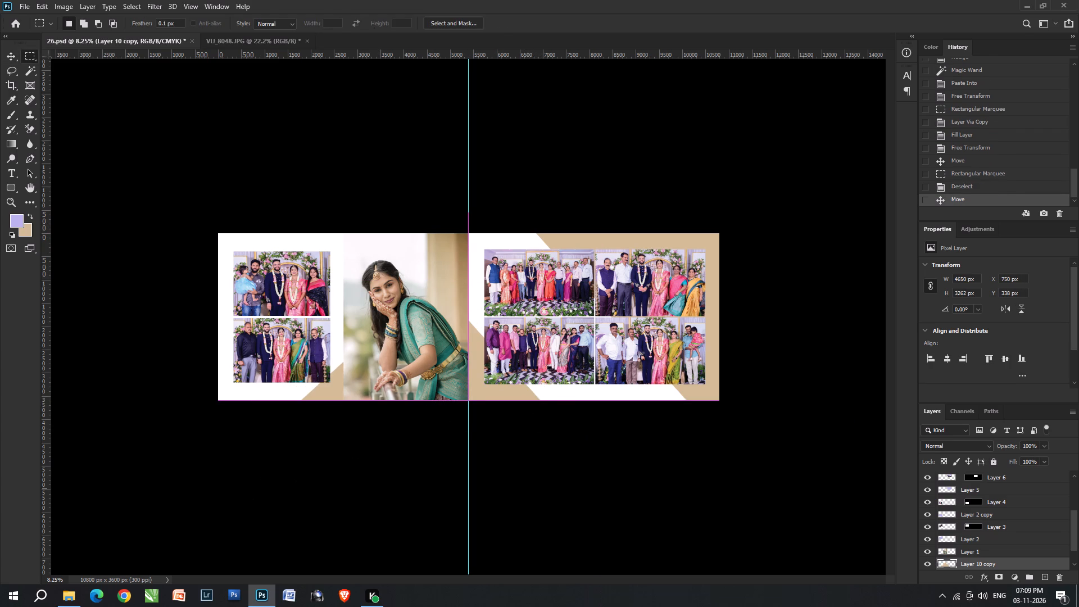
key(ctrl+d)
Move the upper-right diagonal beige panel slightly left and up, to about X 6644, Y -3014 px.
alt+scroll(682, 330, up, 5)
key(v)
key(space)
drag(739, 344, 637, 373)
alt+scroll(756, 396, up, 3)
key(space)
drag(749, 395, 610, 410)
drag(705, 470, 741, 449)
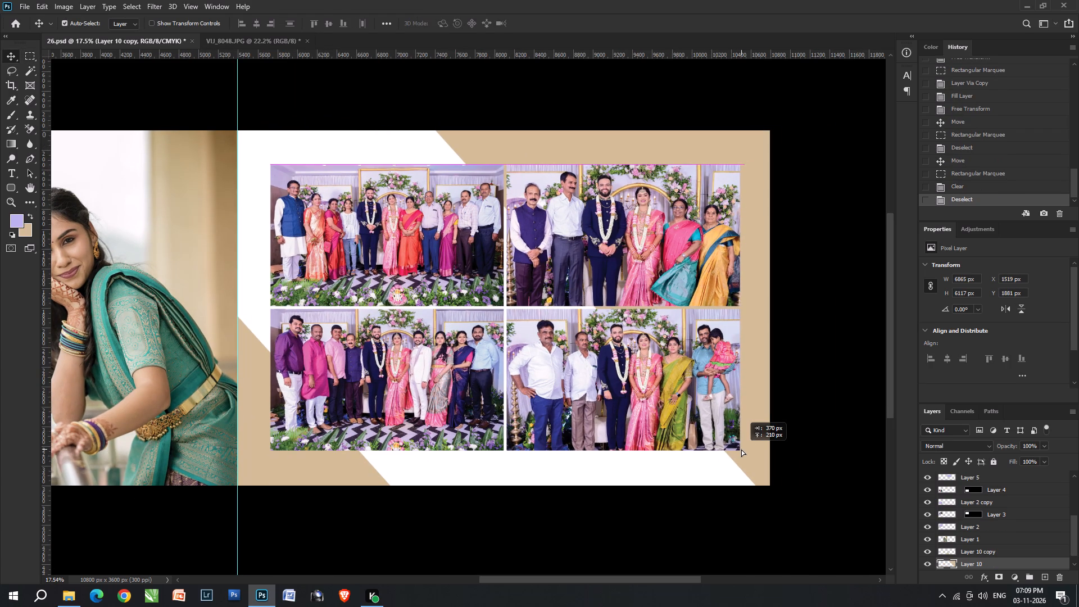
drag(741, 449, 695, 462)
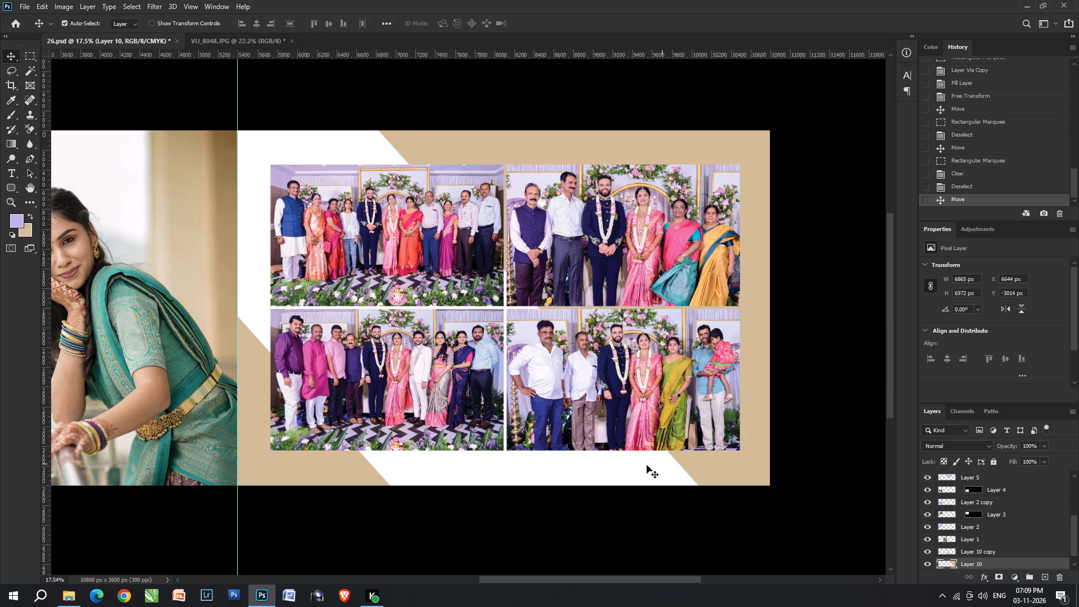
Copy an area about 4913 by 3037 px around the four-photo grid from the Background to a new layer and bring it above the beige panel.
key(m)
drag(261, 457, 738, 169)
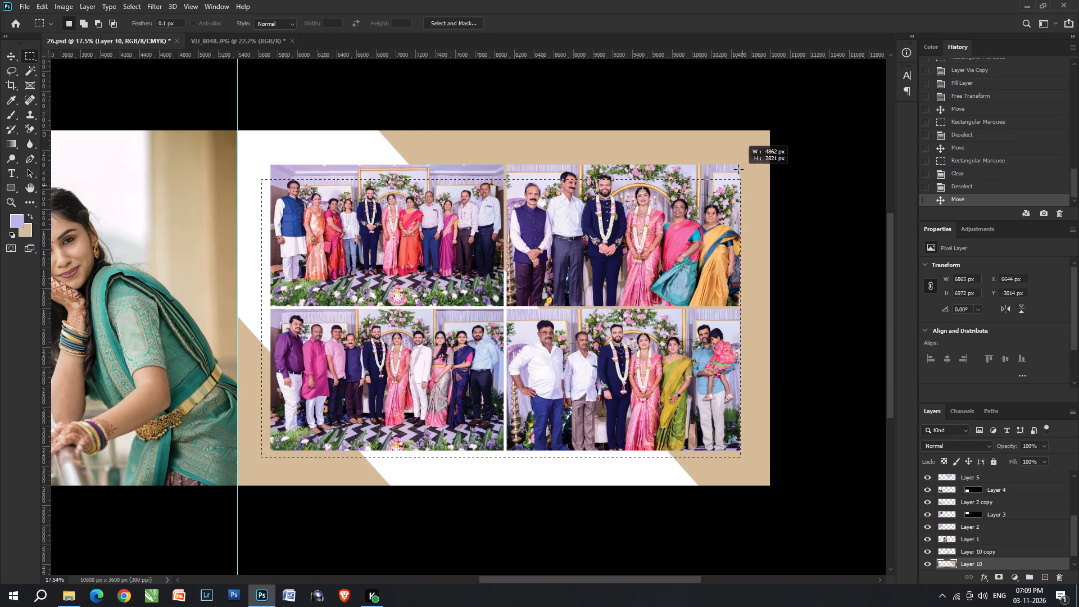
drag(738, 169, 745, 158)
scroll(928, 493, down, 3)
click(972, 567)
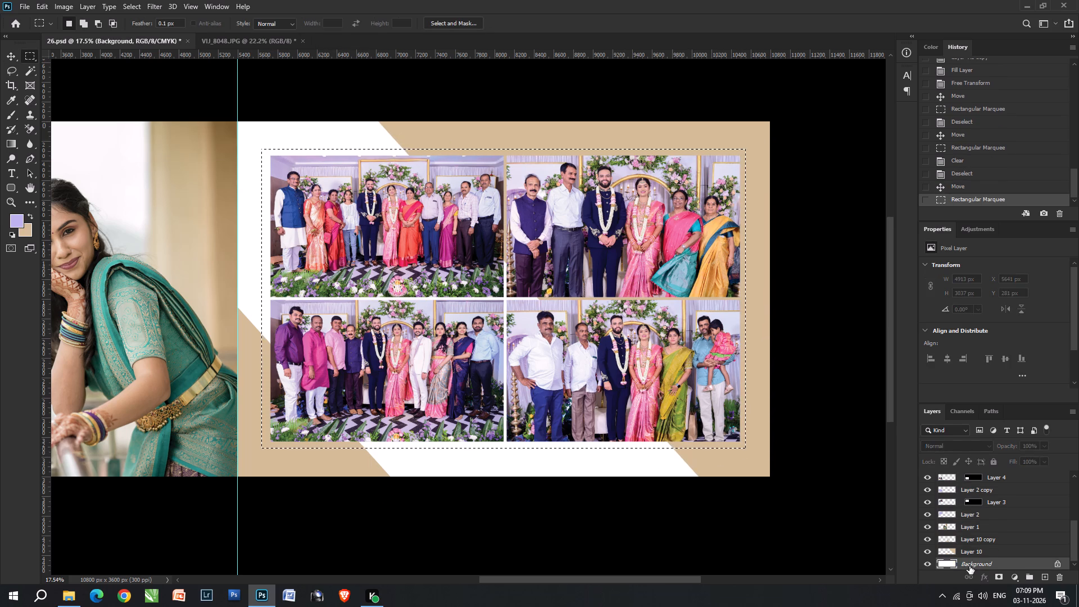
key(ctrl+j)
key(ctrl+bracketright)
Nudge the white backing behind the photo grid left and down to X 5621, Y 301 px.
text(vv)
key(Left)
key(Down)
key(Left)
key(Down)
key(Left)
key(Down)
key(Left)
key(Down)
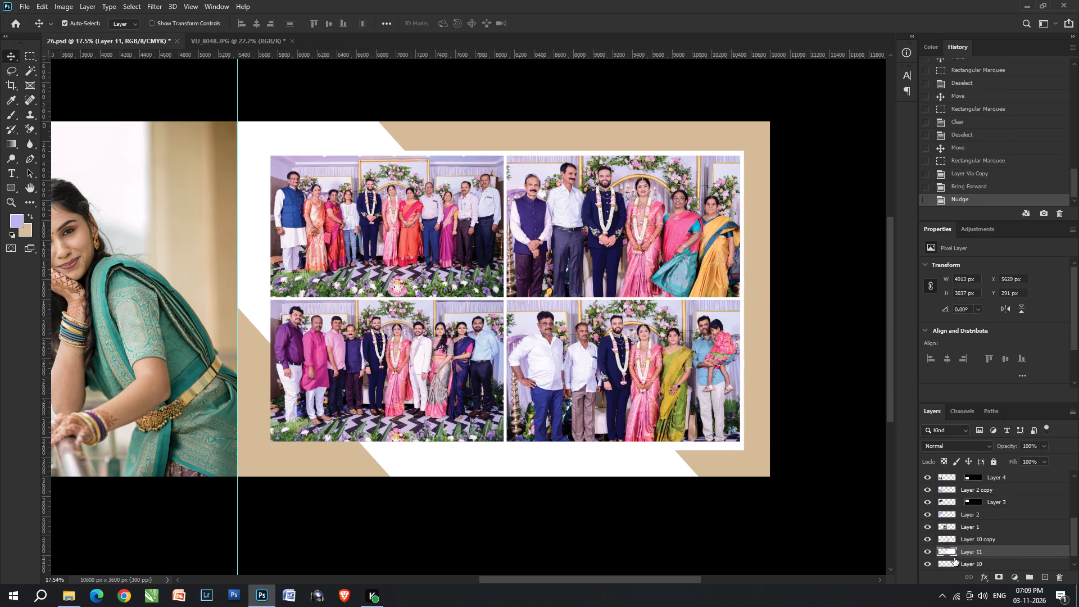
key(Left)
key(Right)
key(Right)
Raise the bottom edge of the white backing close beneath the photos, making it about 2982 px high.
alt+scroll(681, 377, up, 3)
alt+scroll(742, 577, up, 20)
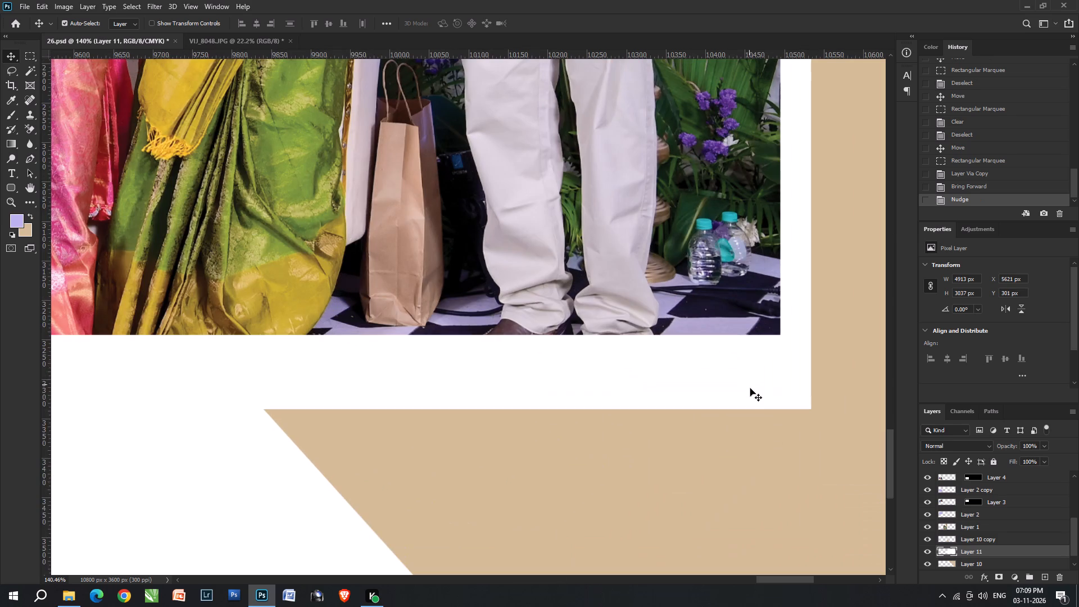
key(ctrl+t)
shift+drag(751, 413, 761, 370)
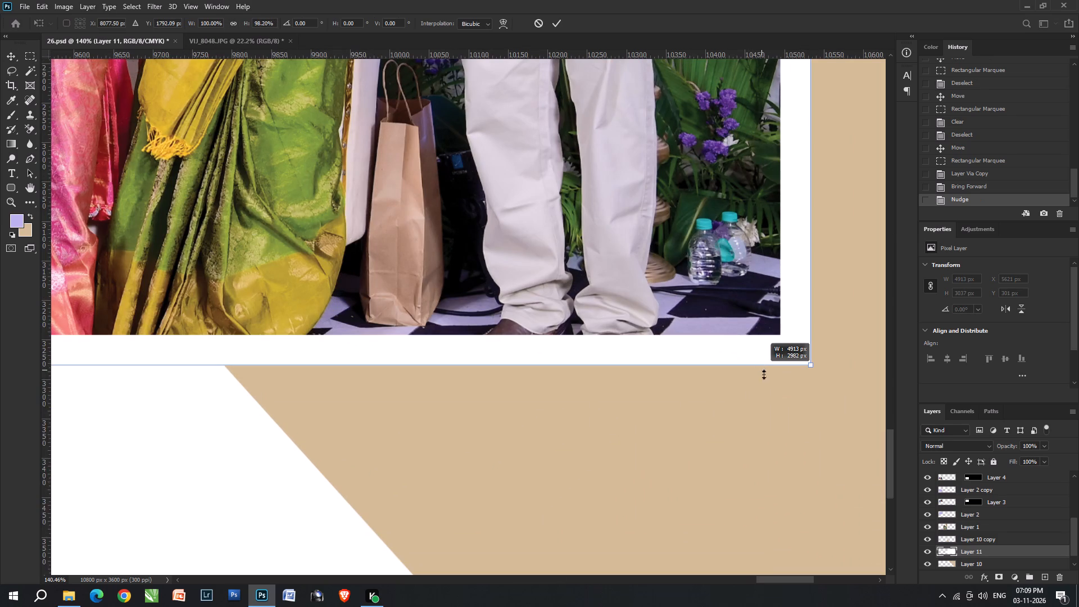
Bring the white backing's left edge in close to the photo grid, making it about 4791 px wide.
alt+scroll(818, 482, down, 12)
key(space)
key(space)
key(space)
key(space)
key(space)
key(space)
key(space)
key(space)
key(space)
key(space)
key(space)
key(space)
key(space)
key(space)
key(space)
key(space)
key(space)
key(space)
key(space)
key(space)
drag(464, 414, 748, 436)
drag(413, 434, 695, 437)
alt+scroll(159, 495, up, 12)
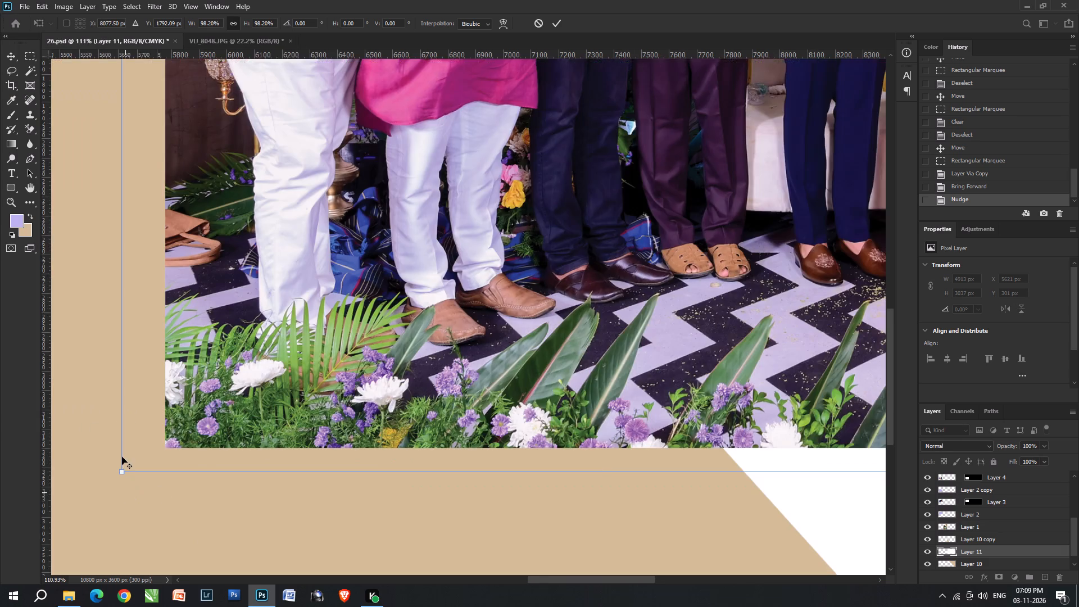
click(125, 414)
shift+click(116, 411)
shift+drag(116, 411, 125, 411)
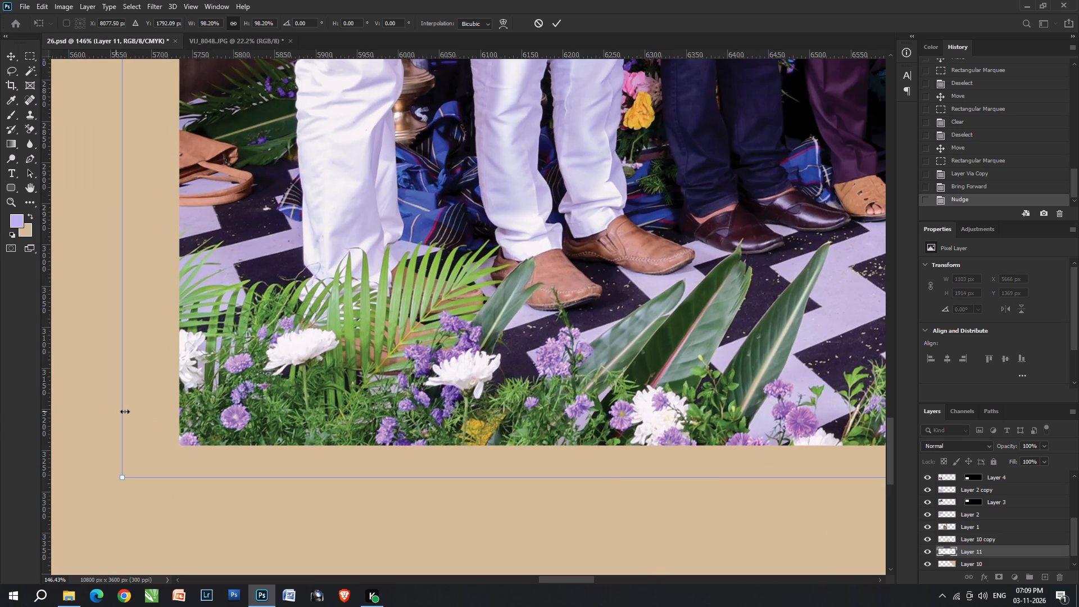
shift+drag(125, 411, 143, 411)
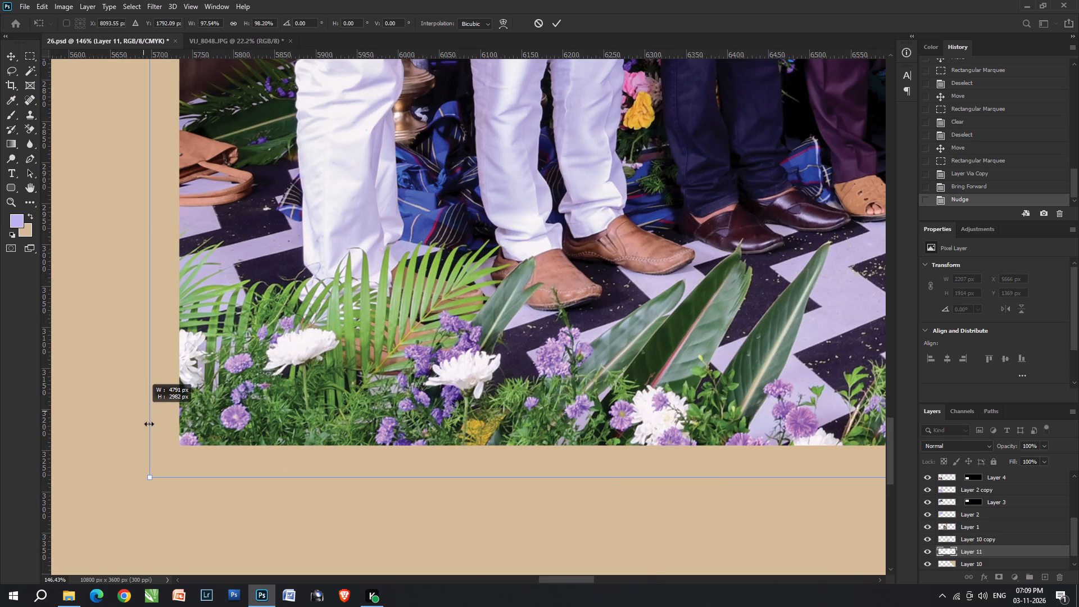
shift+double_click(288, 457)
Send the lower-left beige shape of the right page to the back, behind the white backing.
alt+scroll(308, 469, down, 20)
alt+scroll(308, 469, down, 9)
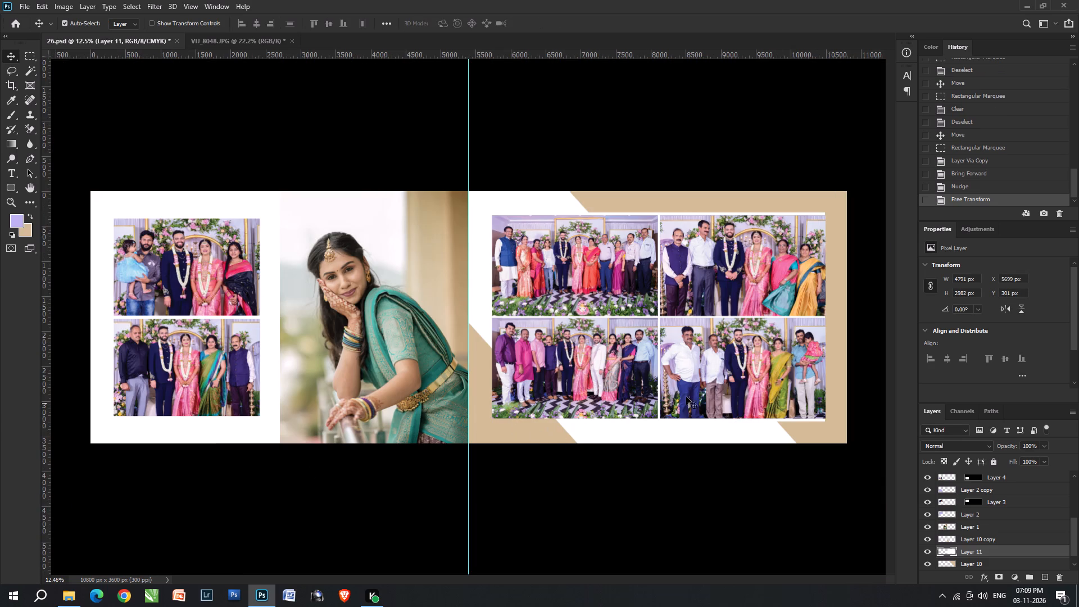
alt+scroll(711, 392, up, 4)
click(495, 464)
key(ctrl+shift+bracketleft)
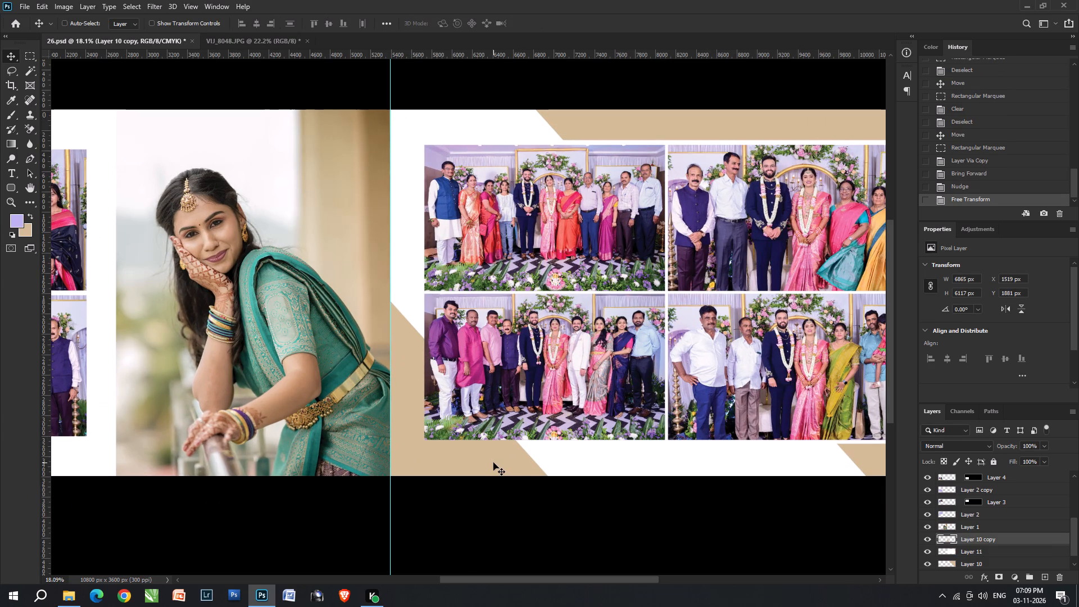
Extend the white backing's right edge past the photo grid, making it about 4831 px wide.
alt+scroll(491, 461, up, 3)
key(space)
key(space)
key(space)
drag(624, 426, 336, 422)
alt+scroll(711, 465, up, 8)
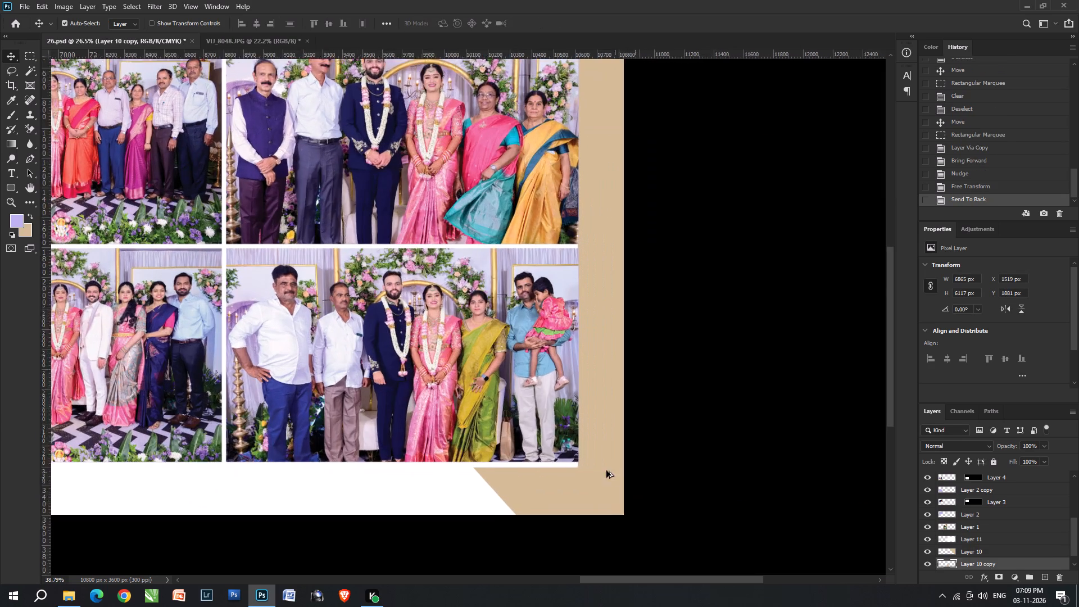
alt+scroll(606, 470, up, 8)
click(518, 460)
key(ctrl+t)
shift+drag(541, 394, 549, 395)
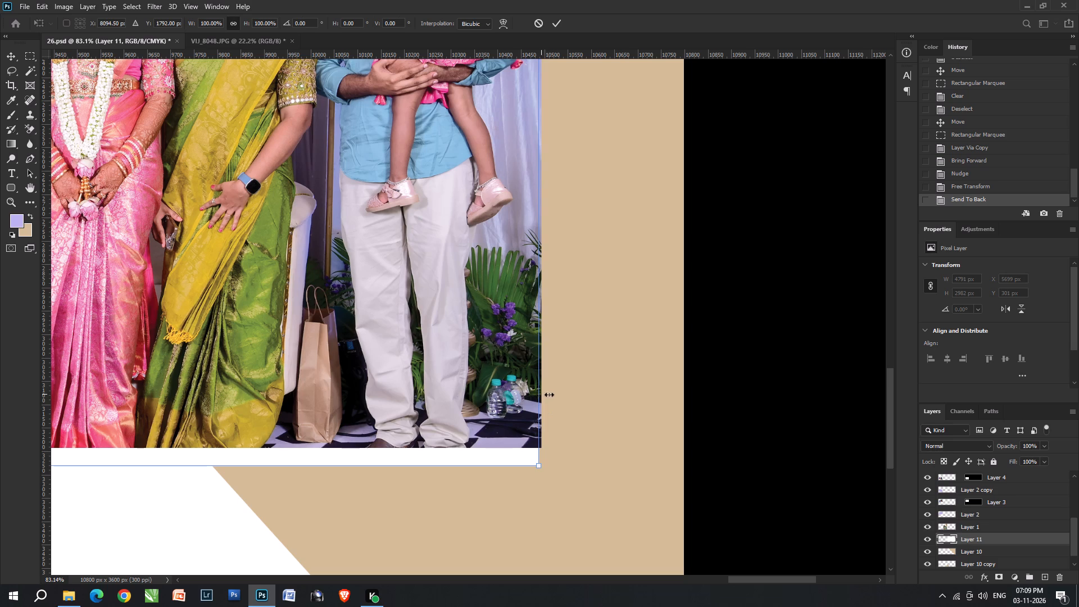
shift+drag(549, 395, 560, 395)
shift+double_click(551, 401)
Save 26.psd with Maximize Compatibility enabled.
alt+scroll(592, 421, down, 9)
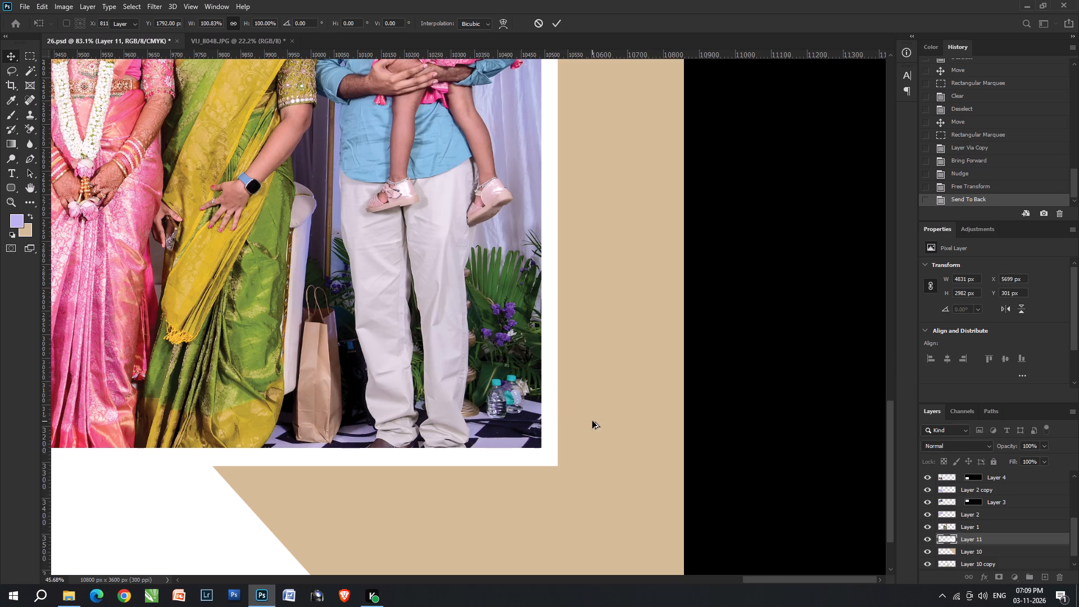
alt+scroll(592, 421, down, 16)
key(ctrl+s)
alt+scroll(561, 411, down, 4)
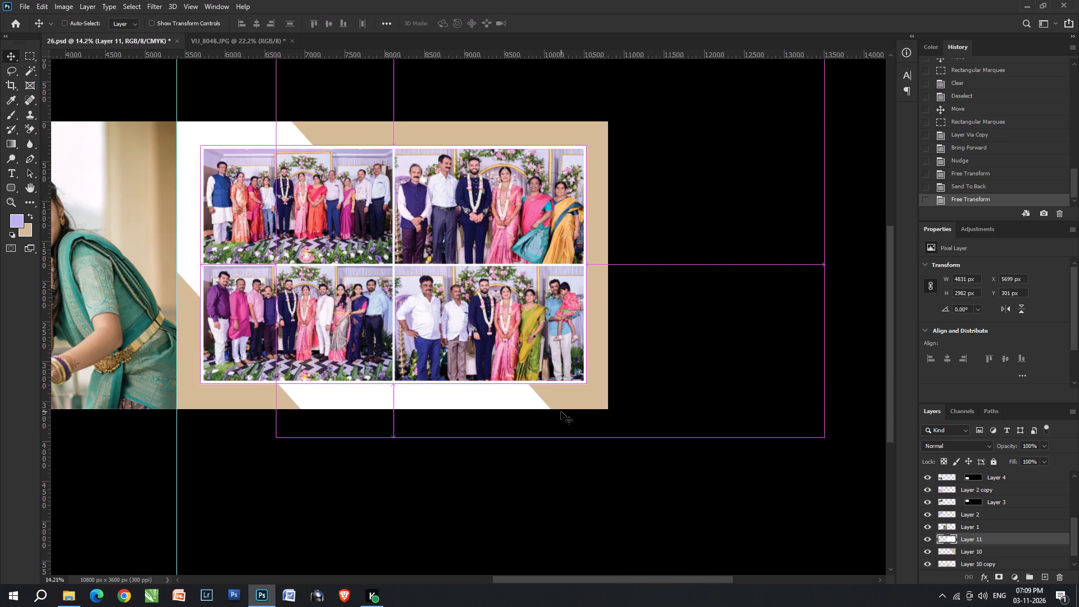
alt+scroll(561, 411, down, 3)
key(ctrl+shift+e)
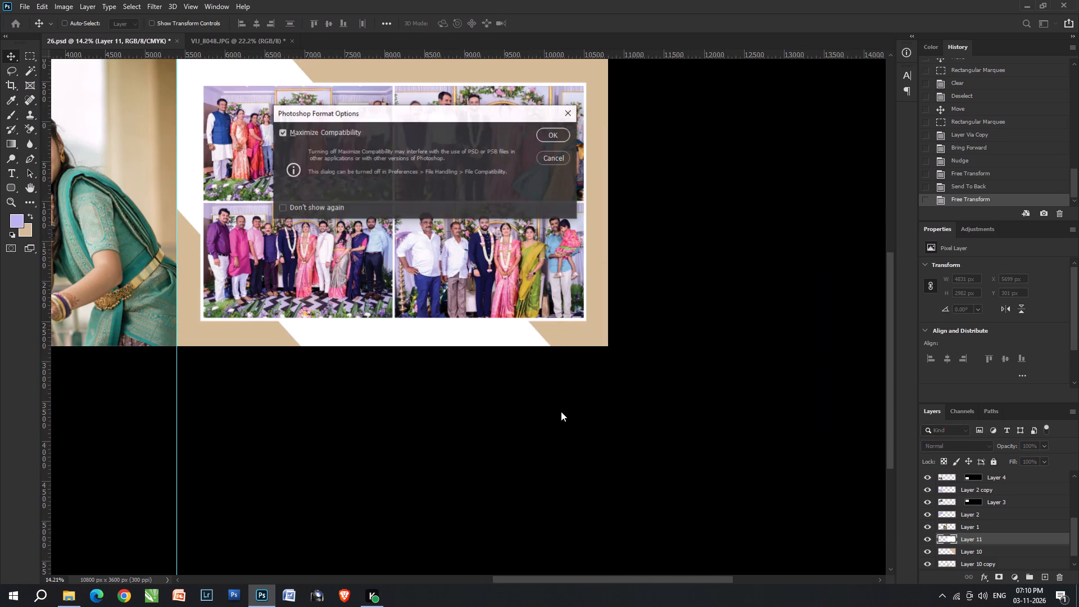
key(Return)
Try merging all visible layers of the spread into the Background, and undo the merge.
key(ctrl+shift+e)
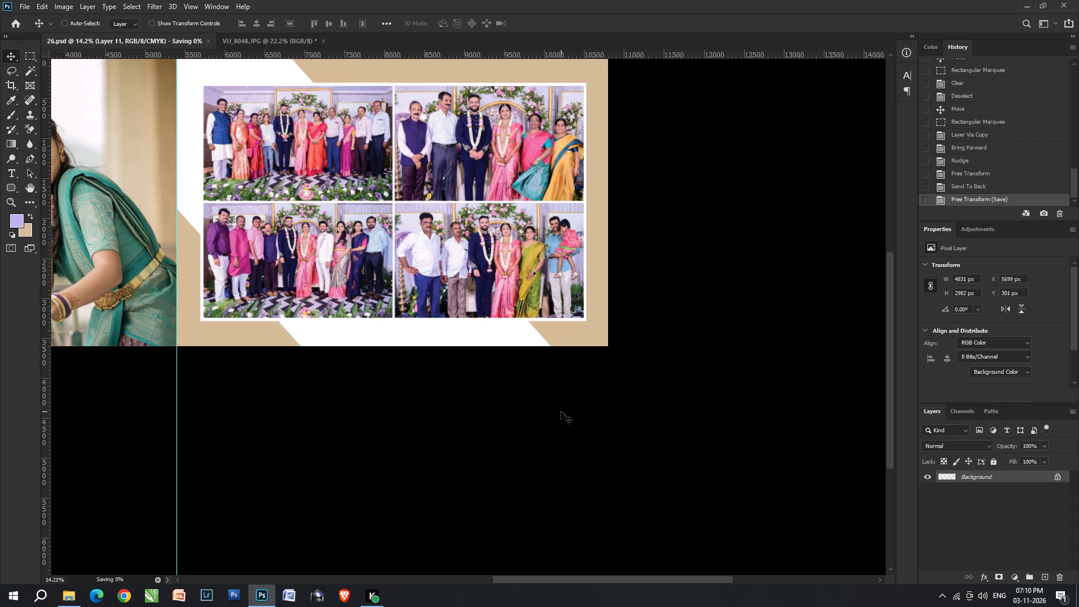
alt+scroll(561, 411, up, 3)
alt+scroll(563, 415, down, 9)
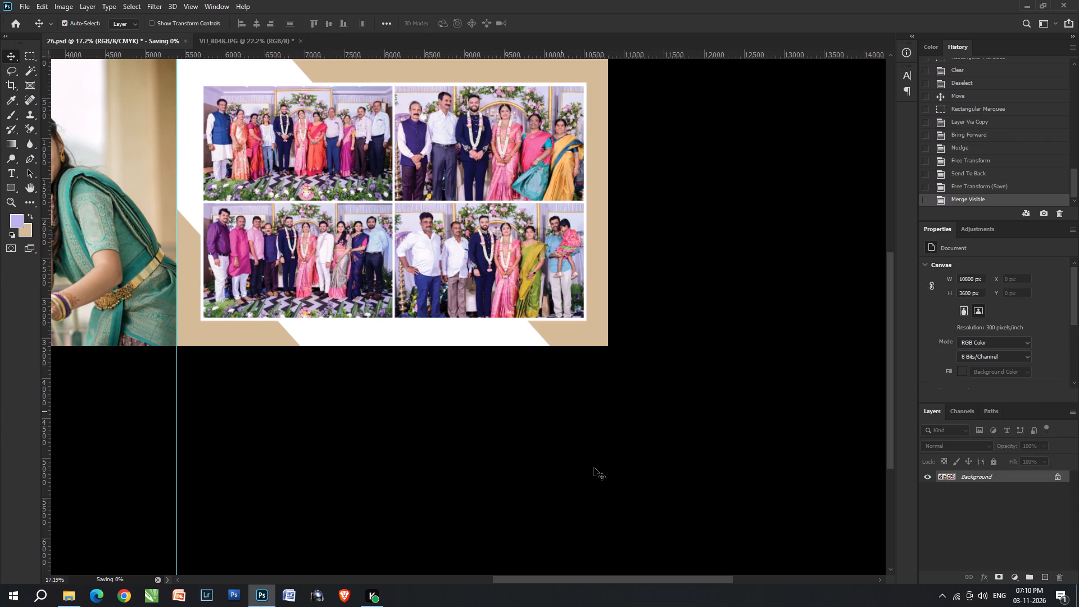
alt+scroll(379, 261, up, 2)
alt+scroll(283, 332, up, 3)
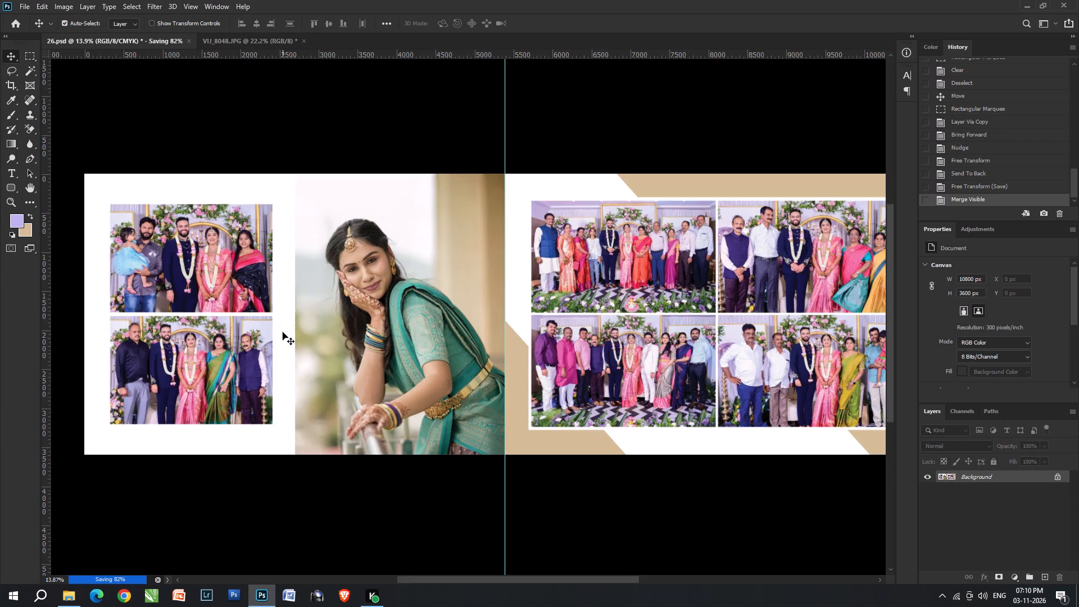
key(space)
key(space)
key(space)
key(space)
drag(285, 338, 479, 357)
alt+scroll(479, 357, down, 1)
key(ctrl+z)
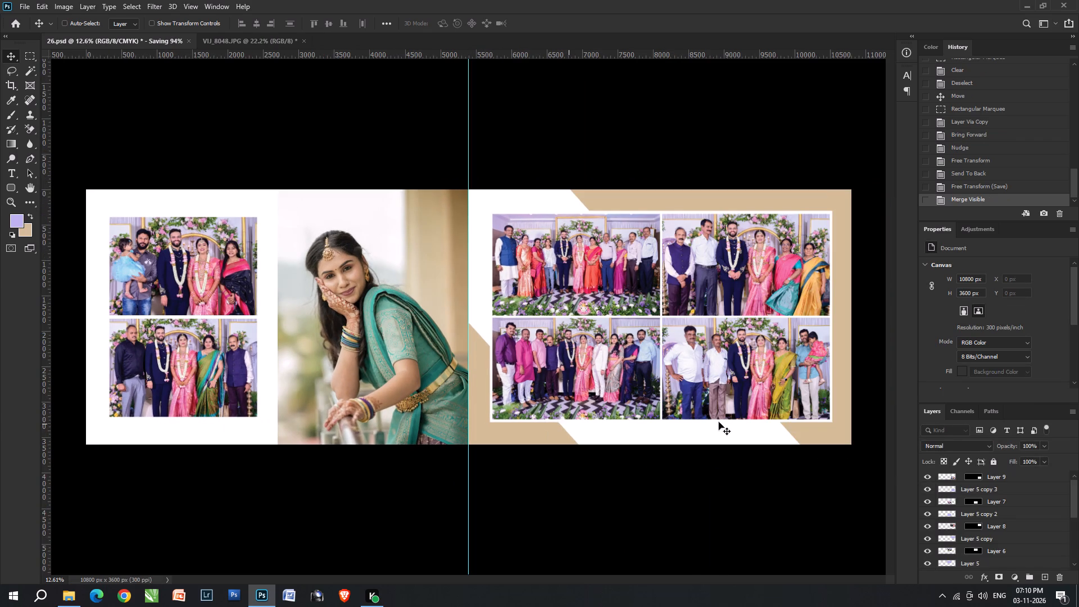
Copy a full-height strip about 1507 px wide along the spread's left edge from the Background to a new layer and fill it beige.
key(m)
key(m)
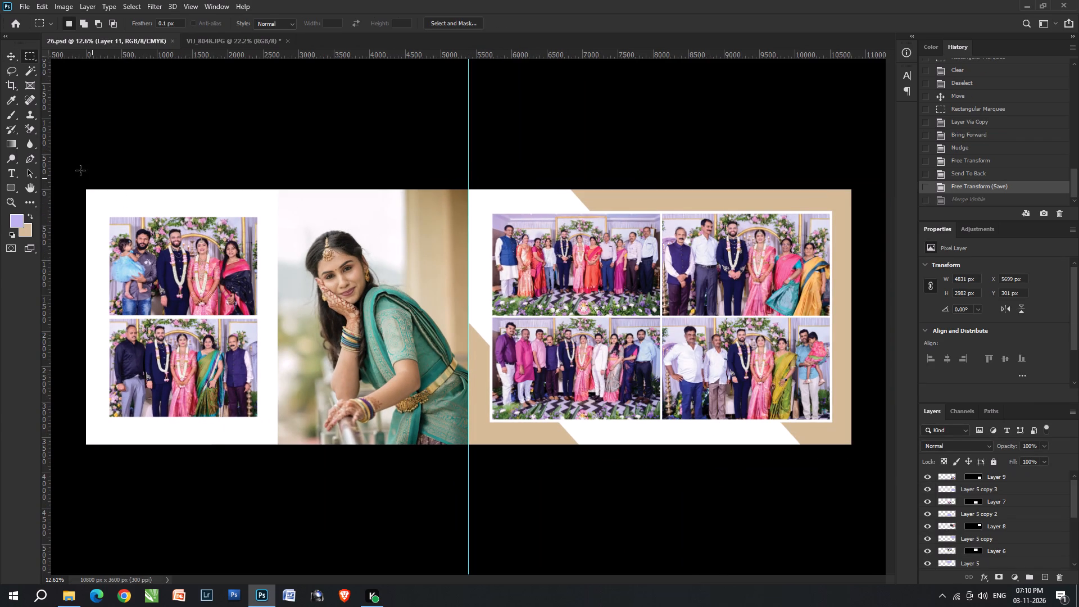
drag(80, 170, 192, 507)
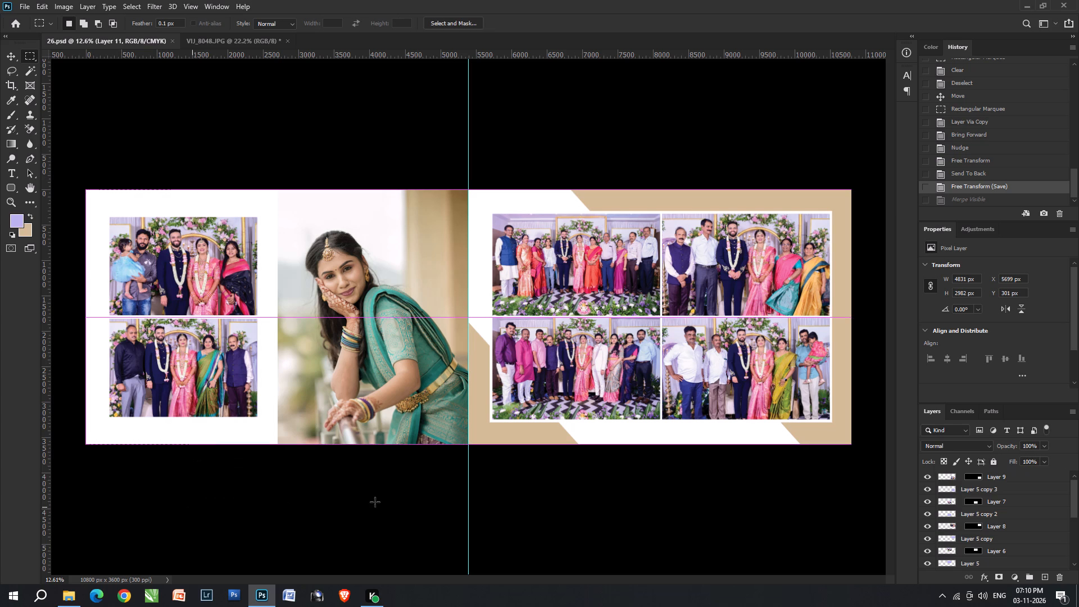
scroll(998, 545, down, 11)
click(965, 566)
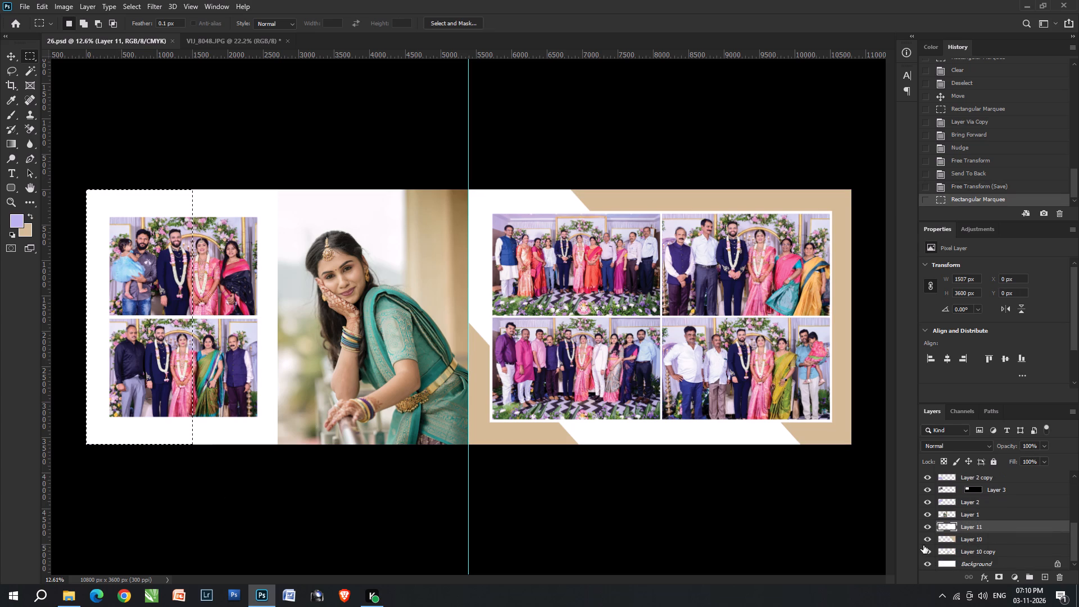
key(ctrl+shift+BackSpace)
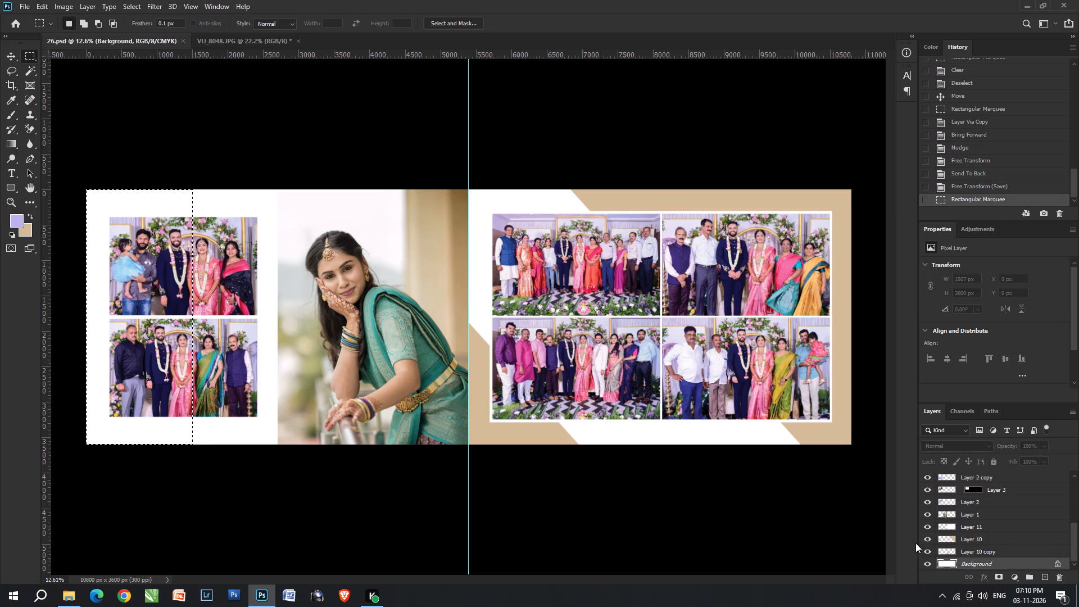
key(ctrl+z)
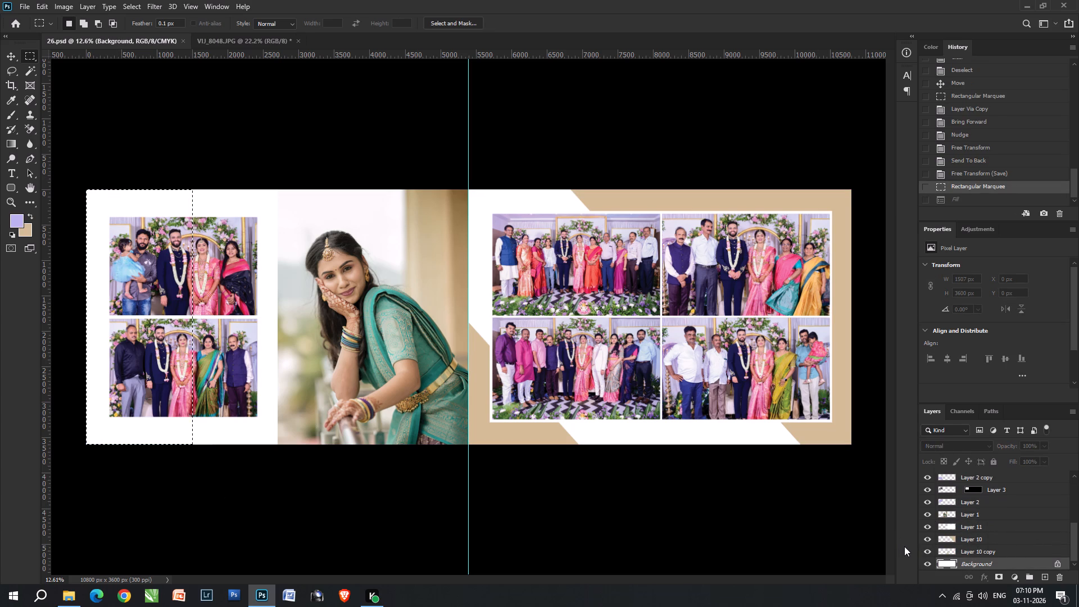
key(ctrl+j)
key(ctrl+shift+BackSpace)
Warp the right edge of the left beige strip into an S-curve, bending inward in its upper half and outward in its lower half.
key(ctrl+t)
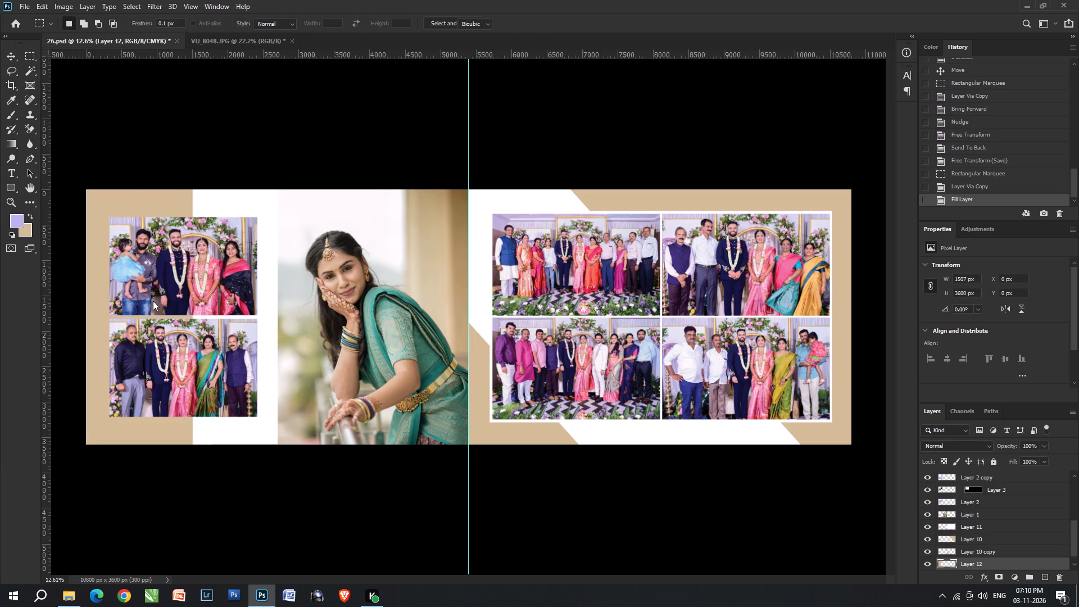
key(ctrl+t)
right_click(146, 317)
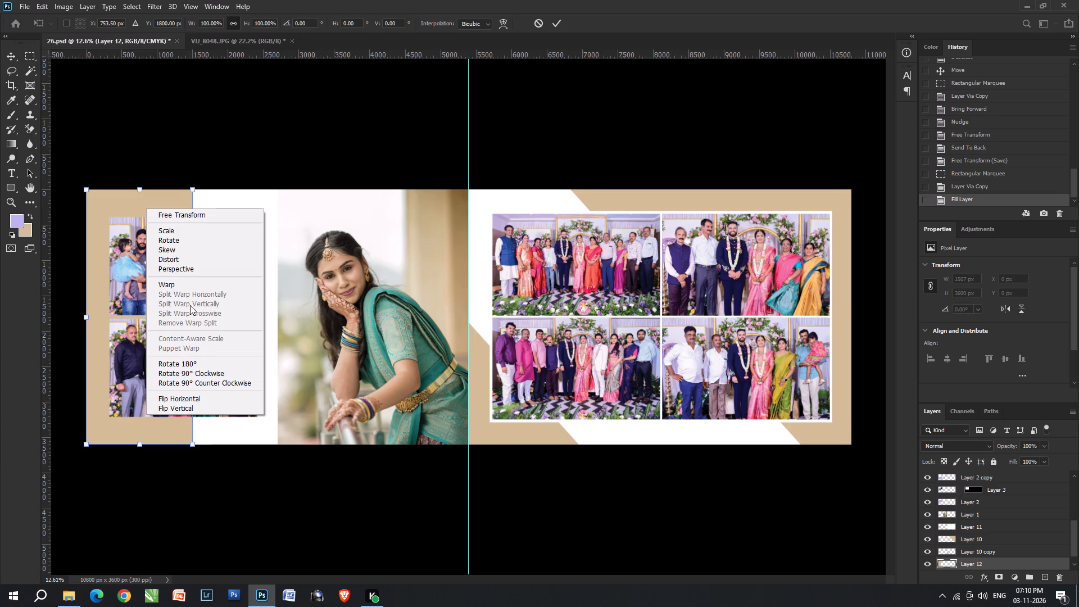
click(191, 289)
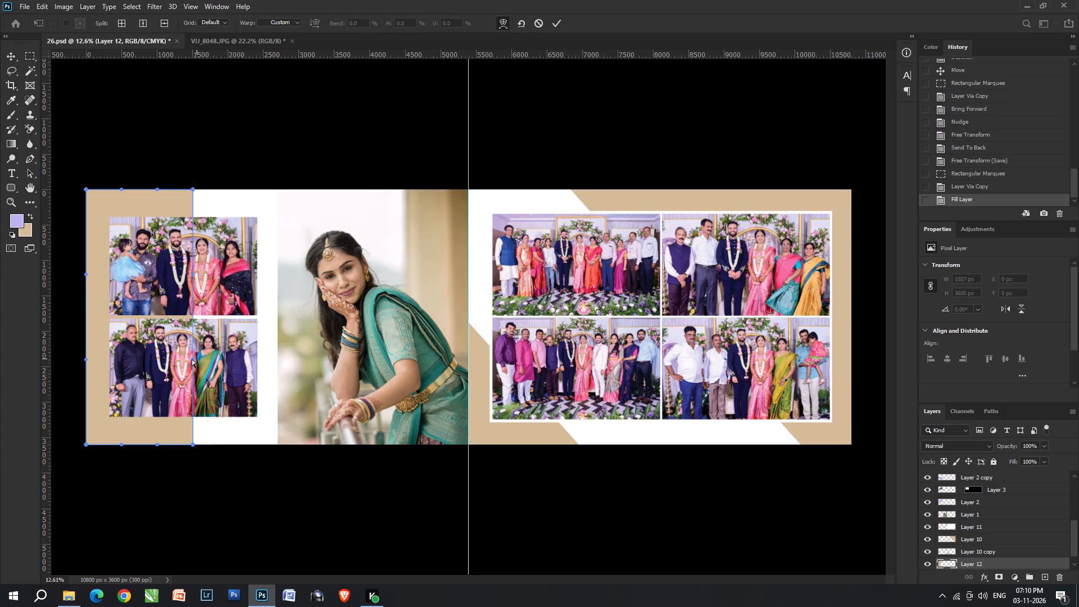
drag(191, 360, 133, 343)
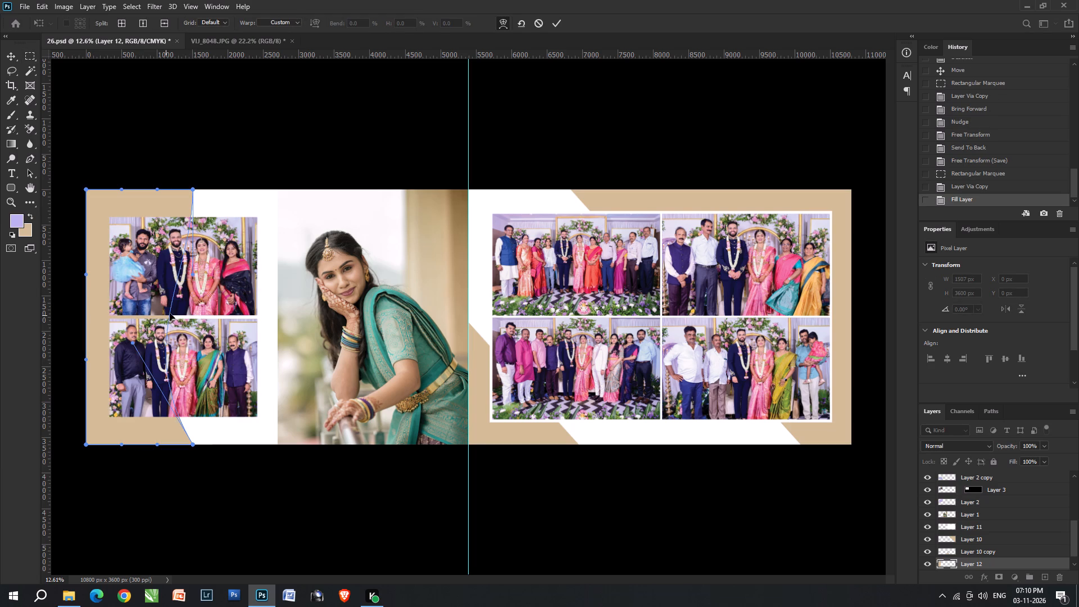
key(ctrl+z)
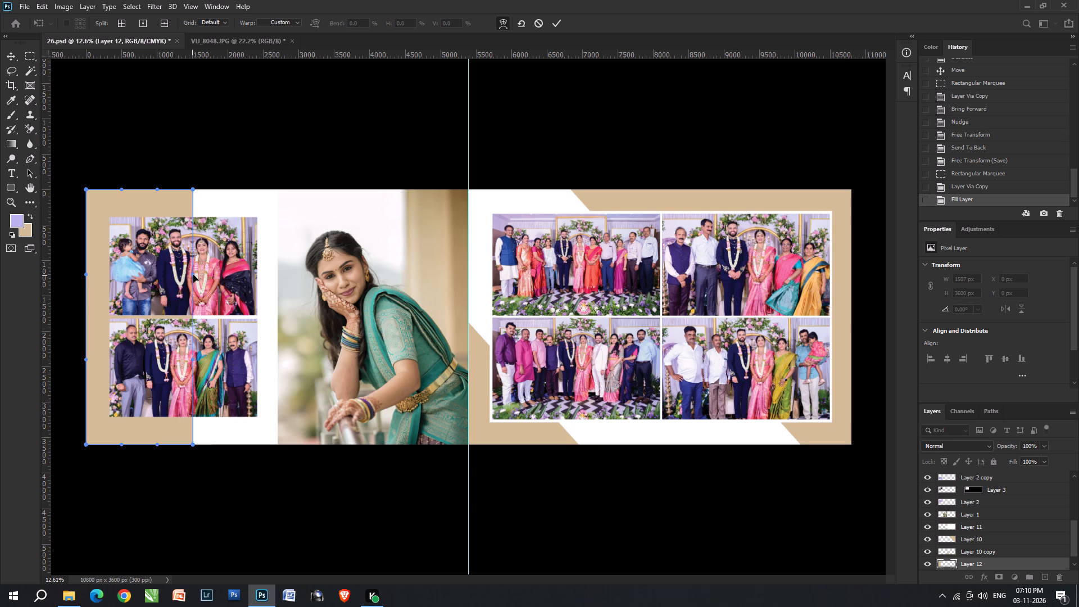
drag(194, 274, 120, 293)
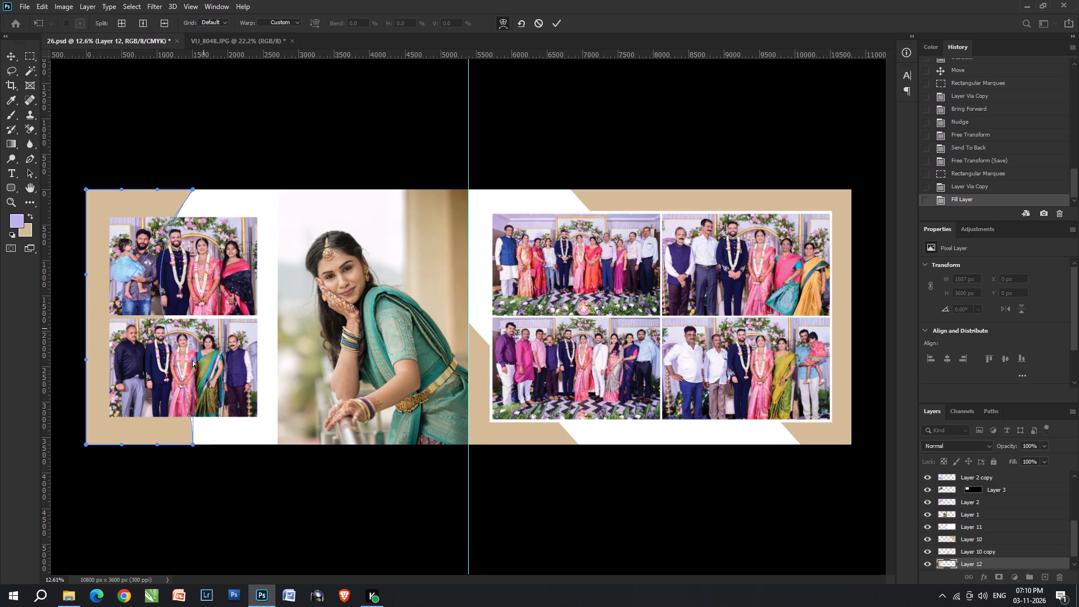
drag(192, 360, 244, 347)
key(Return)
Duplicate the two group photos on the left page and merge the copies into one layer.
key(v)
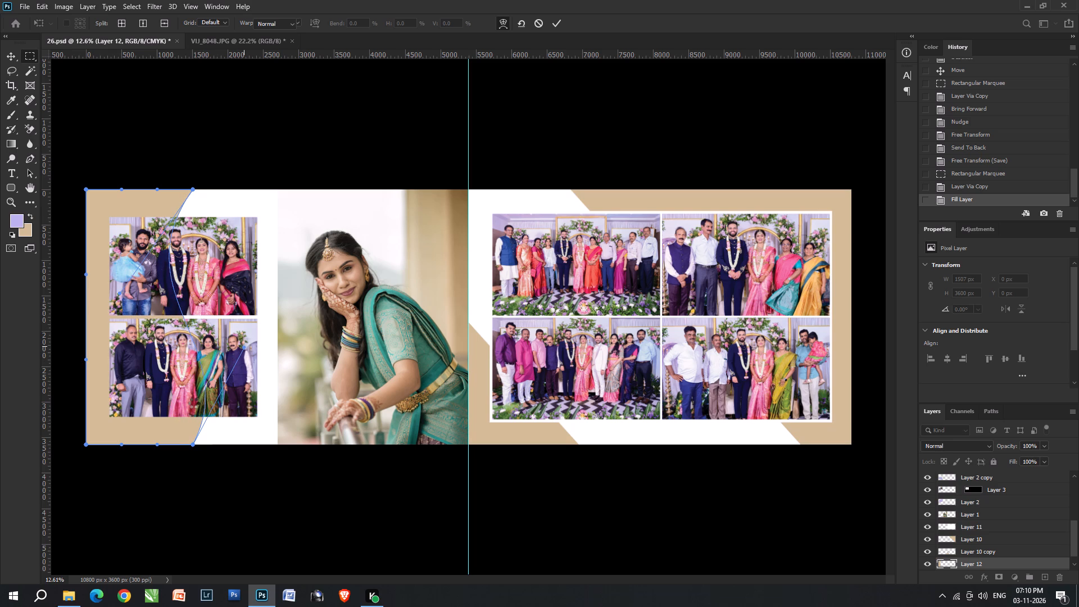
click(191, 366)
shift+click(192, 303)
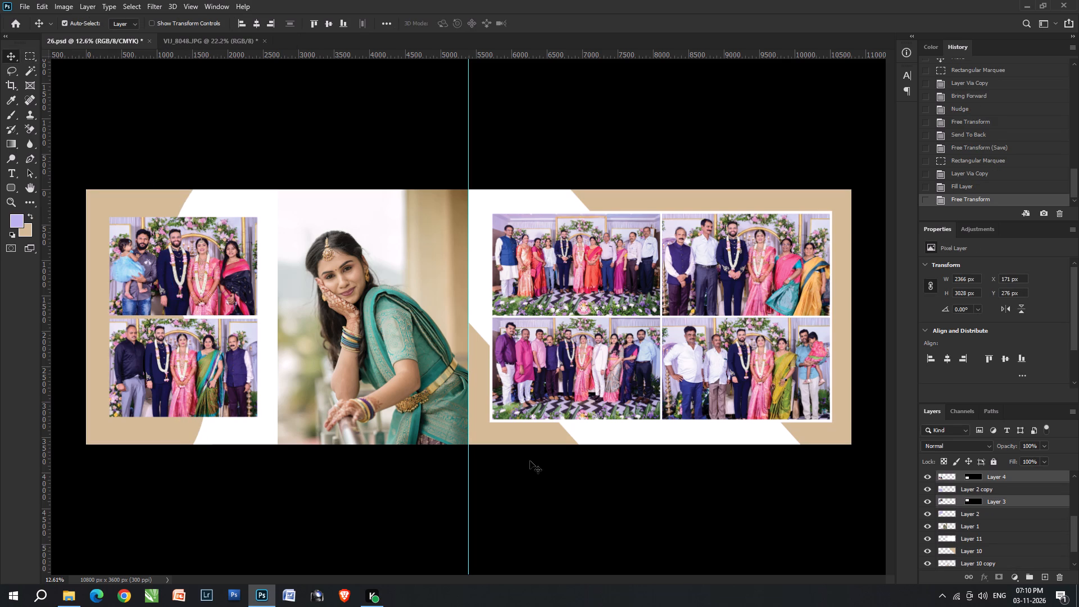
key(ctrl+j)
key(ctrl+e)
Apply a 5 px black stroke outside the merged group photos on the left page.
key(ctrl+shift+q)
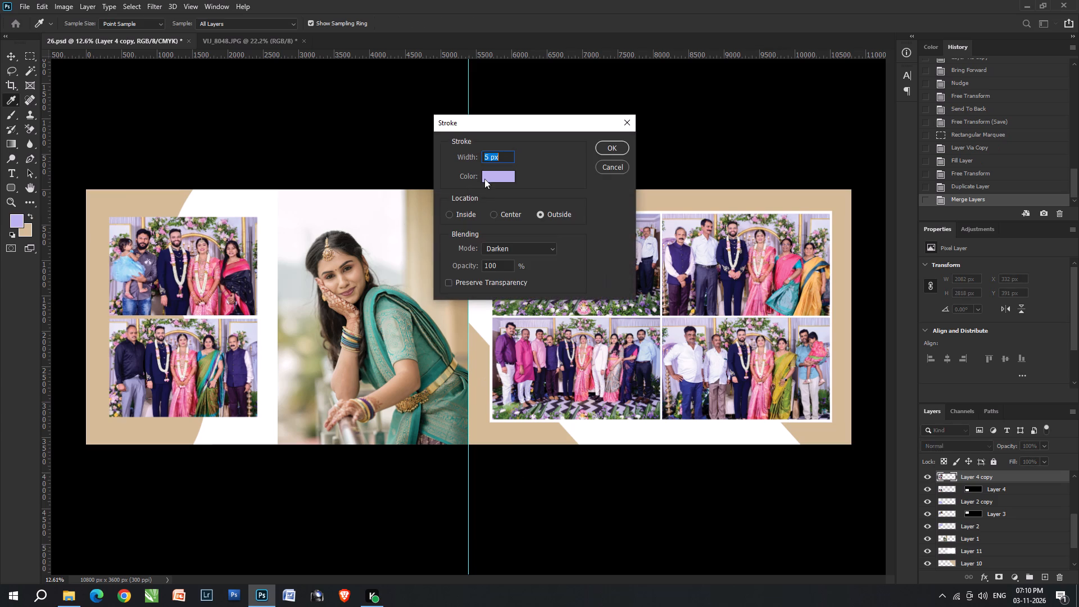
click(492, 173)
drag(520, 225, 668, 381)
key(Return)
key(Return)
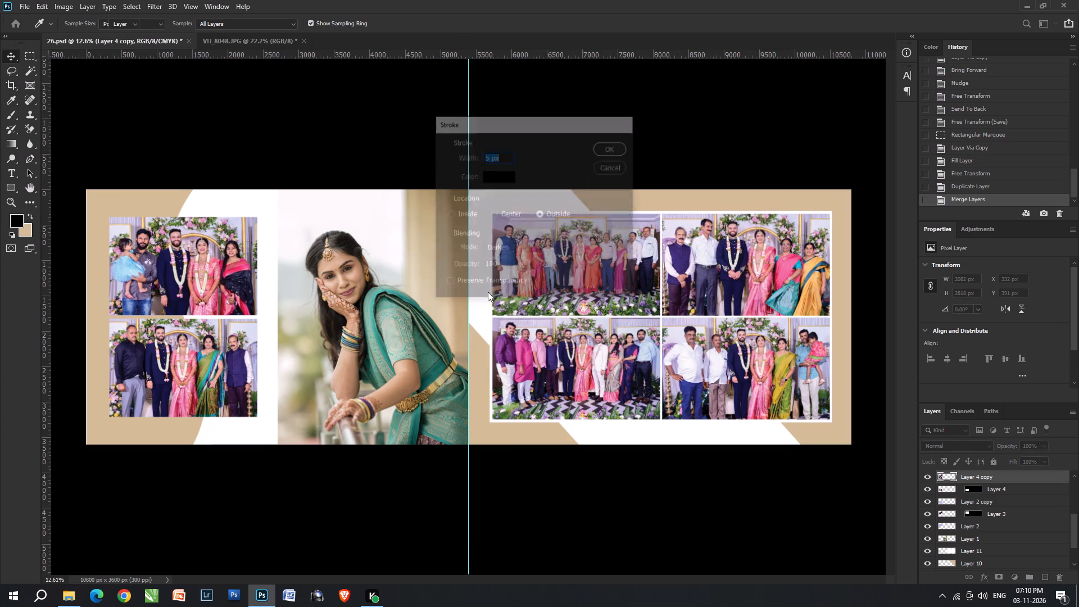
Save 26.psd and merge all visible layers of the spread into the Background.
key(ctrl+s)
key(ctrl+s)
key(ctrl+shift+e)
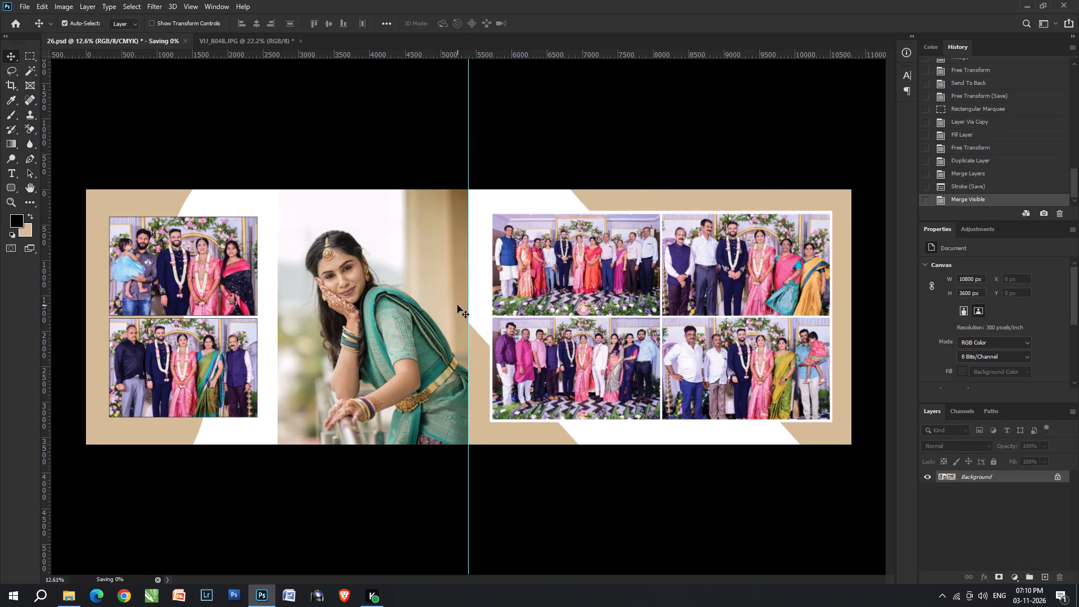
Close VIJ_8048.JPG without saving its changes.
key(ctrl+Tab)
key(ctrl+w)
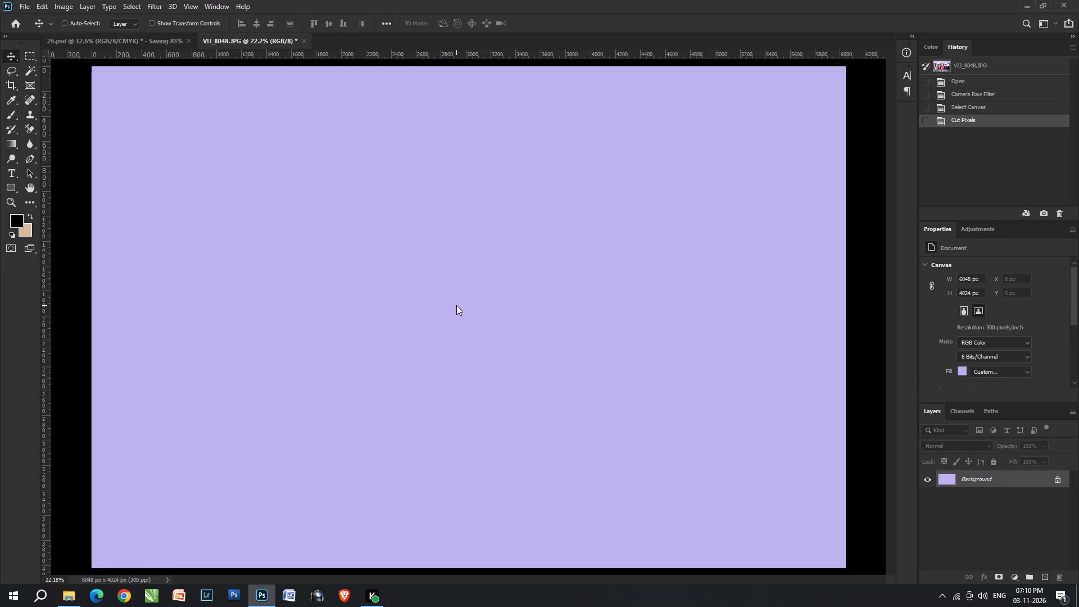
key(Tab)
key(Return)
alt+scroll(456, 302, up, 4)
alt+scroll(456, 302, down, 5)
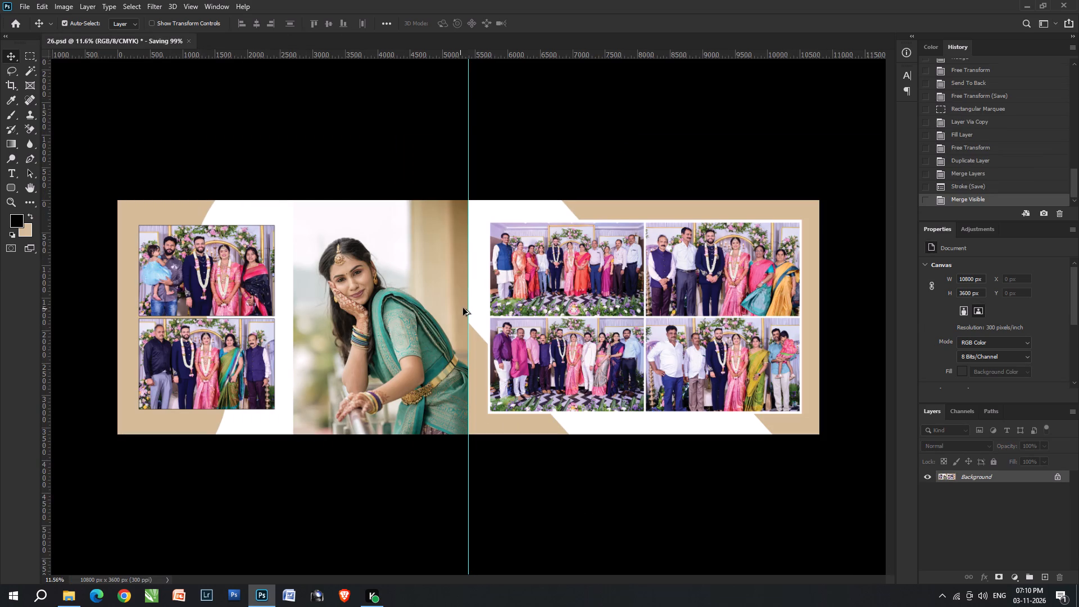
Save the merged spread as JPEG 26 in the JPEG subfolder of the sheet folder.
key(ctrl+shift+s)
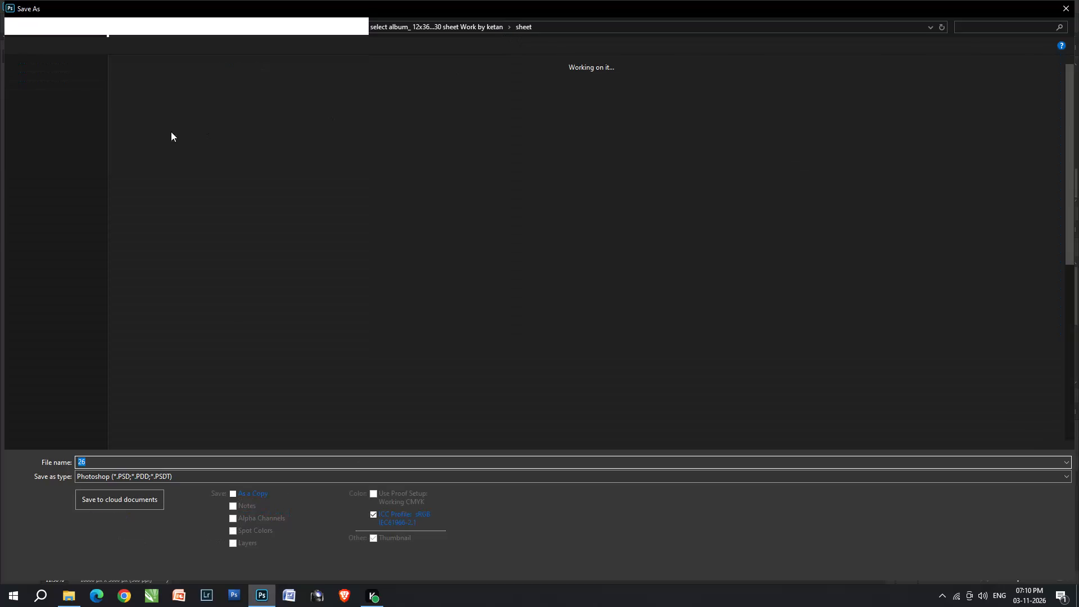
double_click(177, 104)
key(Tab)
key(Tab)
key(j)
scroll(310, 309, down, 4)
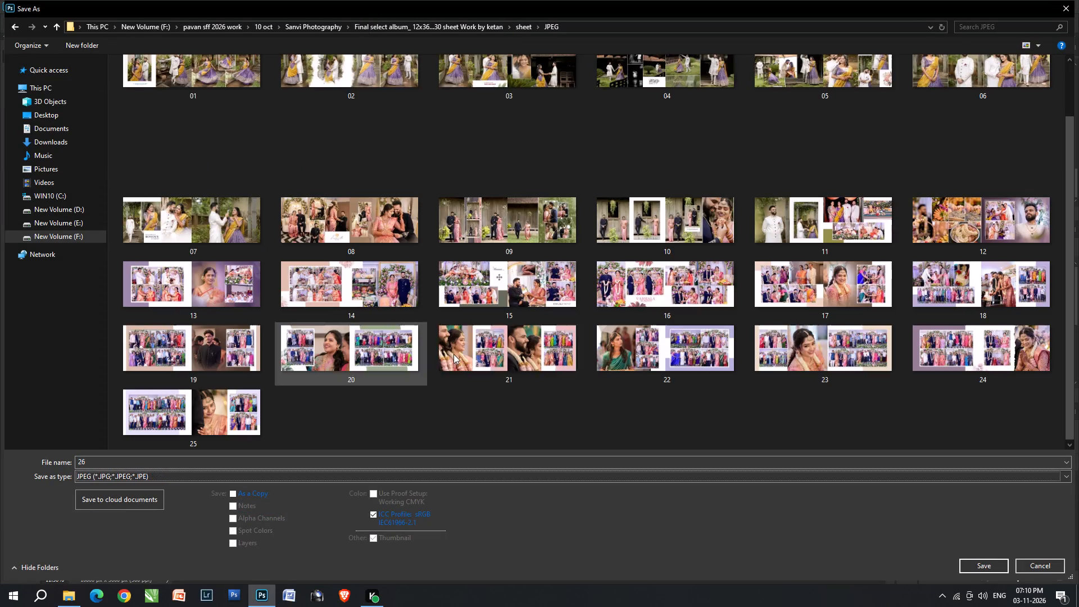
key(Return)
key(Return)
key(Return)
key(Return)
key(Return)
key(shift+Return)
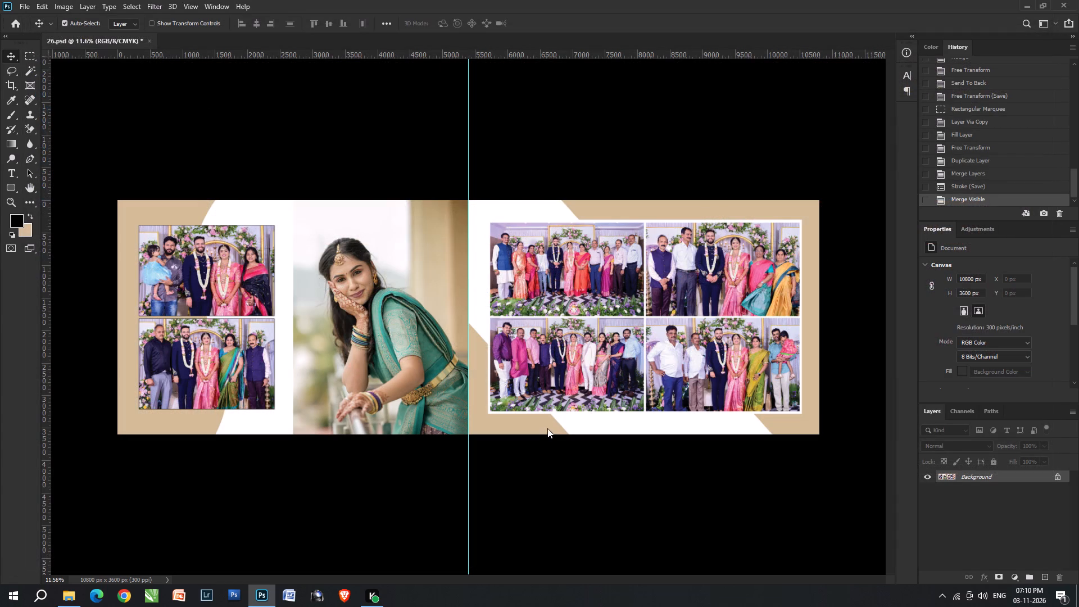
Turn the whole Background white with Hue/Saturation, reusing the last adjustment settings.
key(ctrl+alt+u)
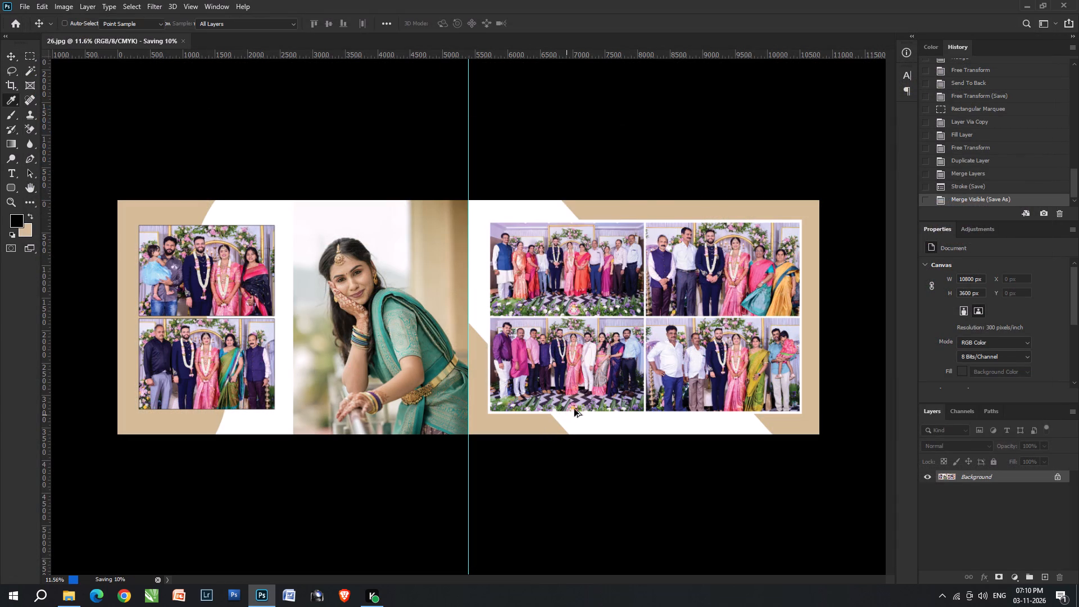
key(Return)
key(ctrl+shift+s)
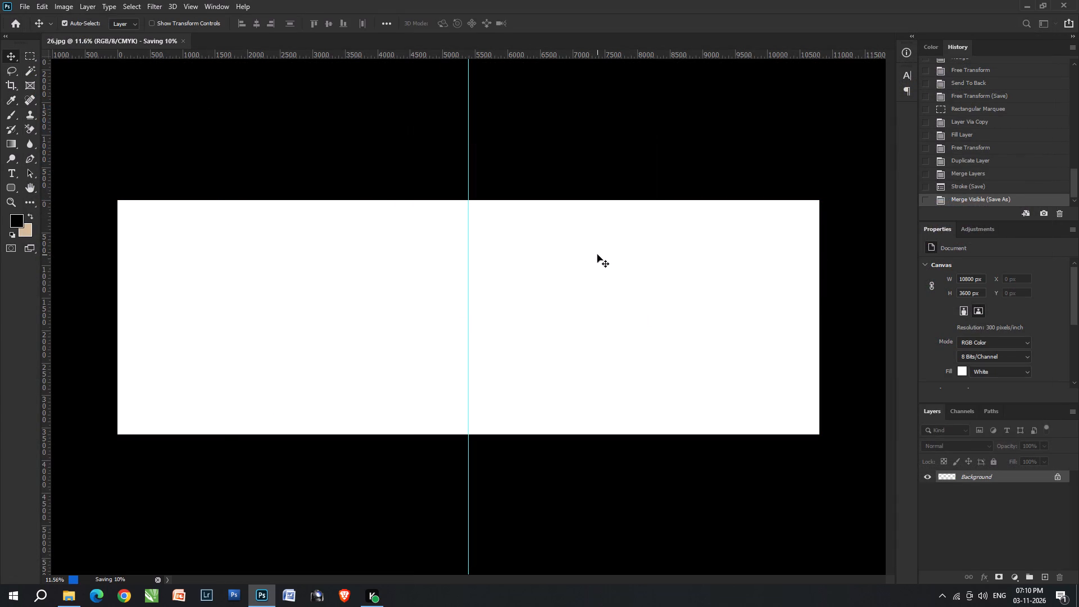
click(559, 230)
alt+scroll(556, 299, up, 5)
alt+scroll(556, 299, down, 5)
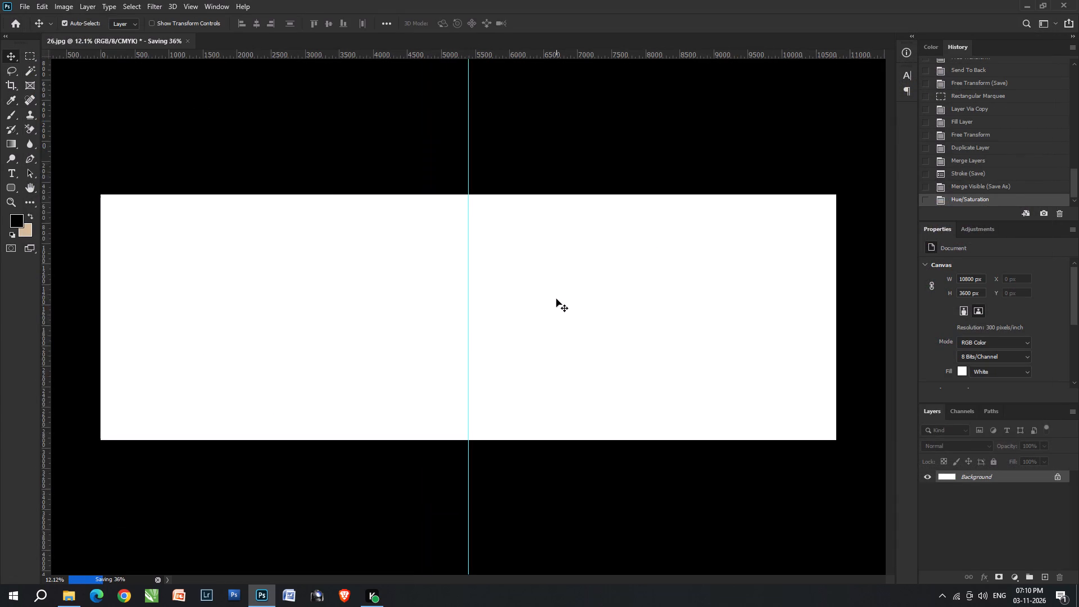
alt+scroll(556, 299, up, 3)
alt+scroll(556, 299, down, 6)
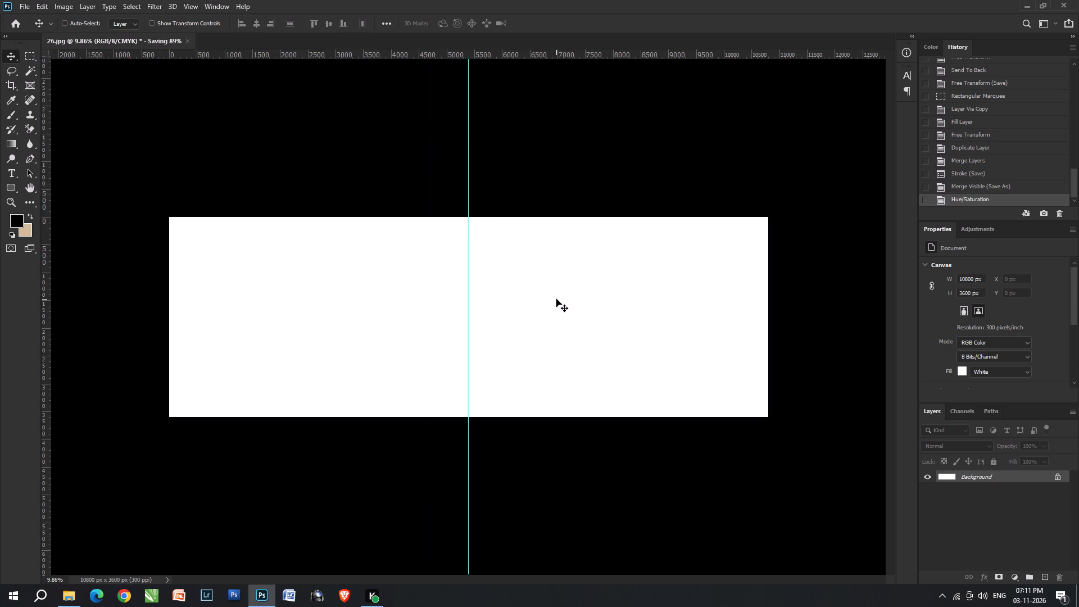
Save the blank white spread as Photoshop file 27 in the sheet folder.
key(ctrl+shift+s)
click(525, 28)
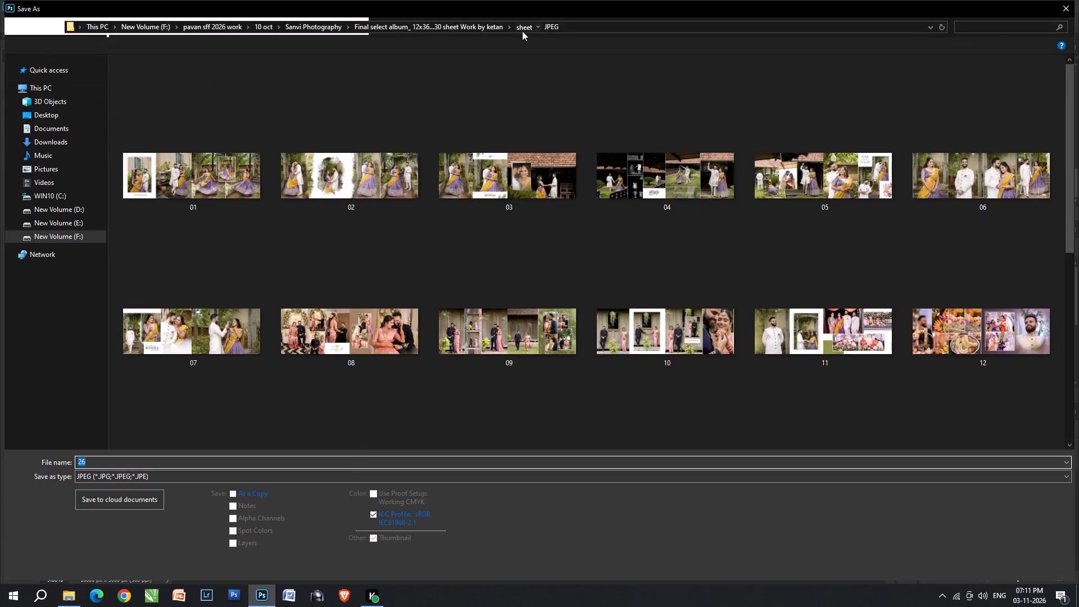
text(27)
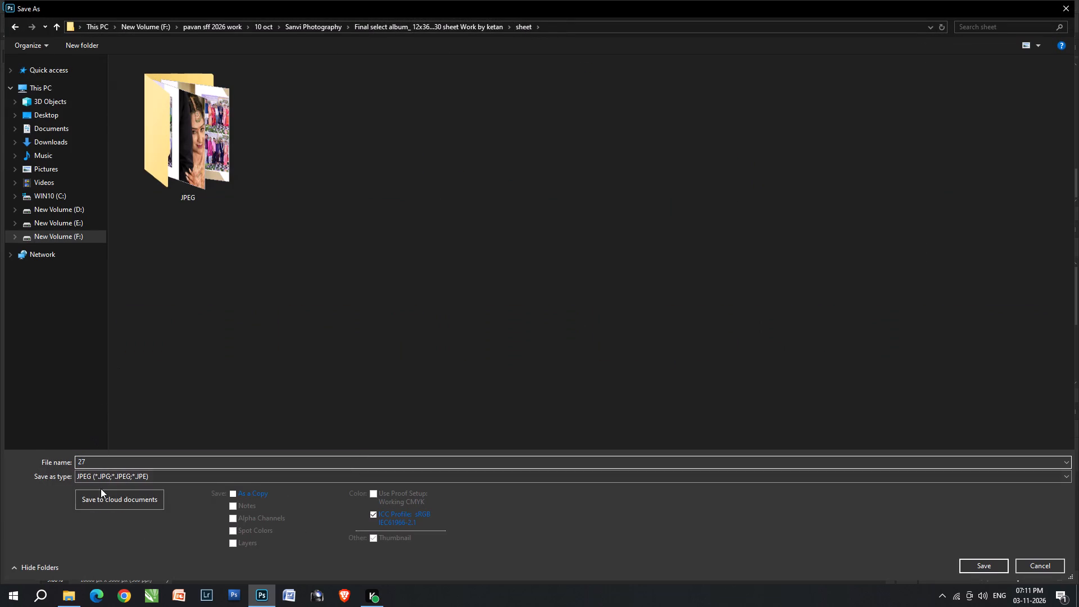
click(105, 473)
click(133, 287)
scroll(477, 395, down, 4)
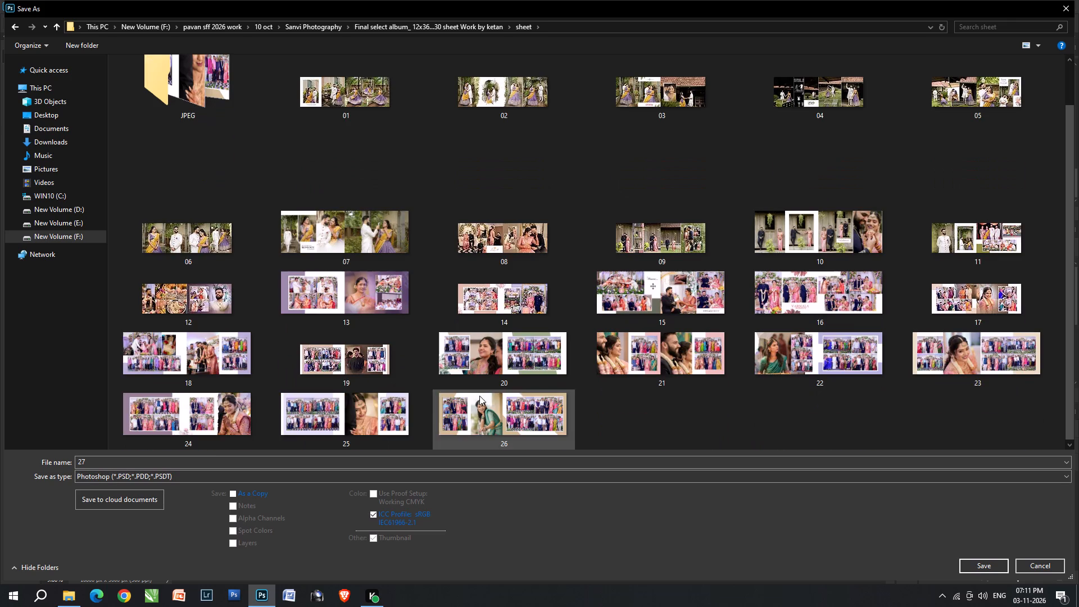
click(698, 426)
key(Return)
click(688, 416)
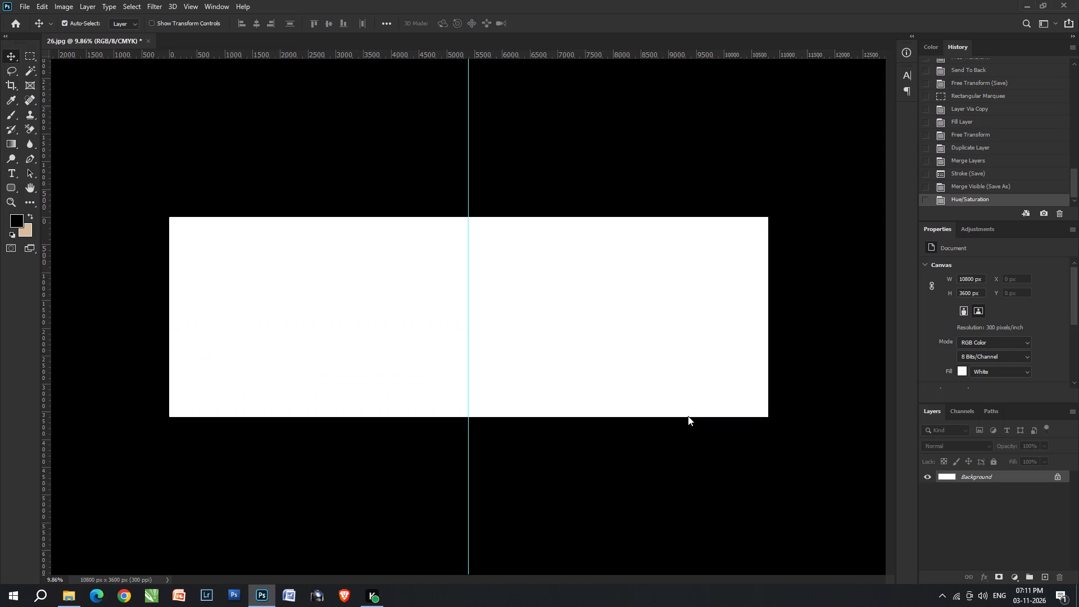
In File Explorer, move the used photos VIJ_8048, VIJ_8052, VIJ_8056 and VIJ_8058 into the done folder.
key(alt+Tab)
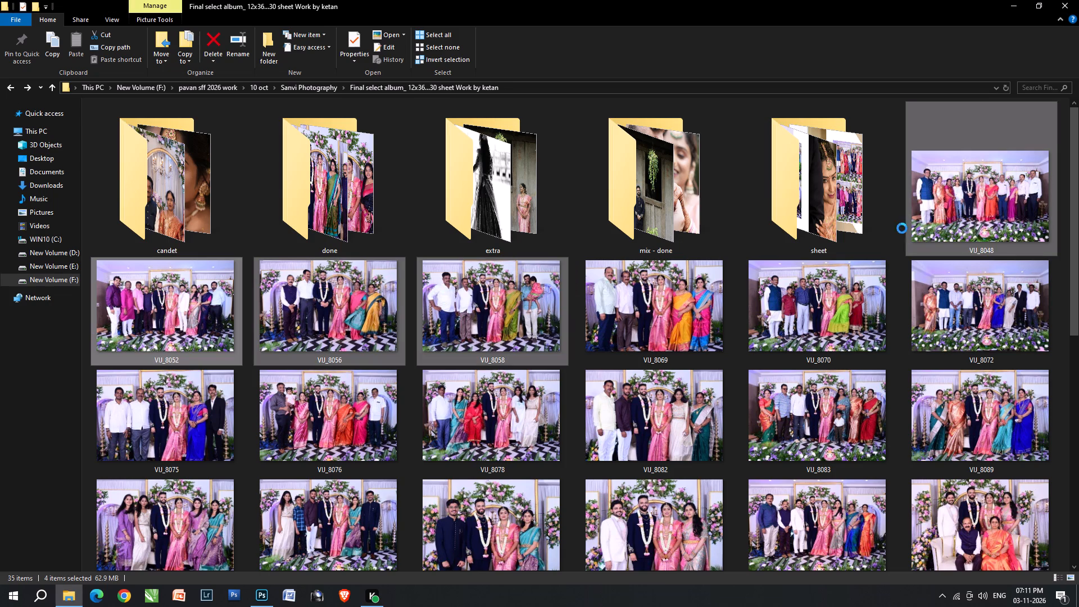
drag(996, 185, 206, 176)
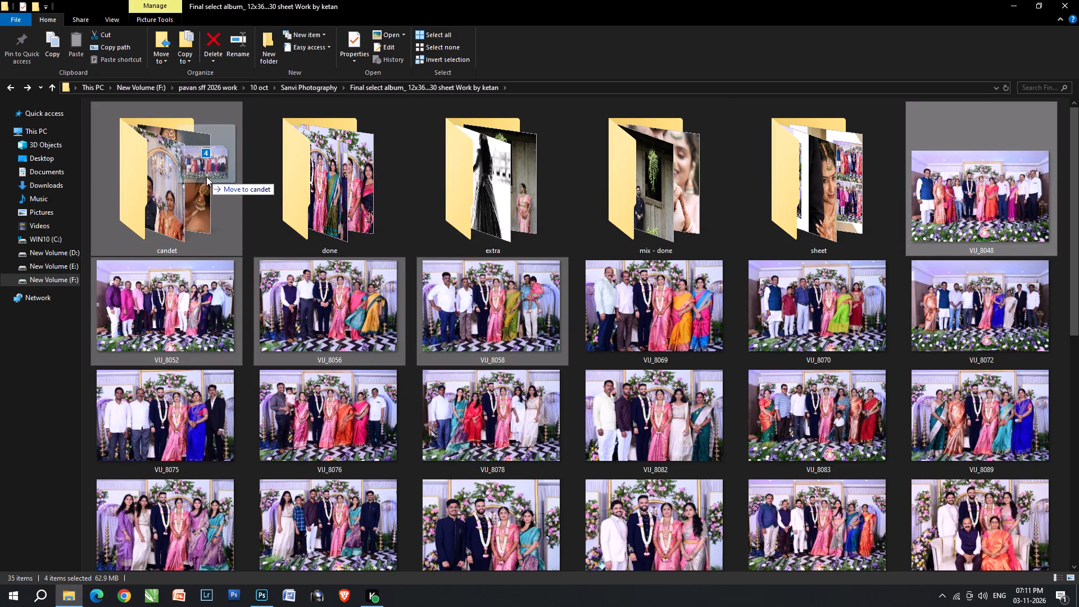
drag(206, 176, 348, 219)
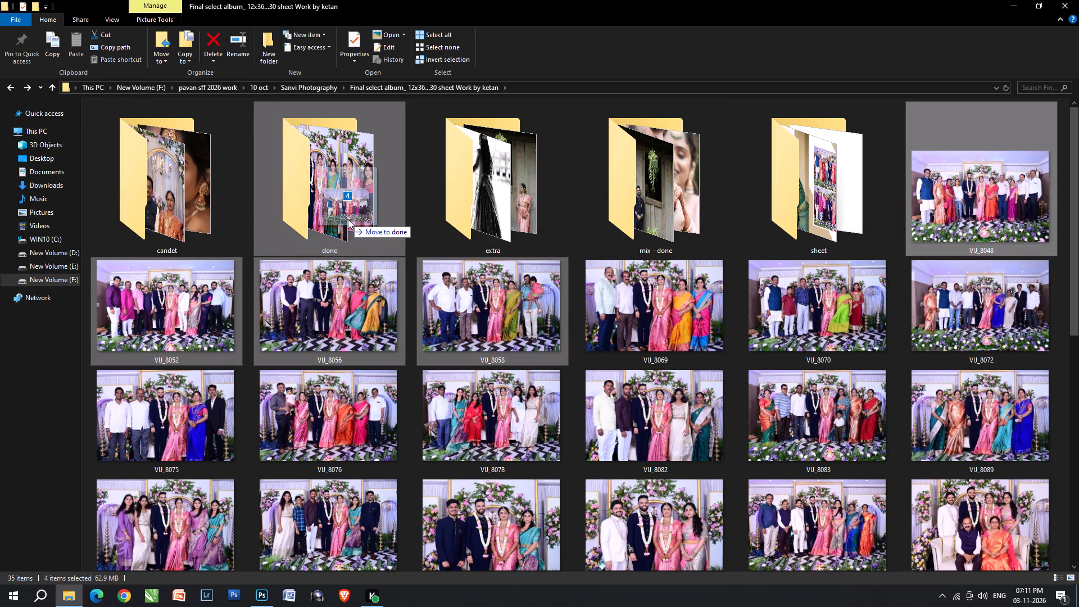
drag(348, 219, 350, 215)
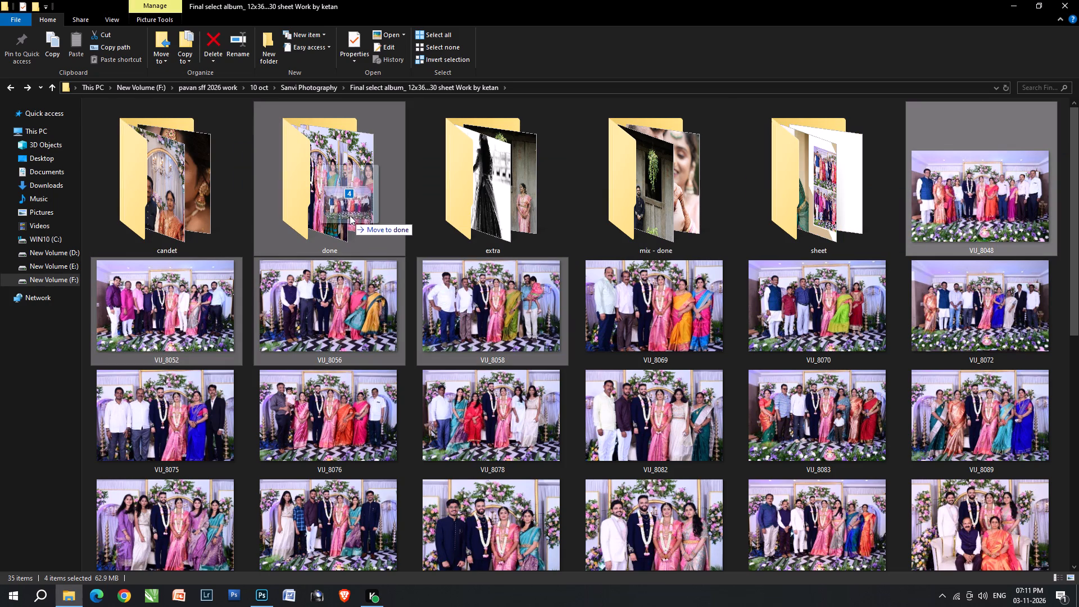
drag(350, 215, 350, 214)
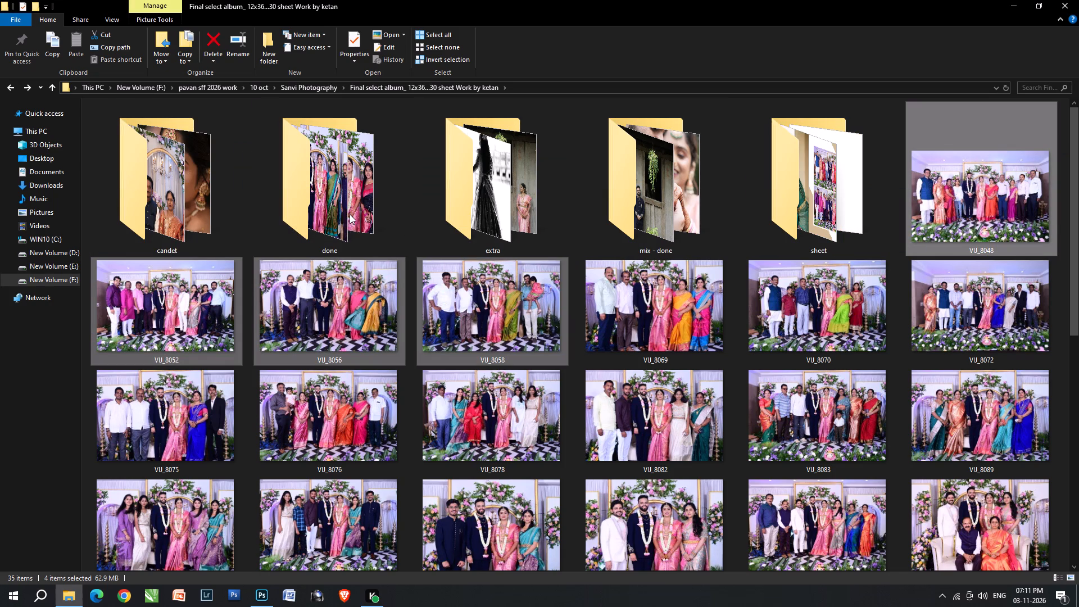
click(949, 215)
scroll(809, 400, down, 4)
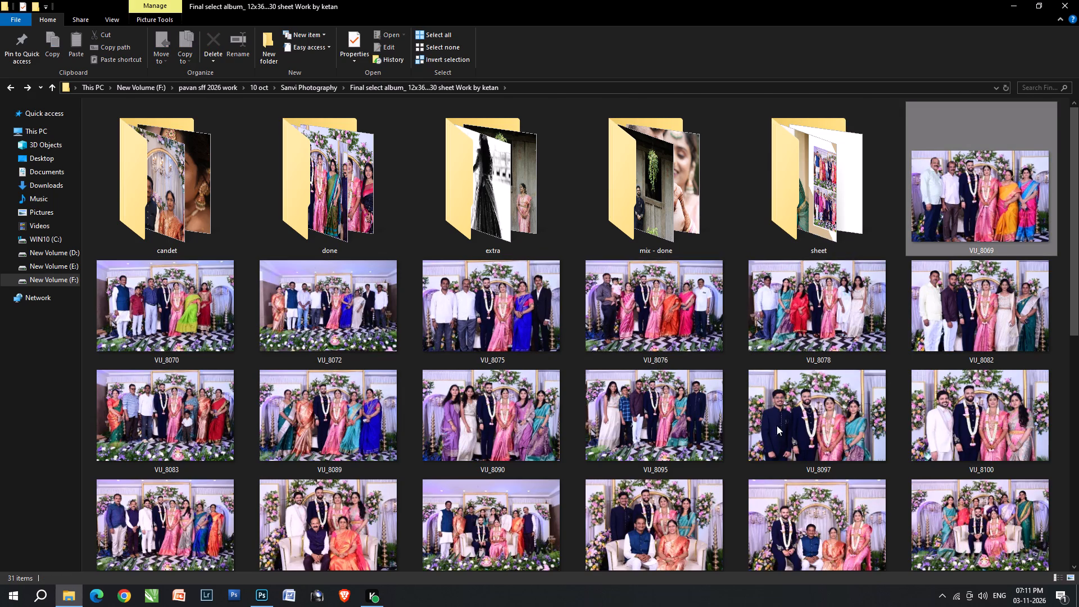
Review the unused photos in the candet folder against blank spread 27, and return to the album selection folder.
scroll(777, 425, down, 5)
shift+click(180, 492)
scroll(392, 416, up, 8)
double_click(168, 198)
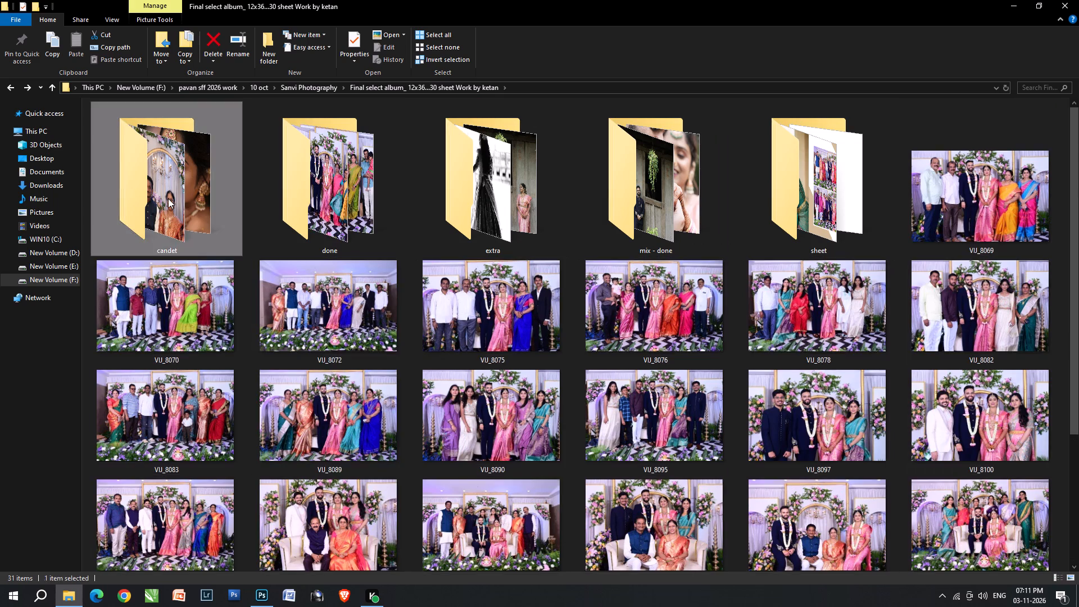
click(308, 227)
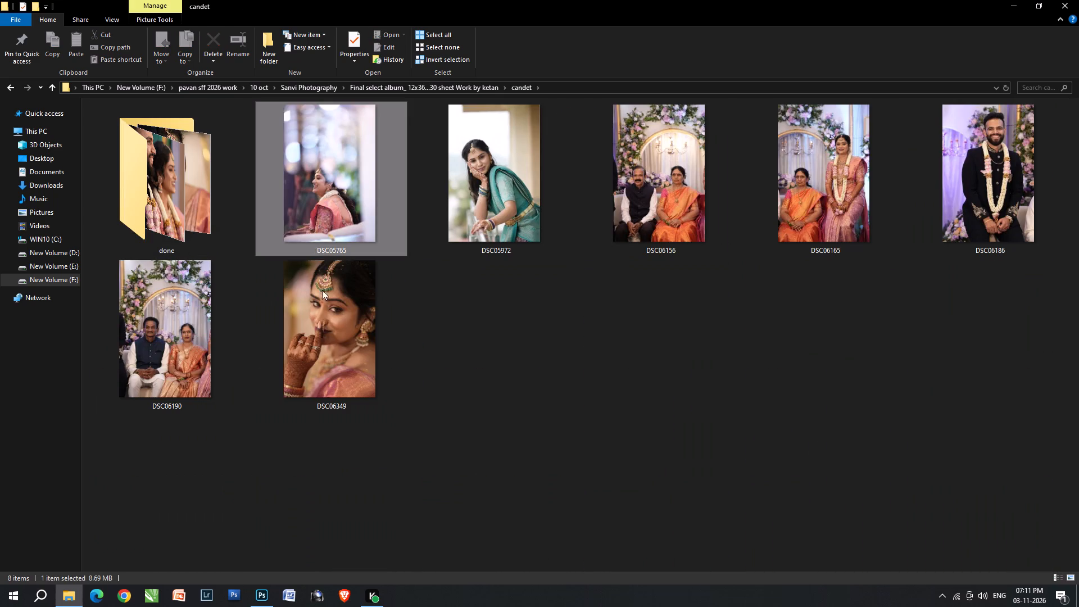
click(323, 305)
click(346, 224)
key(alt+Tab)
key(alt+Tab)
key(alt+Tab)
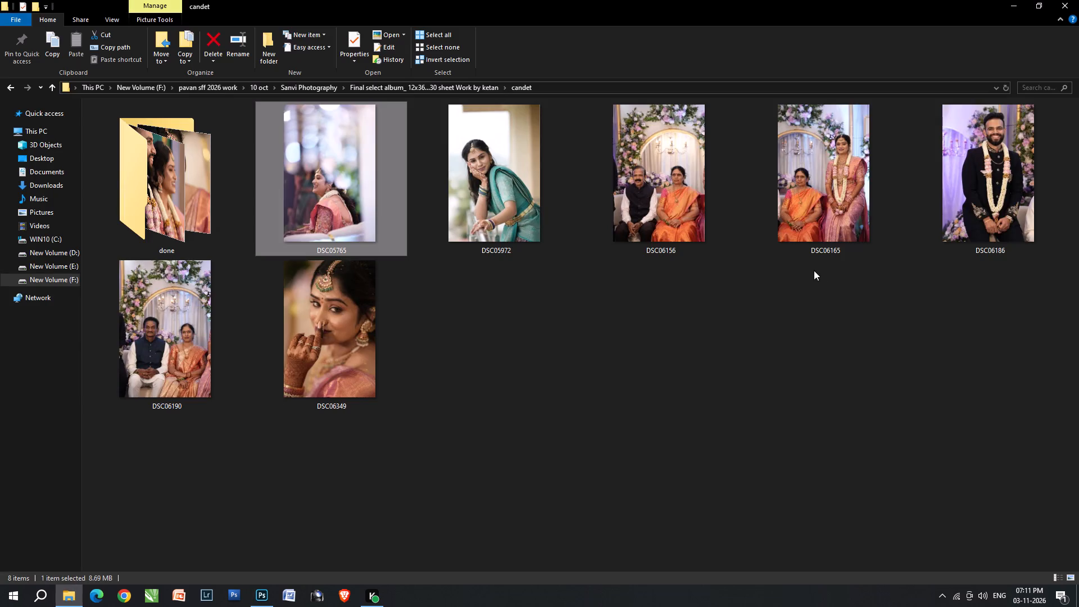
key(alt+Tab)
key(BackSpace)
Select all remaining group photos from VIJ_8069 to VIJ_8177 to check how many are left to place.
click(903, 226)
scroll(888, 336, down, 2)
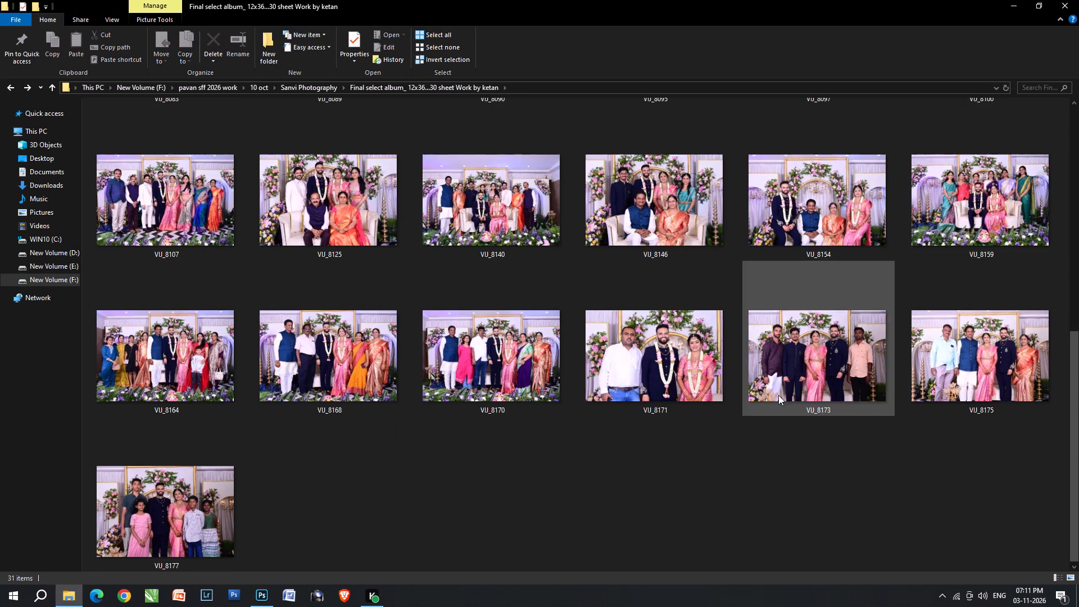
click(226, 515)
scroll(730, 418, up, 3)
scroll(996, 181, up, 1)
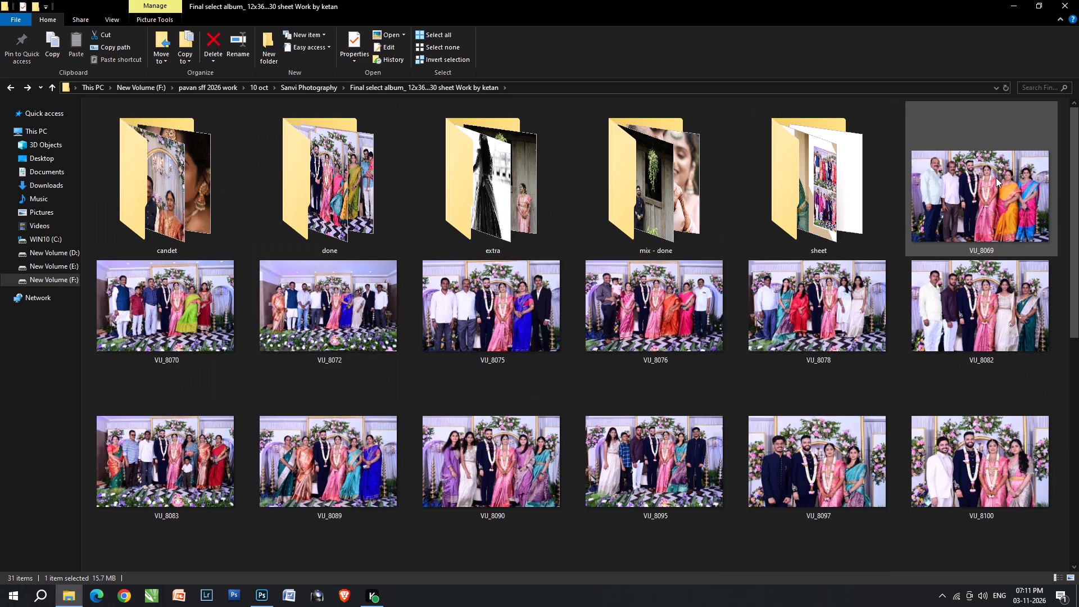
shift+click(992, 178)
scroll(938, 243, up, 4)
scroll(862, 316, down, 2)
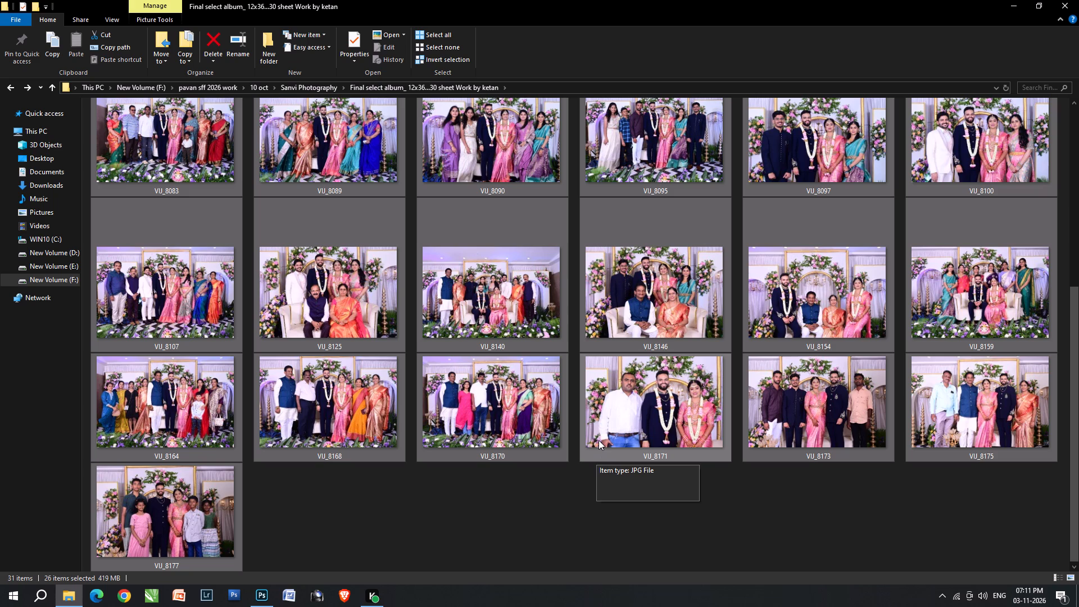
scroll(523, 450, up, 1)
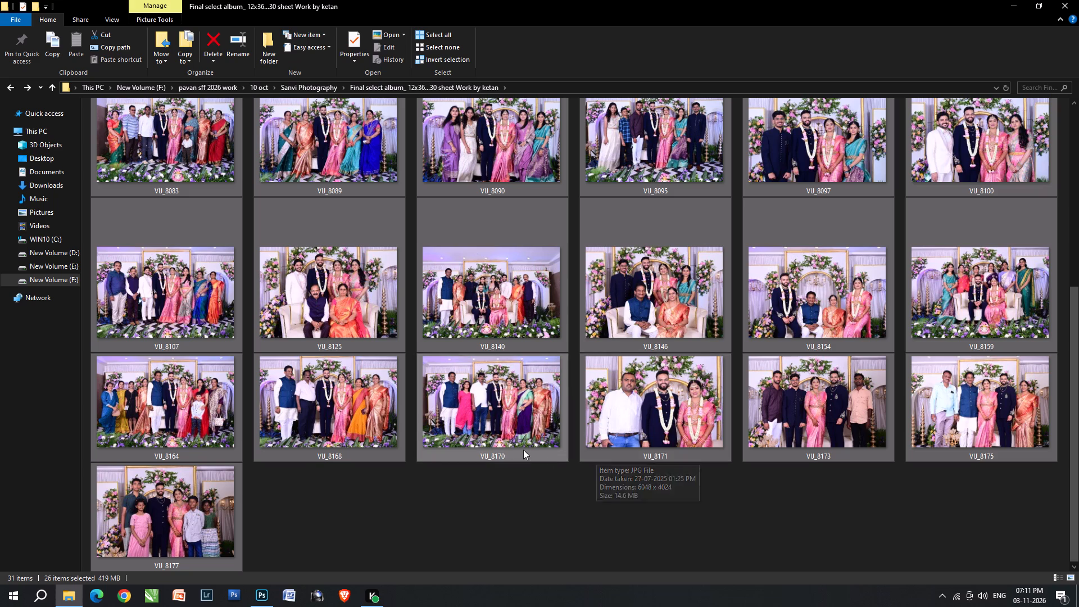
scroll(523, 450, up, 2)
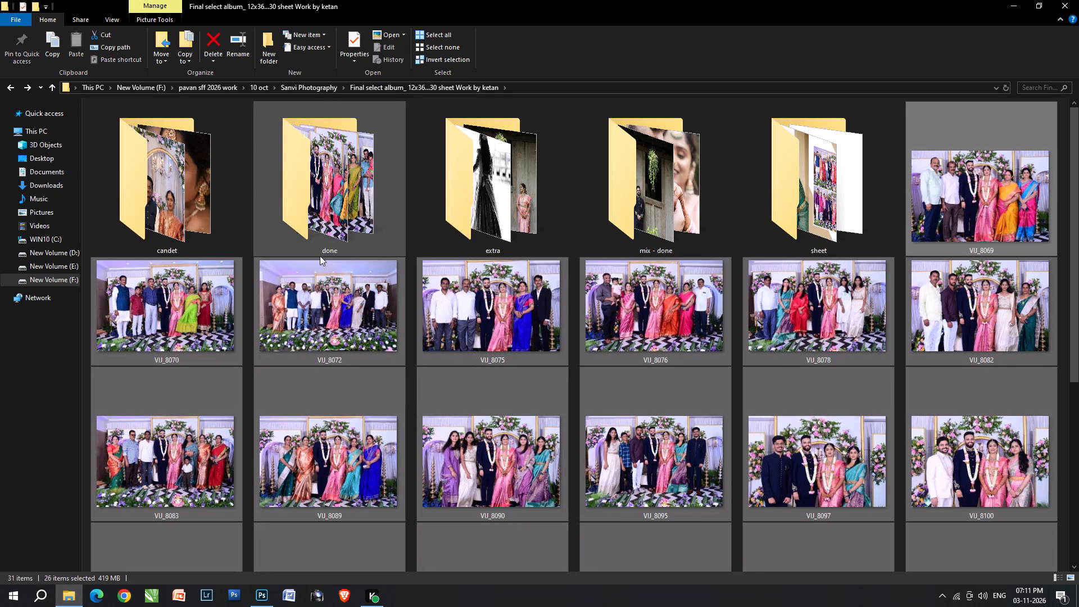
Check the remaining photos in two groups by selecting VIJ_8069 to VIJ_8082, and VIJ_8083 to VIJ_8107.
click(970, 210)
shift+click(903, 322)
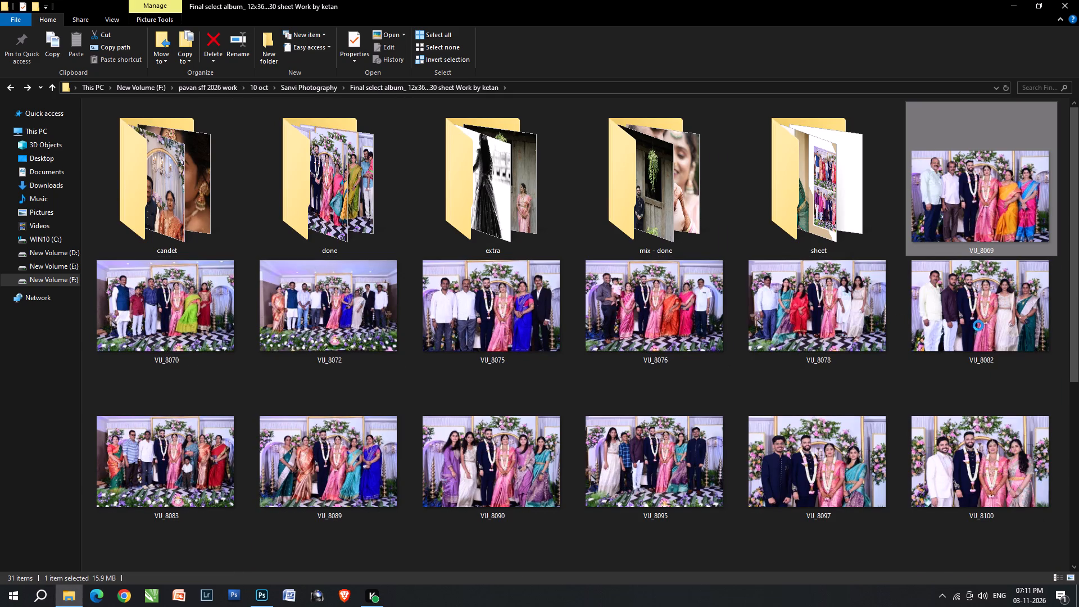
shift+click(878, 330)
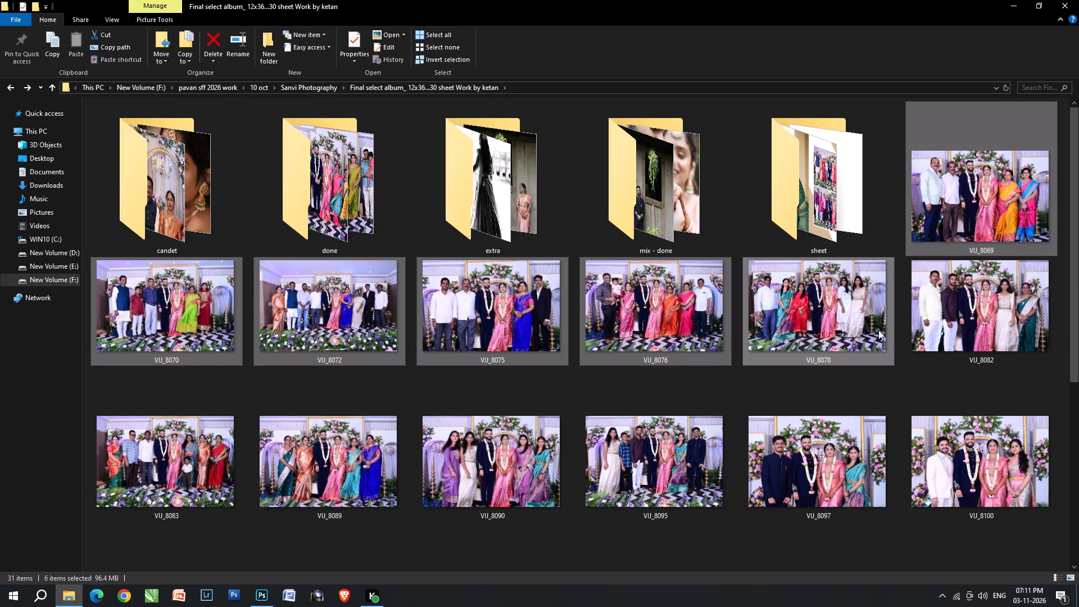
shift+click(949, 327)
scroll(228, 483, down, 1)
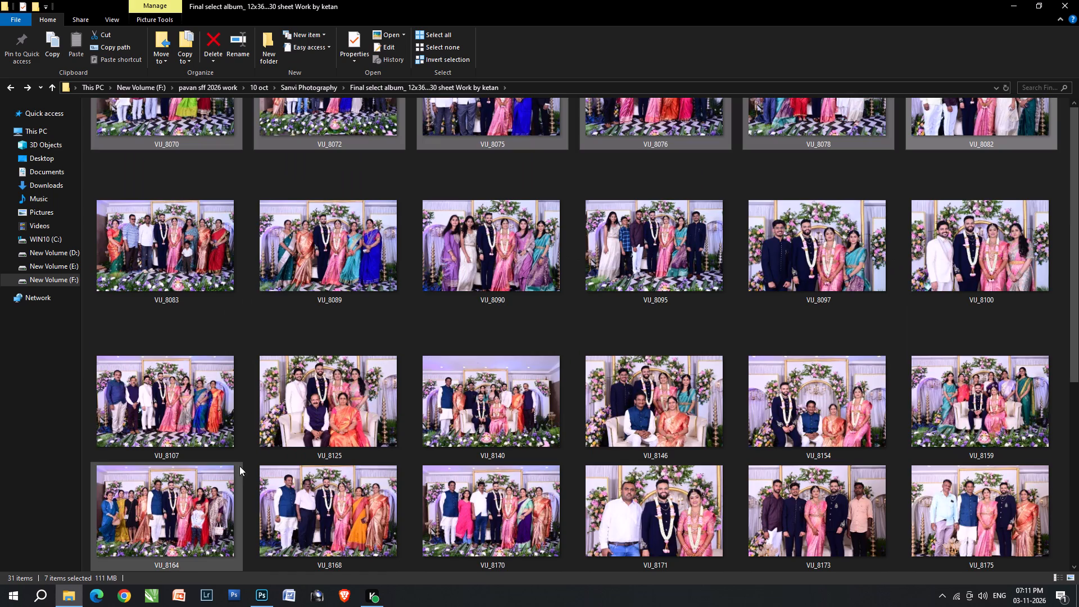
click(182, 279)
shift+click(185, 389)
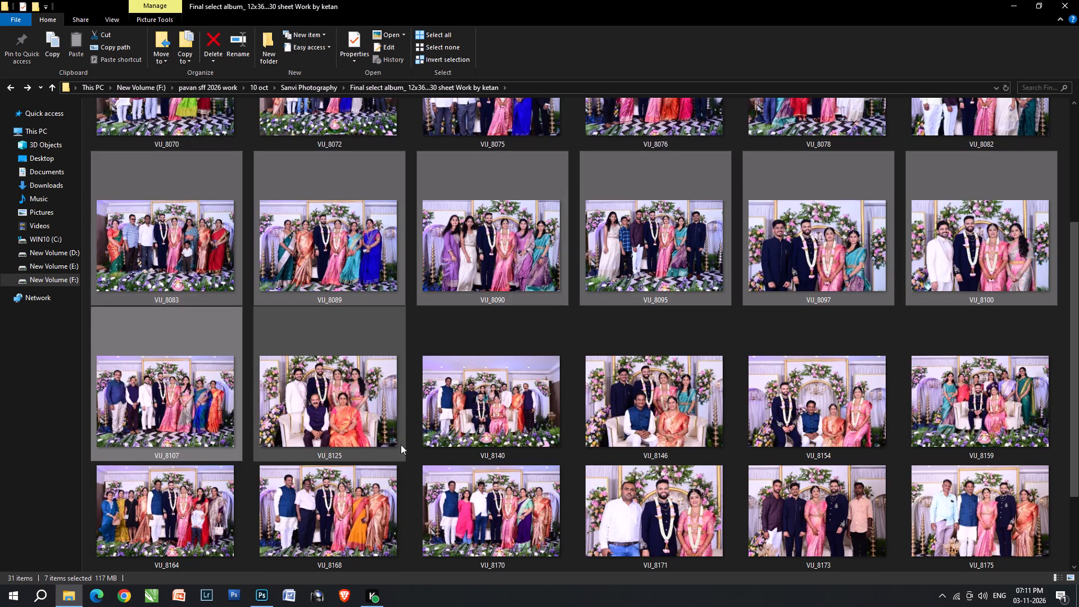
scroll(418, 410, down, 1)
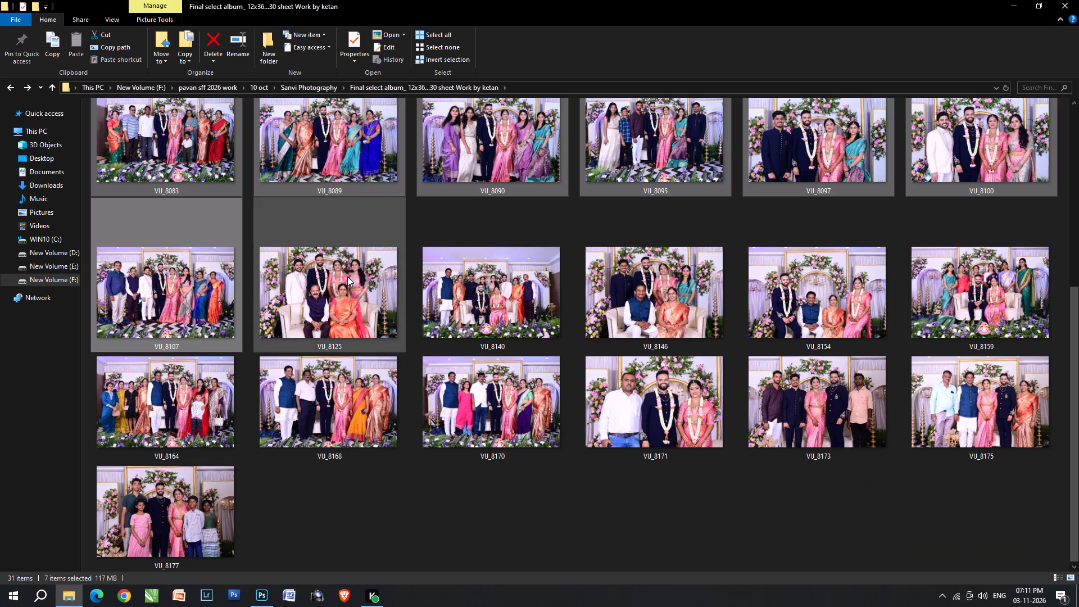
Examine VIJ_8125 to VIJ_8177 as possible spread groupings, pairing VIJ_8125 with VIJ_8146 and selecting the other ten photos together.
click(356, 303)
shift+click(220, 545)
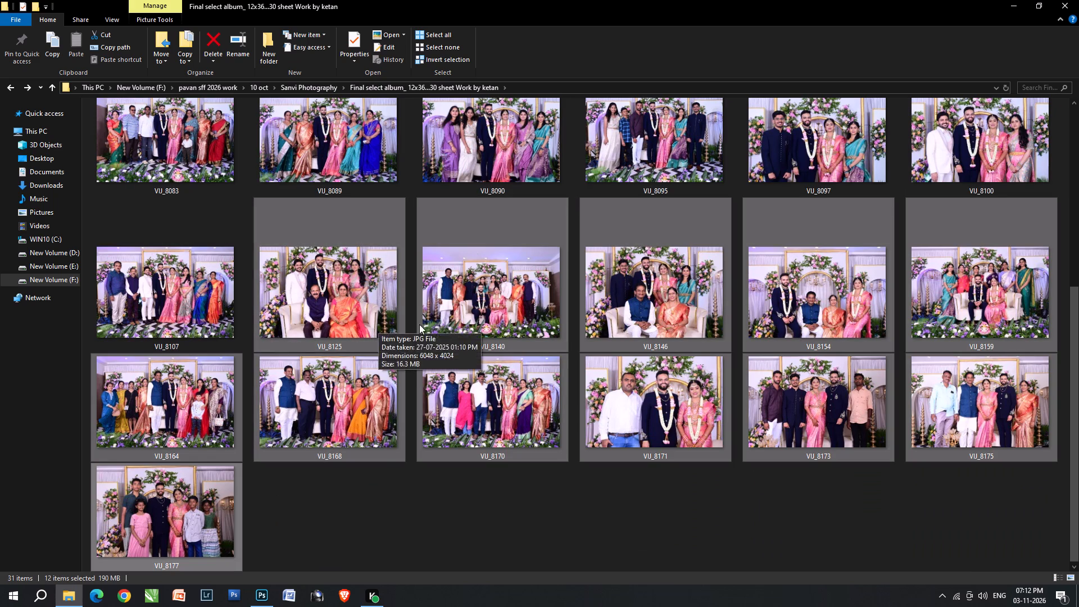
click(364, 326)
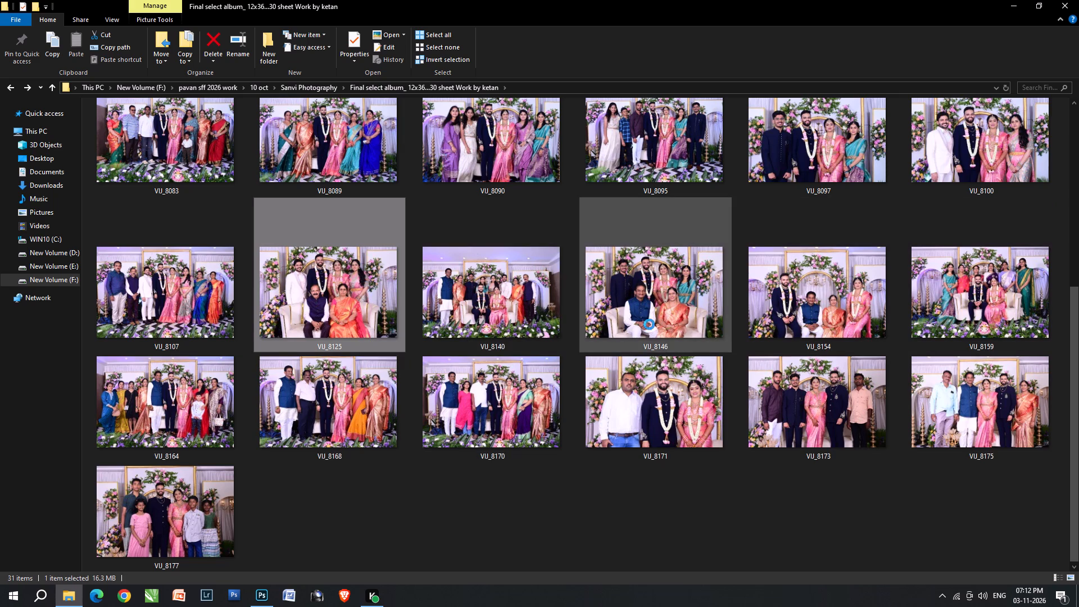
ctrl+click(650, 324)
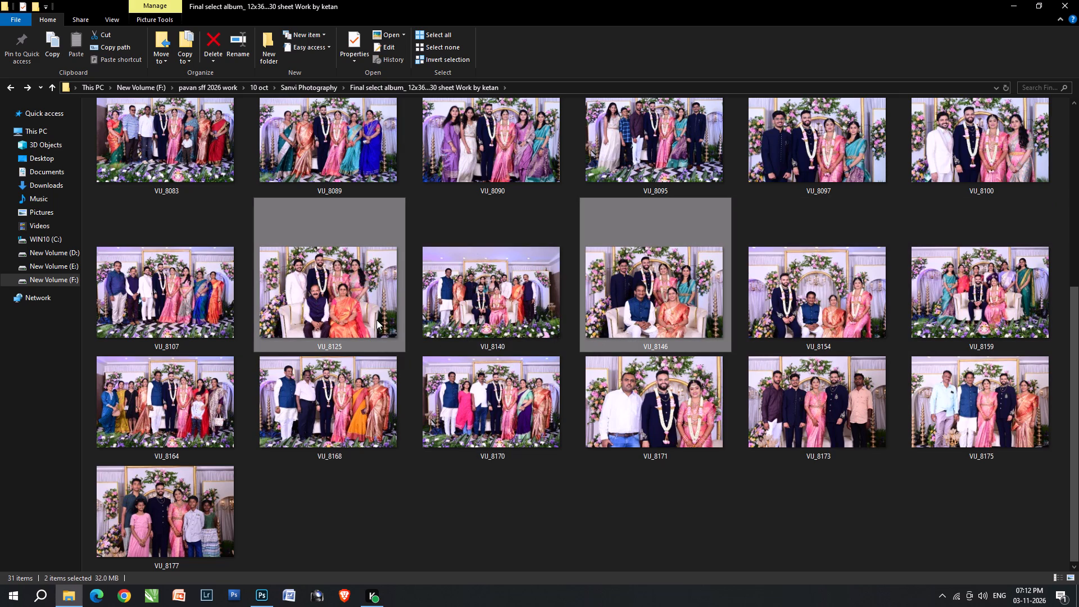
click(498, 302)
ctrl+click(809, 330)
ctrl+click(959, 330)
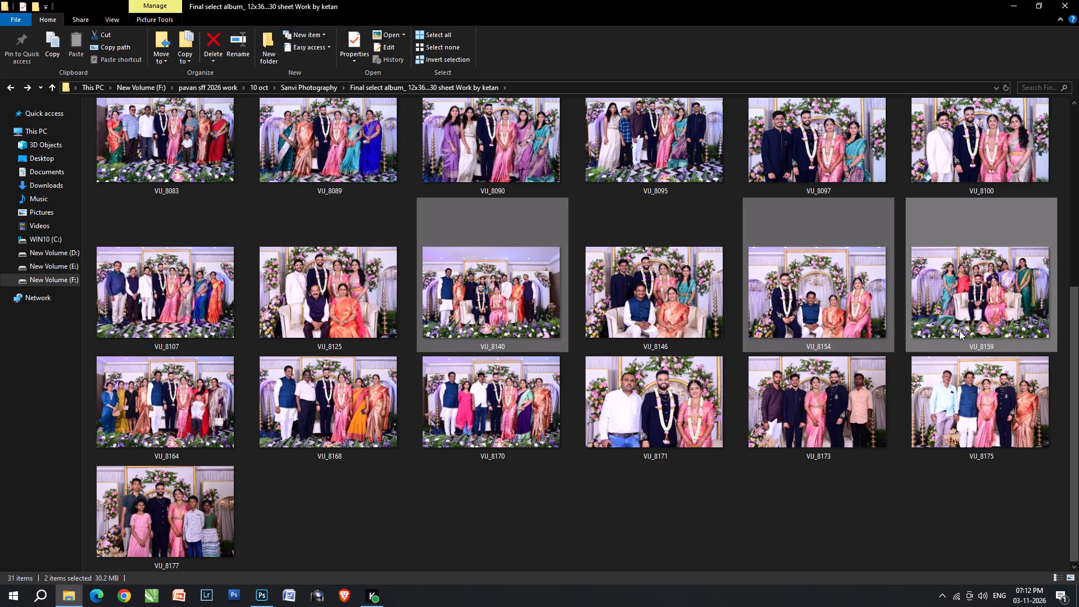
ctrl+click(143, 409)
ctrl+click(185, 504)
ctrl+click(296, 429)
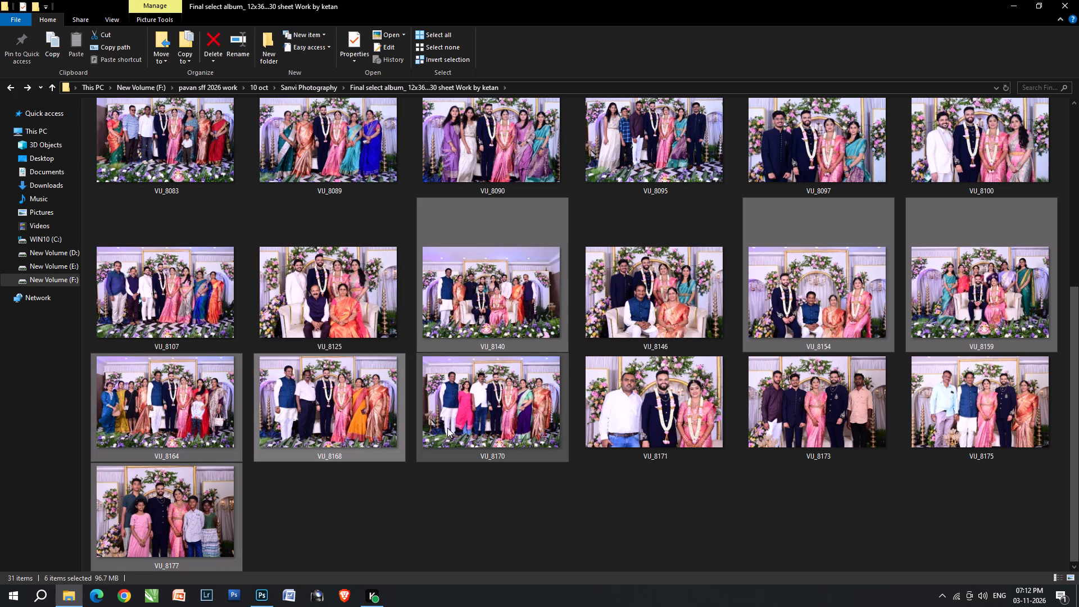
ctrl+click(471, 428)
ctrl+click(642, 442)
ctrl+click(806, 426)
ctrl+click(965, 425)
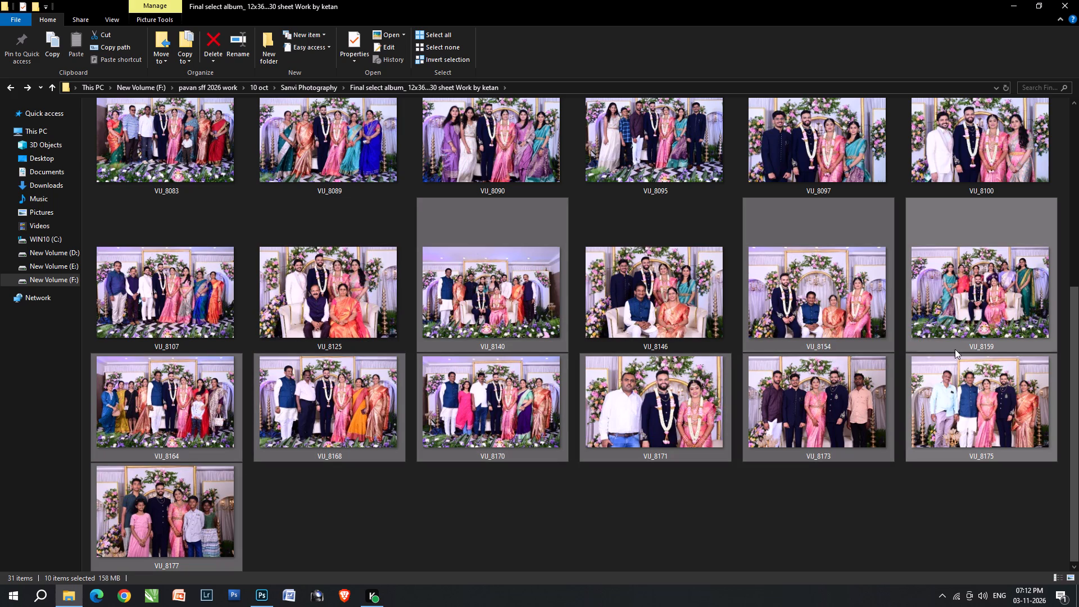
Recheck the split of remaining photos by selecting VIJ_8069 to VIJ_8125, and VIJ_8125 to VIJ_8177.
scroll(341, 375, up, 1)
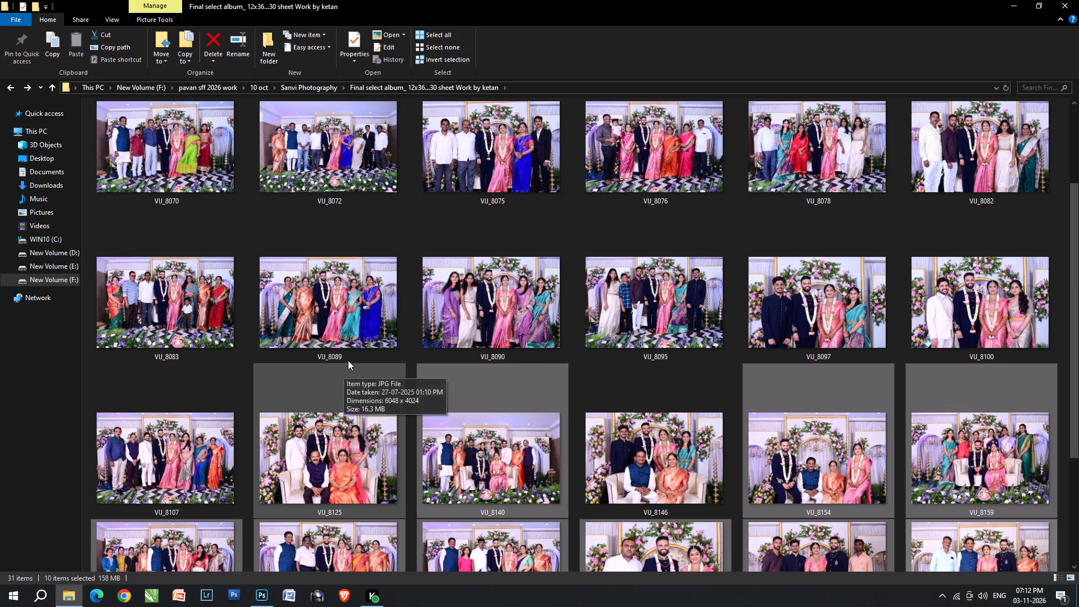
scroll(356, 205, up, 2)
click(927, 237)
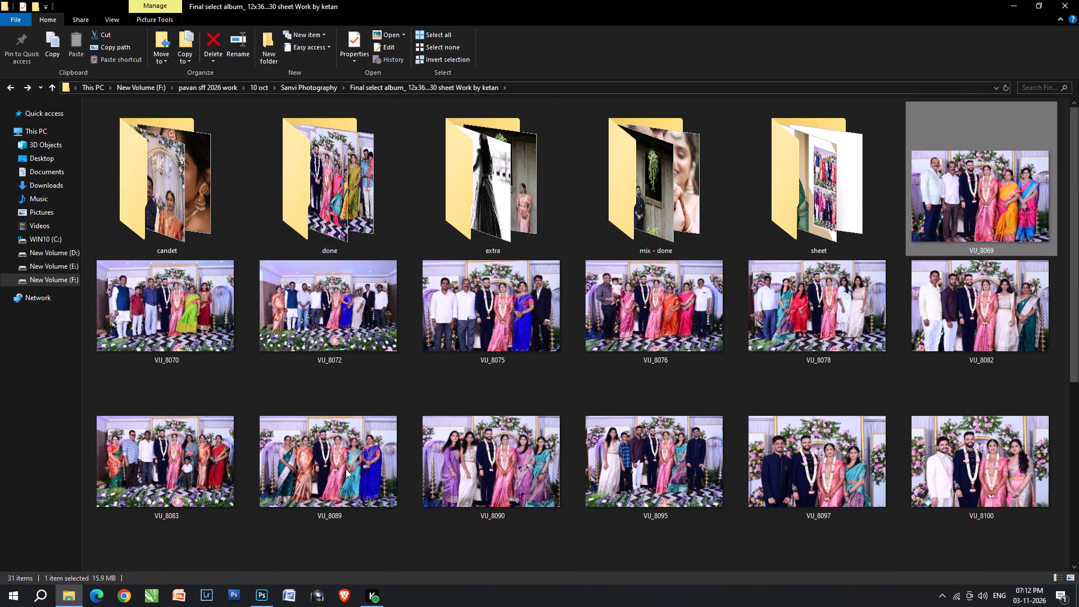
scroll(344, 468, down, 1)
shift+click(314, 436)
shift+click(228, 415)
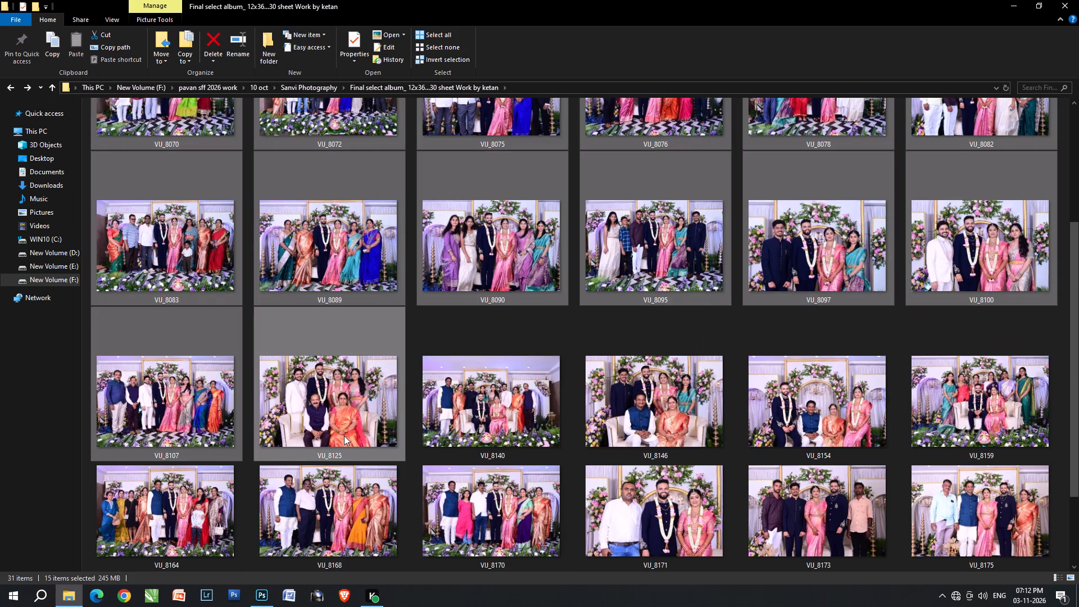
click(320, 415)
scroll(328, 451, down, 3)
scroll(261, 531, down, 1)
shift+click(188, 508)
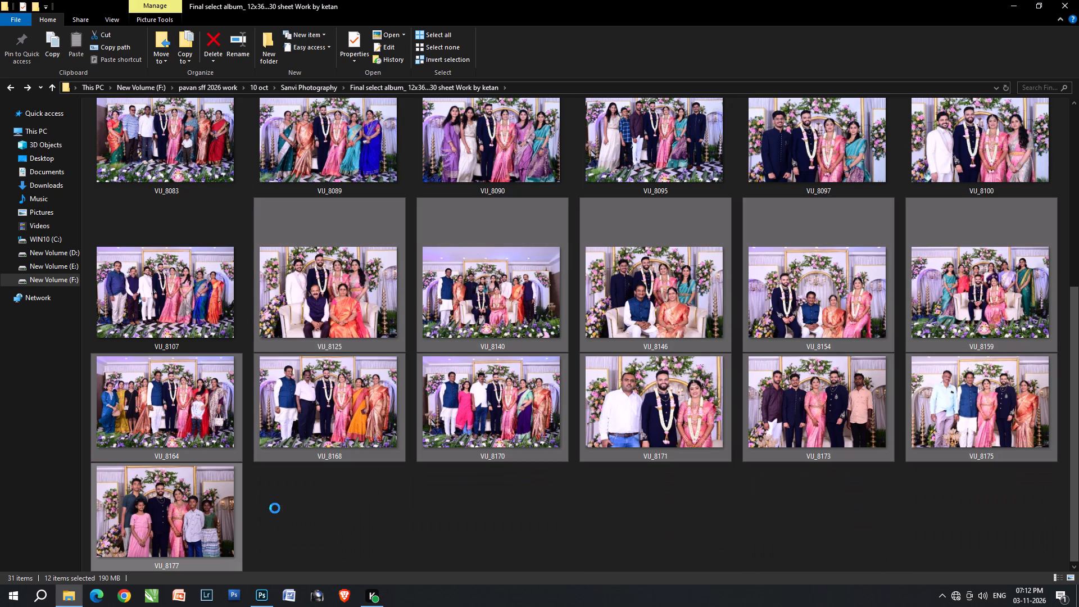
click(41, 594)
click(597, 508)
Examine VIJ_8125 to VIJ_8177 as spread candidates, excluding VIJ_8125, VIJ_8146, VIJ_8154, VIJ_8159, VIJ_8164 and VIJ_8168 from the selection.
click(347, 315)
shift+click(184, 496)
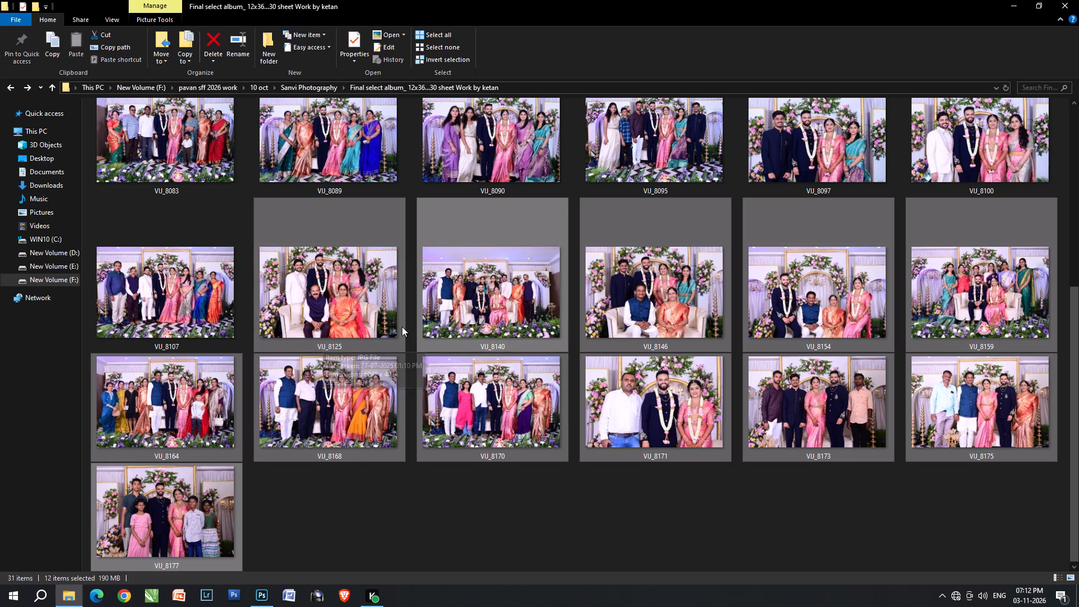
ctrl+click(360, 308)
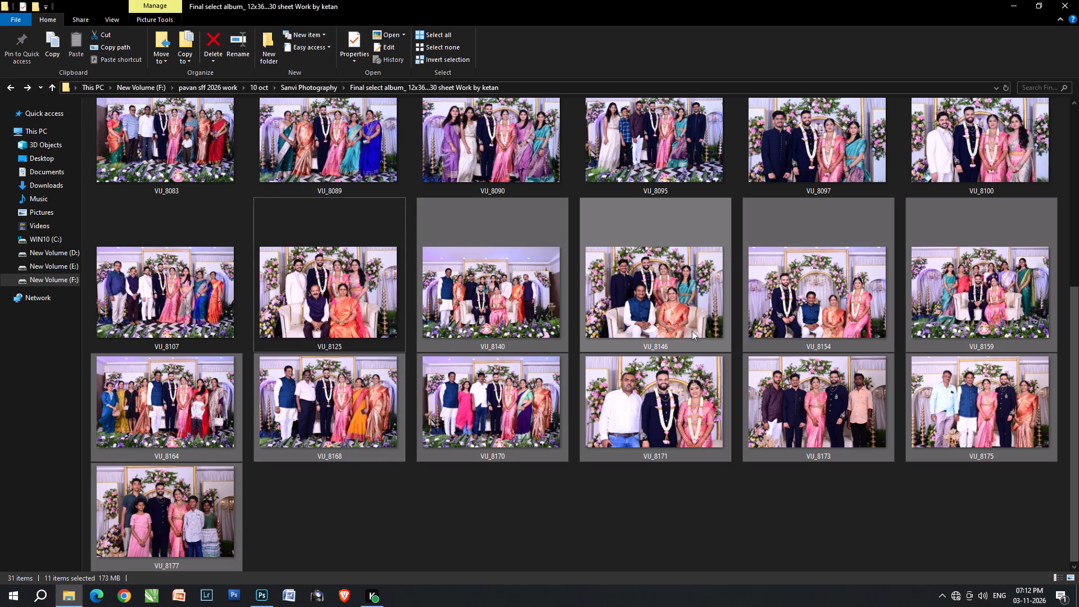
ctrl+click(687, 315)
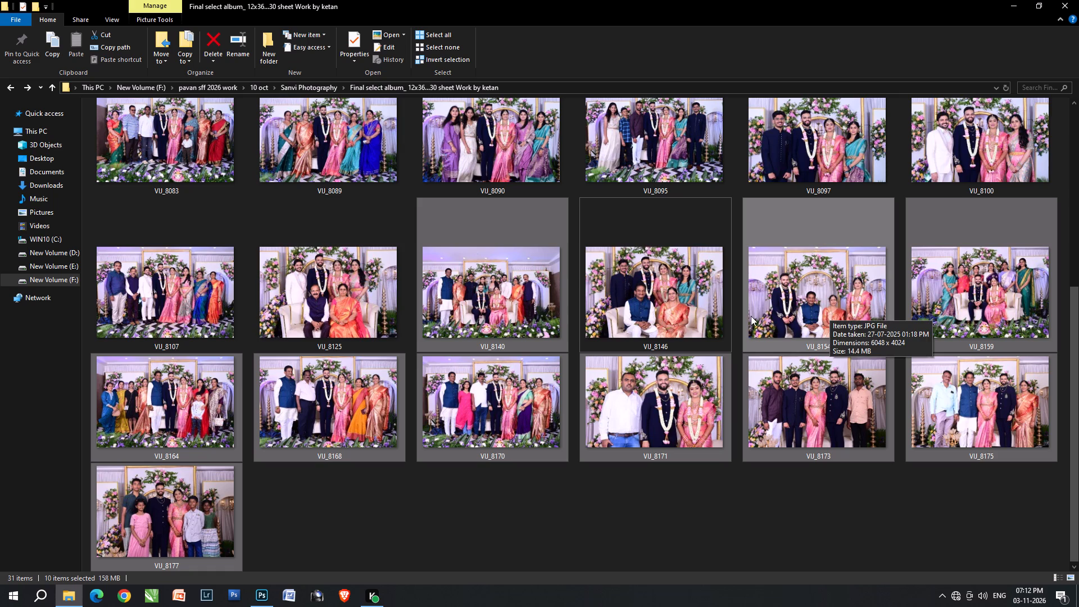
key(alt+Tab)
key(alt+Tab)
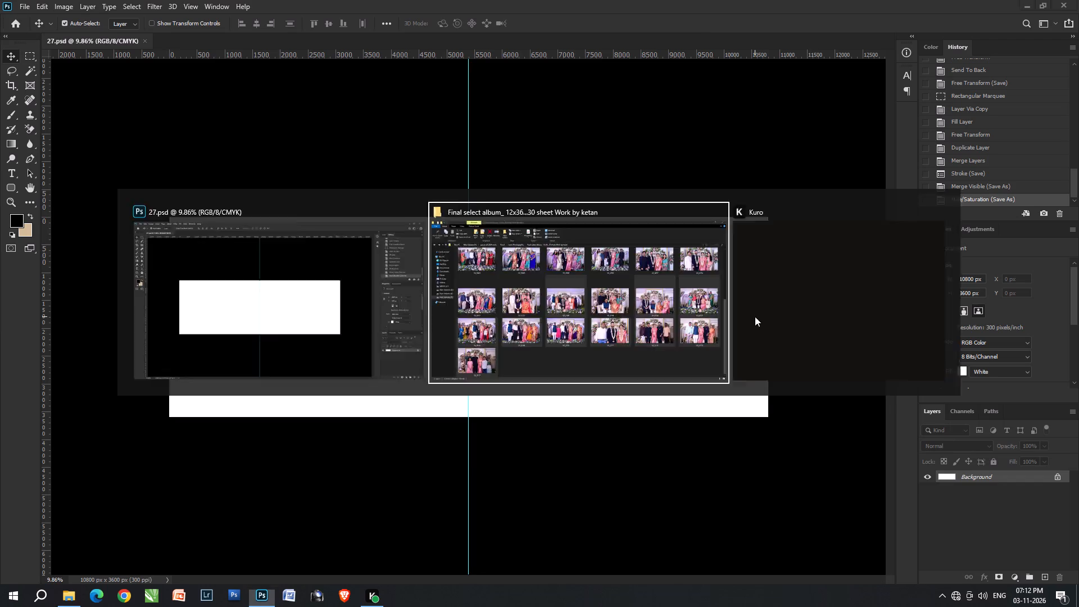
key(alt+Tab)
key(alt+Tab)
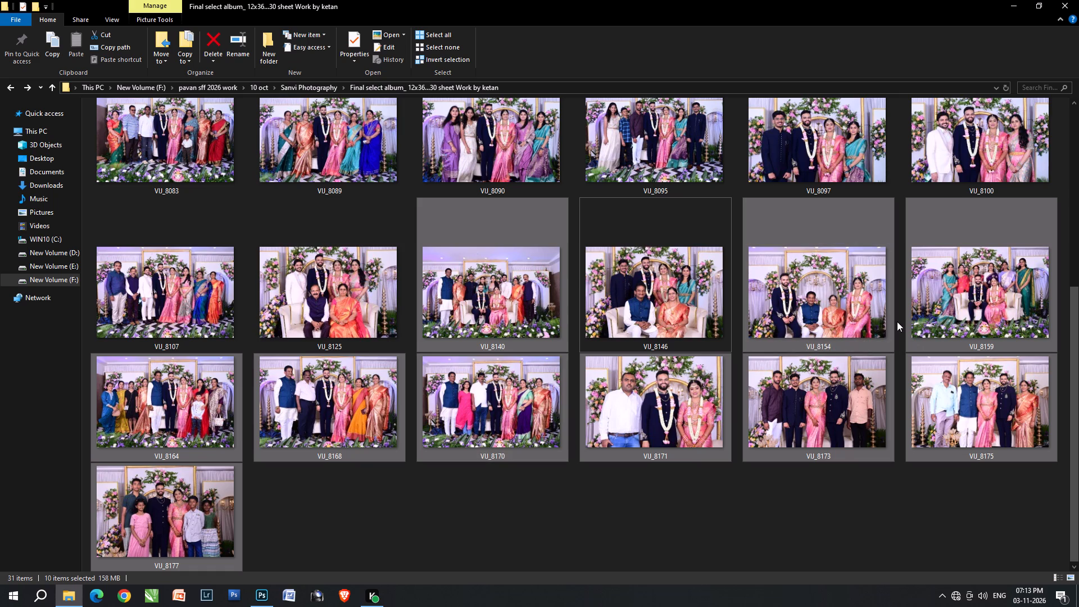
ctrl+click(839, 312)
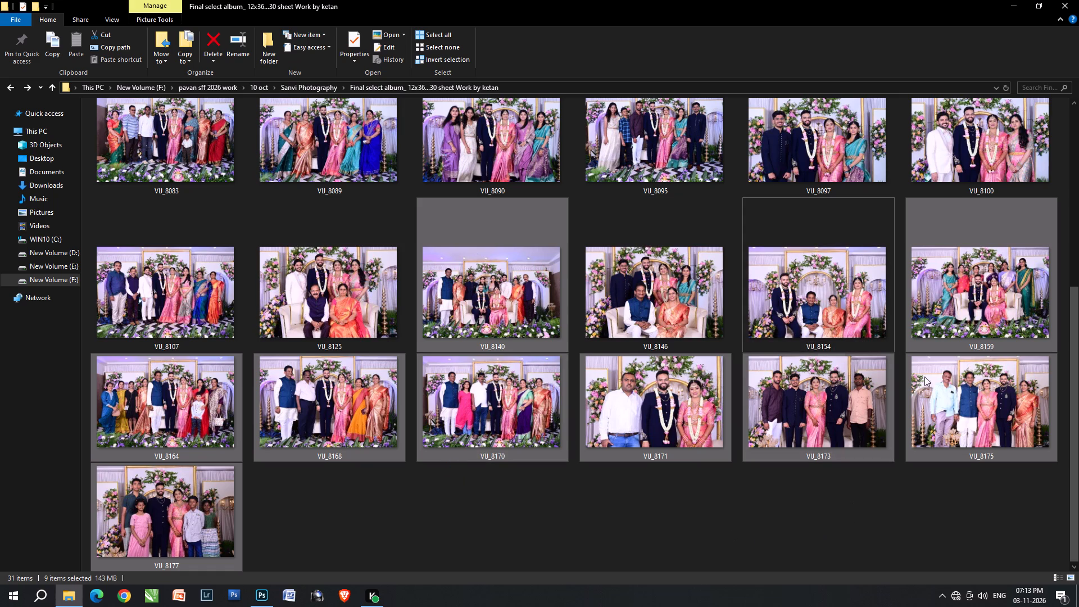
ctrl+click(972, 318)
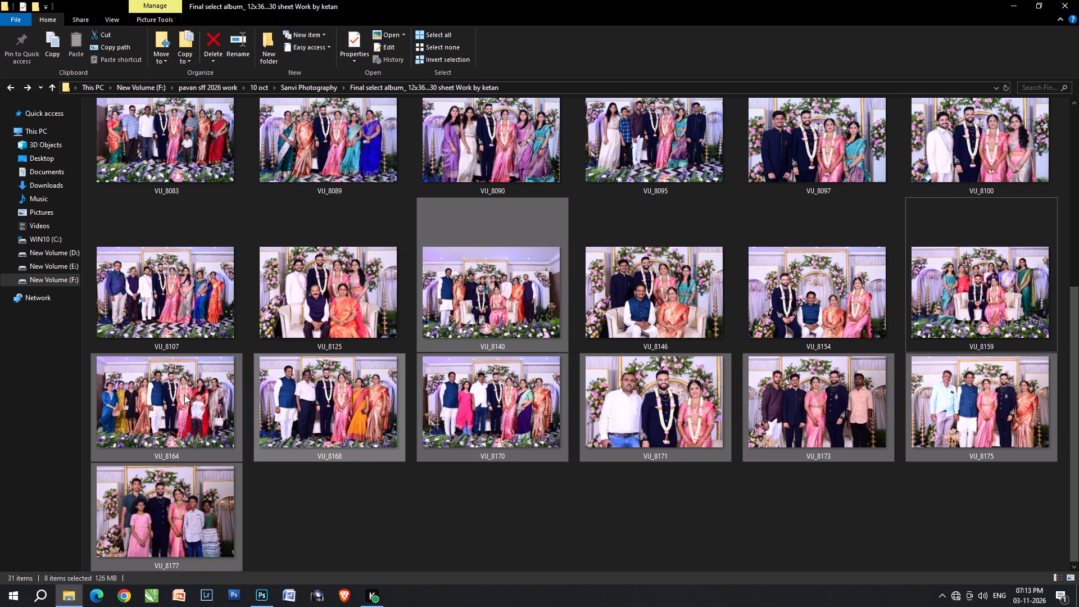
ctrl+click(184, 395)
ctrl+click(297, 407)
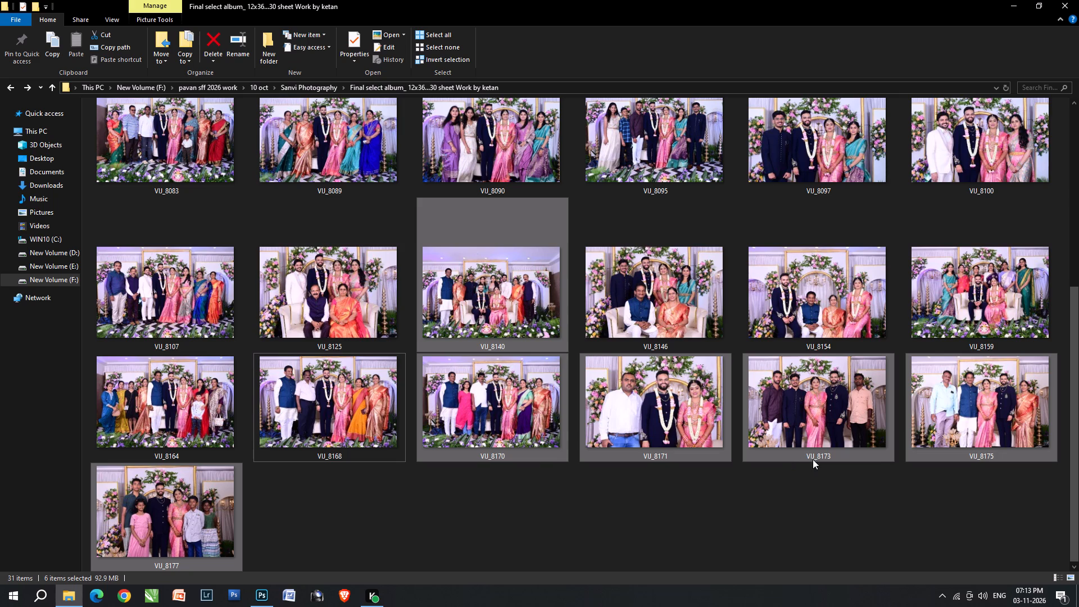
scroll(470, 504, up, 2)
scroll(532, 489, down, 4)
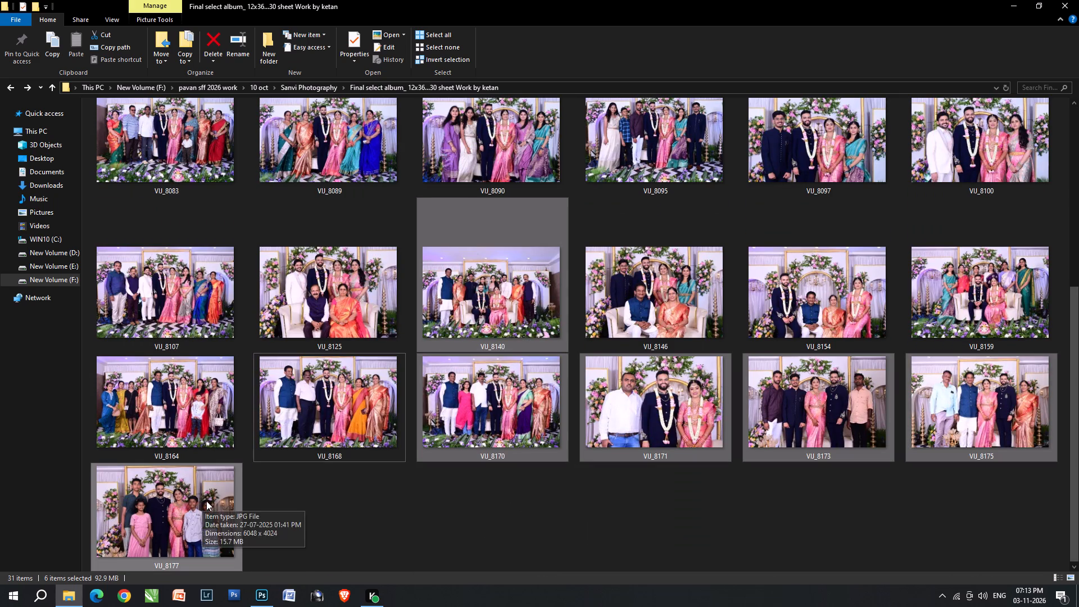
Examine VIJ_8125 to VIJ_8177 as spread candidates, comparing VIJ_8171 to VIJ_8177 with VIJ_8159, VIJ_8164, VIJ_8168 and VIJ_8170.
click(191, 495)
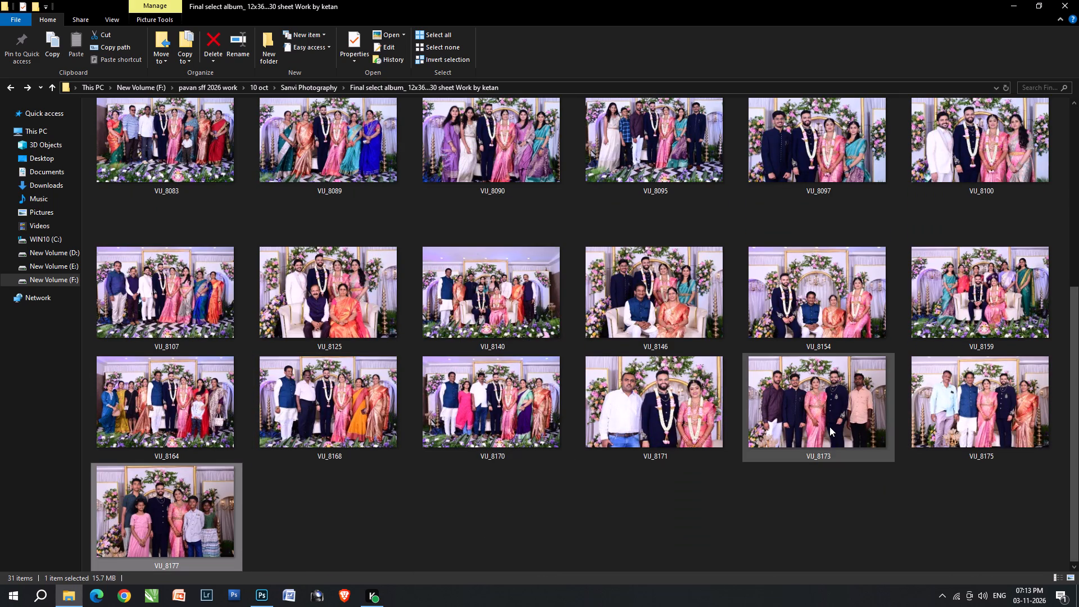
shift+click(701, 416)
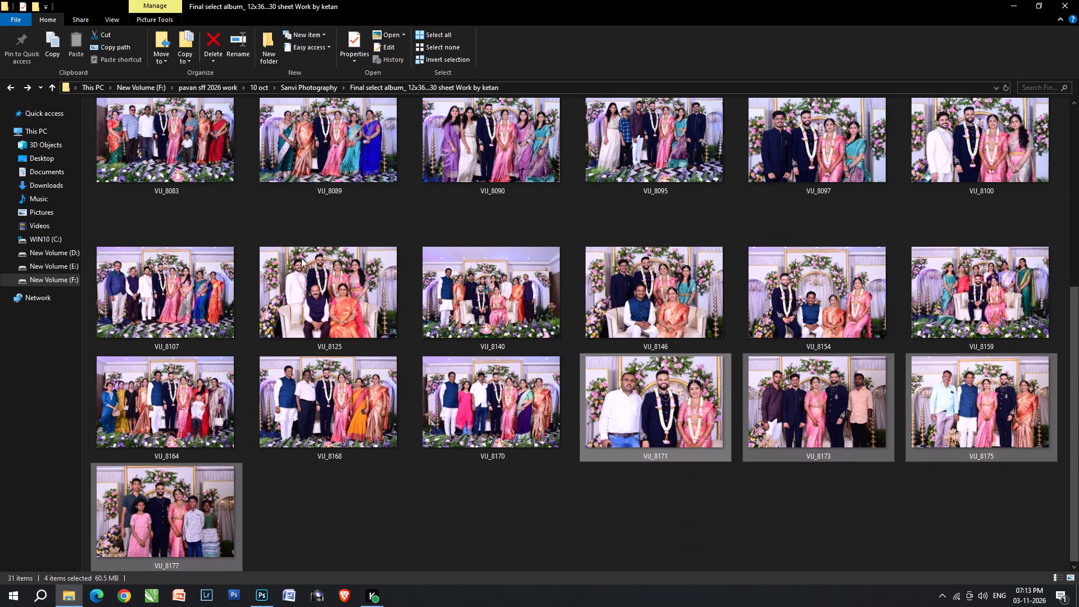
shift+click(258, 257)
scroll(334, 311, down, 1)
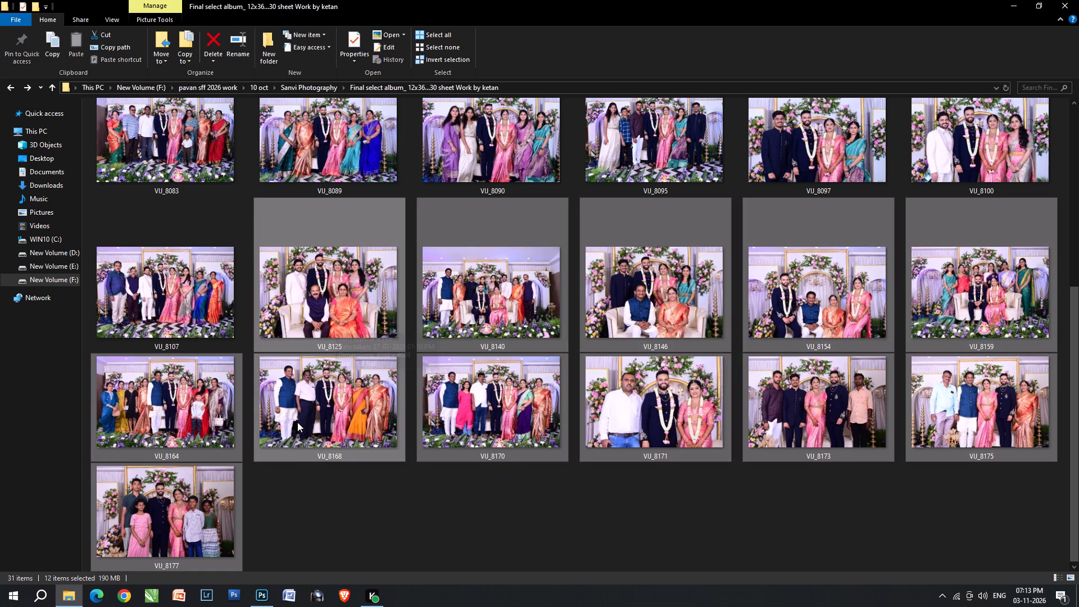
ctrl+click(845, 321)
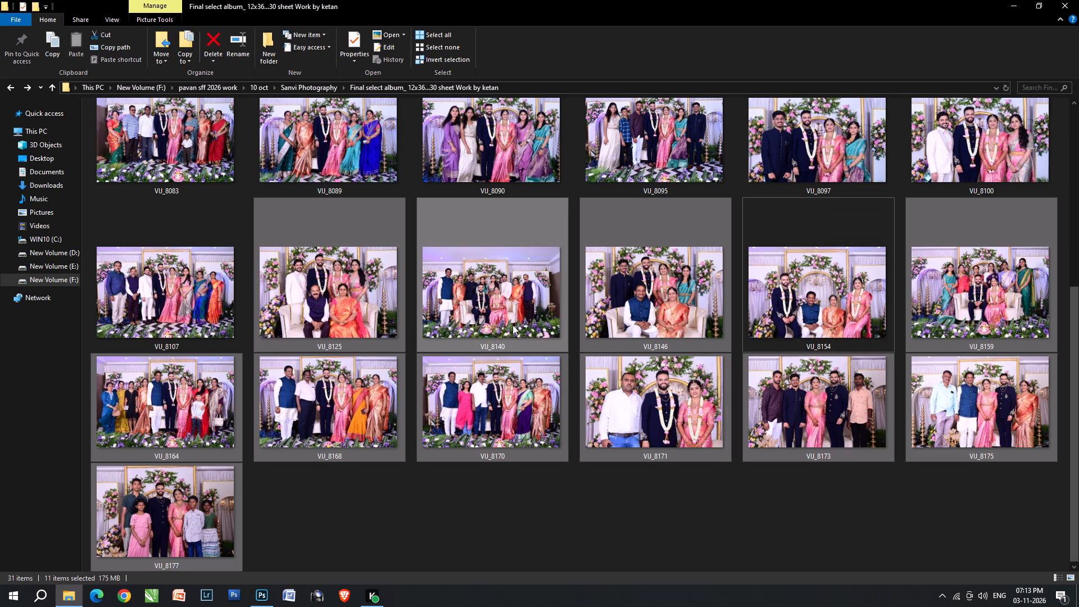
ctrl+click(379, 309)
ctrl+click(572, 324)
ctrl+click(662, 324)
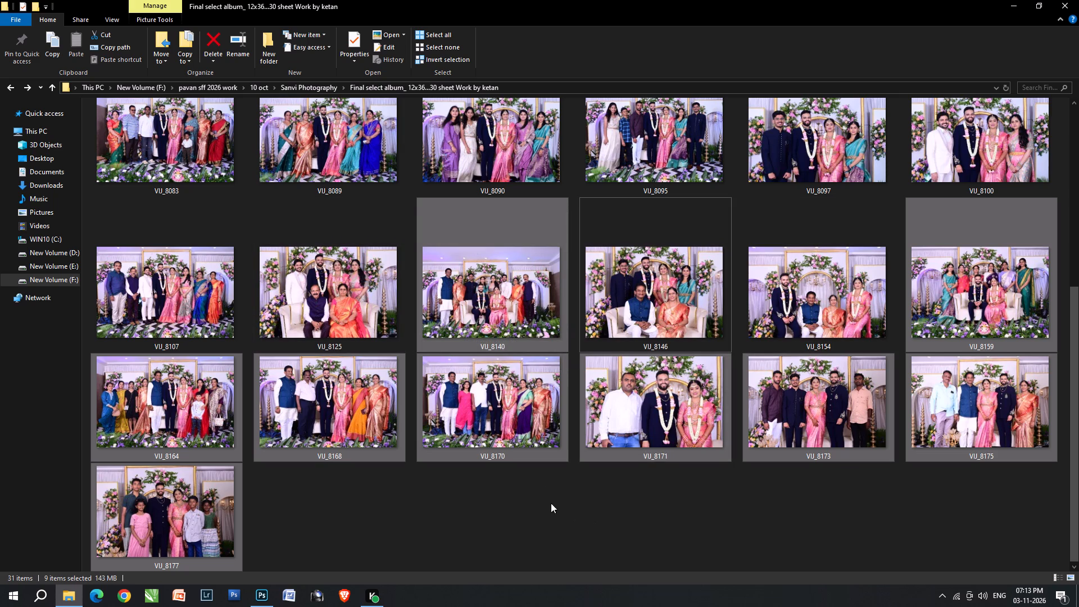
ctrl+click(508, 345)
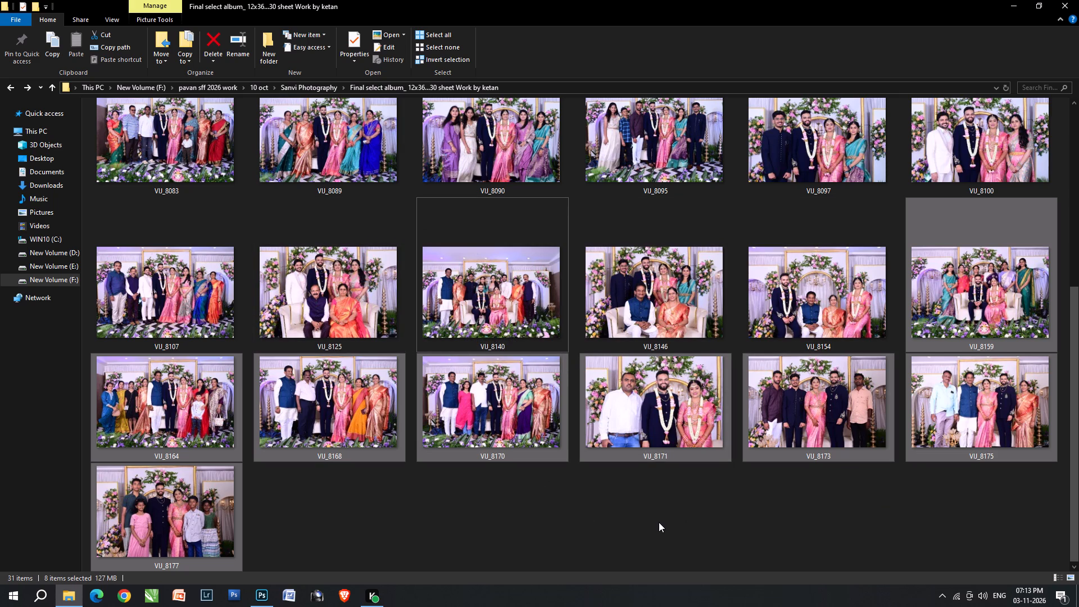
ctrl+click(182, 519)
ctrl+click(979, 411)
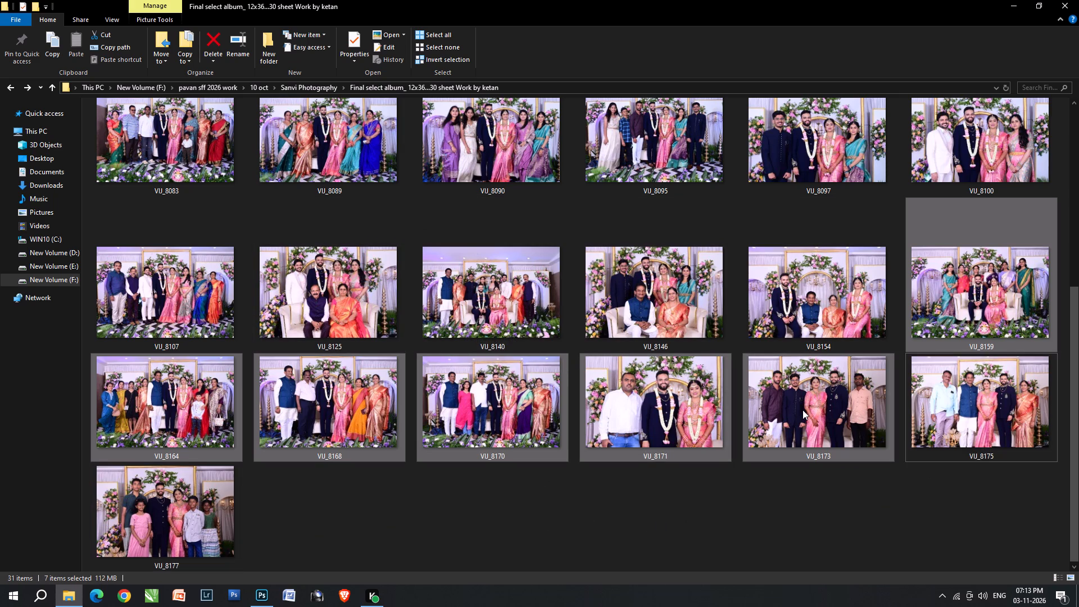
ctrl+click(803, 410)
ctrl+click(618, 409)
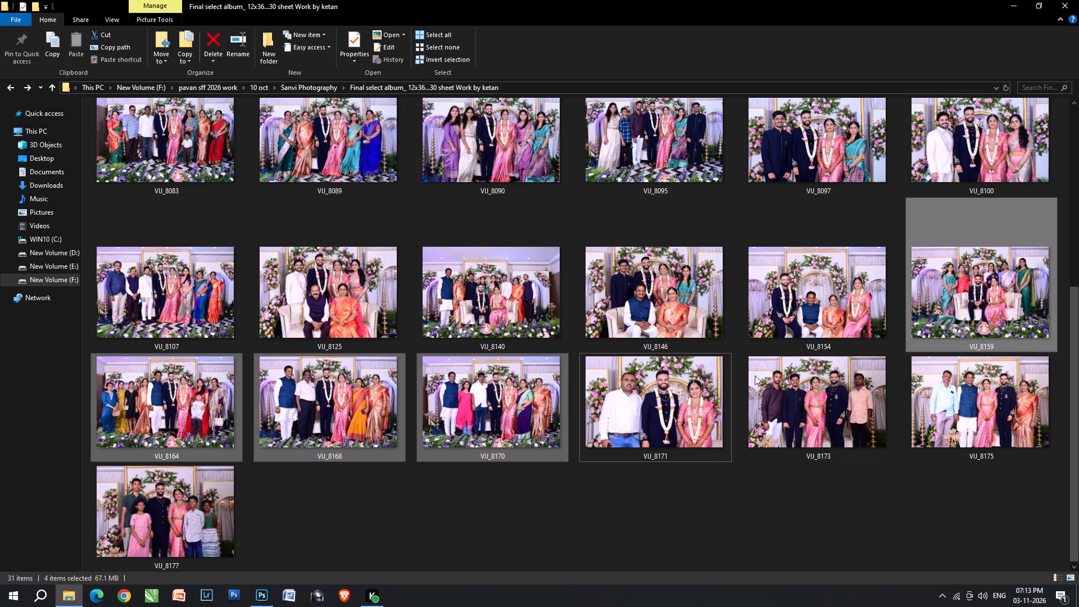
shift+click(114, 520)
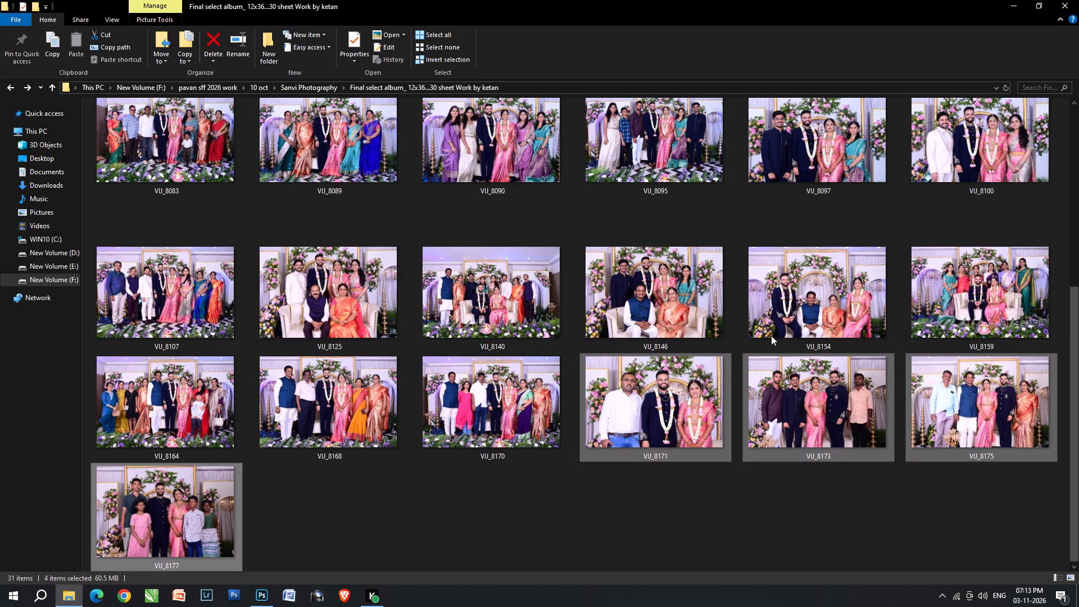
click(205, 337)
scroll(246, 339, up, 1)
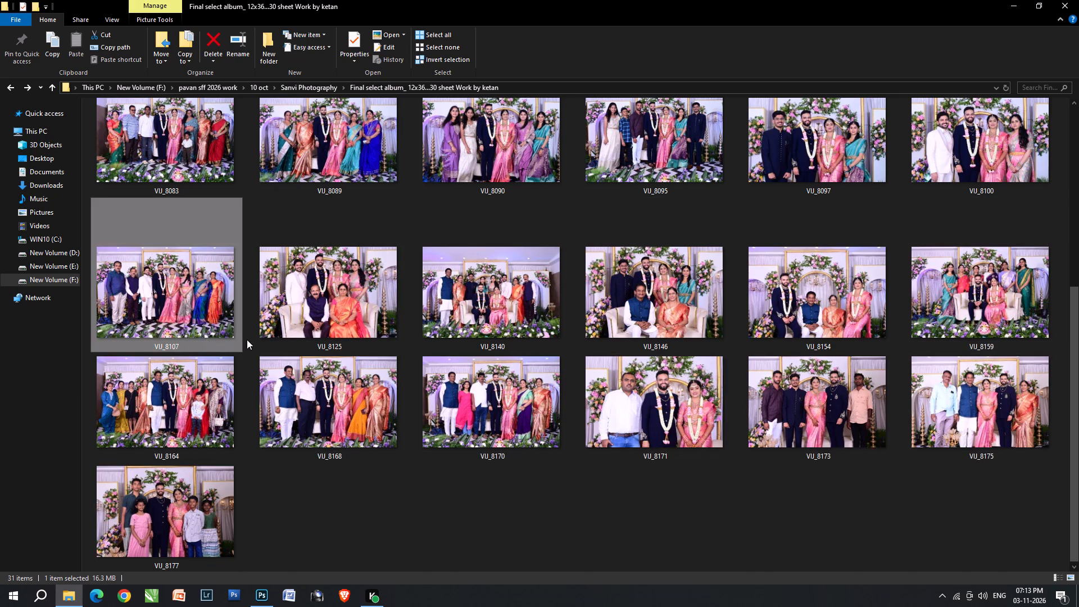
Open the group photos VIJ_8069, VIJ_8070, VIJ_8072 and VIJ_8075 in Photoshop alongside 27.psd and glance through them.
scroll(563, 165, up, 2)
key(alt+Tab)
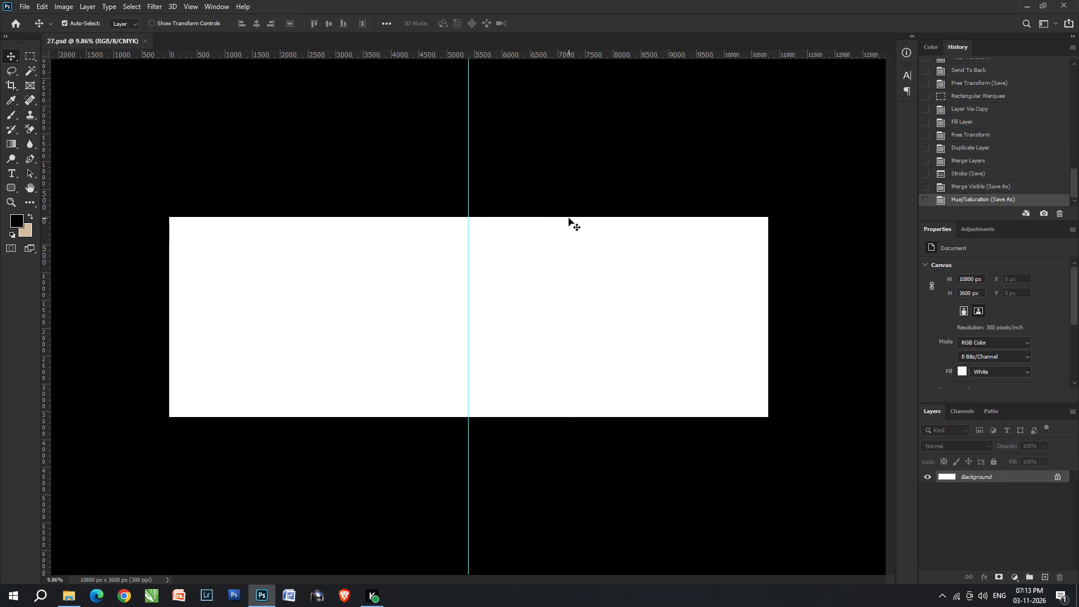
key(alt+Tab)
click(930, 196)
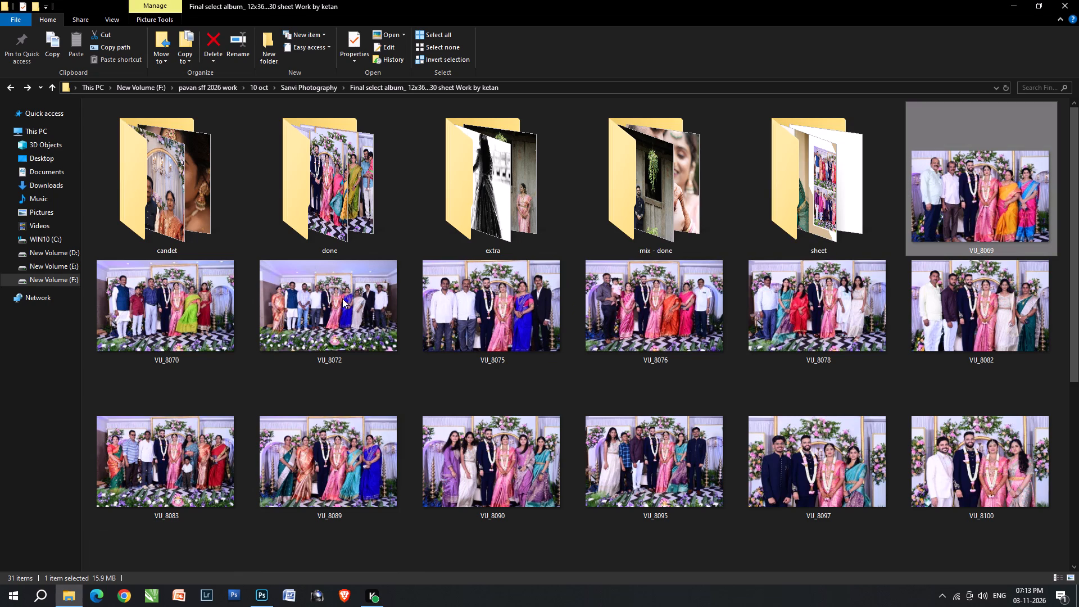
shift+click(457, 300)
drag(217, 302, 452, 36)
key(alt+Tab)
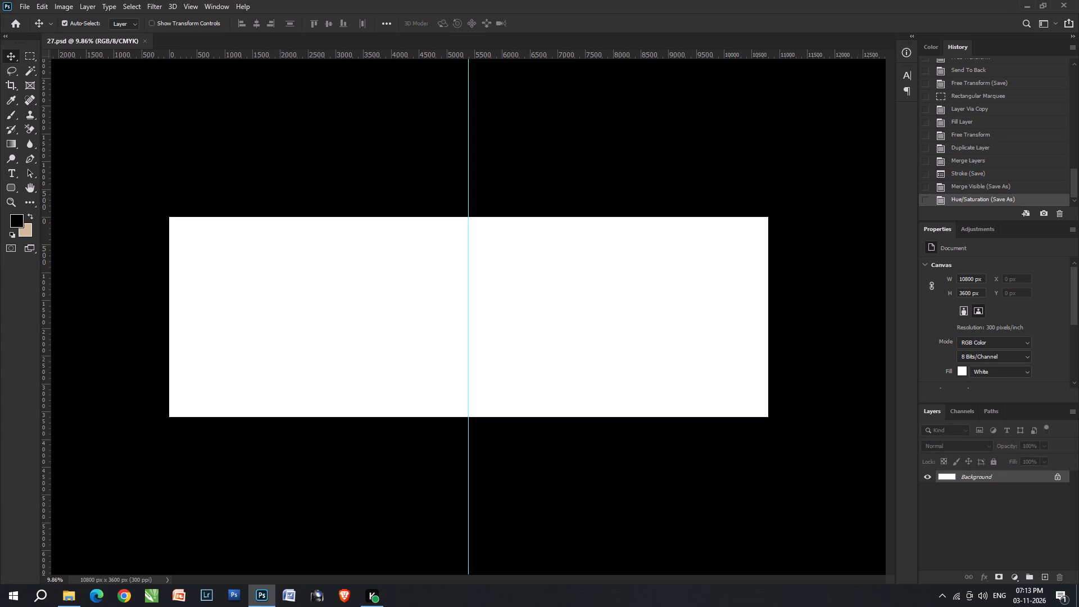
click(452, 36)
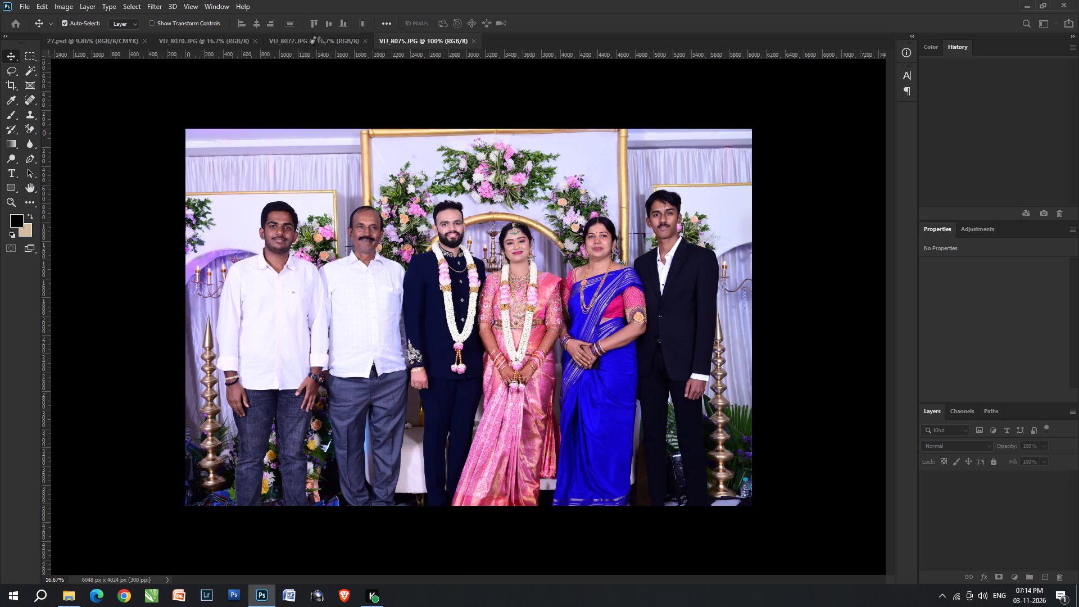
click(211, 36)
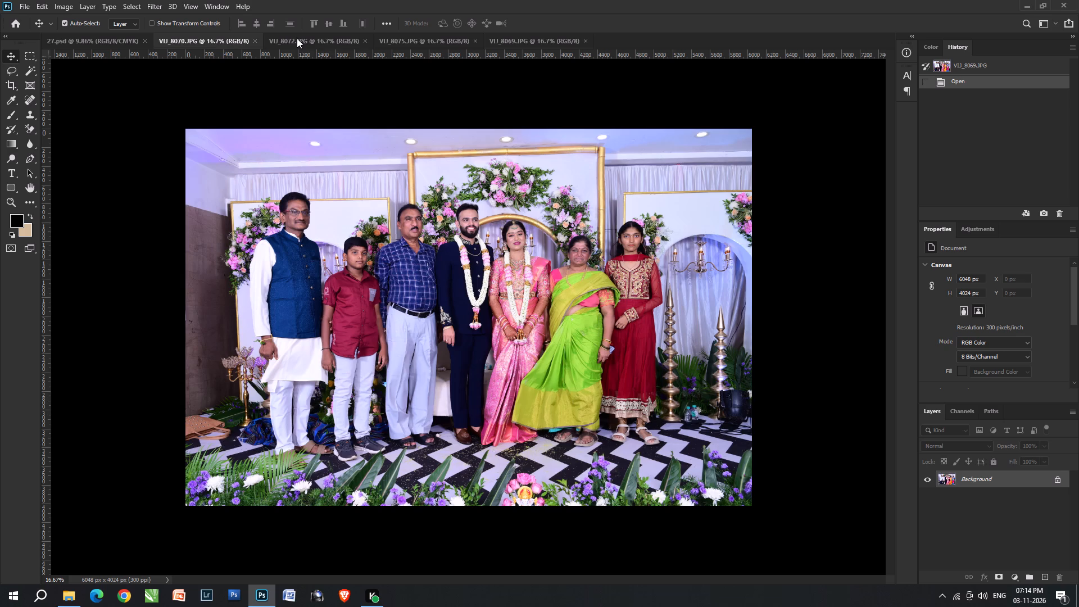
click(297, 38)
Undo the Hue/Saturation and Merge Visible operations in 27.psd to bring back the layered layout of the previous spread.
click(99, 47)
key(ctrl+z)
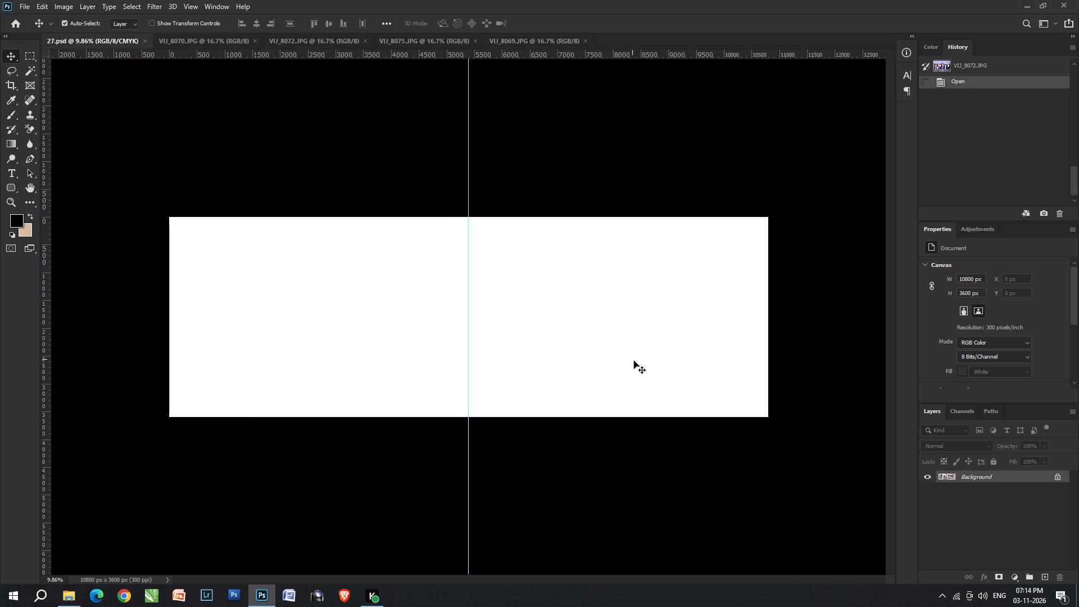
key(ctrl+z)
key(v)
alt+scroll(564, 407, up, 3)
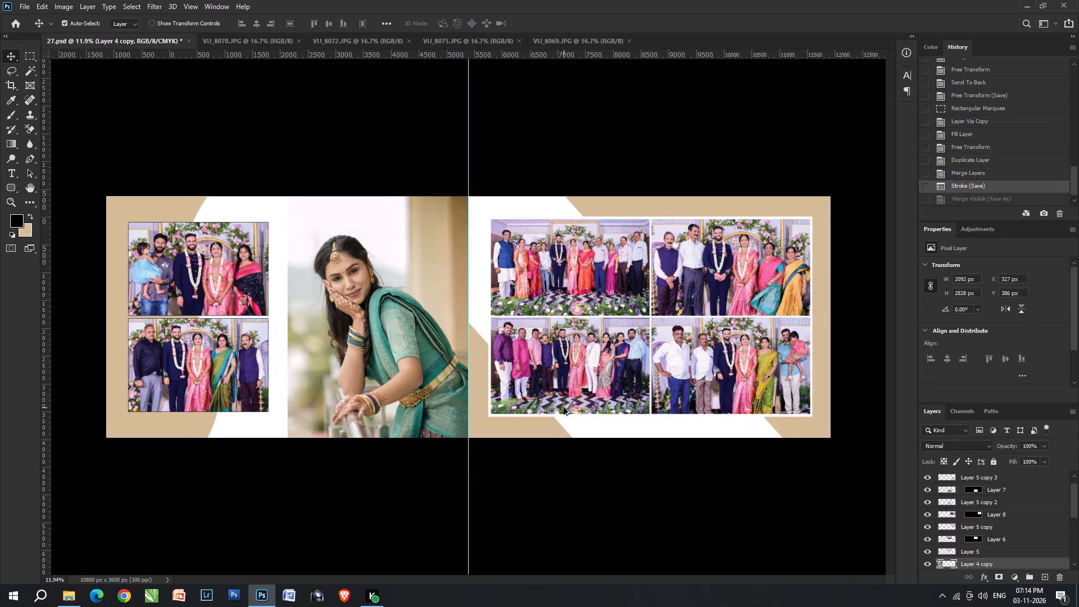
Delete the left page's layers together: its two group photos with their frames, the bride portrait and the background shapes.
drag(325, 490, 133, 287)
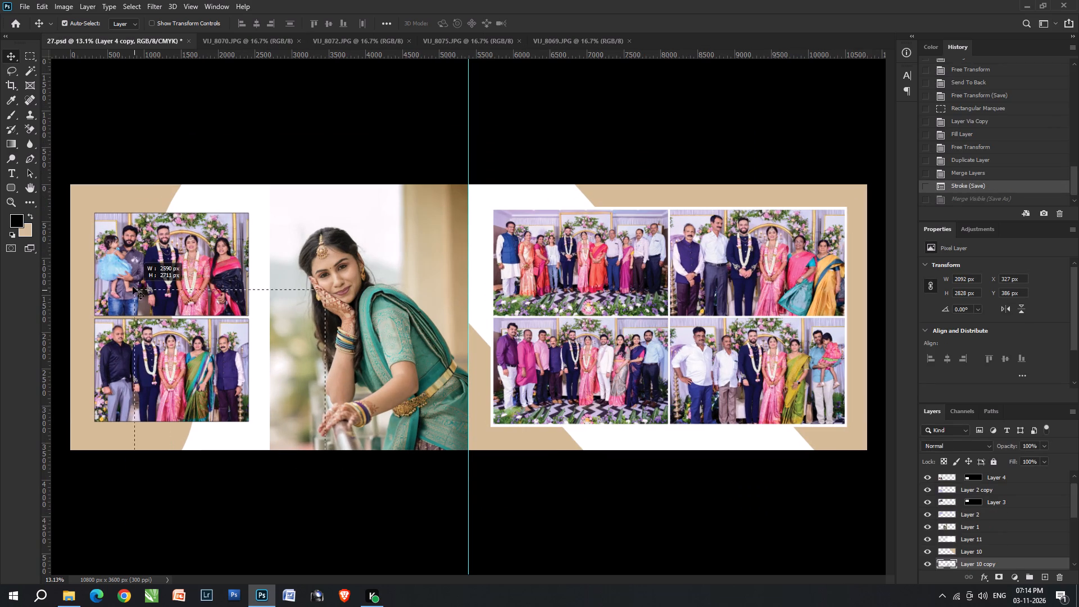
drag(133, 287, 132, 286)
key(Delete)
Delete the tan background shape and the four group photos on the right page, keeping the purple placeholders.
click(553, 437)
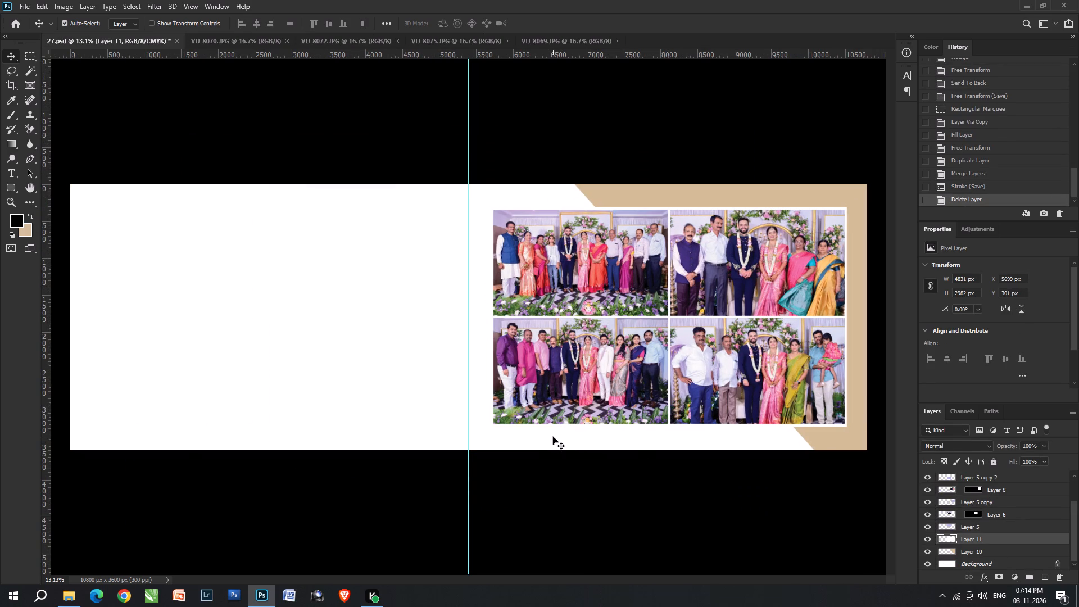
click(828, 430)
key(Delete)
click(777, 390)
key(Delete)
click(590, 355)
key(Delete)
click(605, 271)
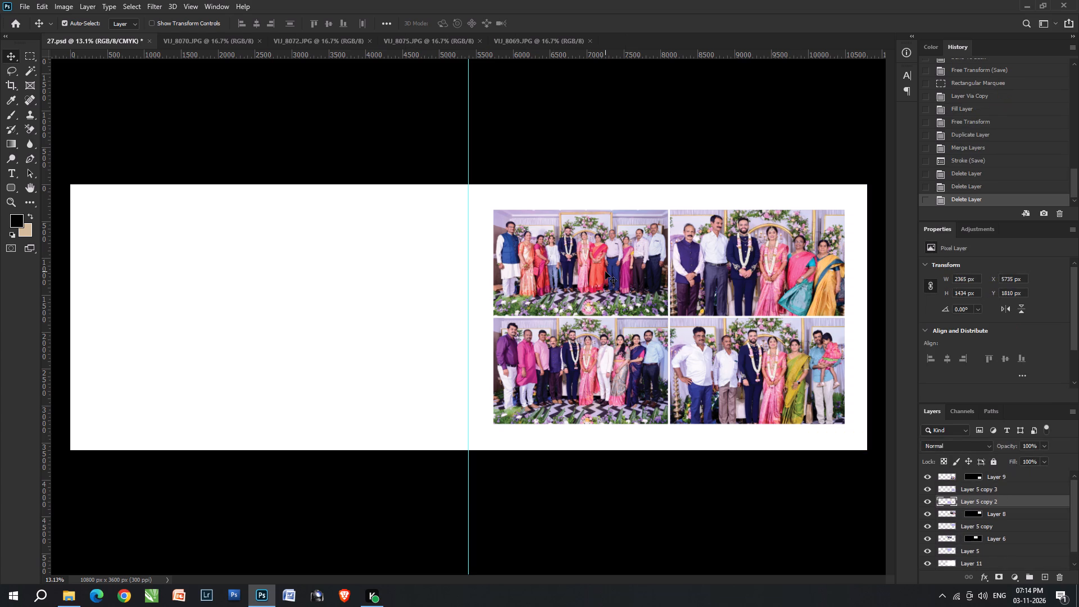
key(Delete)
click(726, 269)
key(Delete)
click(729, 333)
key(Delete)
Narrow the two inner placeholders on the right page together from their inner edge to about 2152 px wide.
click(628, 338)
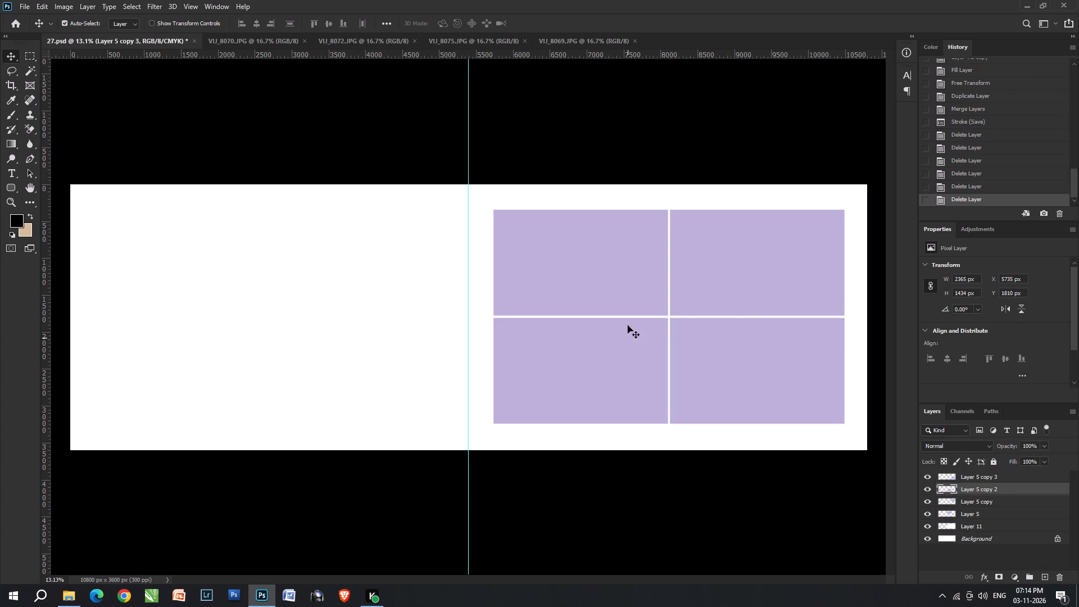
shift+click(616, 278)
key(ctrl+t)
shift+drag(492, 312, 507, 312)
shift+double_click(590, 319)
File the used bride portrait DSC05972 into the done folder inside candet.
key(alt+Tab)
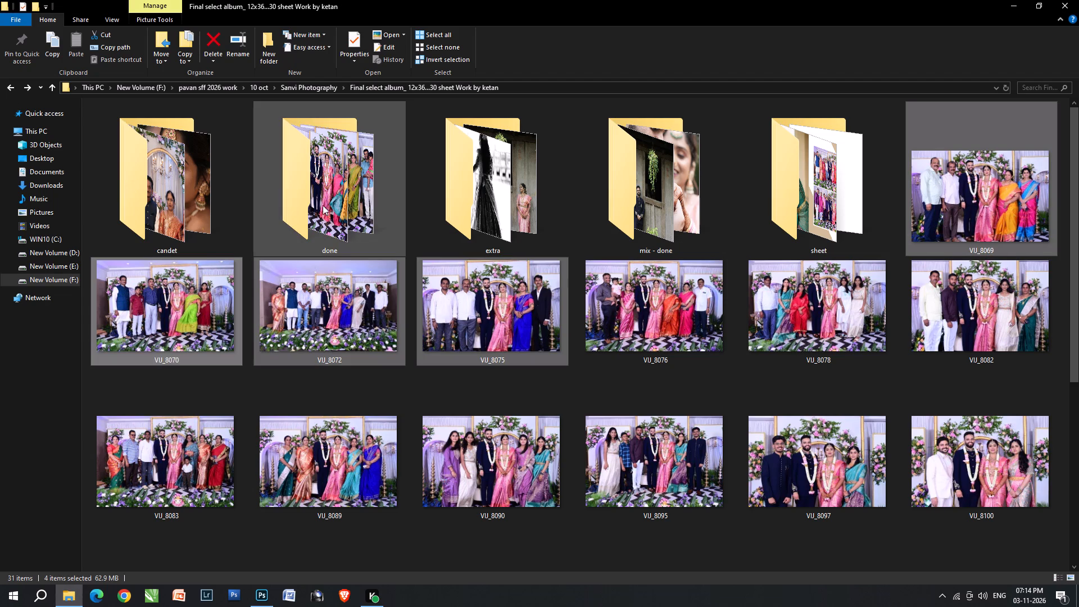
double_click(233, 200)
drag(507, 211, 200, 224)
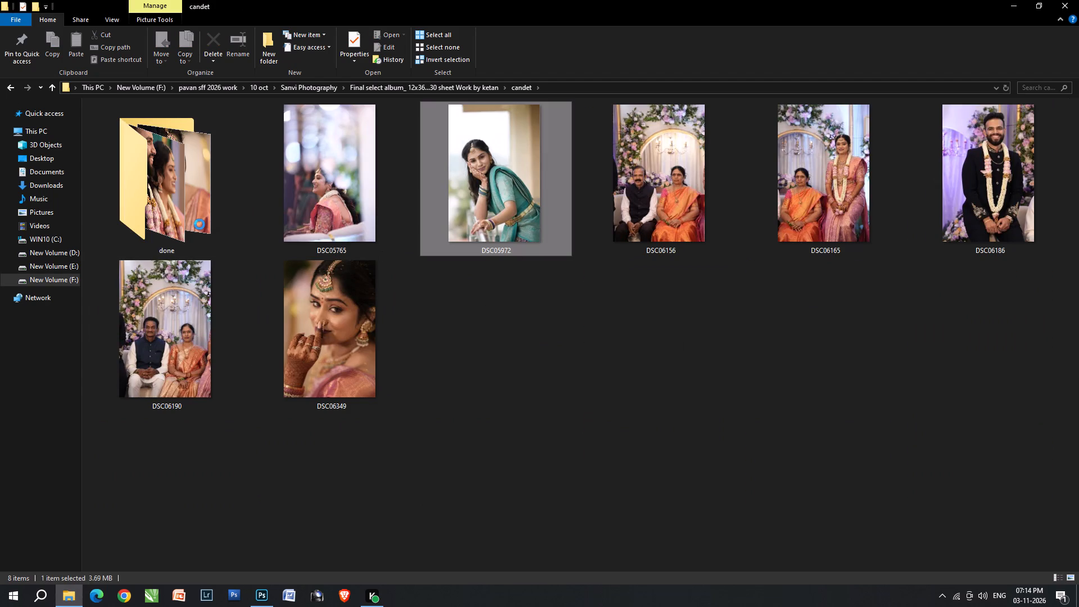
drag(200, 224, 183, 201)
Preview the bride portrait DSC05765 as a candidate for the spread and return to Photoshop.
double_click(328, 194)
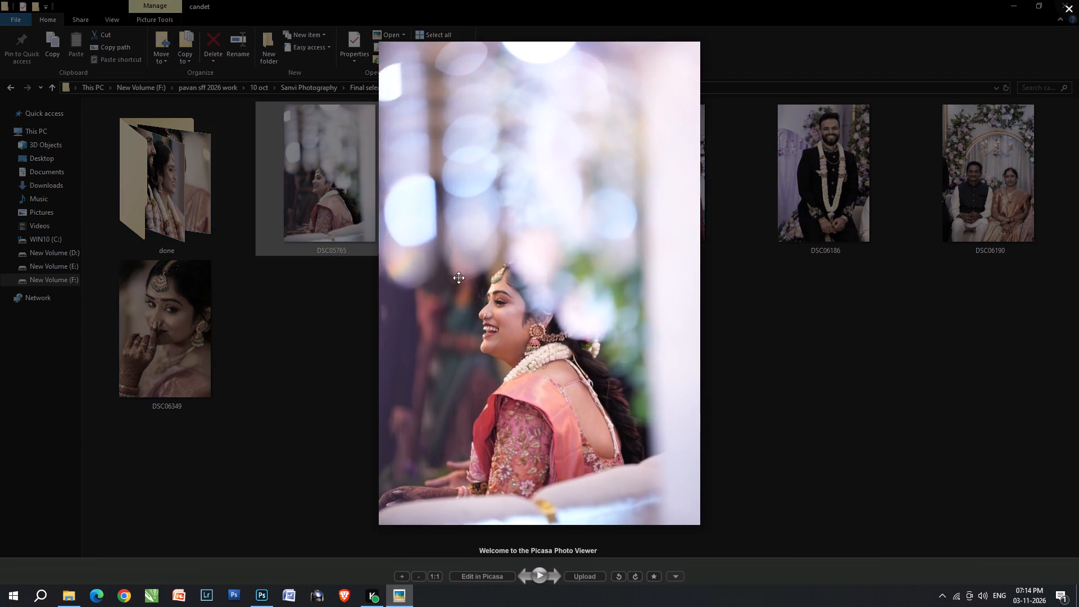
scroll(468, 293, up, 2)
click(1078, 0)
key(alt+Tab)
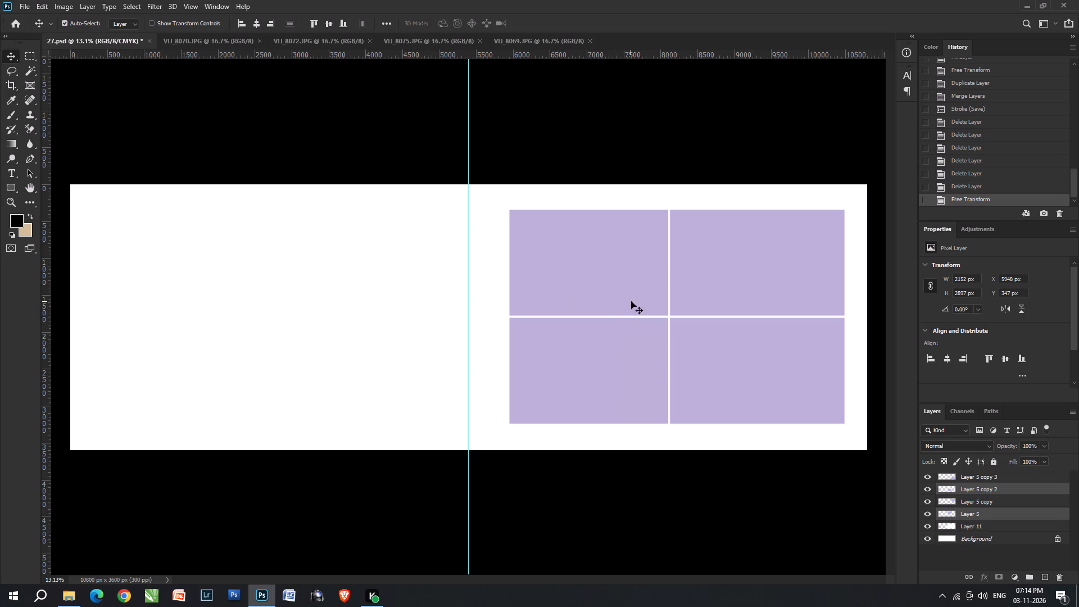
Duplicate the narrowed pair of placeholders onto the left page near its outer edge, at about X 527 px.
alt+scroll(632, 301, down, 1)
alt+scroll(608, 321, up, 2)
click(594, 350)
shift+click(595, 297)
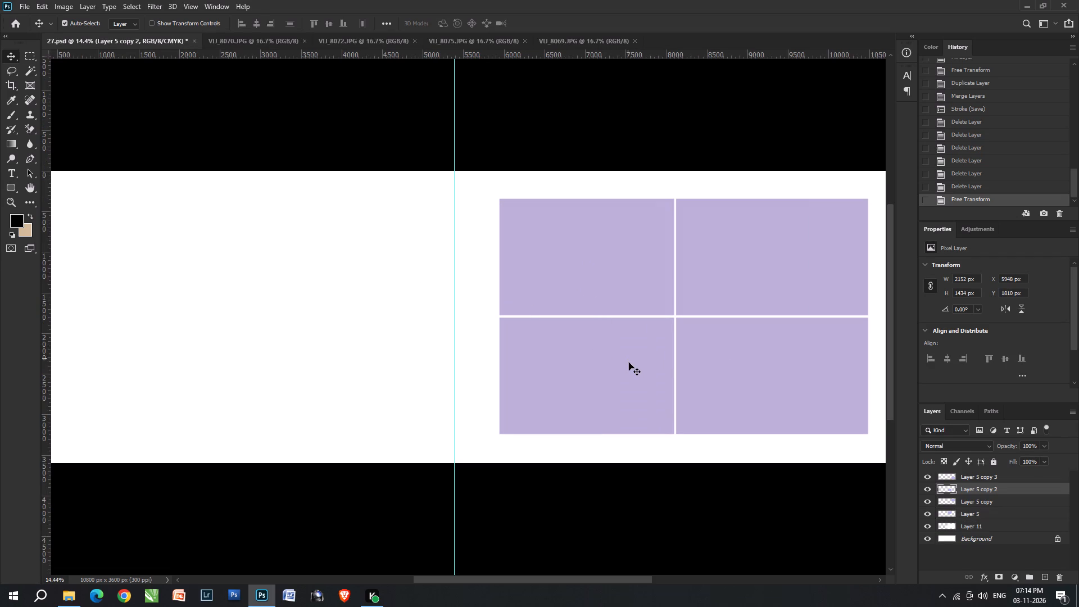
shift+click(629, 366)
key(space)
key(space)
key(space)
drag(564, 350, 700, 352)
right_click(706, 360)
click(719, 363)
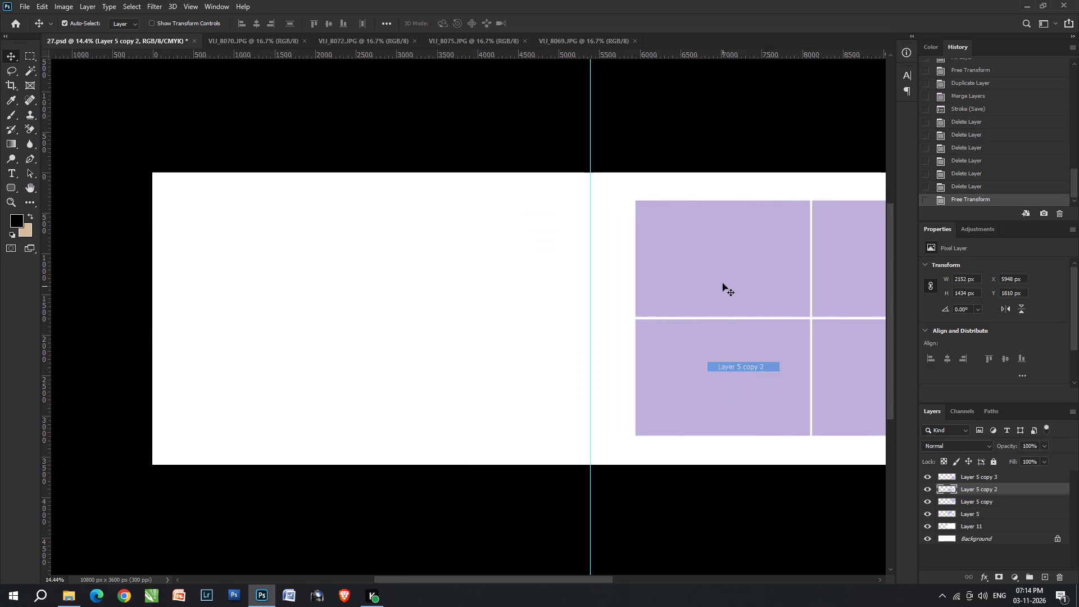
shift+click(723, 283)
alt+shift+click(765, 379)
alt+shift+drag(765, 379, 339, 318)
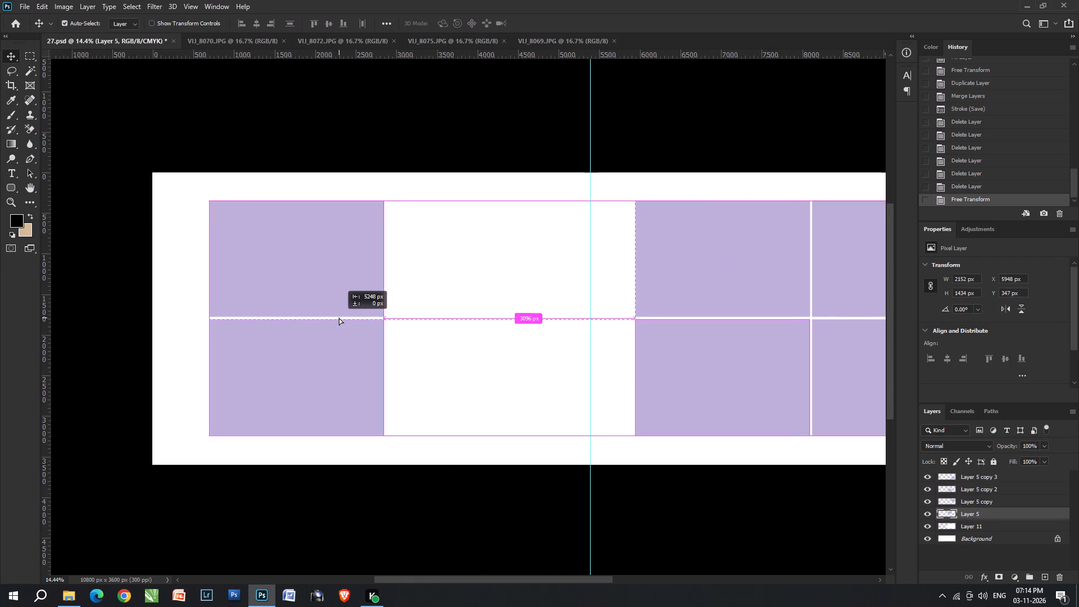
alt+shift+drag(339, 318, 325, 316)
Check the opened group photos, including VIJ_8070 and VIJ_8072, for the placeholder layout and return to 27.psd.
click(203, 38)
click(455, 45)
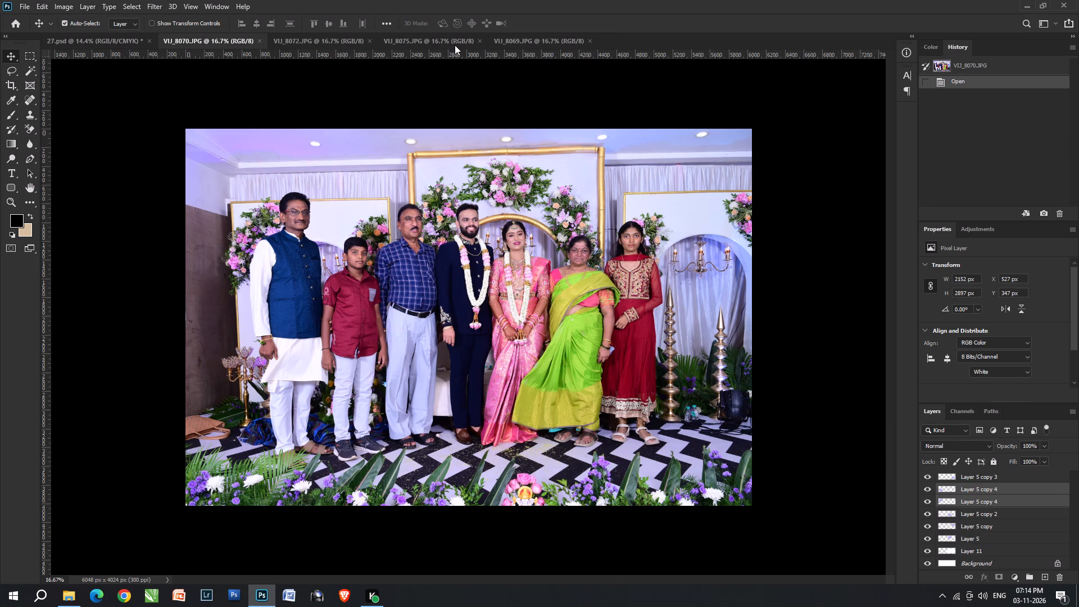
click(282, 45)
click(128, 47)
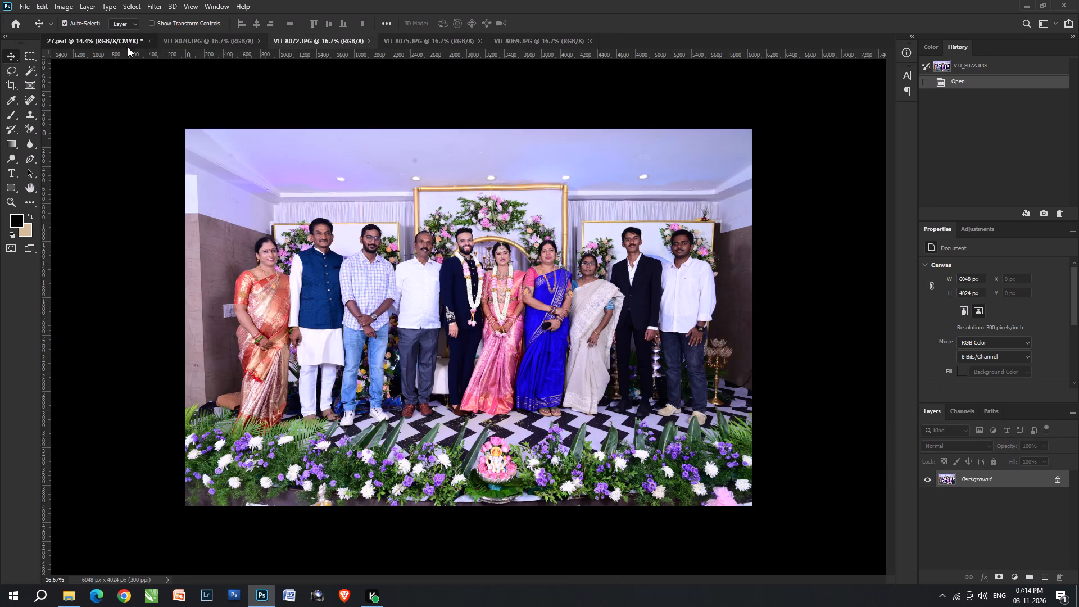
Move the two wider right-page placeholders onto the left page beside the duplicated pair, at about X 2700 px, leaving a thin gap.
key(space)
key(space)
key(space)
key(space)
key(space)
drag(625, 256, 396, 216)
scroll(632, 364, down, 3)
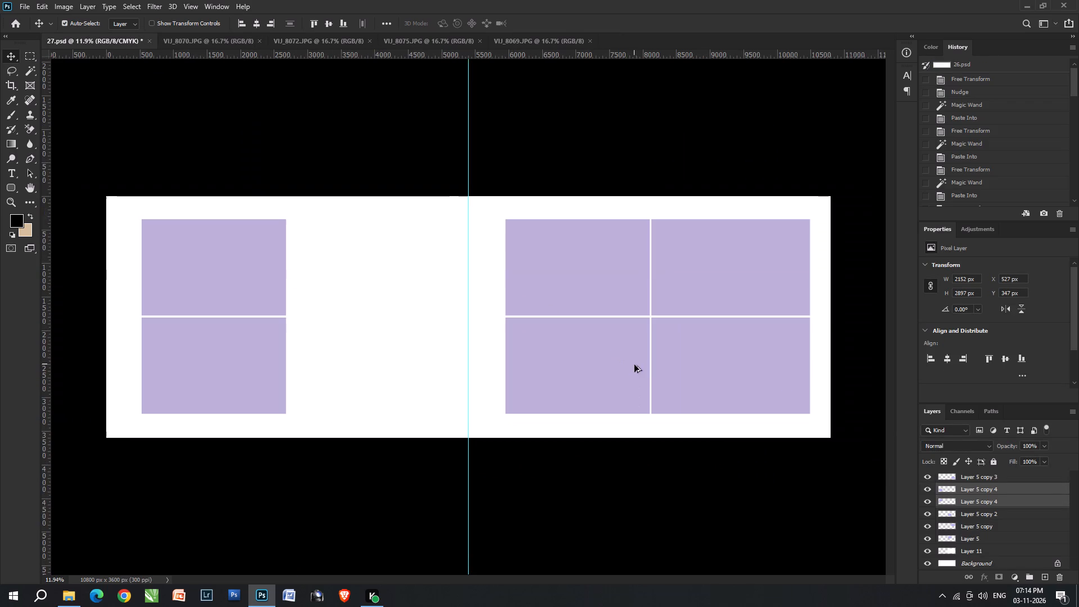
click(737, 394)
shift+click(724, 298)
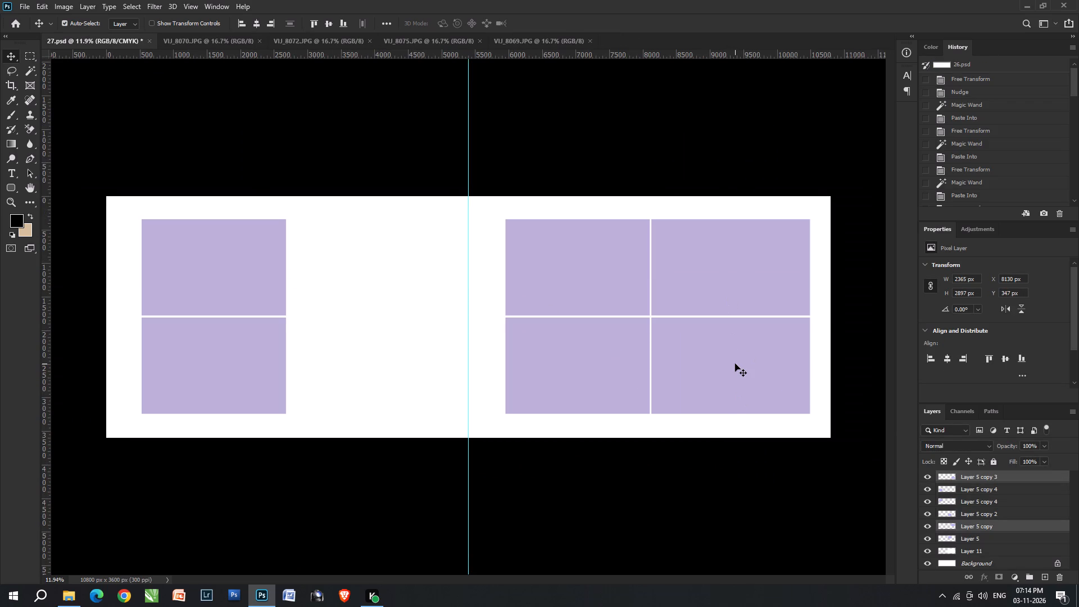
shift+click(735, 364)
shift+drag(735, 364, 385, 328)
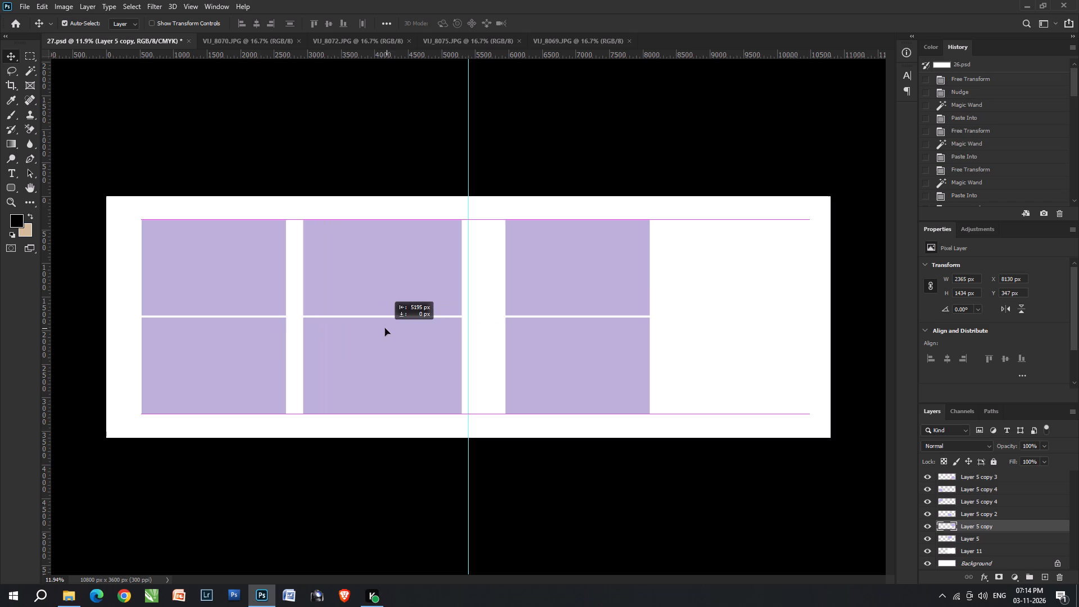
shift+drag(385, 328, 371, 323)
key(Left)
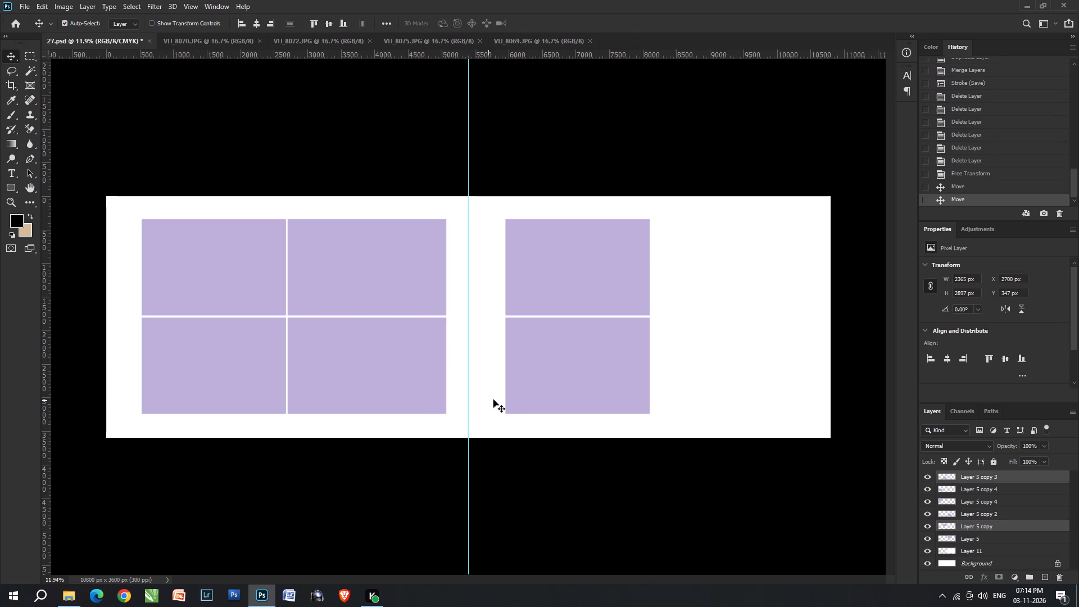
key(Right)
Move the remaining pair of placeholders across the right page, near its outer edge.
drag(586, 435, 597, 274)
shift+click(590, 355)
shift+drag(594, 357, 749, 352)
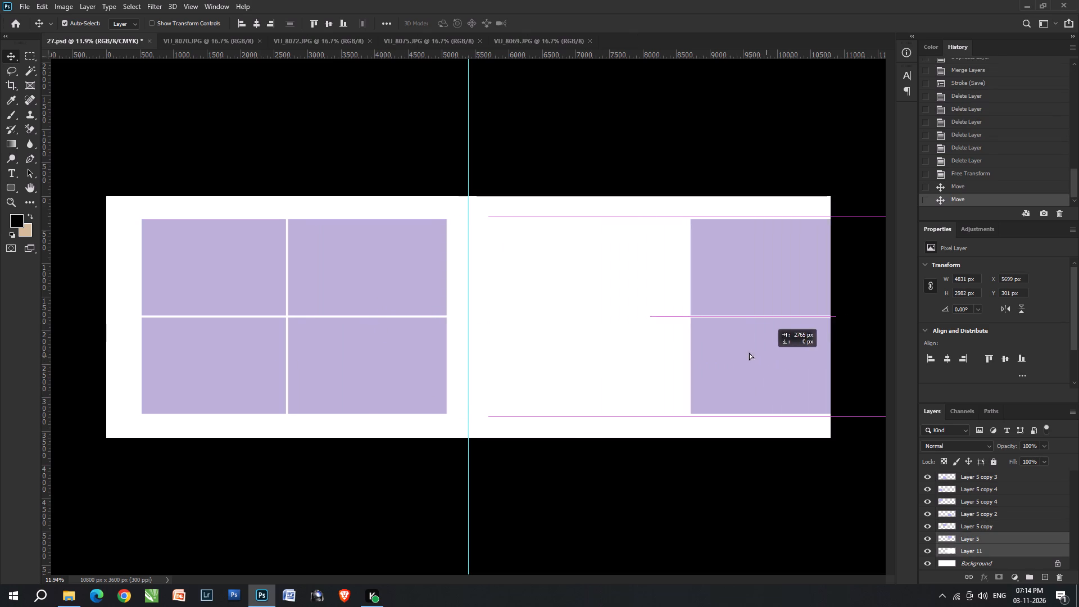
shift+drag(749, 352, 742, 354)
click(693, 436)
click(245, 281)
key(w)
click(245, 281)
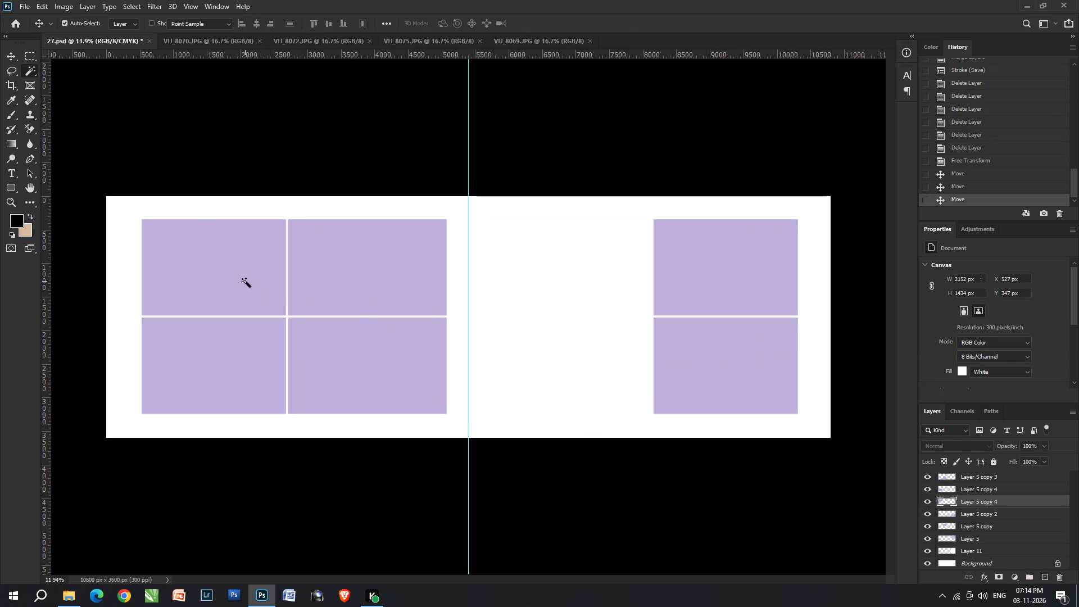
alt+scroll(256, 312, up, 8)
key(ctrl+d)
Nudge the two wider left-page placeholders to X 2706 px to even the gap beside the narrower pair.
alt+scroll(332, 326, up, 7)
right_click(329, 295)
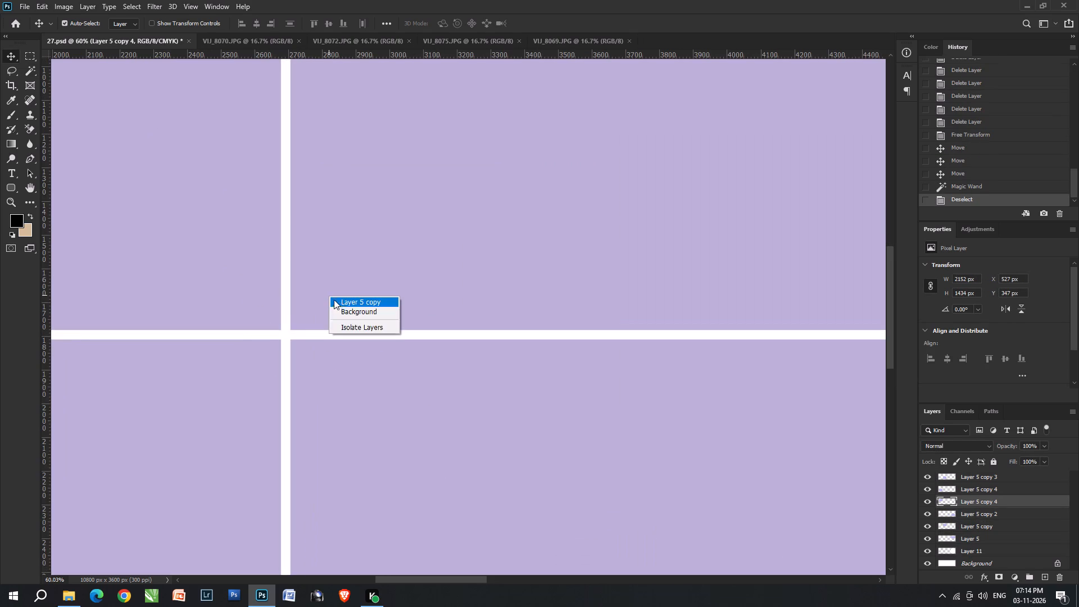
click(337, 301)
shift+click(334, 345)
key(Left)
alt+scroll(360, 324, down, 5)
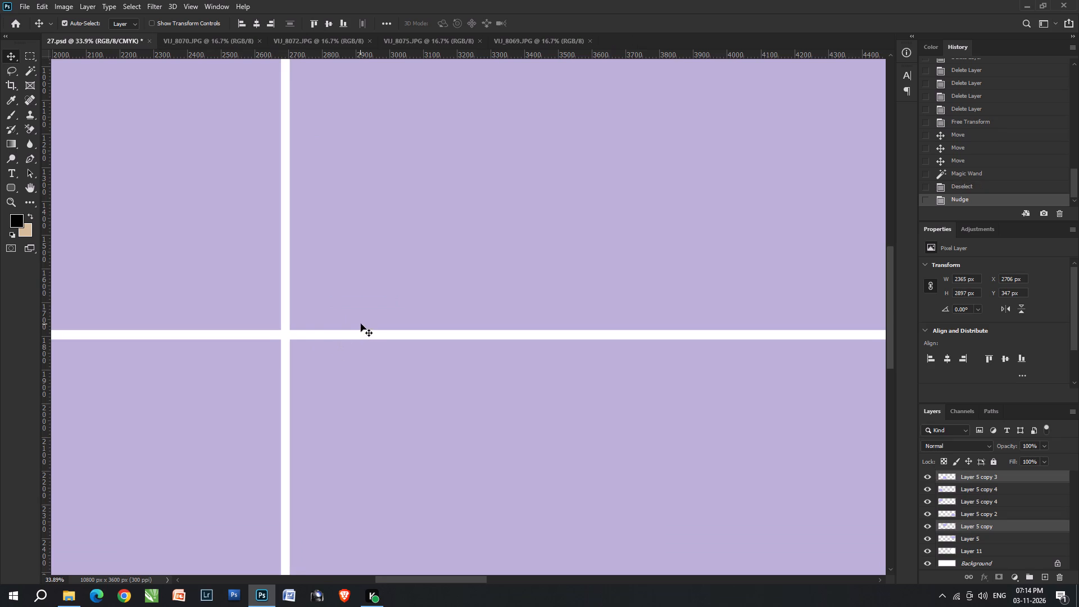
alt+scroll(361, 324, down, 7)
Shift all four left-page placeholders together toward the outer edge and slightly down, to X 471 px and Y 353 px.
drag(364, 484, 293, 235)
alt+scroll(480, 315, down, 2)
key(Left)
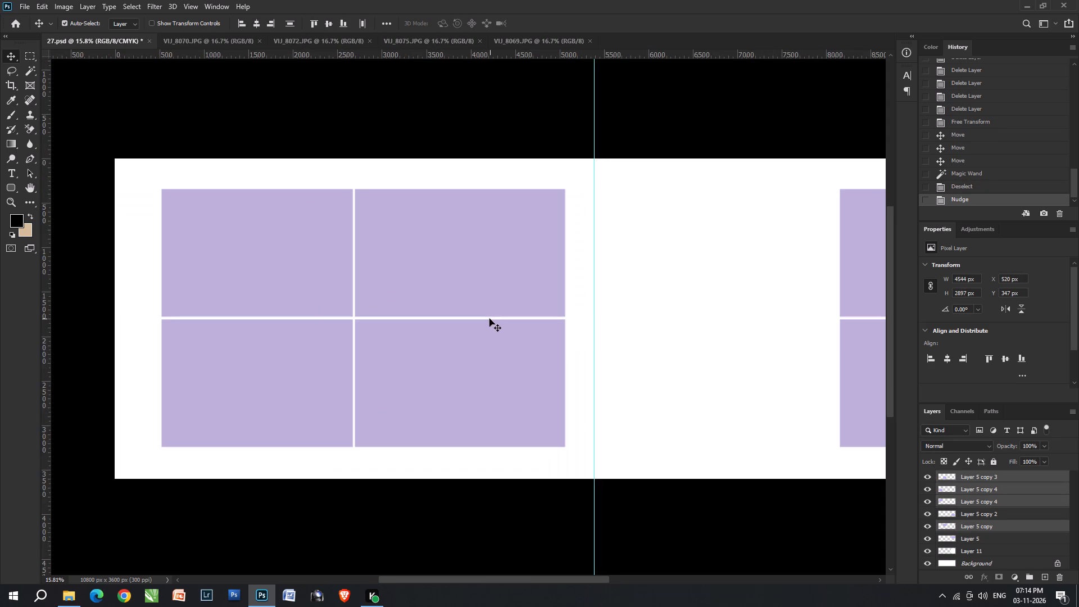
key(Left)
key(Left)
key(Left)
key(Left)
key(Left)
key(Left)
key(Left)
key(Down)
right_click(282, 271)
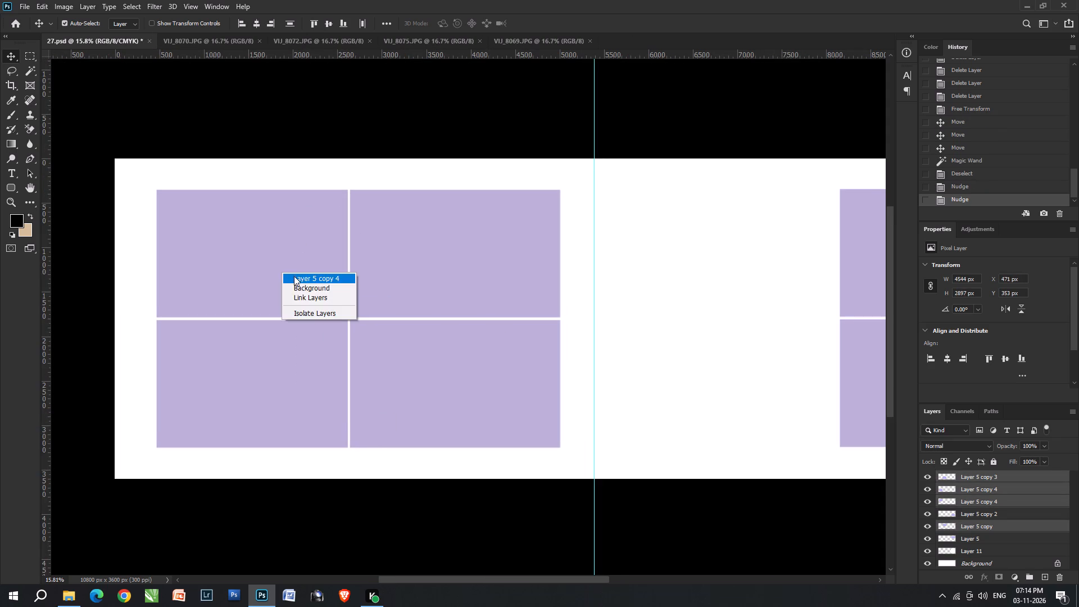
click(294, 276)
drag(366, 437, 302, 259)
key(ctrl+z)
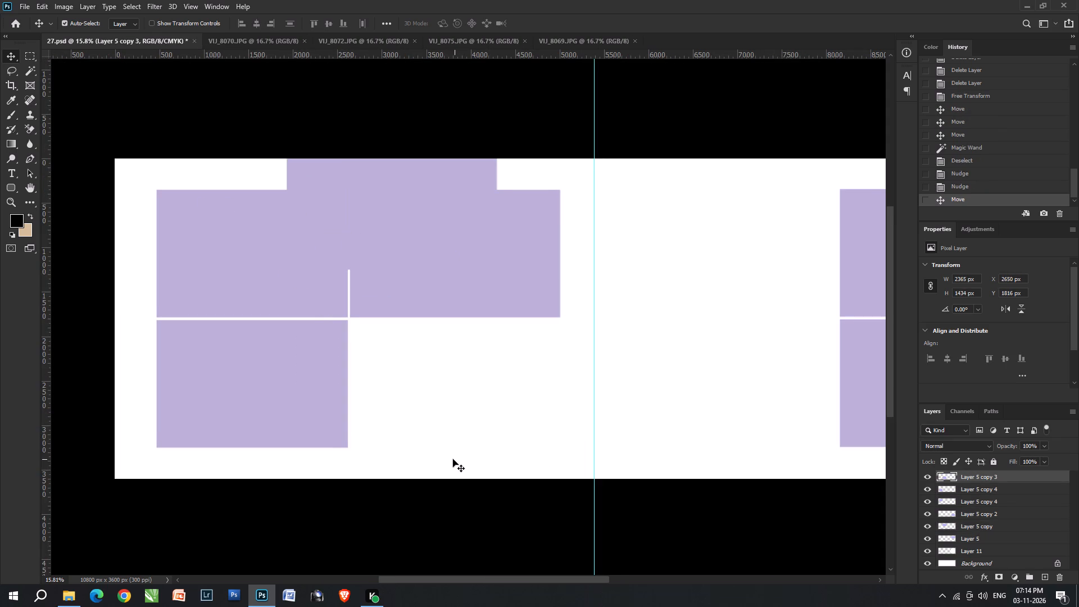
Shift all four left-page placeholders further outward and down, to X 422 px and Y 359 px.
drag(446, 463, 334, 275)
key(Left)
key(Left)
key(Left)
key(Left)
key(Left)
key(Down)
key(Left)
key(Left)
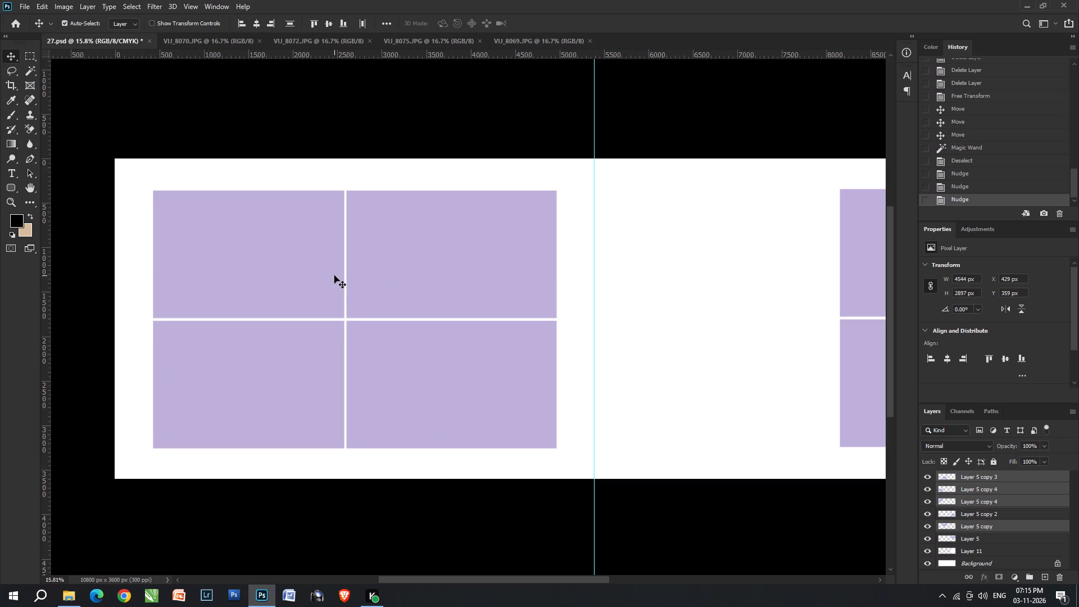
Examine the opened group photos to decide which one goes into the left-page placeholders, ending on VIJ_8070.
right_click(282, 268)
click(291, 272)
key(ctrl+Tab)
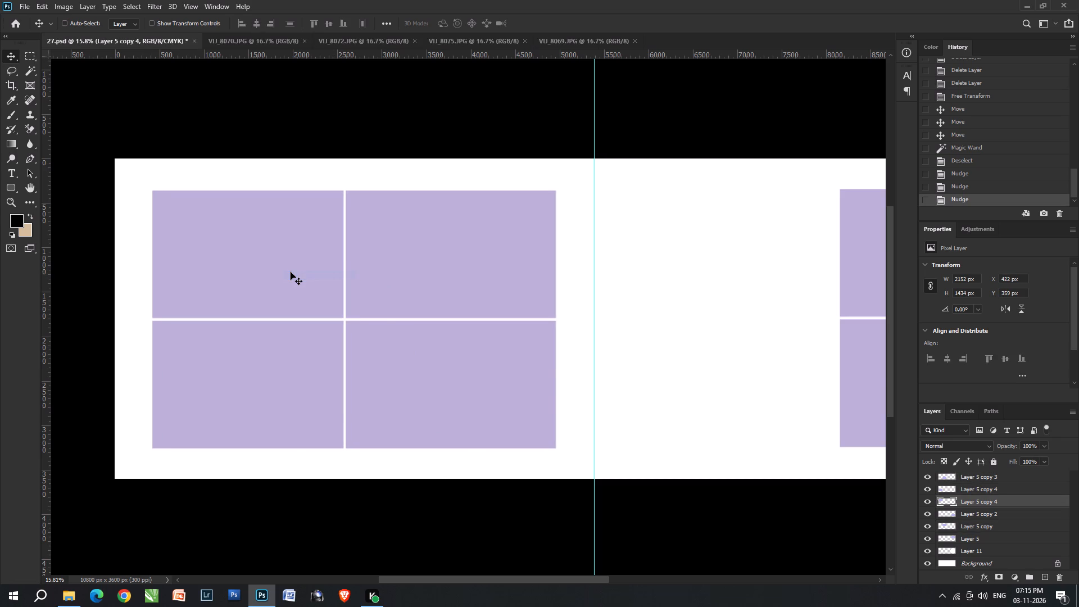
key(ctrl+Tab)
key(ctrl+Tab)
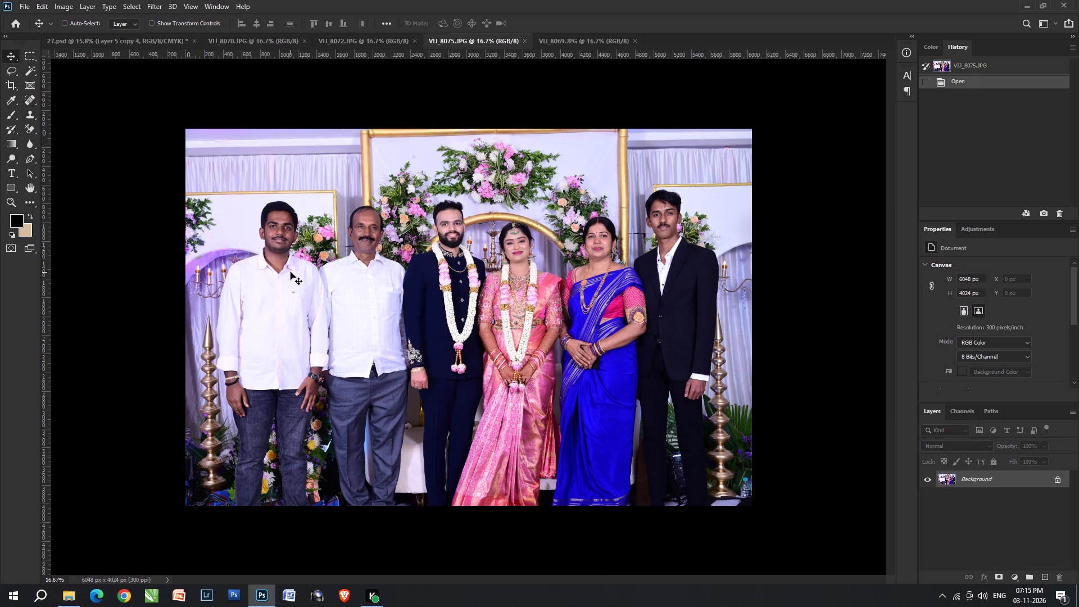
key(ctrl+Tab)
key(ctrl+shift+Tab)
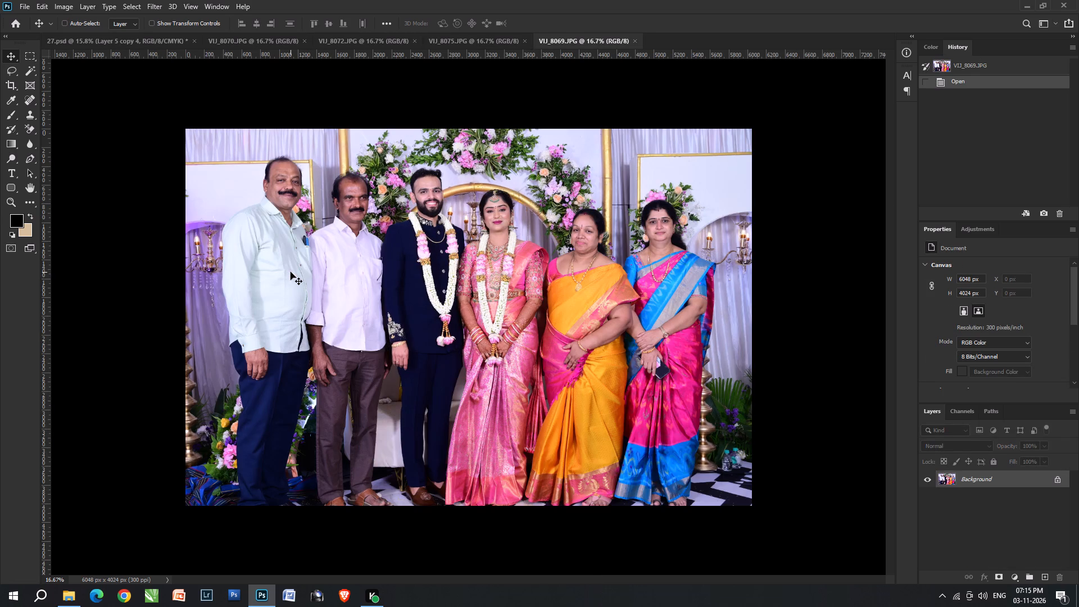
key(ctrl+shift+Tab)
key(ctrl+shift+Tab)
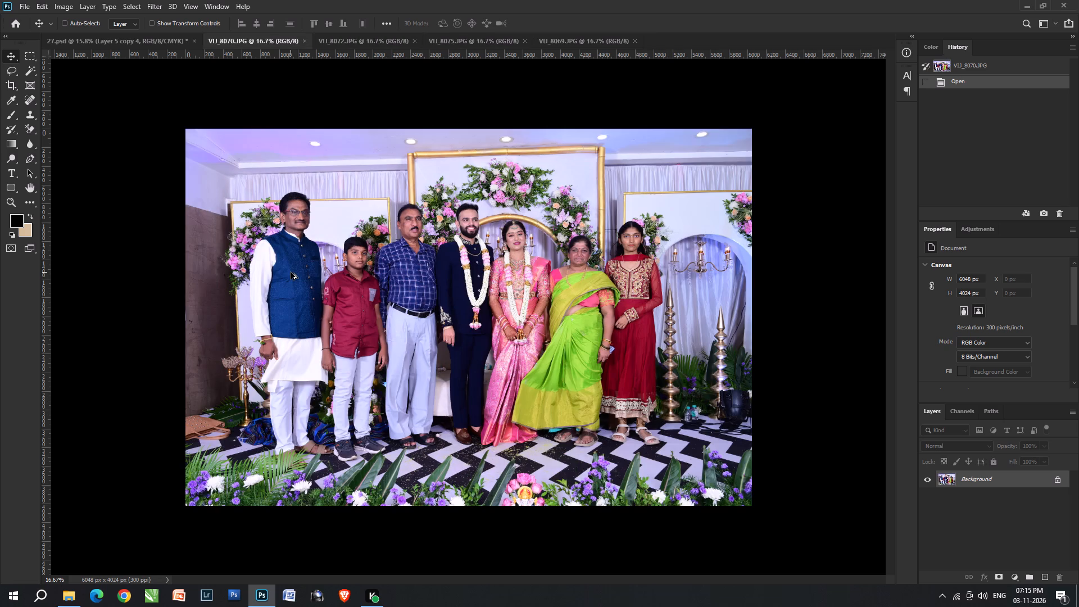
Apply the Camera Raw Filter to VIJ_8070 and compare it with the original.
key(ctrl+alt+f)
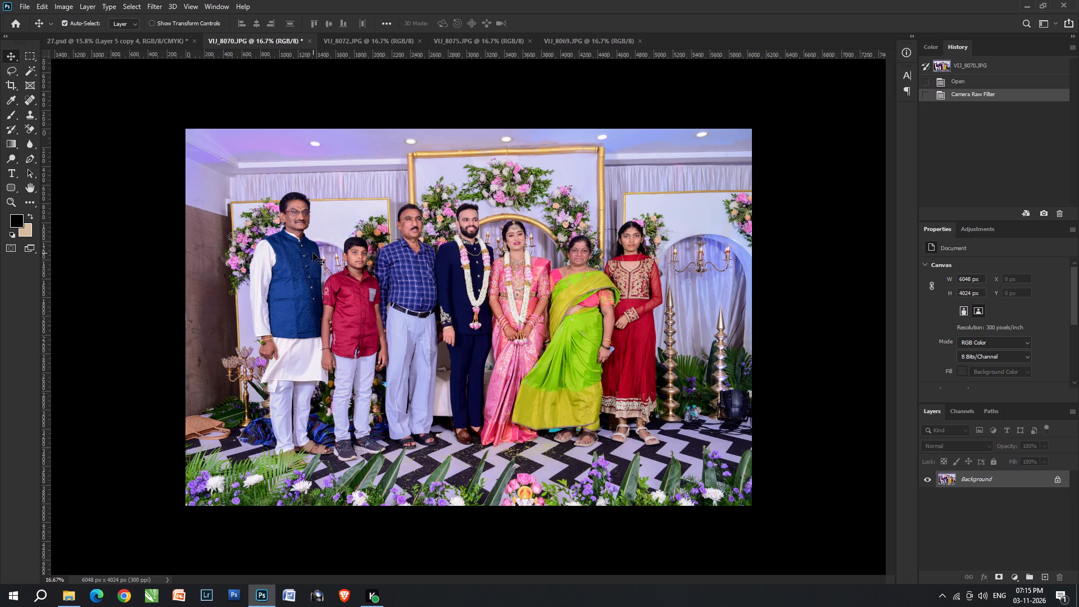
key(ctrl+alt+z)
key(ctrl+alt+z)
Brighten VIJ_8070 with Levels by lifting the midtones and lowering the white input, comparing before and after.
key(ctrl+l)
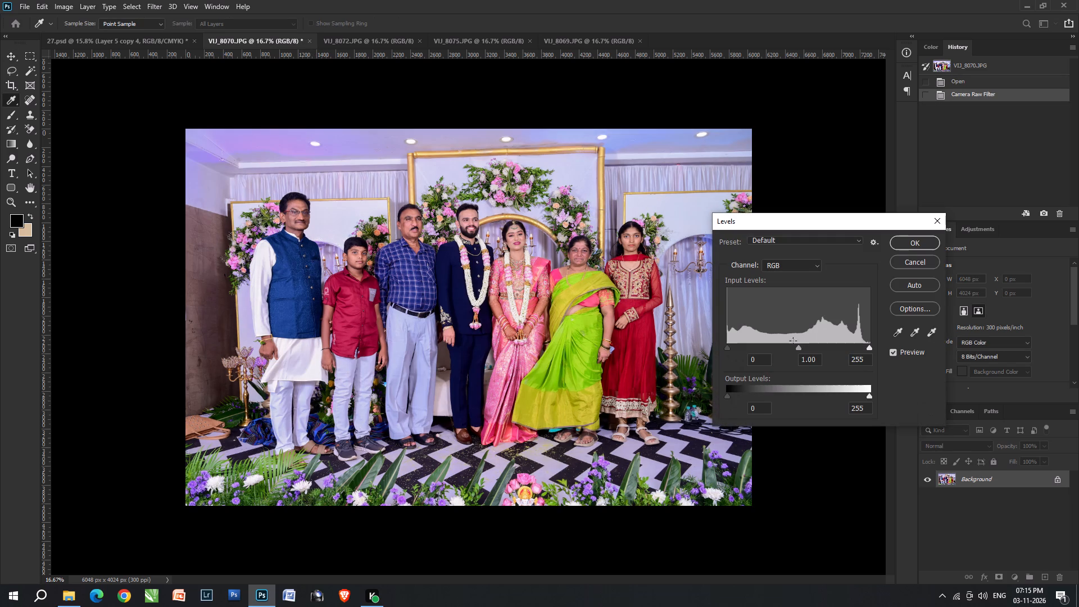
click(792, 345)
click(864, 347)
key(Return)
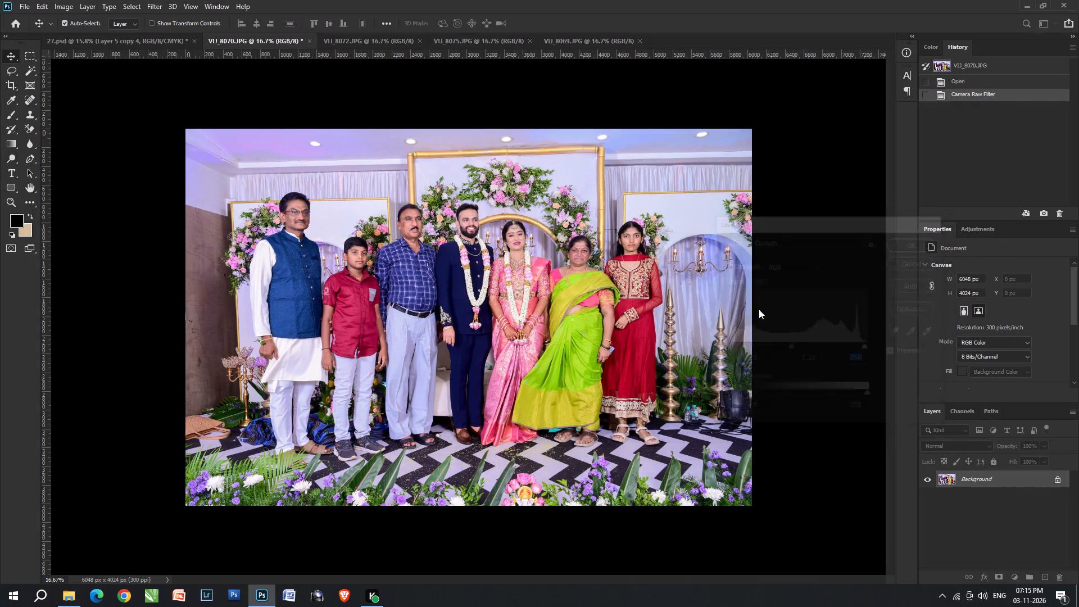
alt+scroll(424, 162, up, 3)
key(ctrl+z)
key(ctrl+shift+z)
Cut the whole VIJ_8070 photo and paste it into the upper wide placeholder on the left page of 27.psd.
key(ctrl+a)
key(ctrl+x)
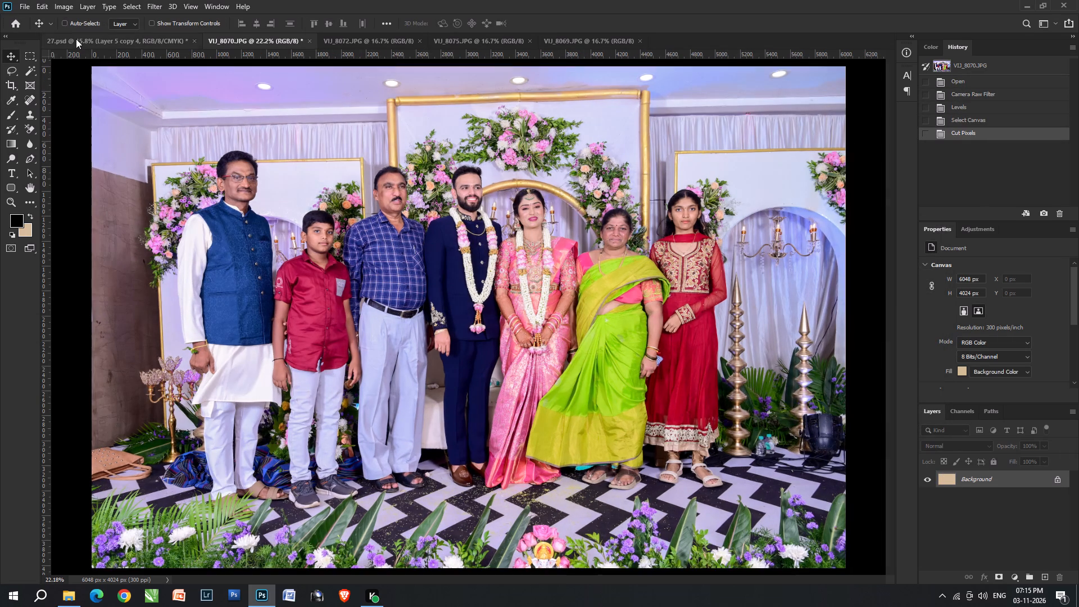
click(76, 39)
right_click(342, 271)
click(353, 276)
key(w)
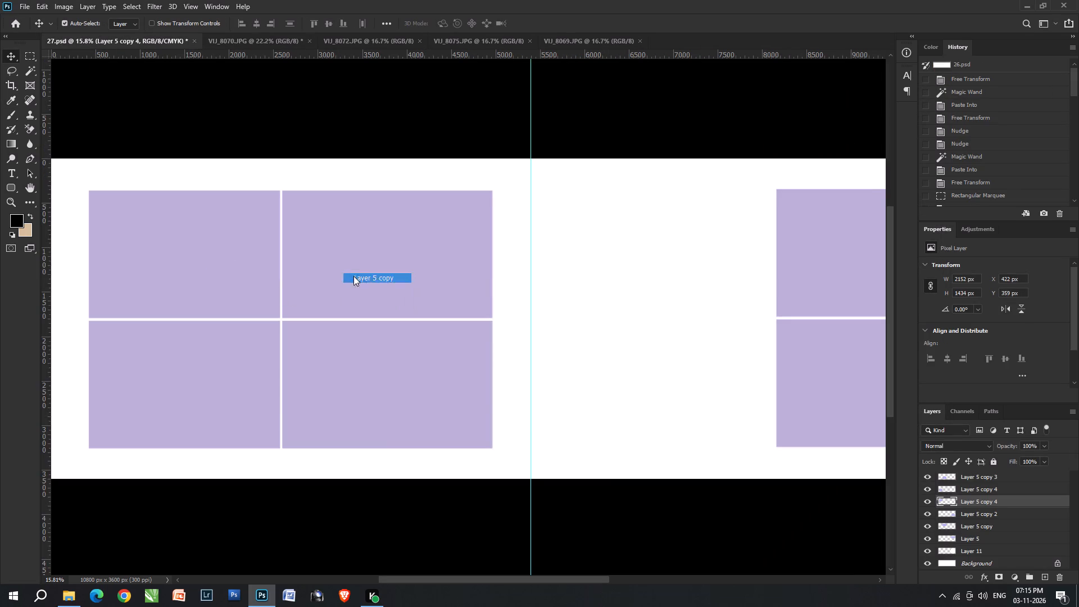
click(353, 276)
key(ctrl+alt+shift+v)
Scale the pasted VIJ_8070 photo to about 48% and frame the group inside the upper wide placeholder.
key(ctrl+t)
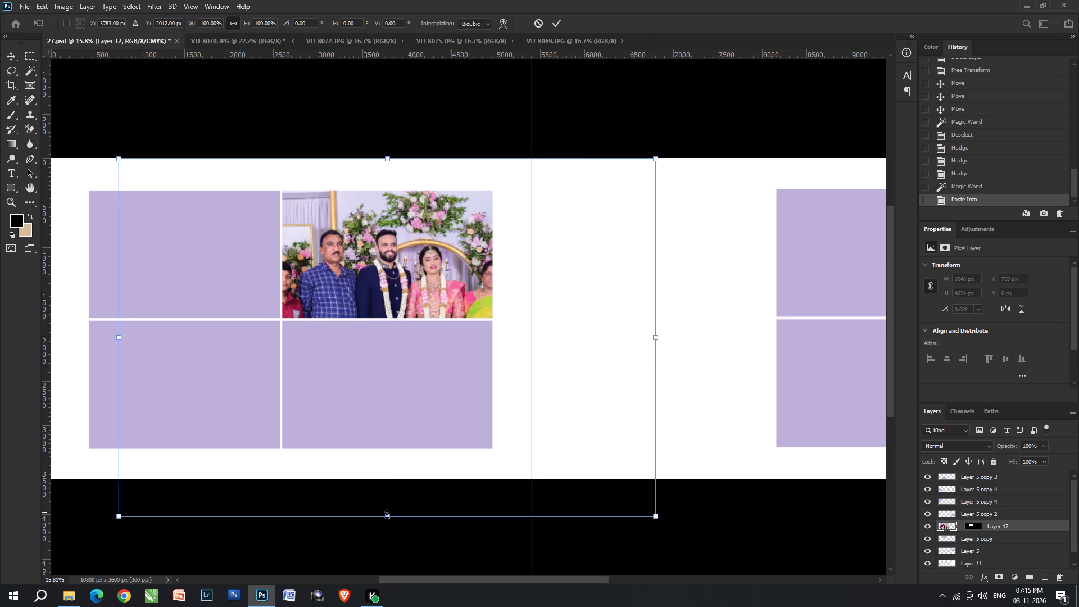
drag(387, 514, 412, 320)
drag(412, 280, 416, 298)
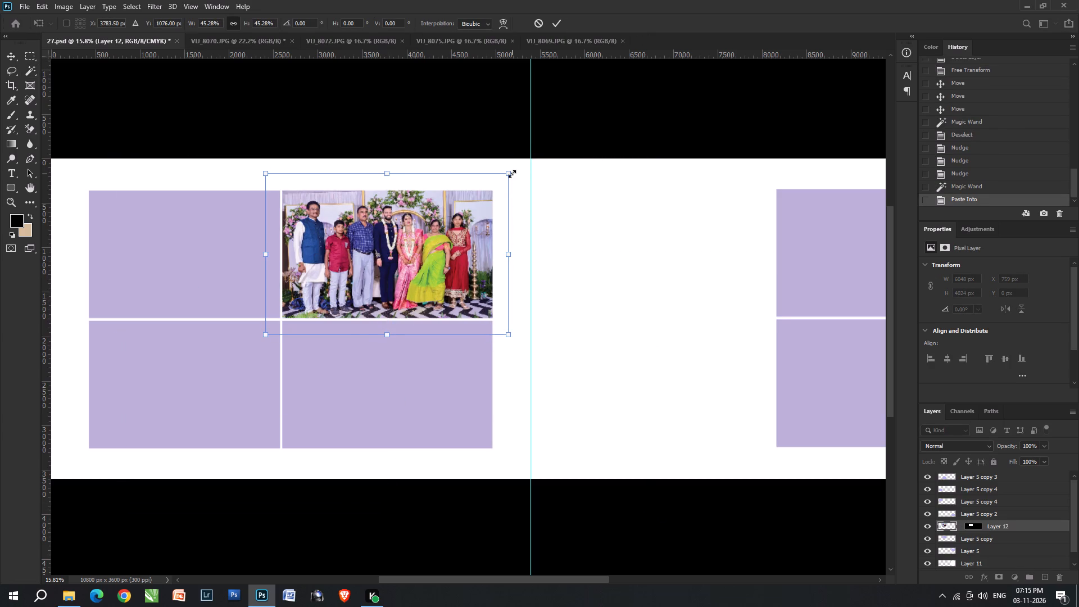
drag(512, 174, 529, 169)
drag(670, 318, 667, 325)
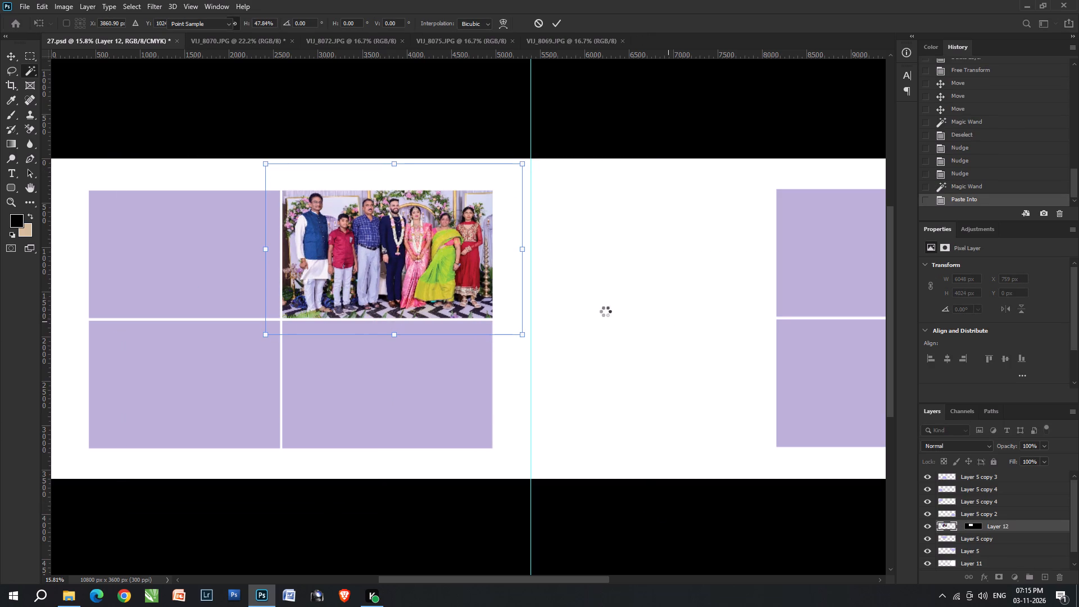
Rotate the VIJ_8070 photo about 0.88° and nudge it down slightly to straighten the group in its placeholder.
key(ctrl+t)
click(586, 293)
key(Down)
key(Down)
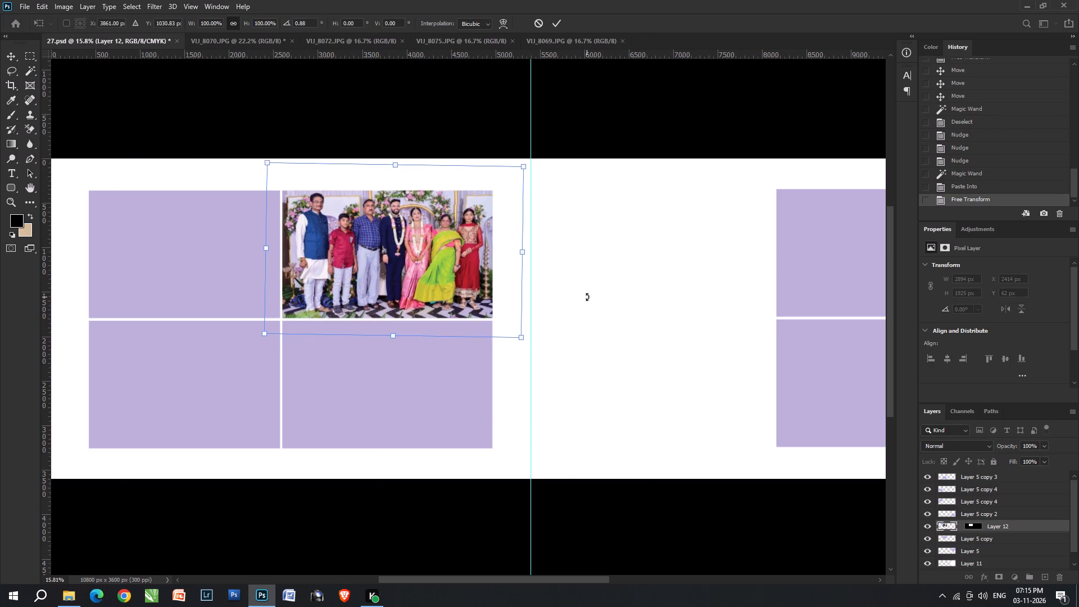
key(Down)
key(Return)
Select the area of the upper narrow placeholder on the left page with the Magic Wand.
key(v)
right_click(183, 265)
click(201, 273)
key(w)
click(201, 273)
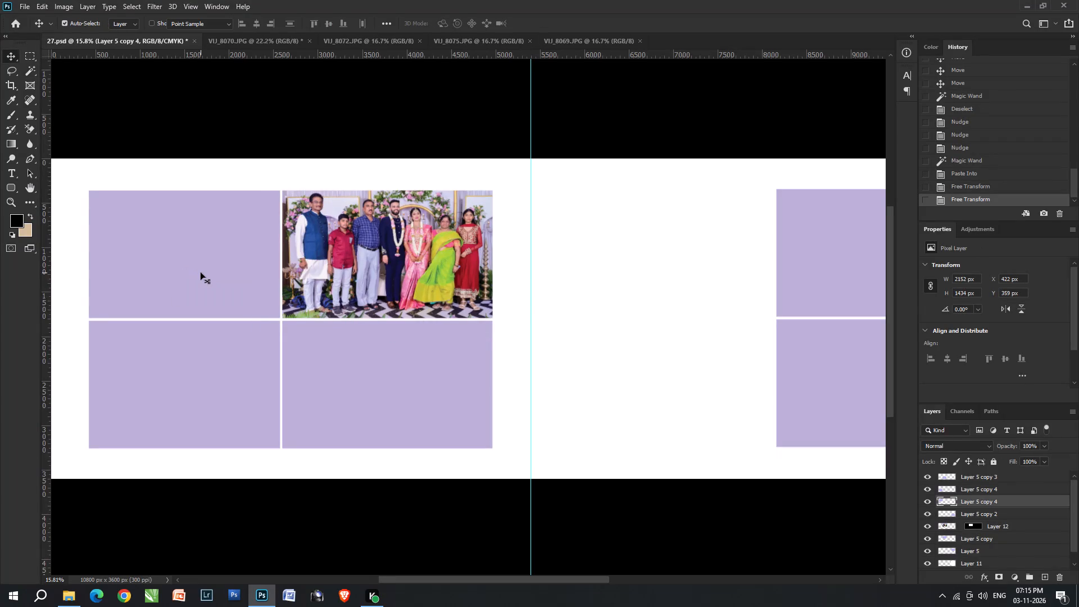
Apply the Camera Raw Filter to the large group photo VIJ_8072 and compare it with the original.
key(ctrl+Tab)
key(ctrl+Tab)
key(ctrl+Tab)
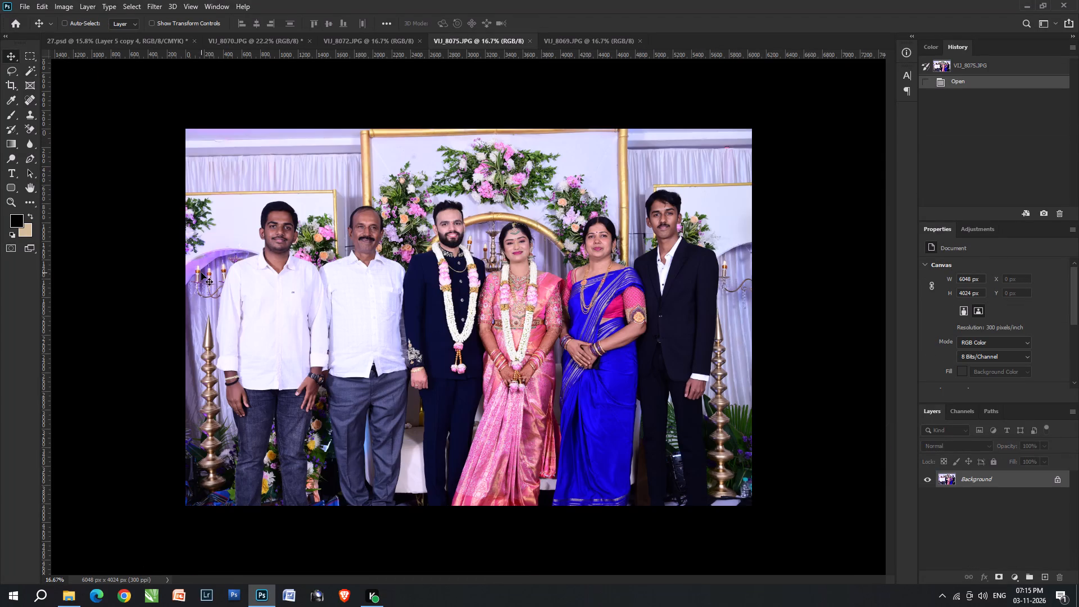
key(ctrl+shift+Tab)
key(ctrl+alt+f)
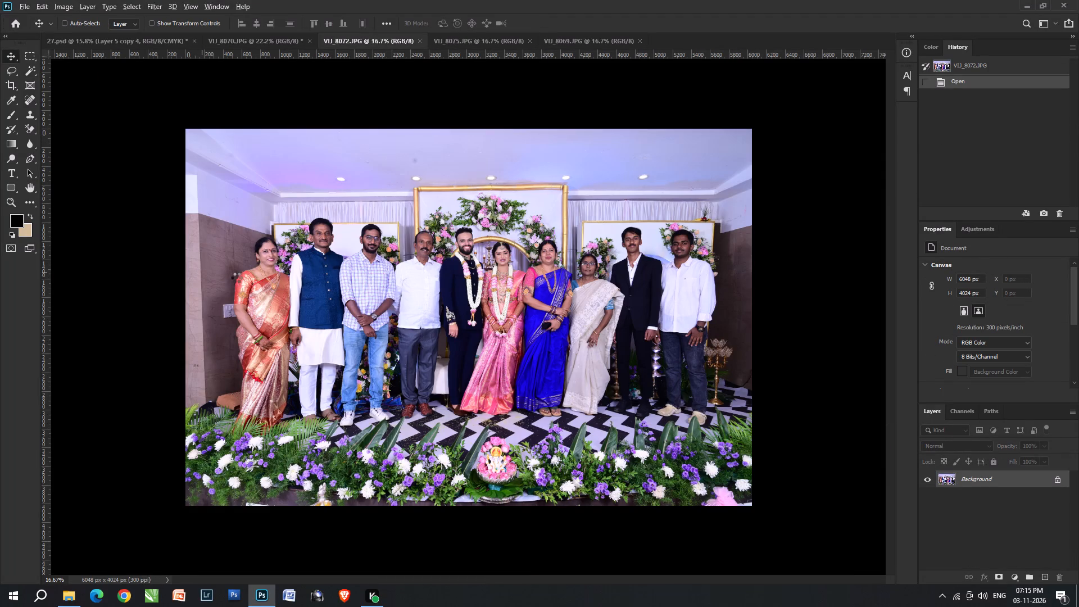
key(ctrl+alt+z)
key(ctrl+alt+z)
Brighten VIJ_8072 with Levels at midtone 1.14 and white input 237, comparing before and after.
key(ctrl+l)
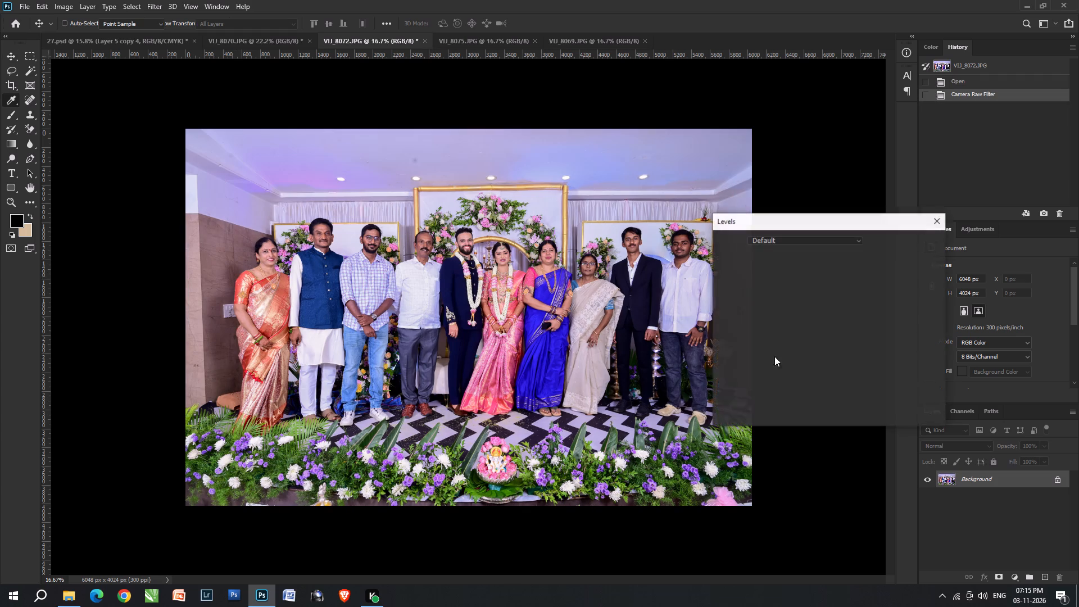
click(792, 348)
click(864, 347)
key(Return)
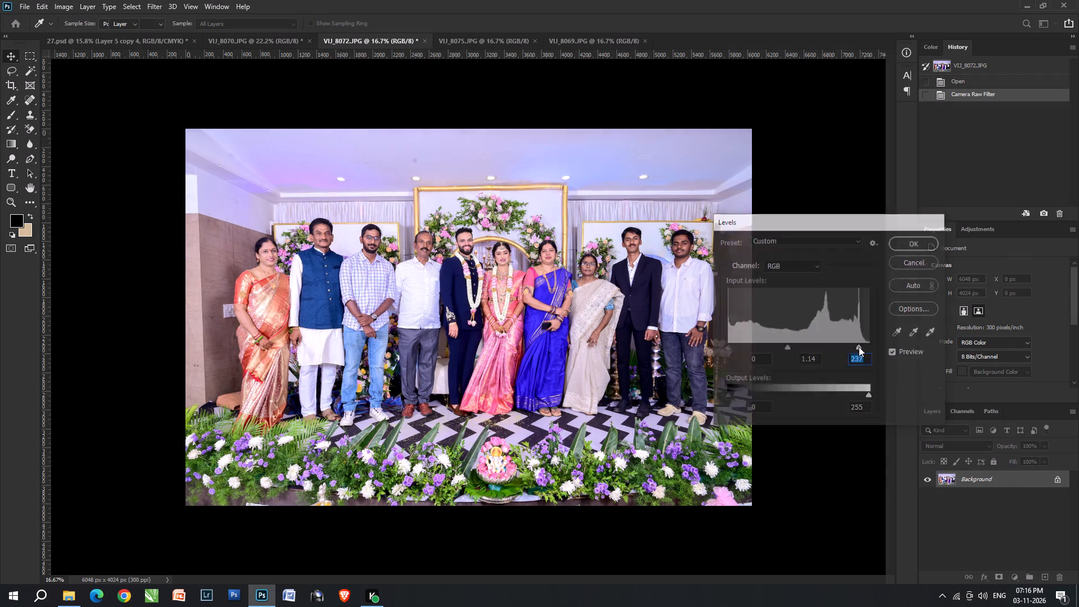
key(ctrl+z)
key(ctrl+shift+z)
Adjust the tones of VIJ_8072 with a Curves correction.
key(ctrl+comma)
key(ctrl+m)
key(ctrl+space)
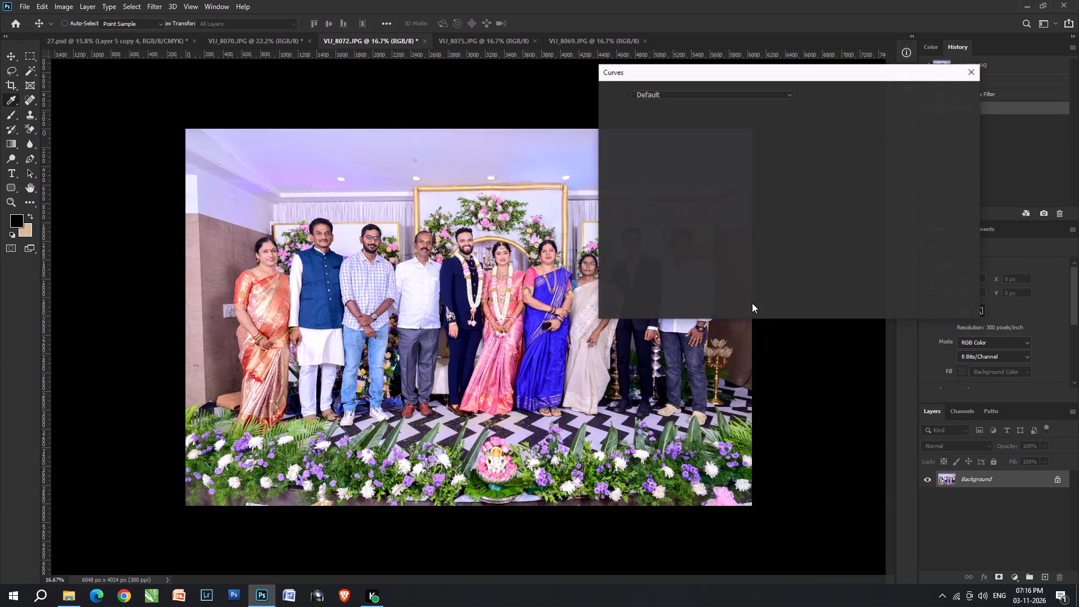
click(723, 192)
key(Return)
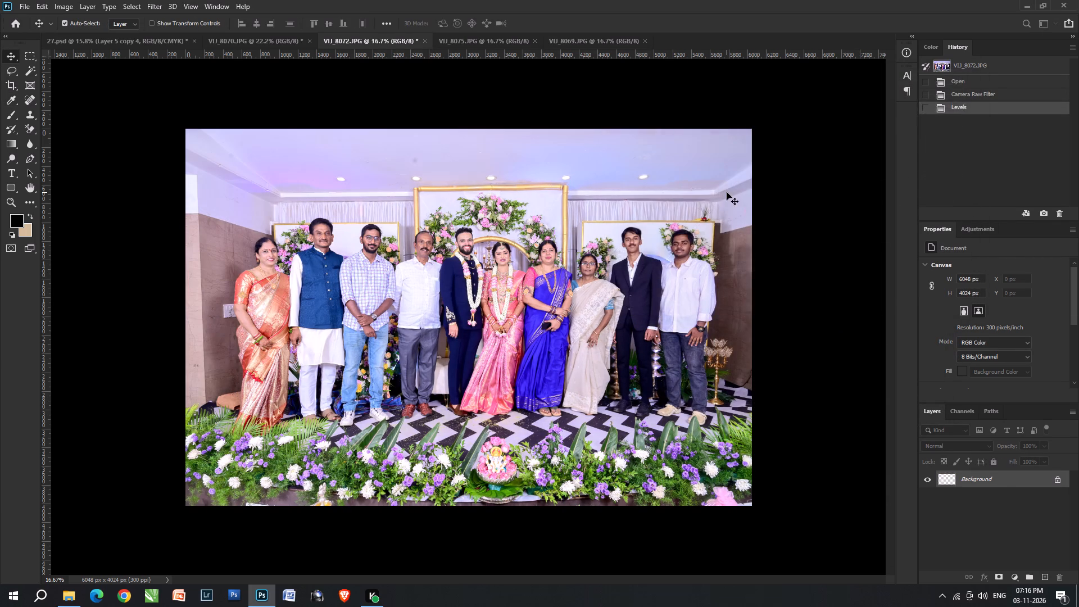
Cut the whole VIJ_8072 photo, close its document and return to 27.psd.
key(ctrl+a)
key(ctrl+x)
key(ctrl+w)
key(ctrl+Tab)
key(ctrl+Return)
key(ctrl+backslash)
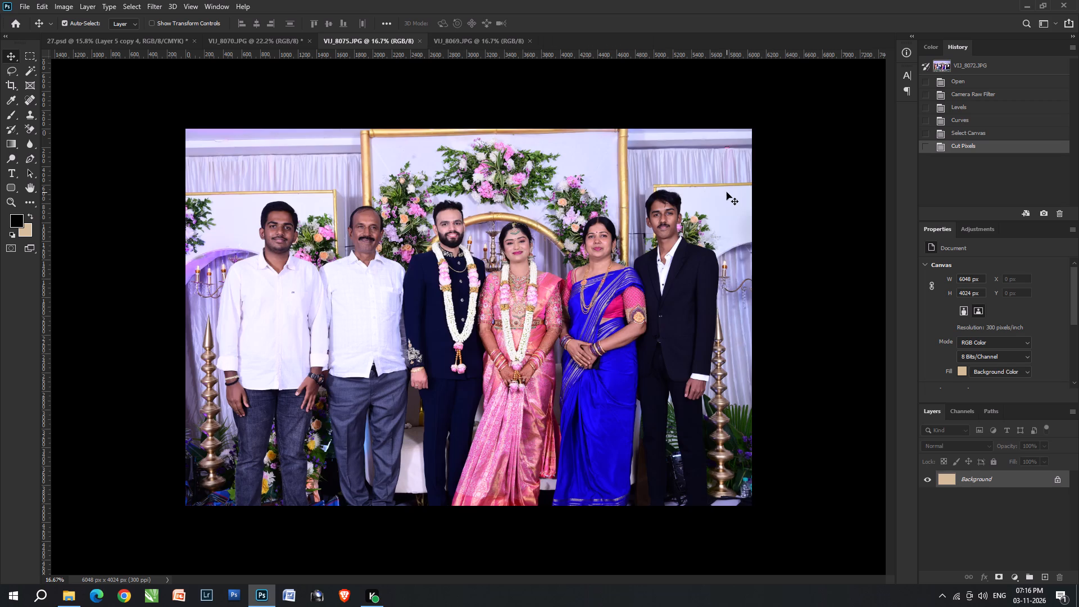
key(ctrl+Tab)
key(ctrl+Tab)
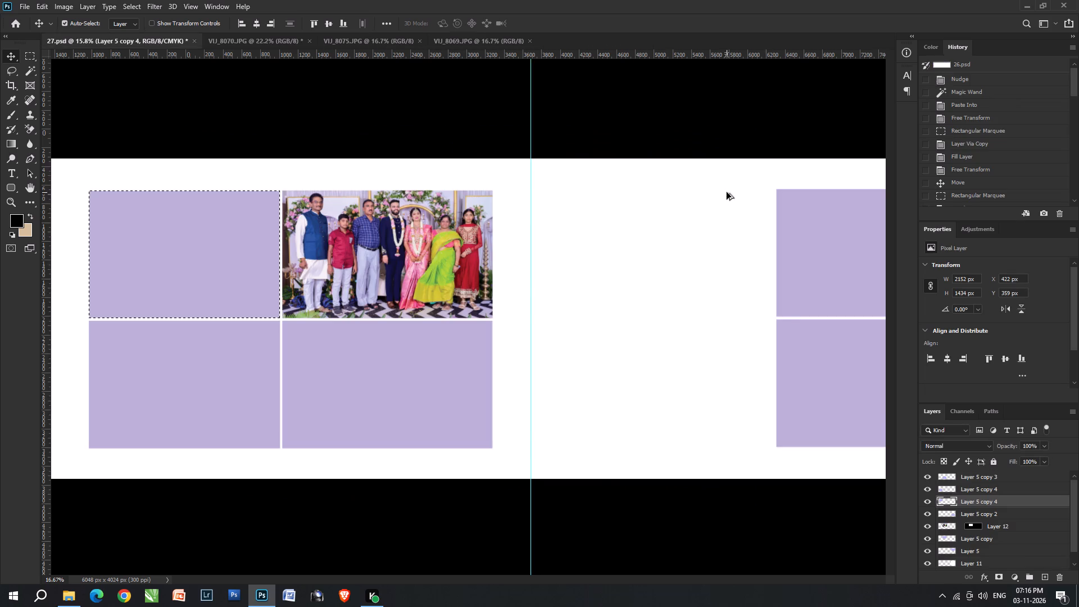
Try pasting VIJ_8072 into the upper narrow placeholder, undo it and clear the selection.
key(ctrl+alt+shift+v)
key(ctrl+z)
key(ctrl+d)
Paste VIJ_8072 into the lower wide placeholder on the left page.
key(v)
right_click(339, 364)
click(349, 366)
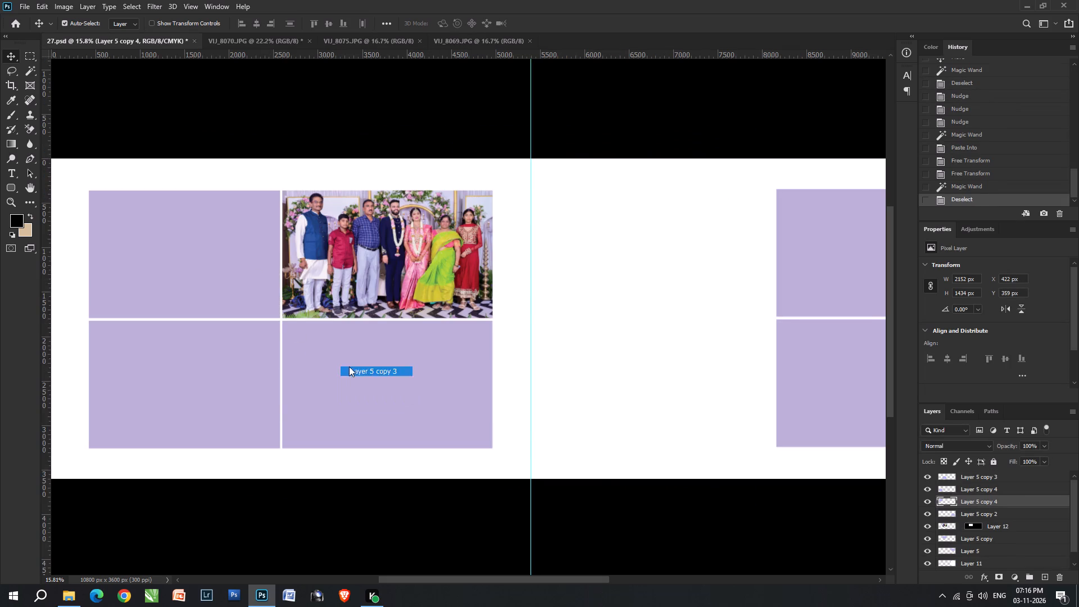
key(w)
click(349, 366)
key(ctrl+alt+shift+v)
Scale the VIJ_8072 photo to about 44% without rotation and position the whole group inside the lower wide placeholder.
key(ctrl+t)
key(ctrl+shift+t)
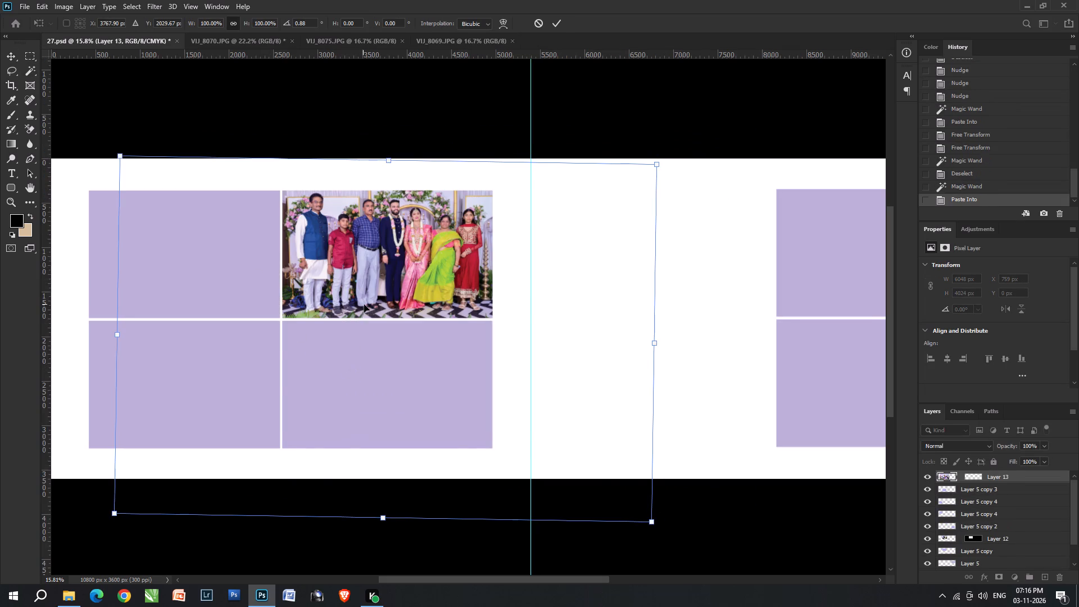
key(ctrl+z)
drag(382, 161, 392, 361)
drag(397, 400, 398, 341)
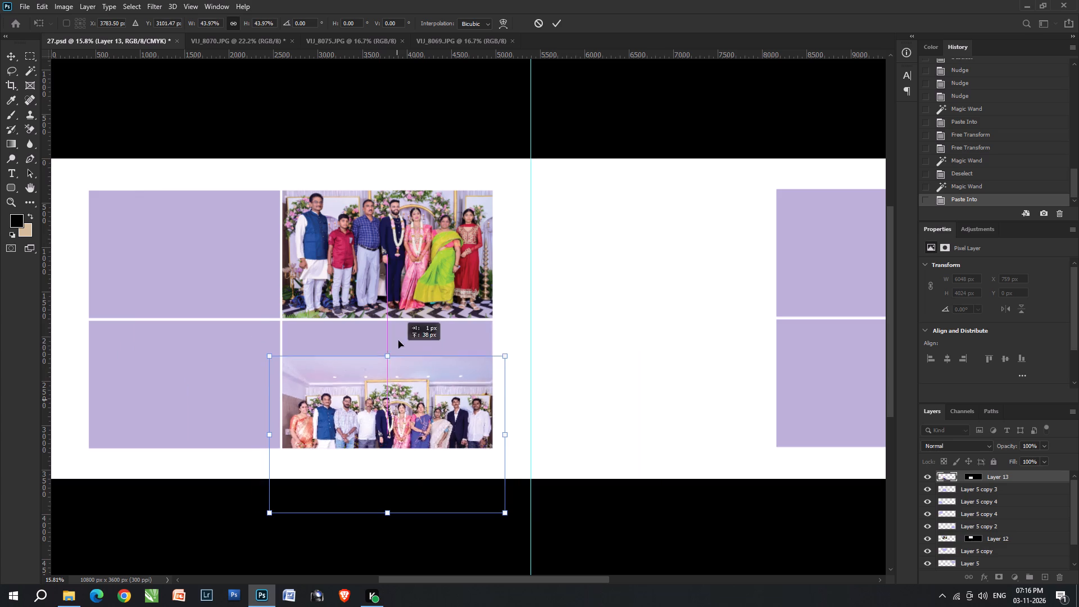
drag(398, 341, 400, 334)
key(Down)
key(Left)
key(Down)
key(Left)
key(Down)
key(Left)
key(Down)
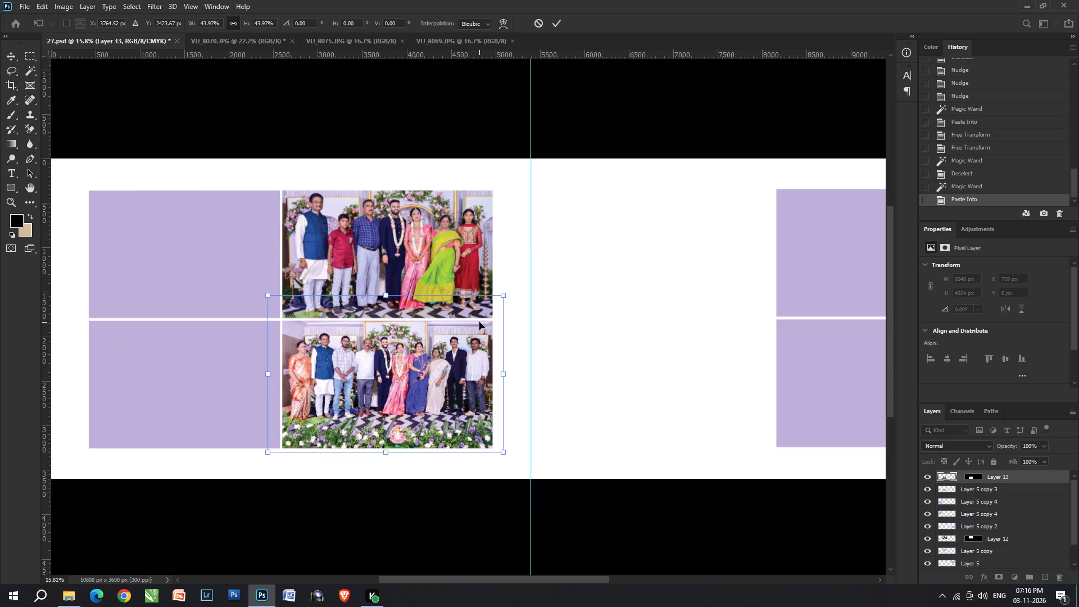
key(Return)
key(backslash)
Select the area of the upper narrow placeholder on the left page with the Magic Wand.
key(v)
key(v)
right_click(201, 277)
click(220, 280)
key(w)
click(220, 280)
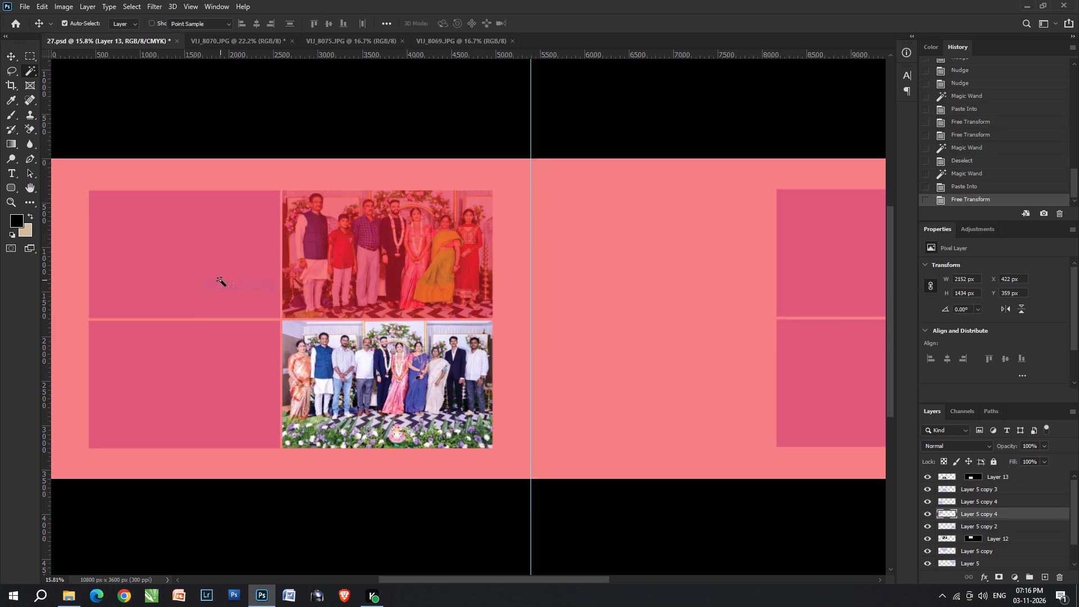
Colour-correct VIJ_8069 by reapplying the Camera Raw Filter and brightening it in Levels with midtones at 1.14 and slightly lifted highlights.
key(ctrl+Tab)
key(ctrl+Tab)
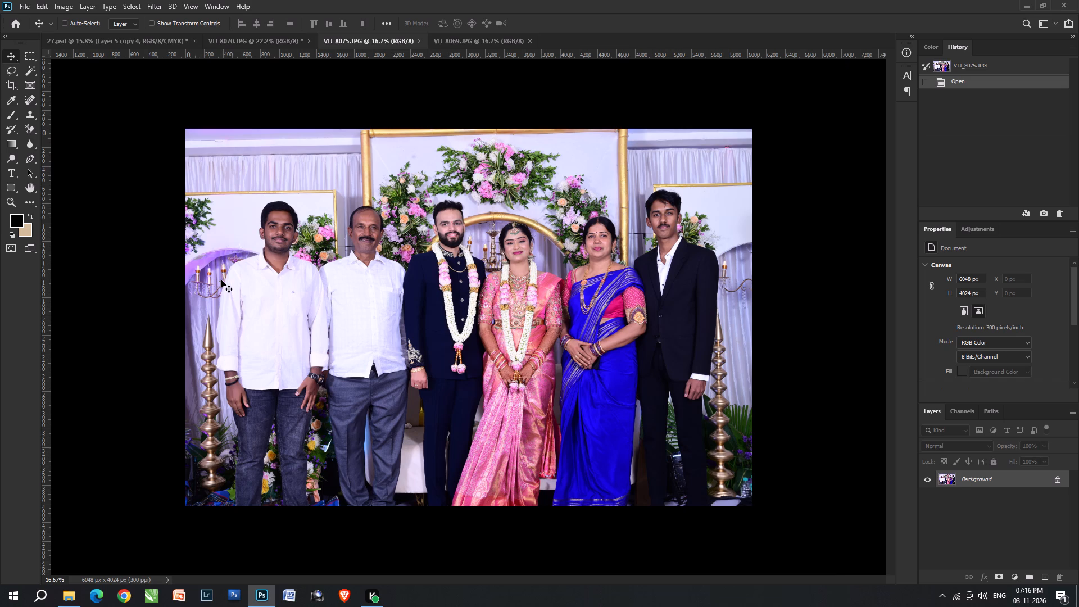
key(ctrl+Tab)
key(ctrl+alt+f)
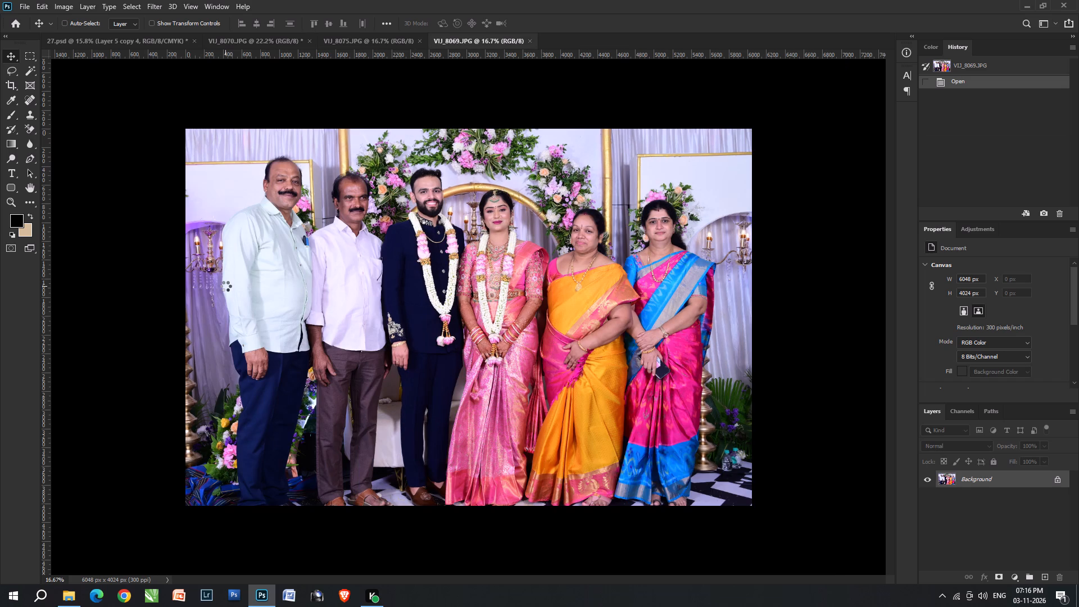
key(ctrl+l)
click(792, 348)
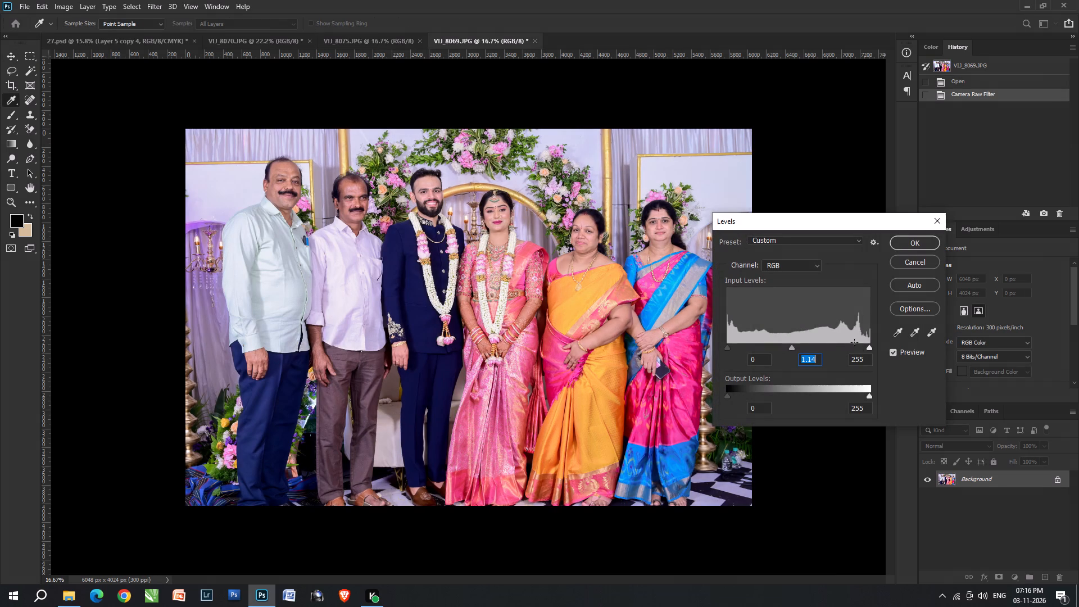
drag(858, 343, 863, 347)
click(863, 347)
key(Return)
Cut the whole VIJ_8069 photo, close its document and return to 27.psd.
key(ctrl+a)
key(ctrl+x)
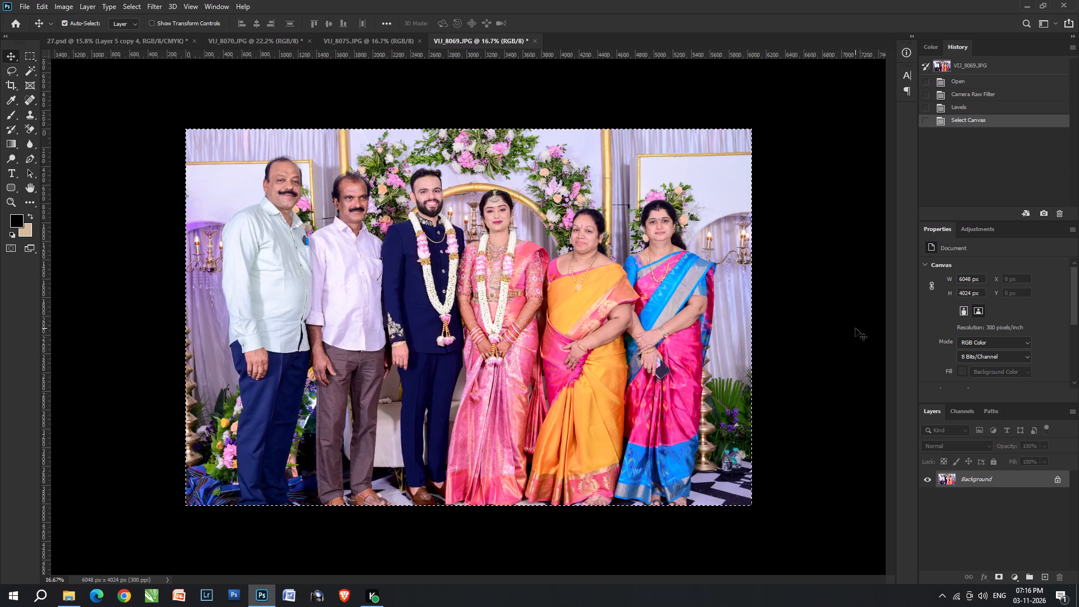
key(ctrl+w)
key(ctrl+Tab)
key(ctrl+Return)
key(ctrl+Tab)
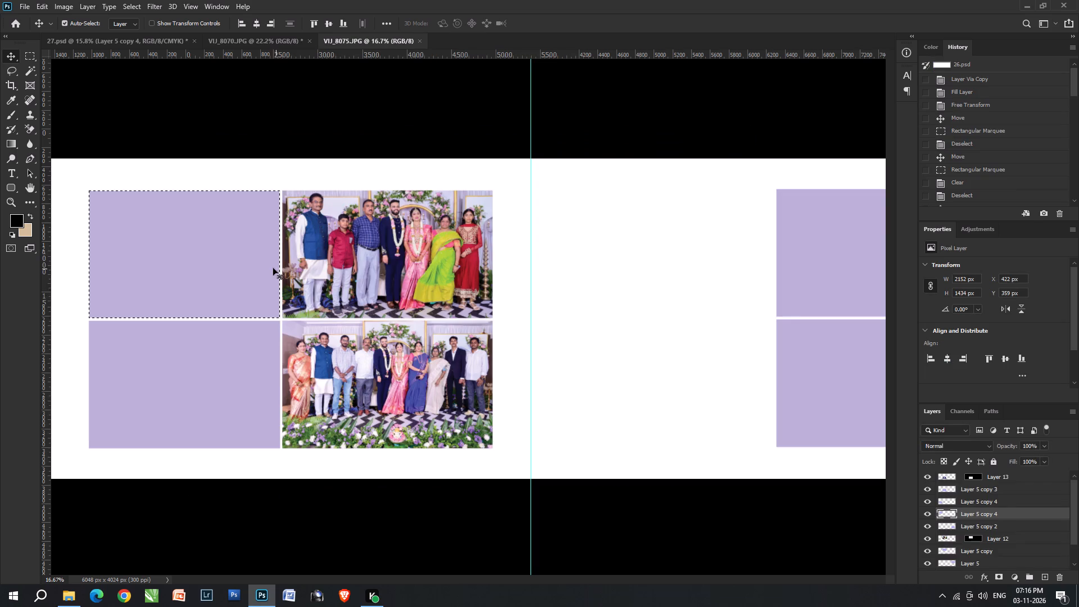
Paste VIJ_8069 into the selected upper narrow placeholder and shrink it to about 38% over that frame.
key(ctrl+alt+shift+v)
key(ctrl+t)
drag(590, 514, 400, 375)
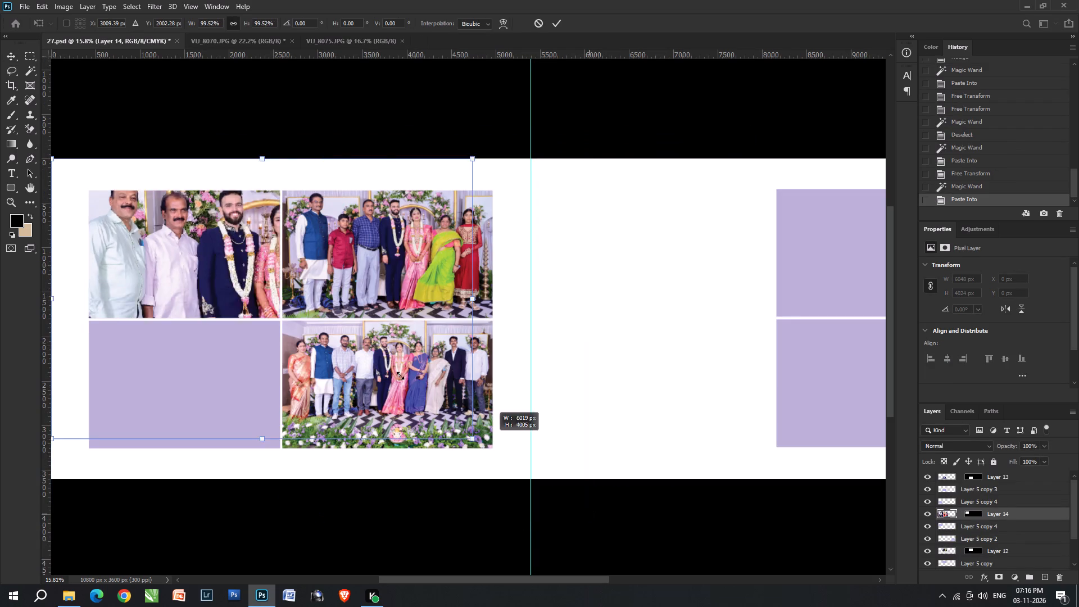
drag(400, 375, 260, 283)
drag(210, 259, 238, 289)
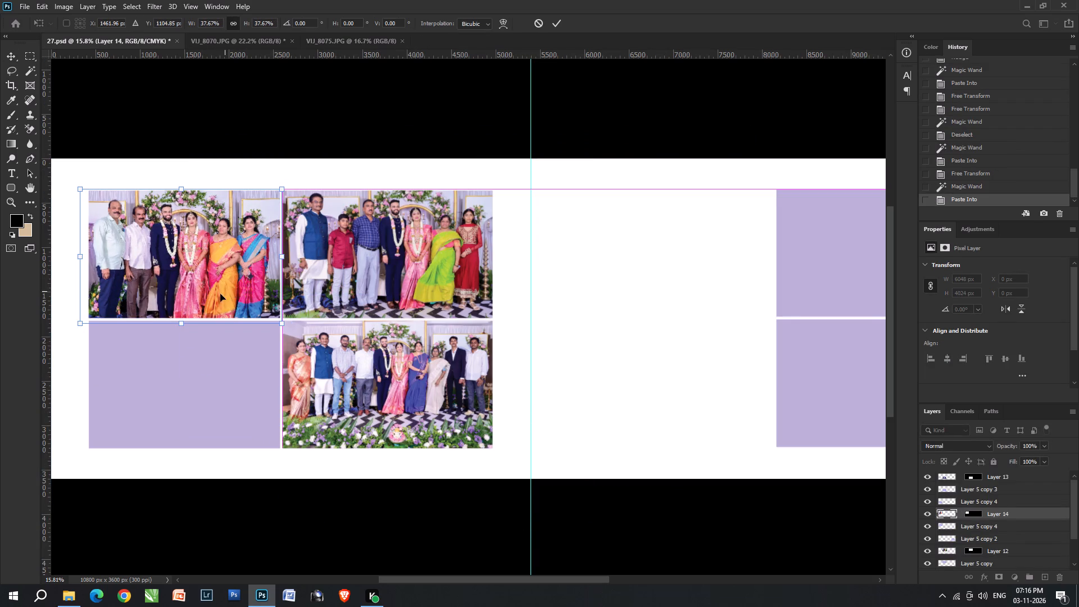
Refine the VIJ_8069 photo to about 39.7% scale and shift it horizontally to frame all six people inside the upper narrow placeholder.
drag(282, 329, 293, 342)
key(Left)
key(Left)
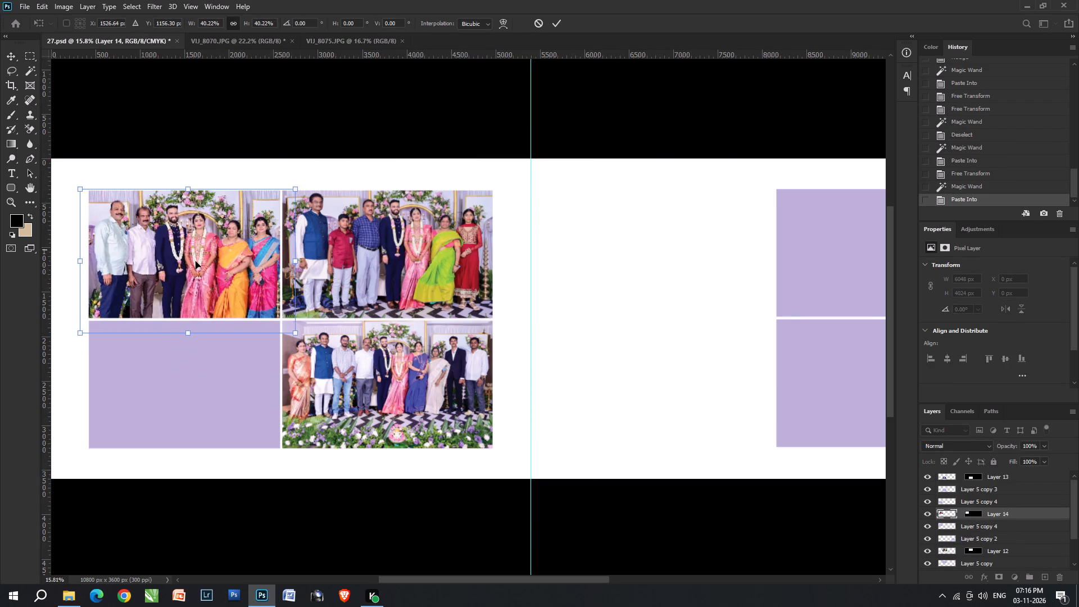
key(Left)
key(Left)
key(Left)
key(Left)
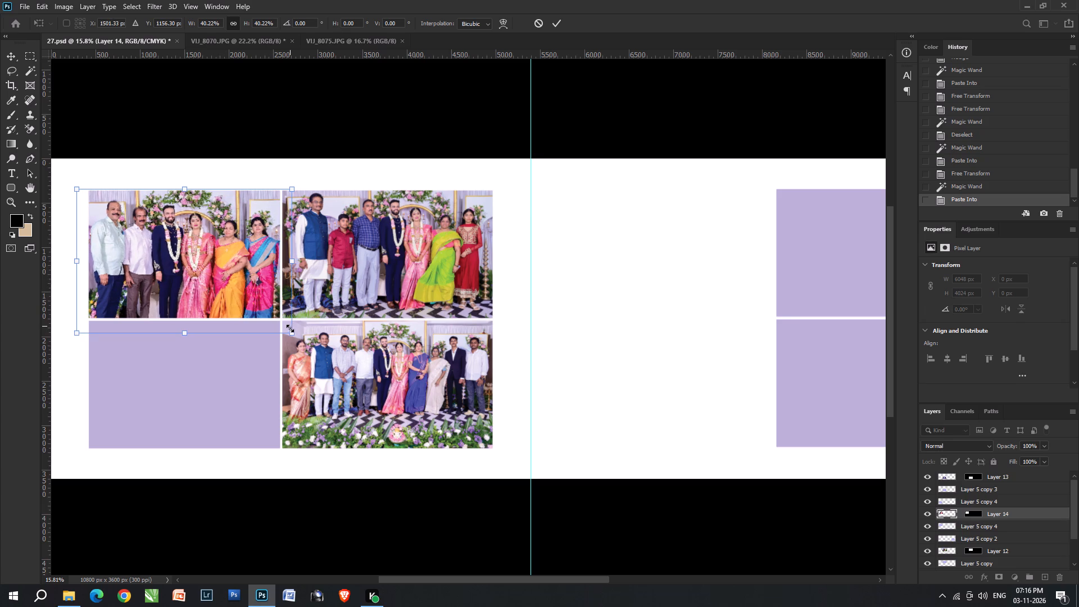
click(291, 329)
key(Right)
key(Right)
key(Right)
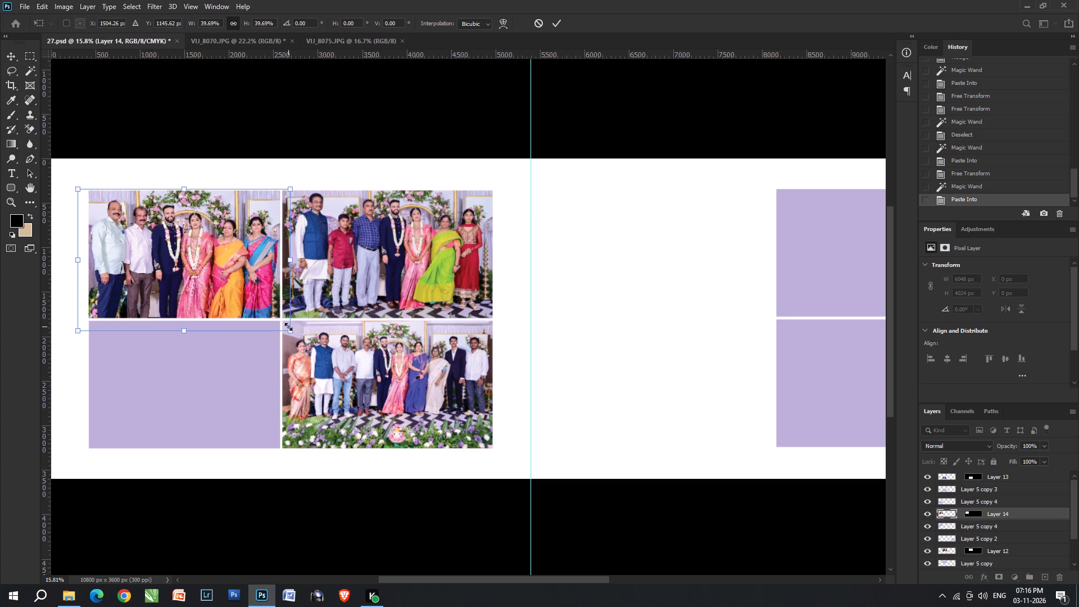
key(Return)
key(v)
text(vv)
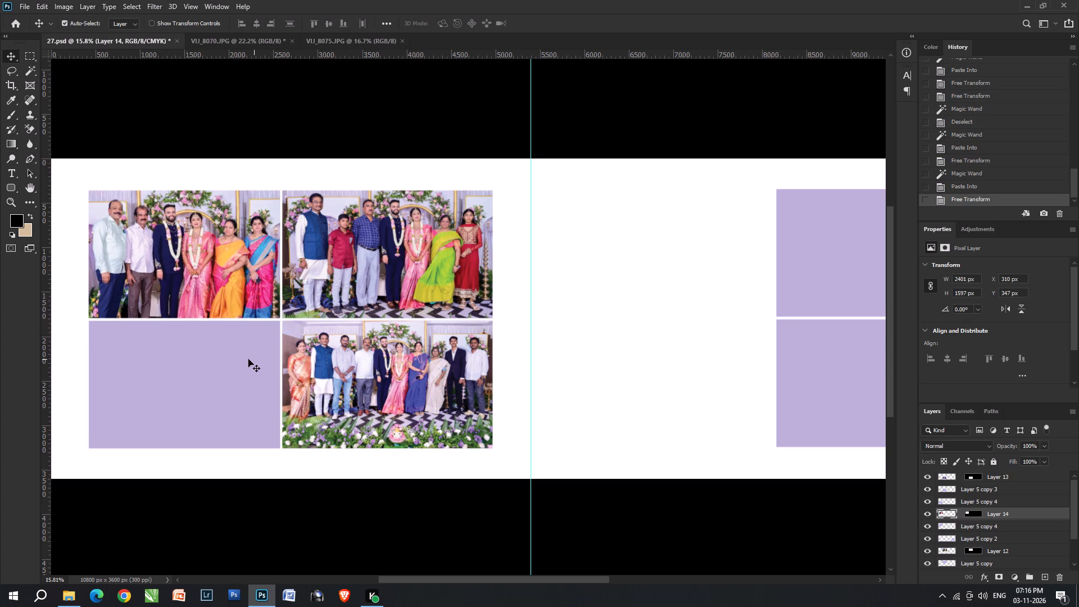
key(Left)
Select the area of the lower narrow placeholder on the left page with the Magic Wand.
right_click(228, 357)
click(248, 359)
click(257, 363)
key(w)
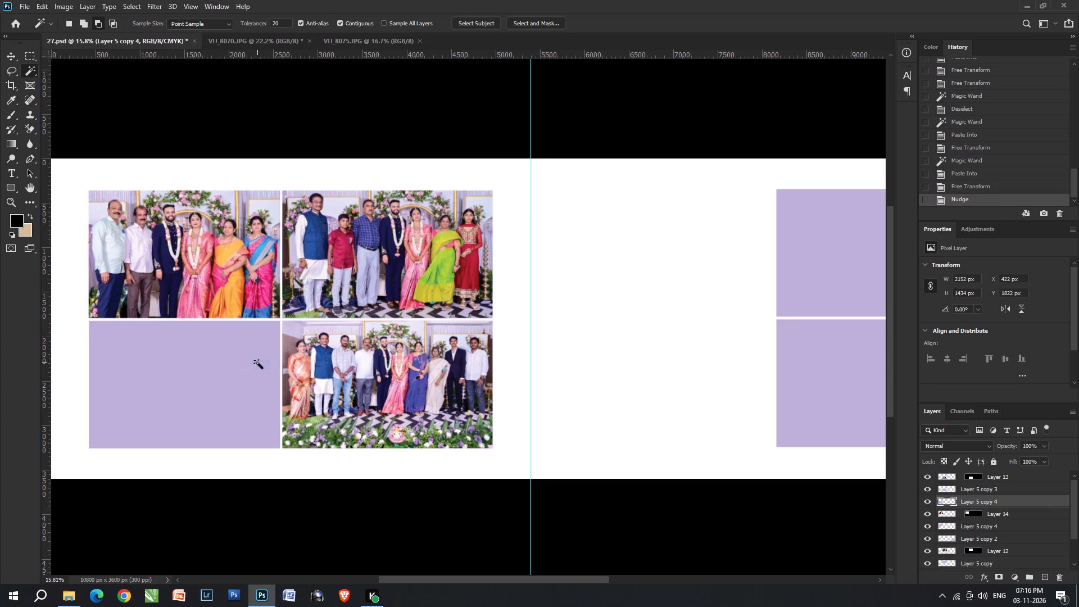
click(257, 363)
Colour-correct VIJ_8075 by reapplying the Camera Raw Filter and brightening its midtones and highlights in Levels.
key(ctrl+Tab)
key(ctrl+Tab)
key(ctrl+alt+f)
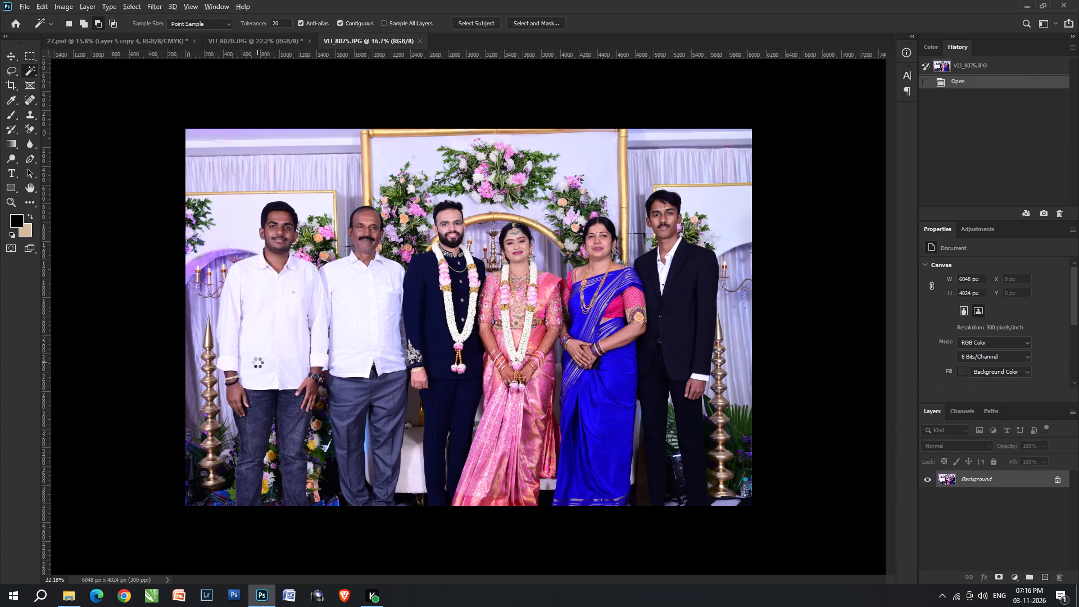
key(ctrl+l)
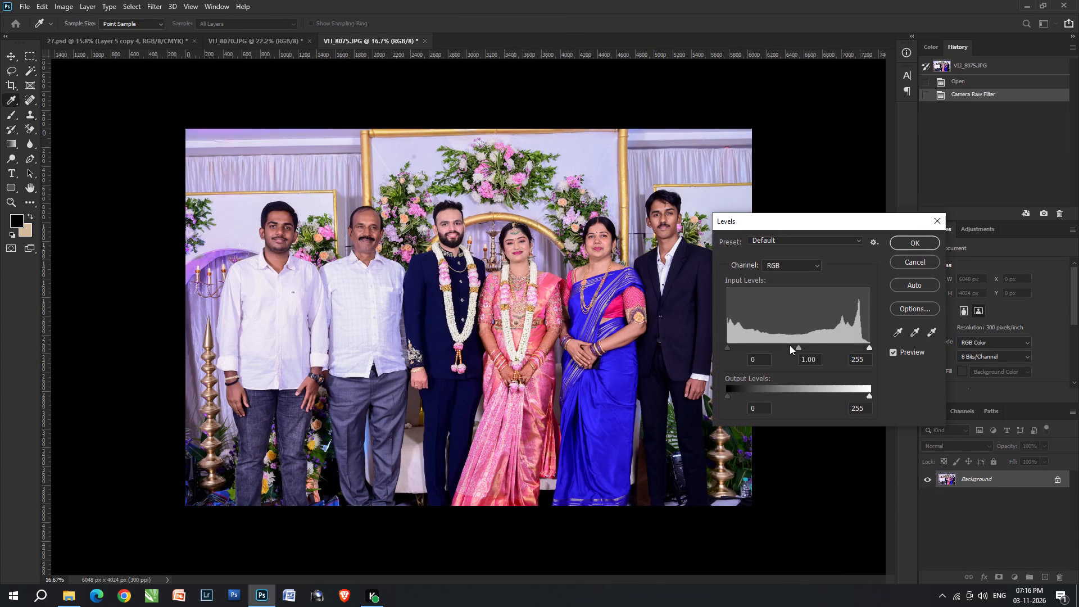
click(791, 347)
scroll(837, 345, down, 3)
click(863, 348)
key(Return)
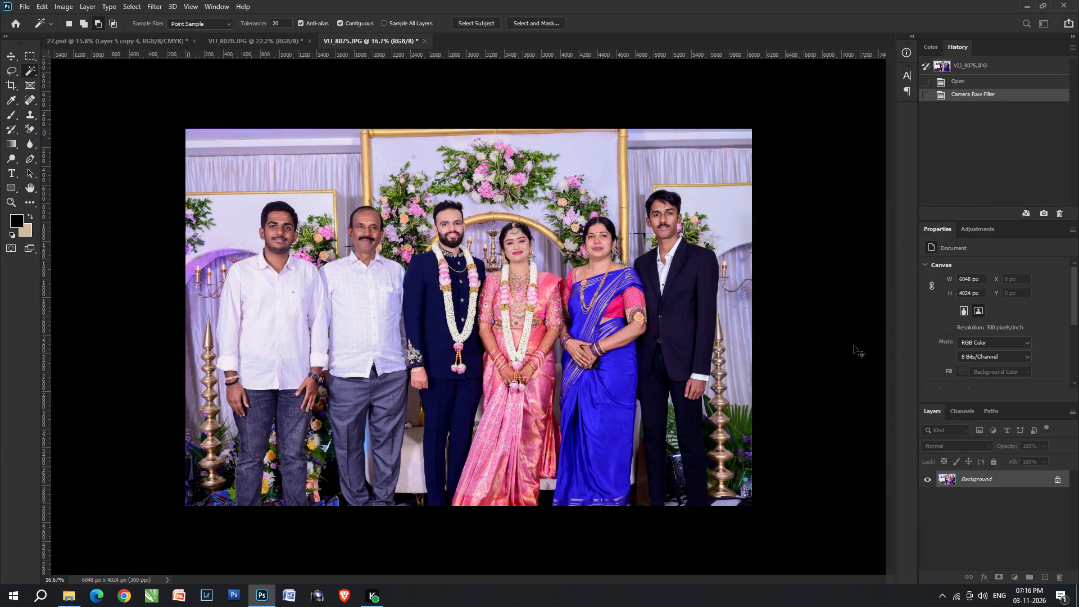
Cut the whole VIJ_8075 photo, close its document and the emptied VIJ_8070 document, and return to 27.psd.
key(ctrl+a)
key(ctrl+x)
key(ctrl+w)
key(ctrl+Tab)
key(ctrl+Return)
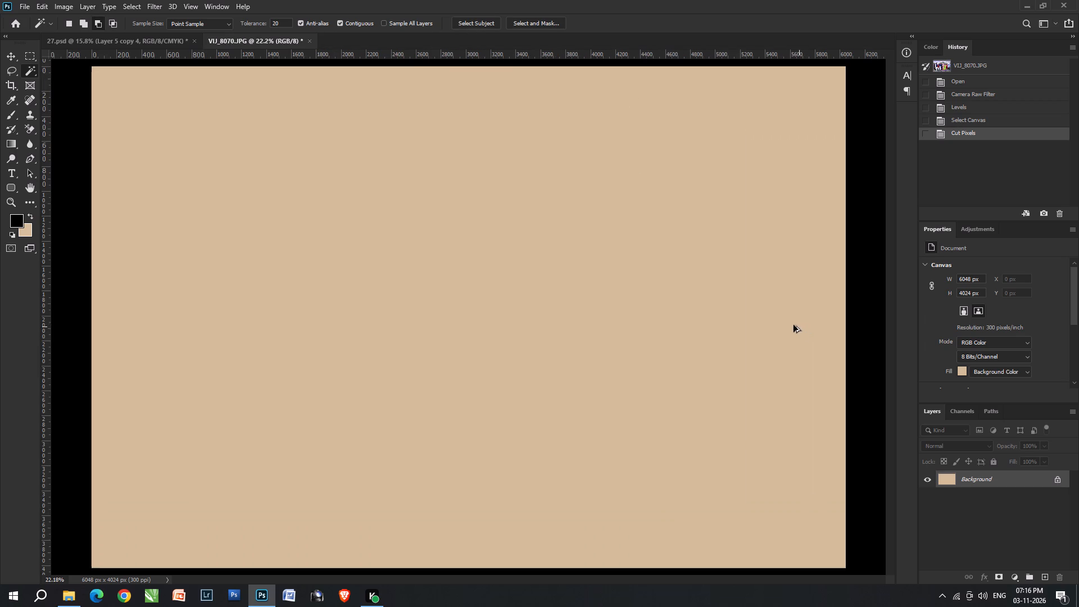
key(ctrl+w)
key(ctrl+Tab)
key(ctrl+Return)
Paste VIJ_8075 into the lower narrow placeholder and scale it to about 39%, keeping the whole group inside the frame.
key(ctrl+alt+shift+v)
key(ctrl+t)
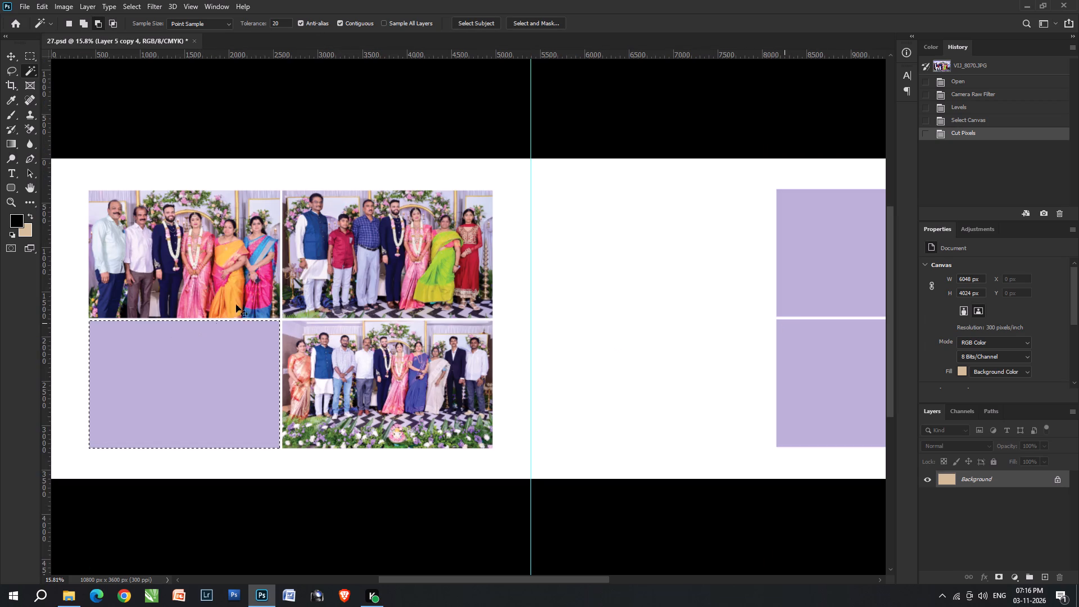
key(ctrl+shift+t)
key(v)
shift+drag(245, 275, 244, 397)
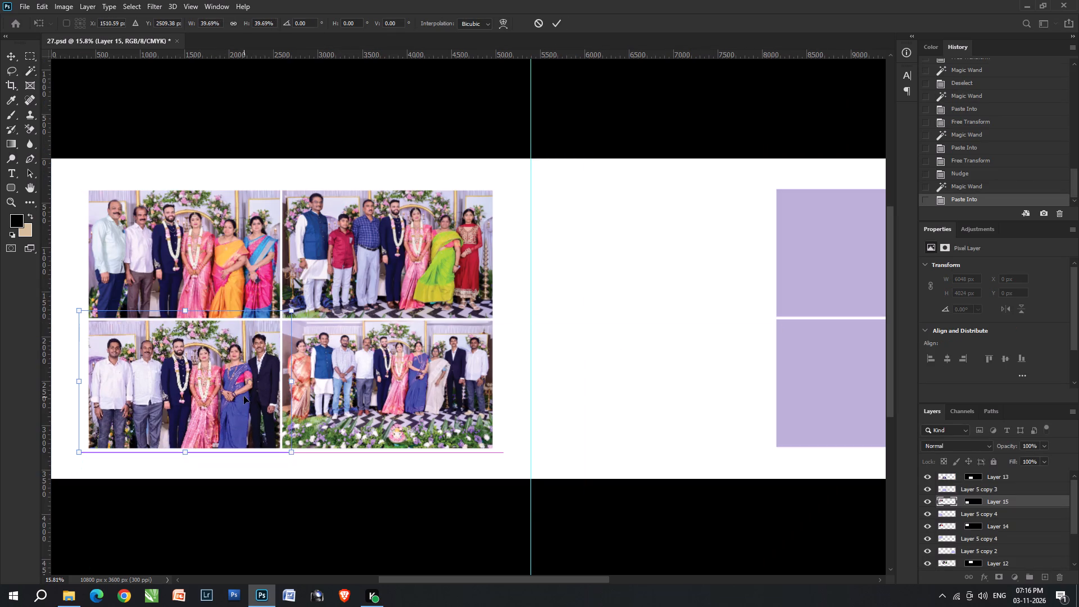
click(294, 381)
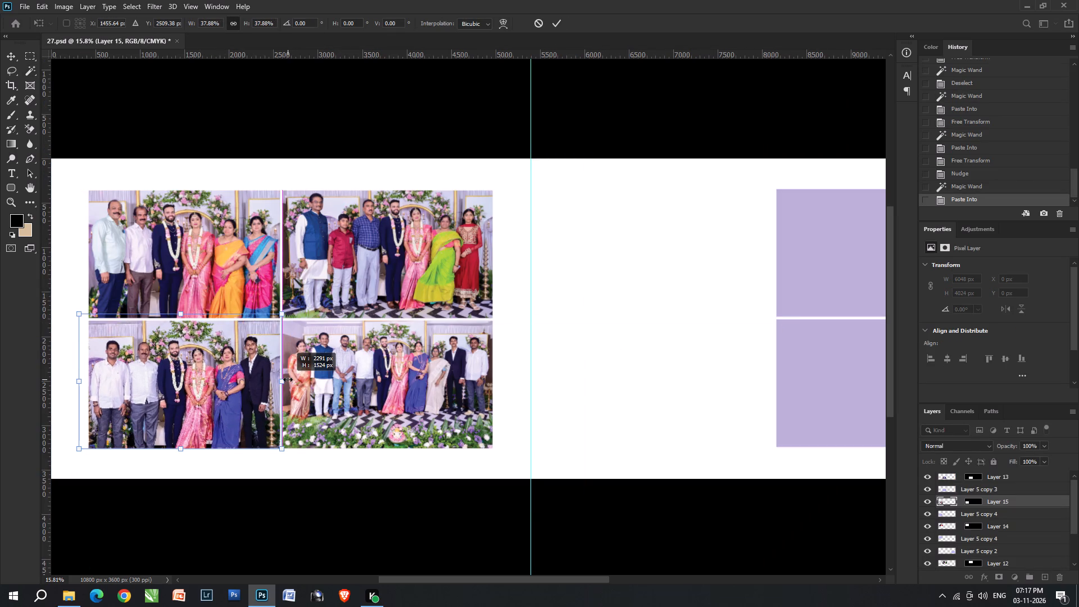
click(291, 315)
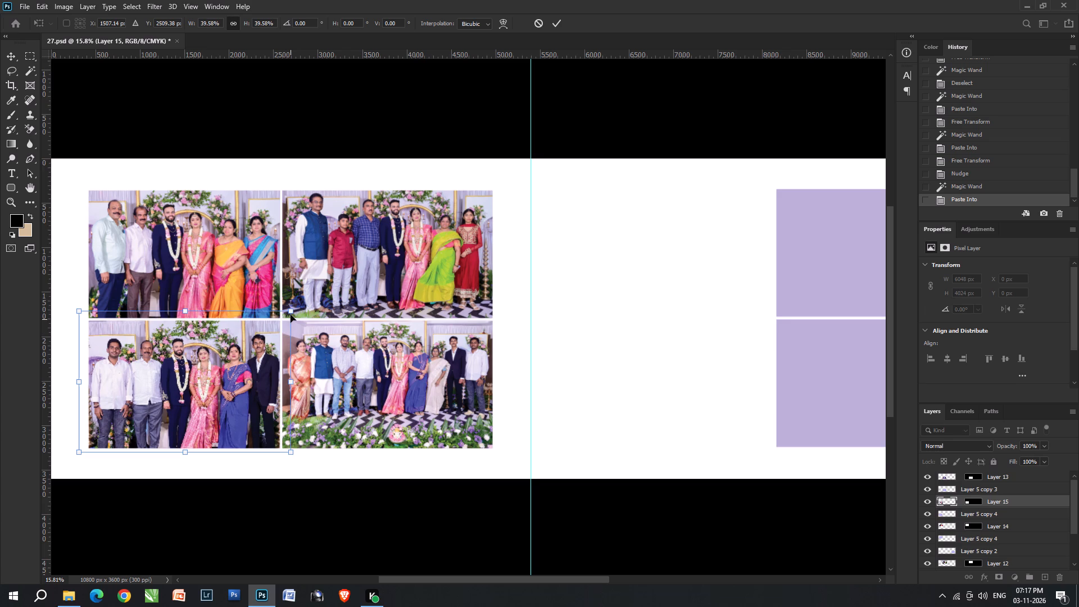
key(Right)
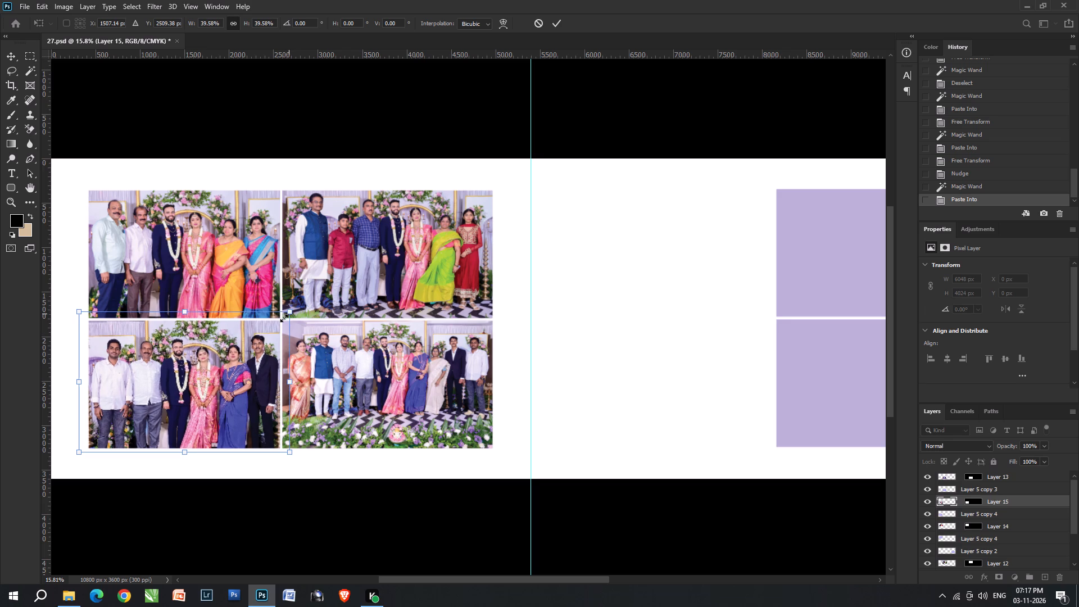
key(Return)
key(v)
key(v)
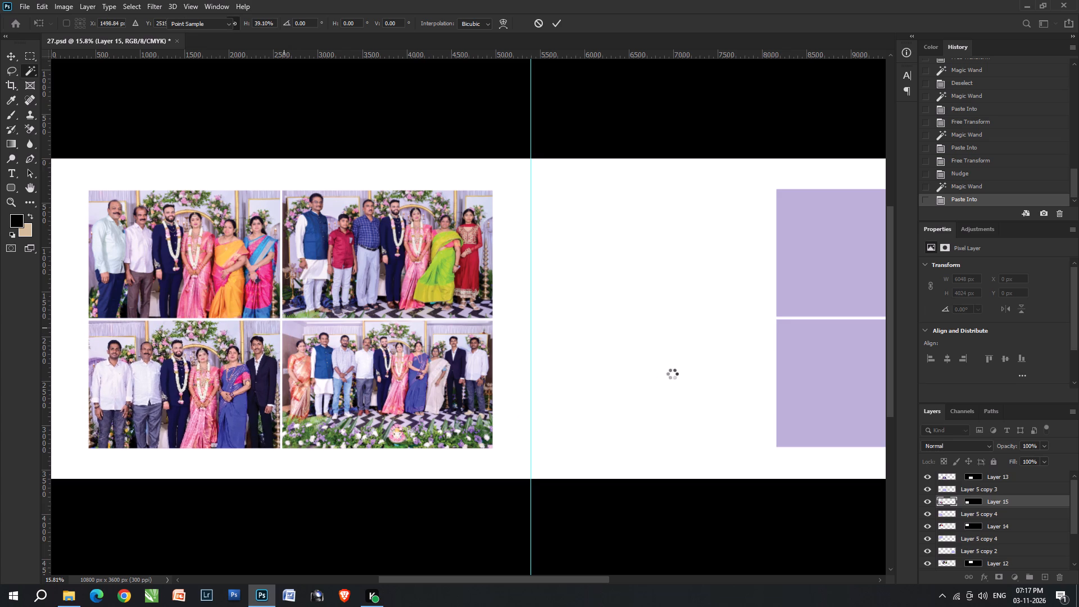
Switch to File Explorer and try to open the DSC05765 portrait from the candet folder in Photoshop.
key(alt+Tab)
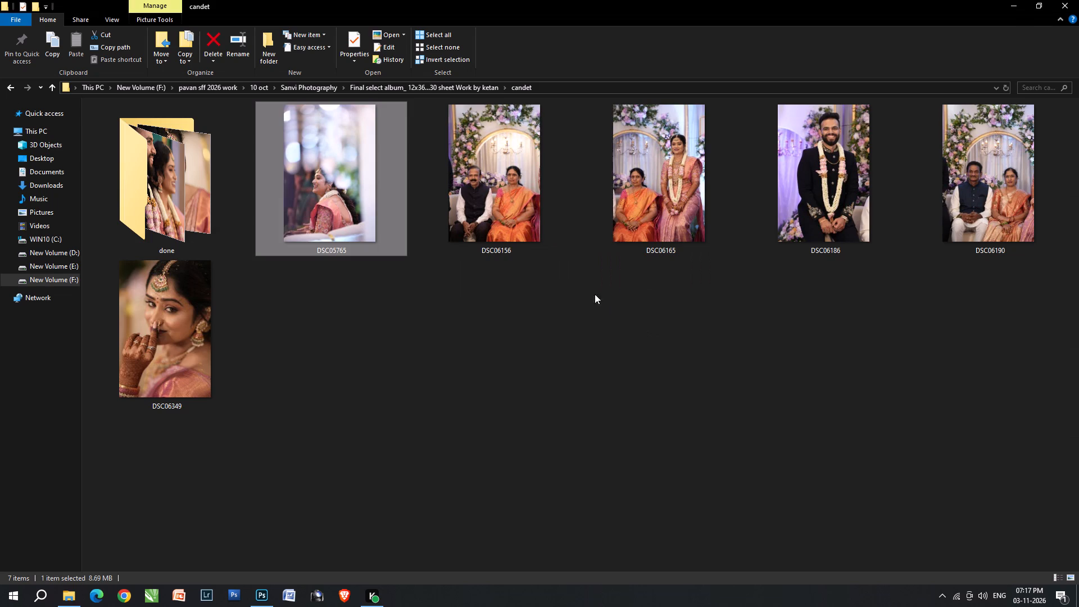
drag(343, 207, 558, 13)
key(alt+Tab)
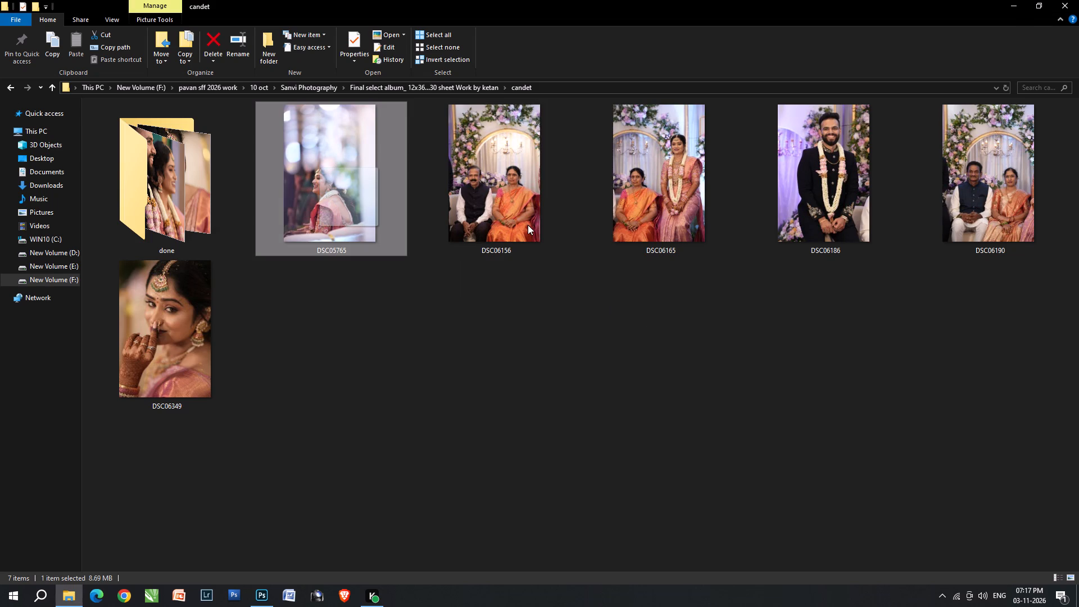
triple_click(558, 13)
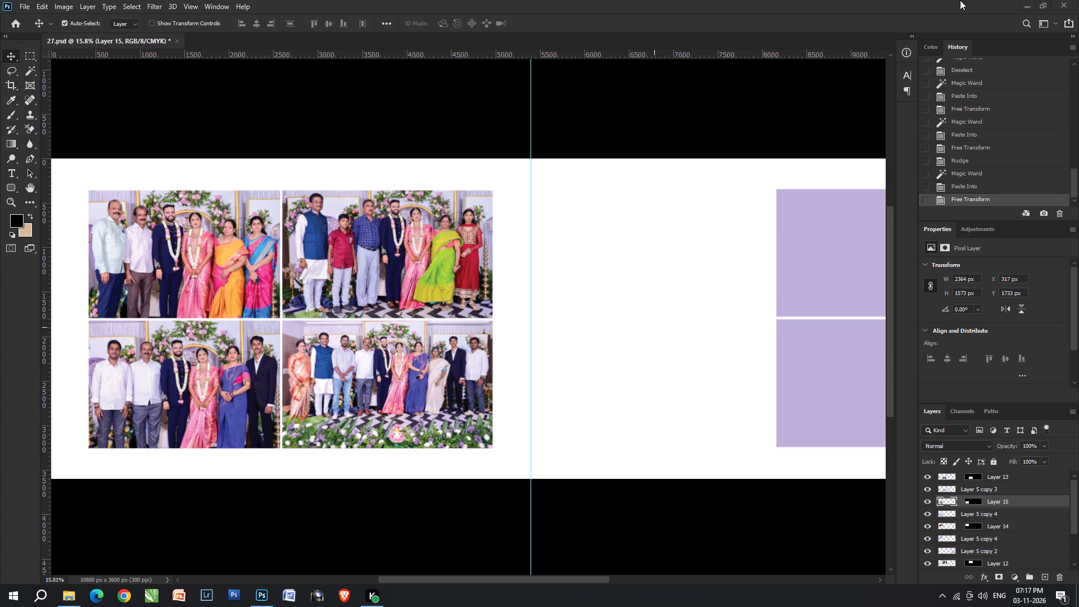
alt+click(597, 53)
Switch to File Explorer, go up to the main album folder and look through its remaining group photos.
click(58, 606)
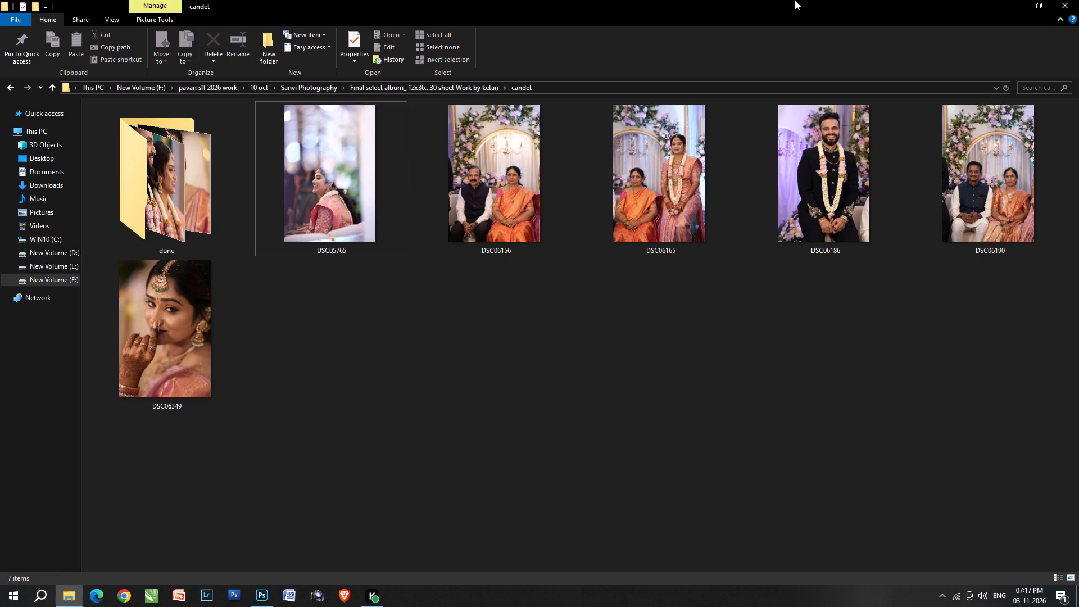
click(442, 85)
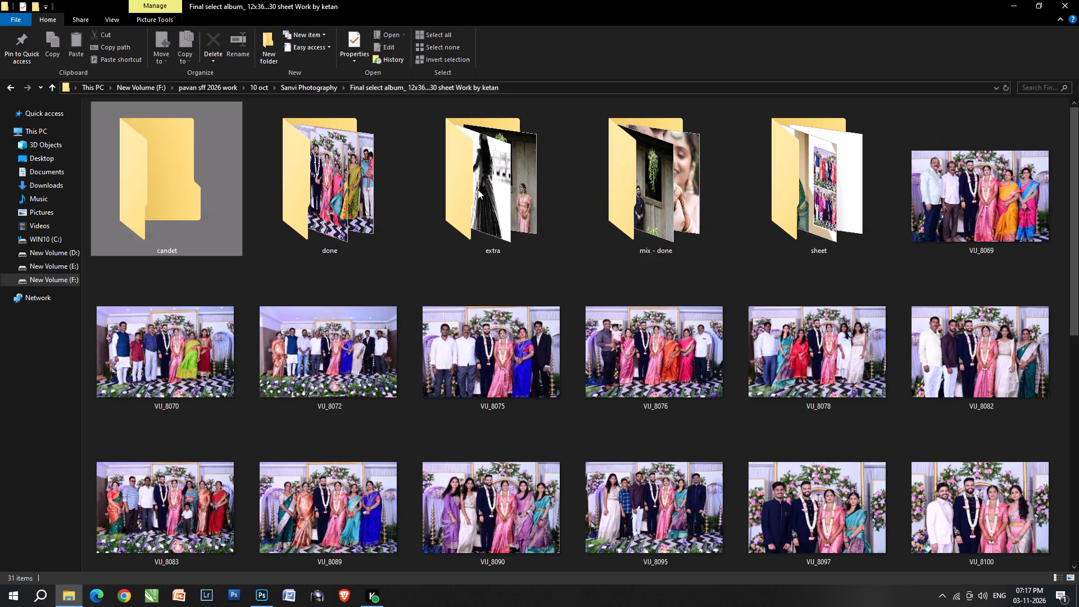
scroll(601, 312, down, 1)
scroll(680, 356, up, 10)
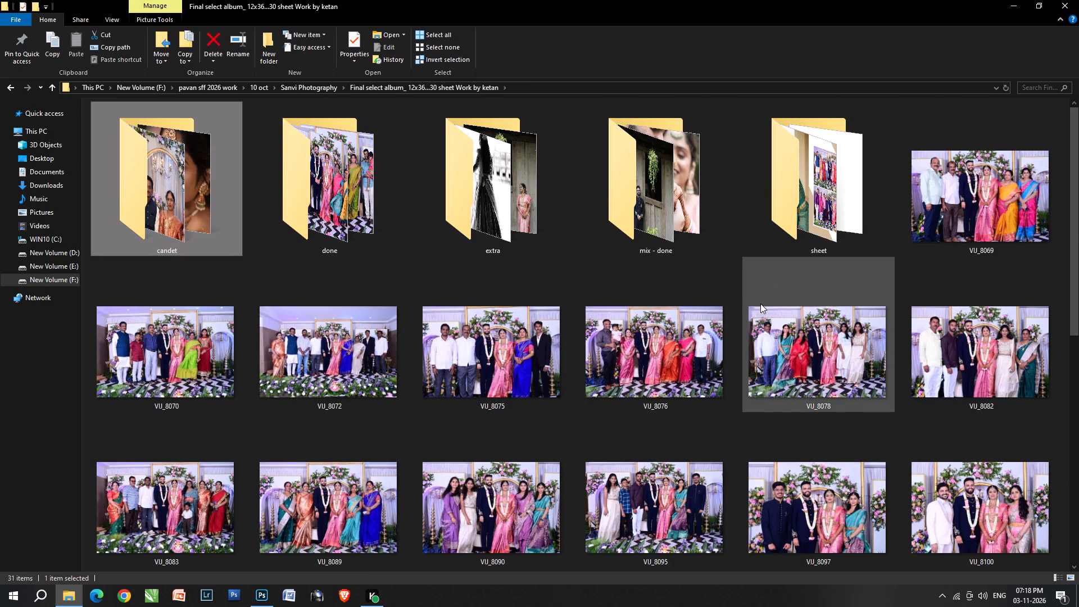
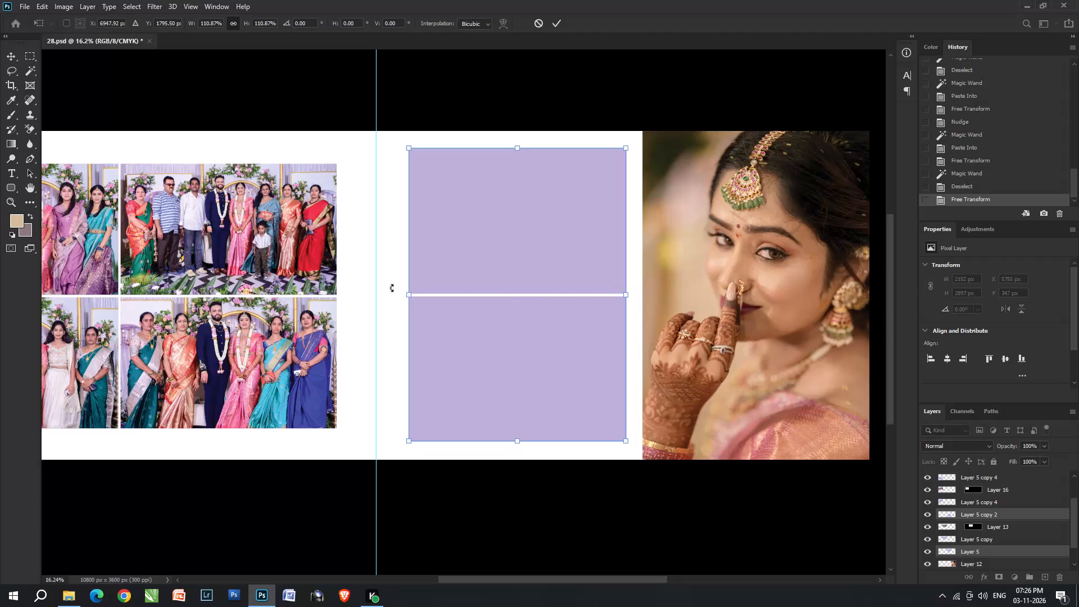
Scale the two right-page placeholders together to about 124%, filling the page height and starting at the centre guide.
drag(407, 296, 391, 291)
click(511, 136)
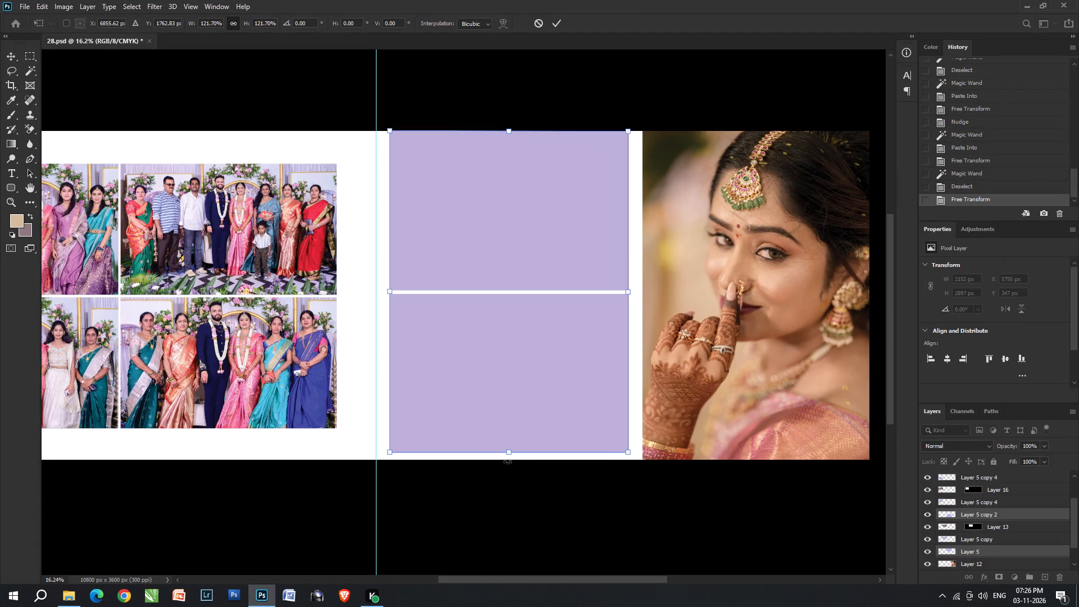
click(507, 459)
shift+drag(519, 415, 510, 413)
shift+click(510, 413)
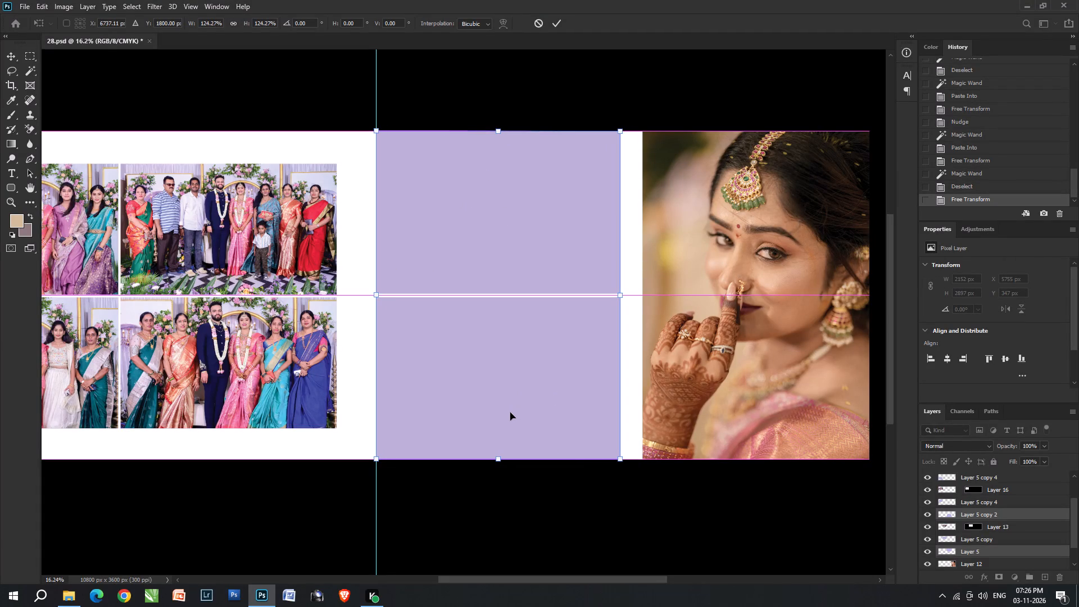
double_click(513, 413)
key(v)
key(v)
Enlarge the bride portrait to about 108%, extending it toward the placeholders with only a narrow white gap between.
click(711, 356)
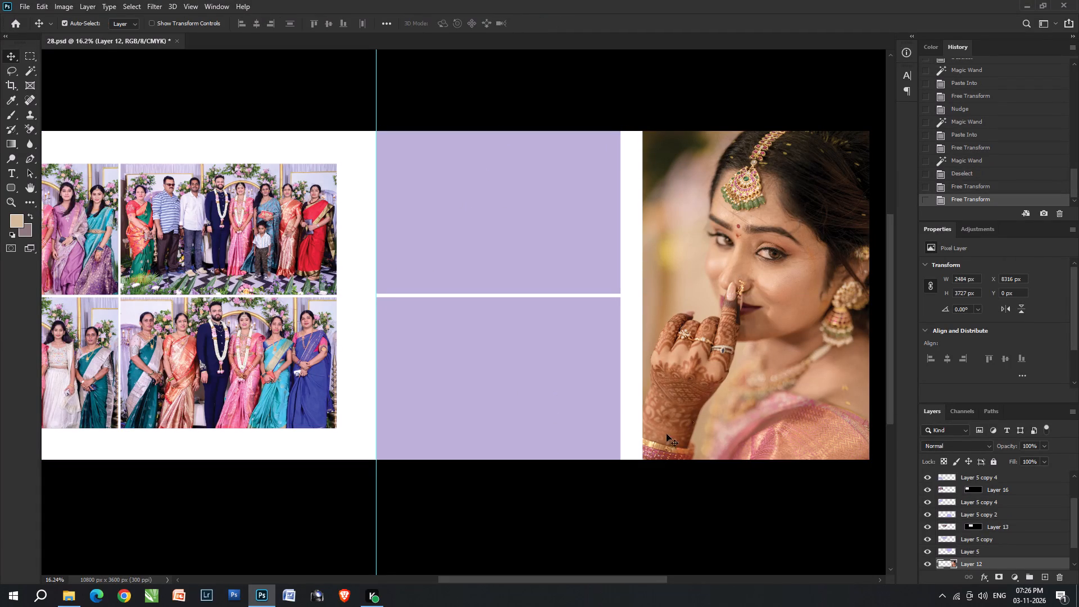
key(ctrl+t)
drag(643, 473, 616, 486)
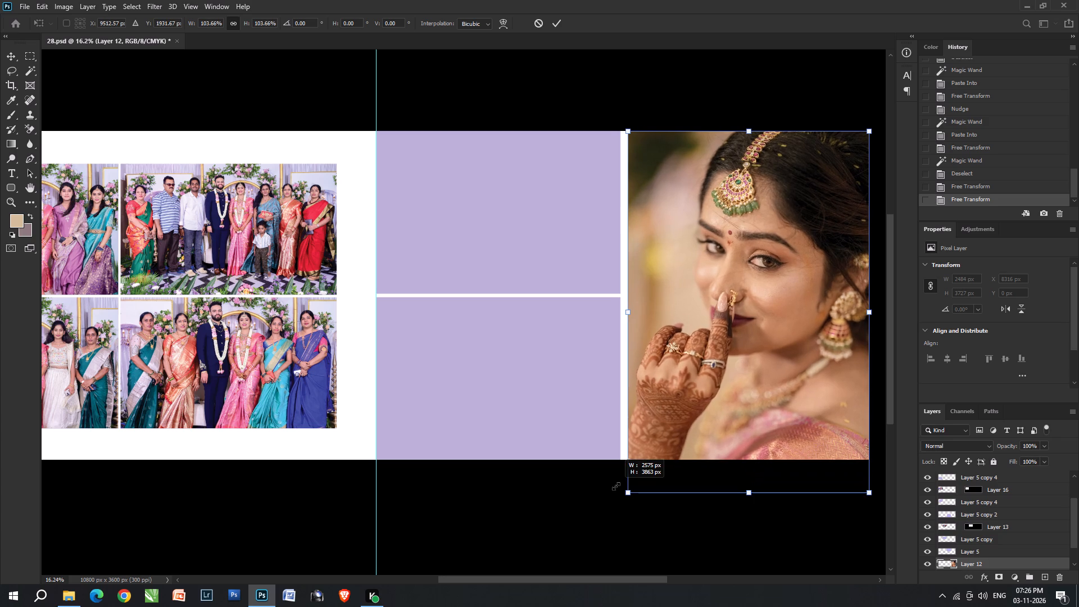
drag(616, 486, 603, 486)
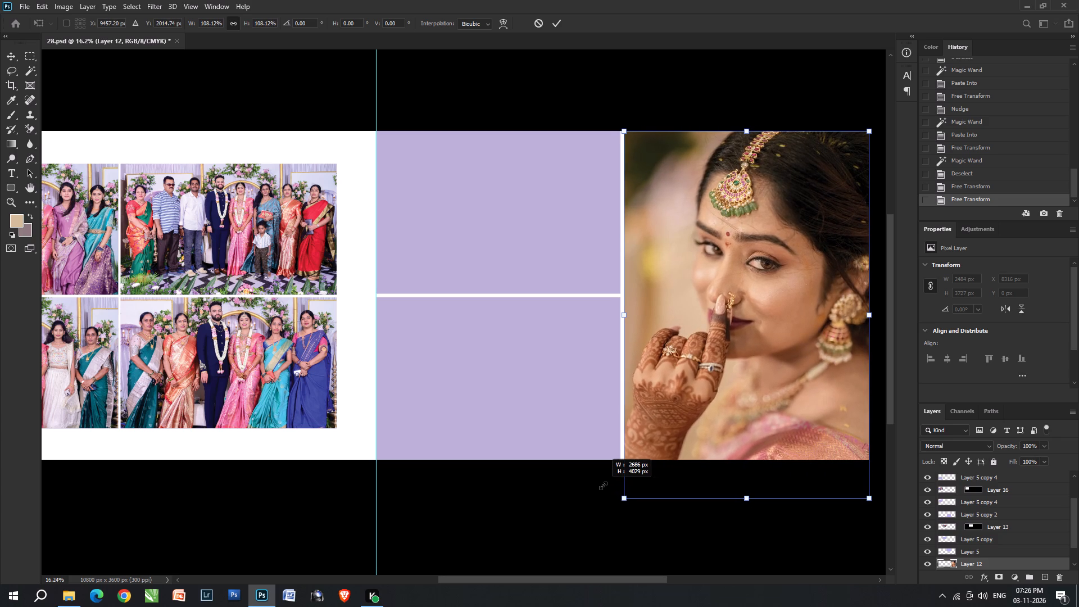
drag(603, 486, 600, 484)
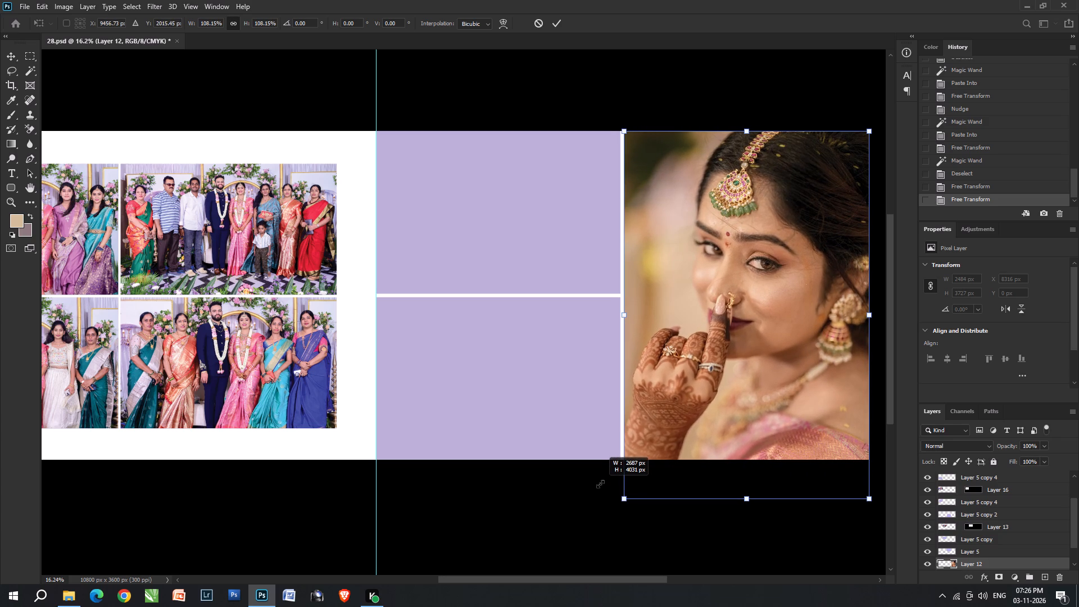
drag(600, 484, 600, 484)
key(Return)
Shrink both placeholders around their centre to about 97.7% and nudge them slightly toward the centre guide.
alt+scroll(524, 334, up, 2)
click(513, 339)
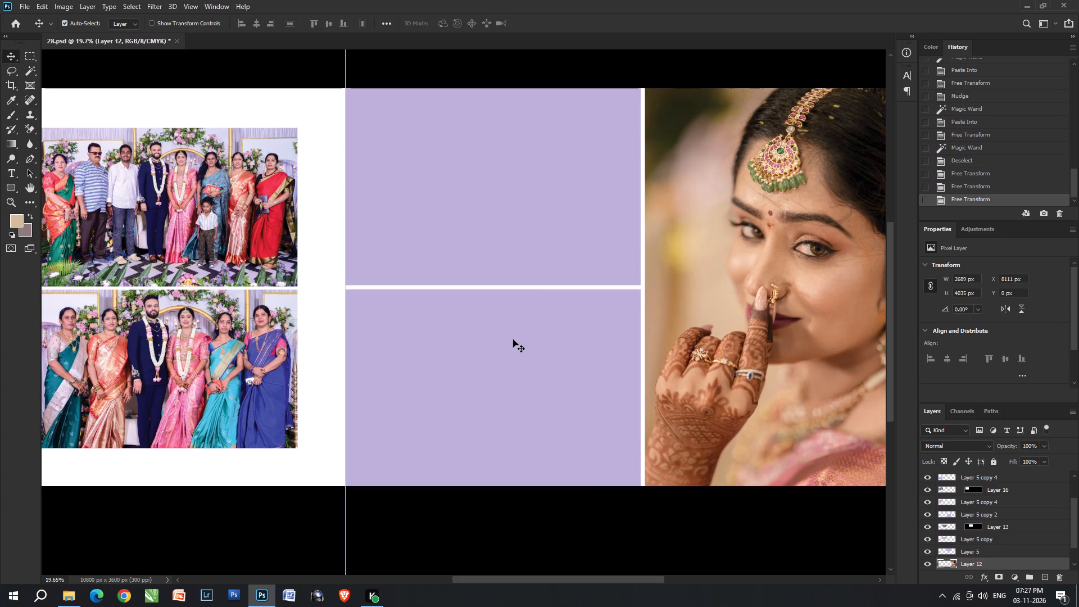
shift+click(518, 255)
key(ctrl+t)
drag(349, 288, 352, 288)
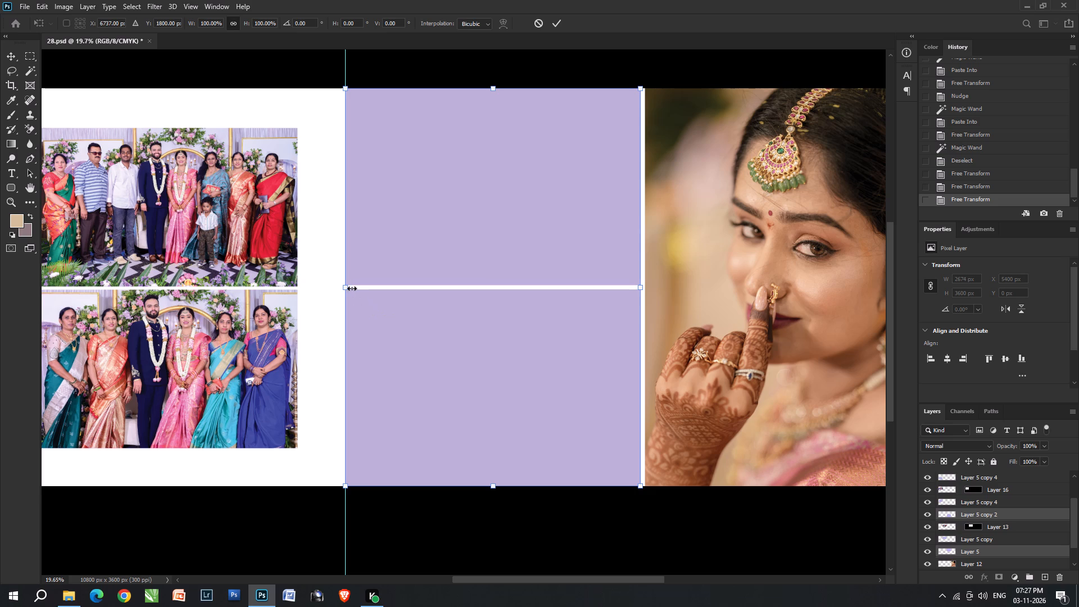
drag(352, 288, 356, 291)
alt+scroll(450, 466, up, 7)
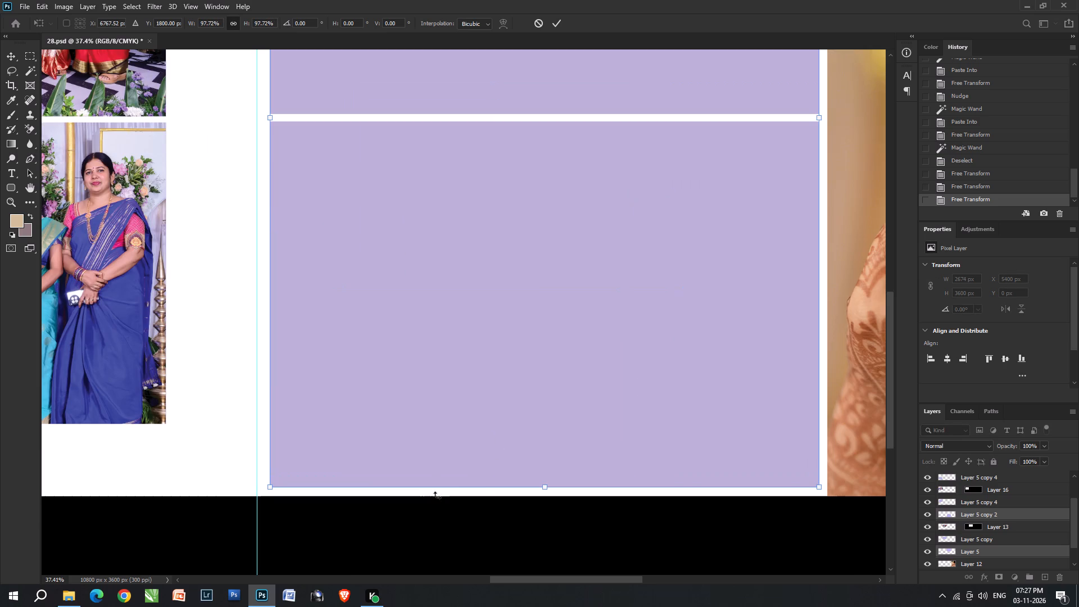
key(Left)
key(Left)
key(Right)
key(Left)
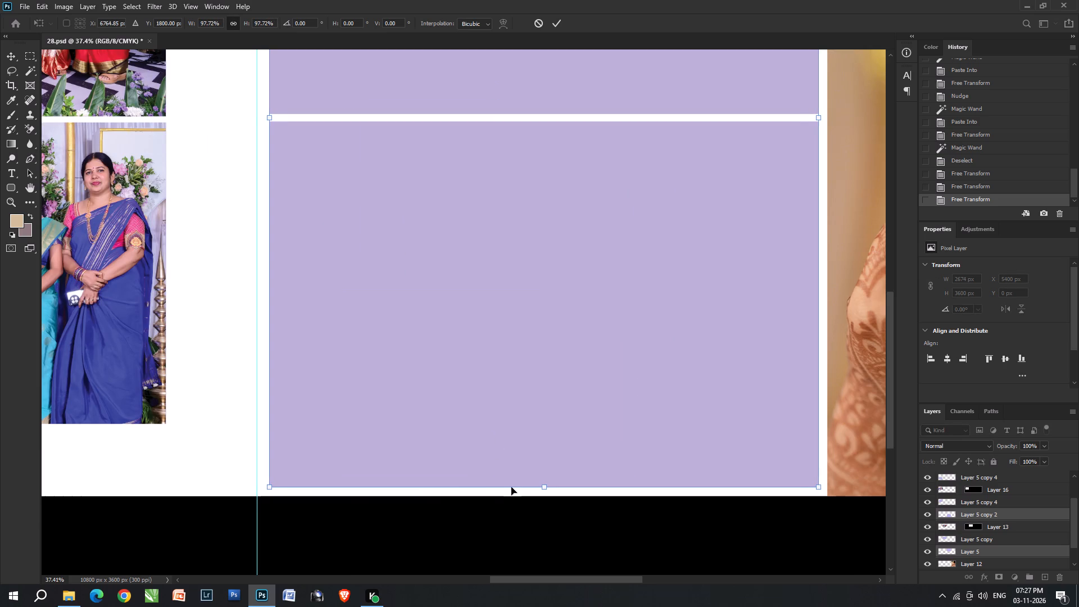
Pull the placeholders' bottom and top edges inward to widen the page margins, making the pair about 3470 px high.
alt+scroll(261, 502, up, 8)
click(292, 491)
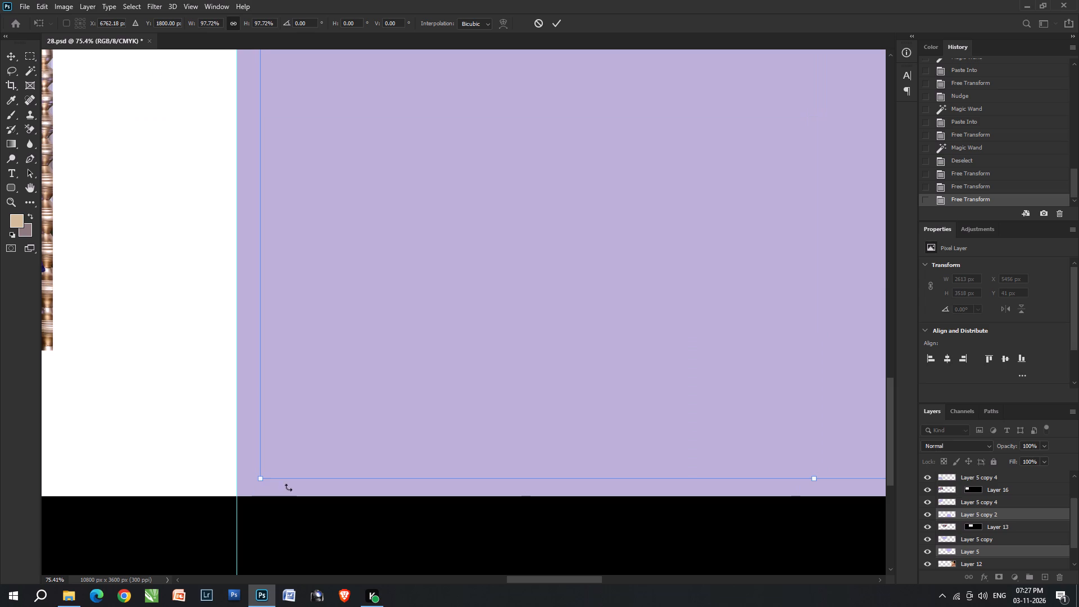
shift+drag(288, 483, 291, 475)
key(space)
key(space)
key(space)
key(space)
key(space)
key(space)
key(space)
key(space)
key(space)
key(space)
key(space)
key(space)
key(space)
key(space)
key(space)
key(space)
key(space)
key(space)
key(space)
key(space)
drag(432, 223, 380, 473)
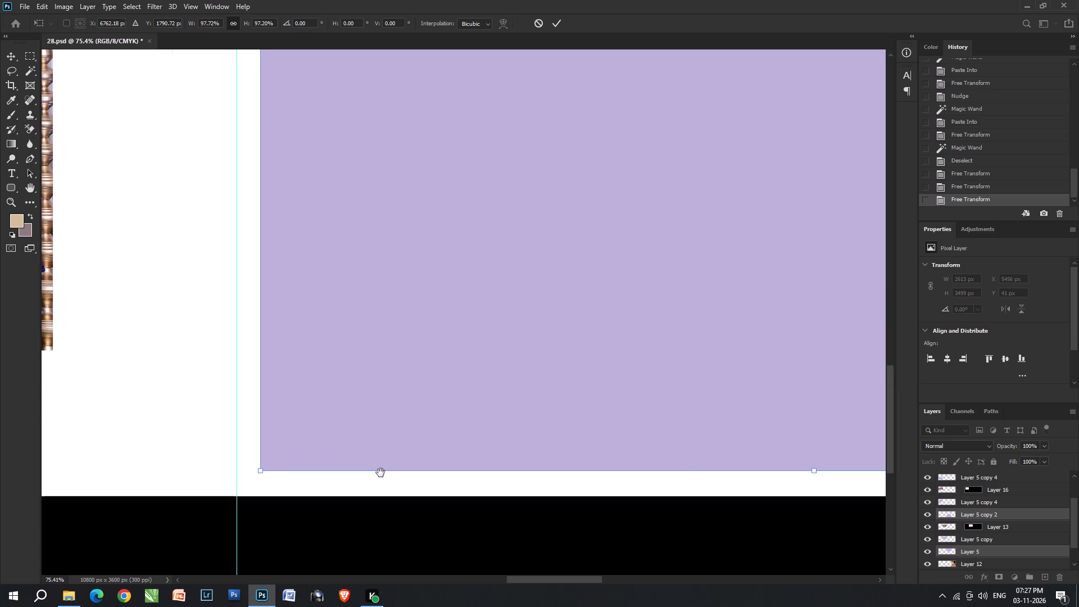
drag(380, 473, 359, 579)
drag(357, 126, 432, 468)
drag(314, 237, 336, 111)
click(339, 332)
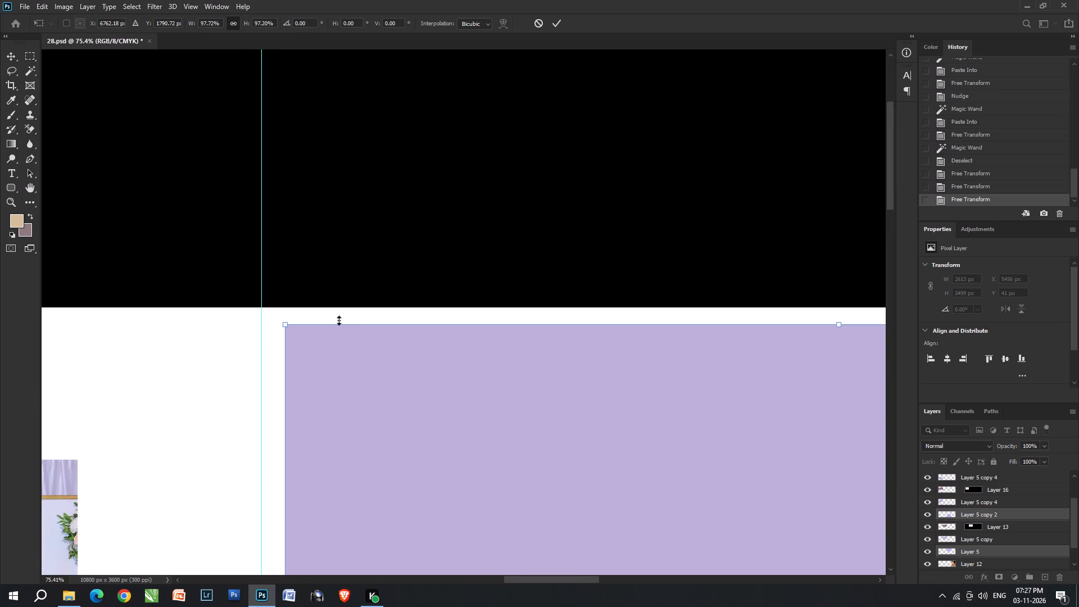
shift+drag(339, 320, 341, 333)
shift+double_click(362, 354)
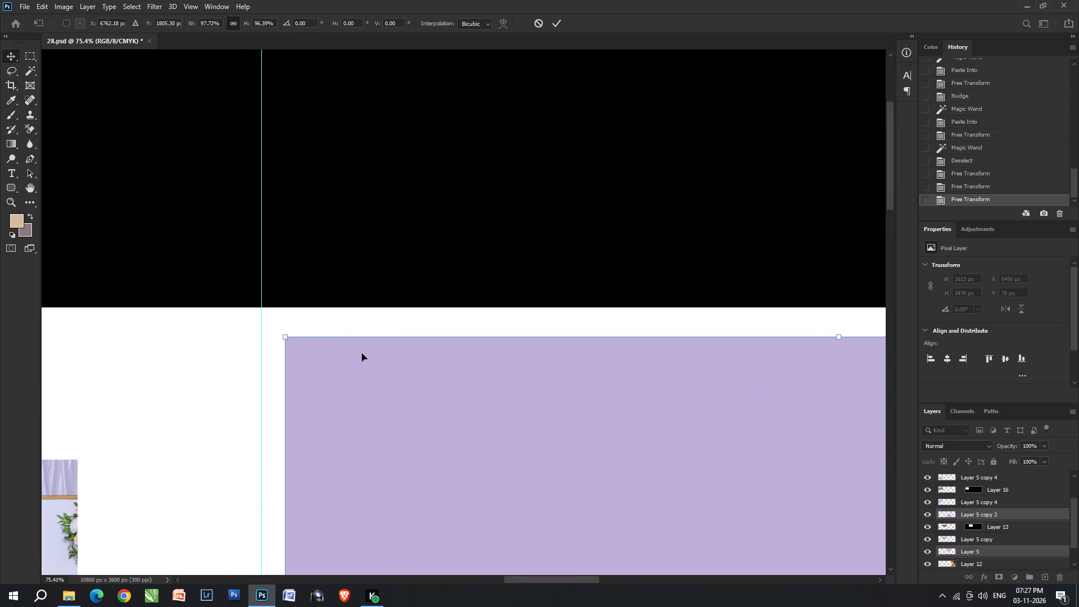
Nudge the two placeholders up by about 6 px on the page.
alt+scroll(410, 309, down, 18)
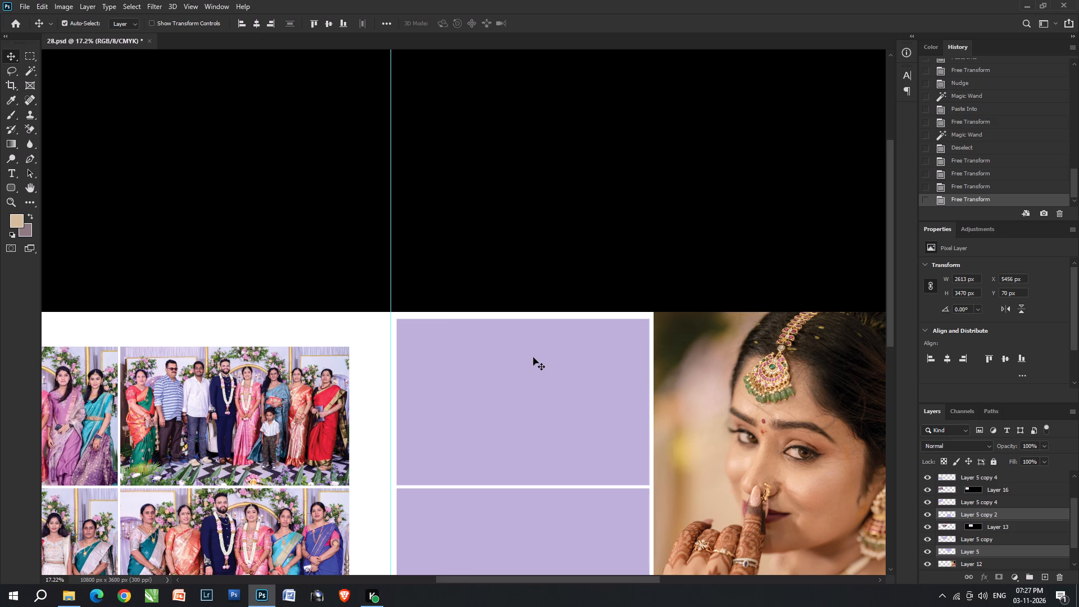
scroll(534, 355, down, 2)
key(Up)
scroll(525, 352, down, 3)
key(space)
key(space)
drag(512, 395, 443, 263)
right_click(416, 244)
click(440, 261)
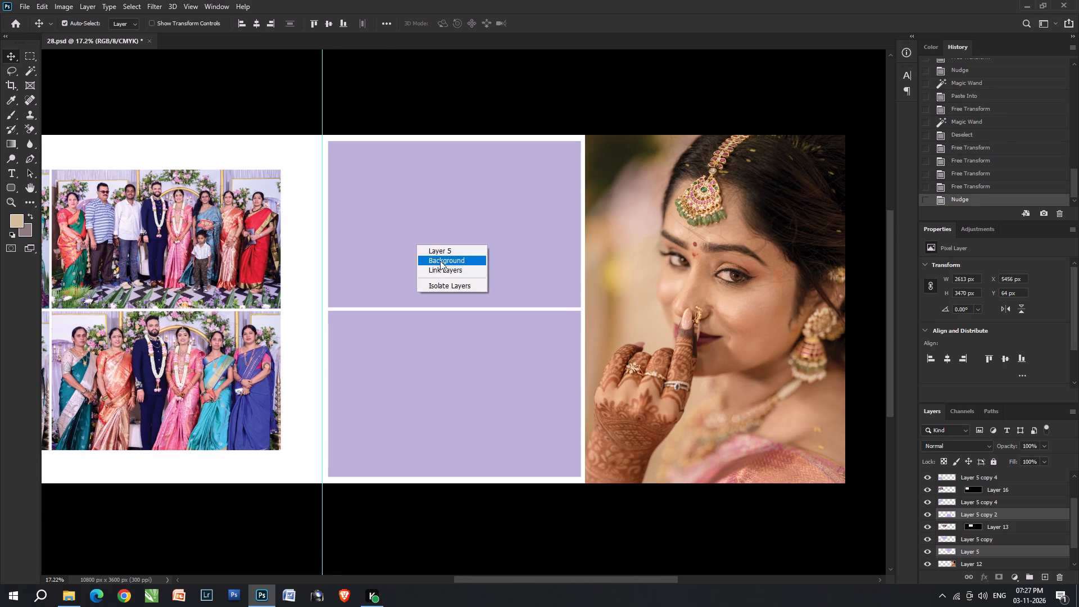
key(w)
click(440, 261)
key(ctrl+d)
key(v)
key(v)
Select both placeholders again and nudge them about 7 px toward the centre guide.
drag(491, 523, 484, 341)
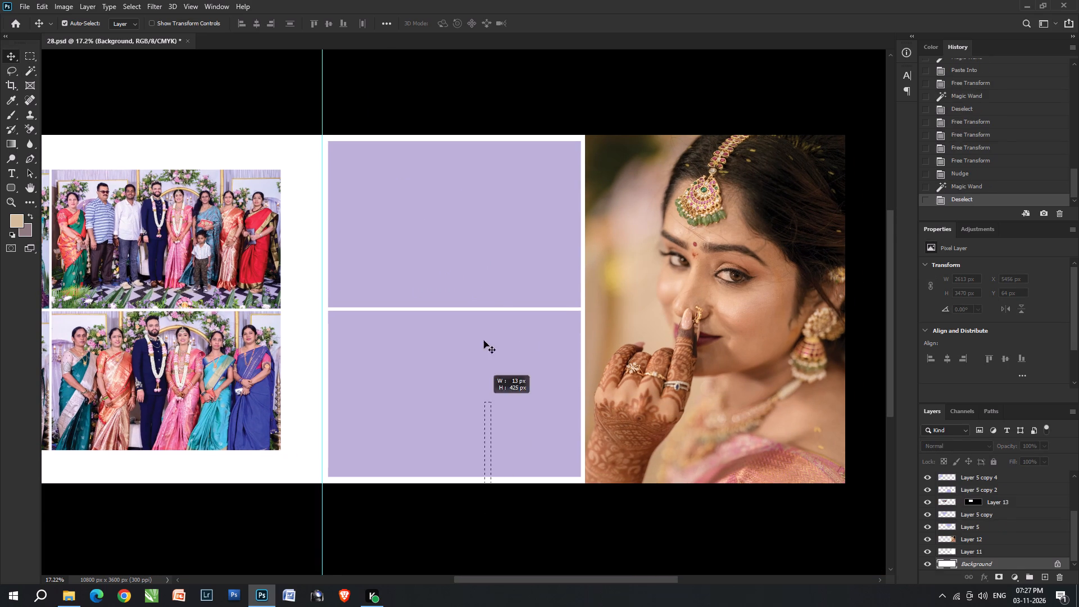
drag(484, 341, 484, 278)
key(Left)
key(Right)
key(Left)
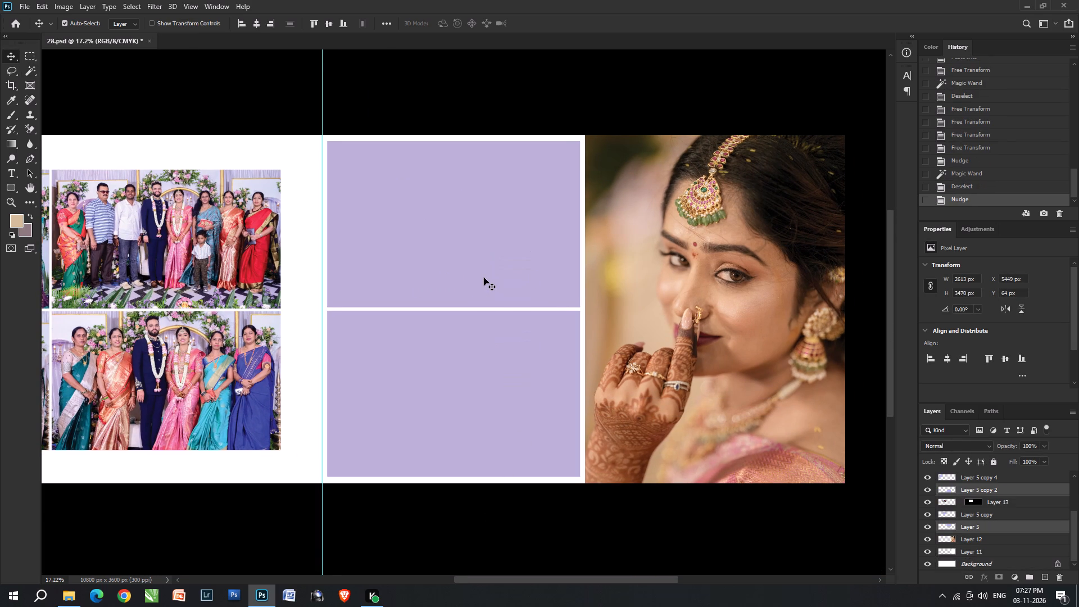
Make the upper placeholder's layer active and select its area with the Magic Wand.
right_click(484, 278)
click(488, 285)
key(w)
click(488, 285)
Switch to File Explorer and open the group photos VIJ_8097 and VIJ_8100 in Photoshop.
key(ctrl+Tab)
key(alt+Tab)
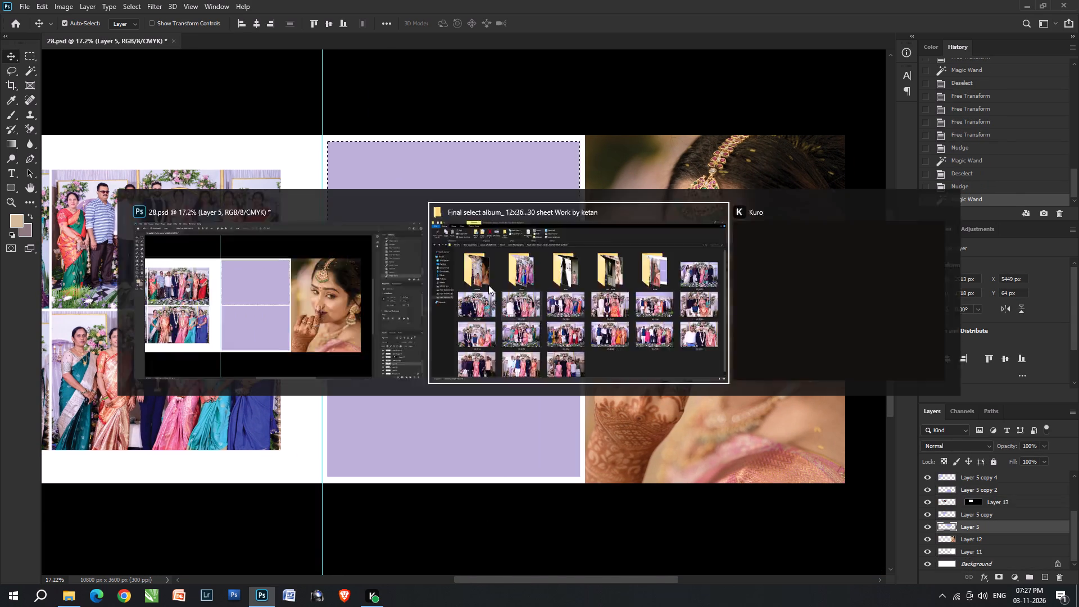
click(185, 326)
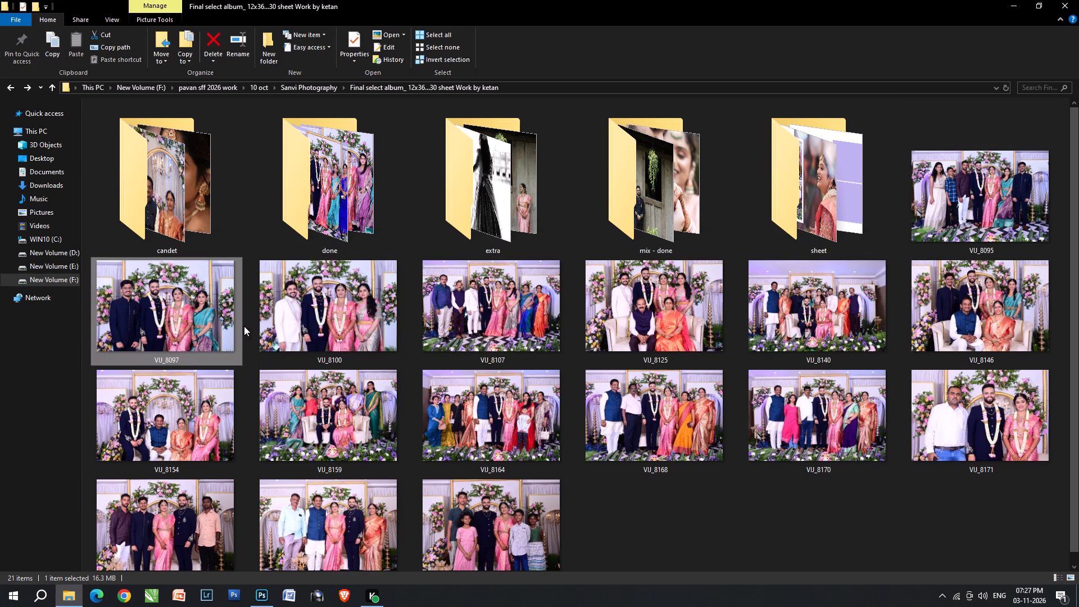
ctrl+click(348, 325)
drag(172, 325, 460, 0)
key(alt+Tab)
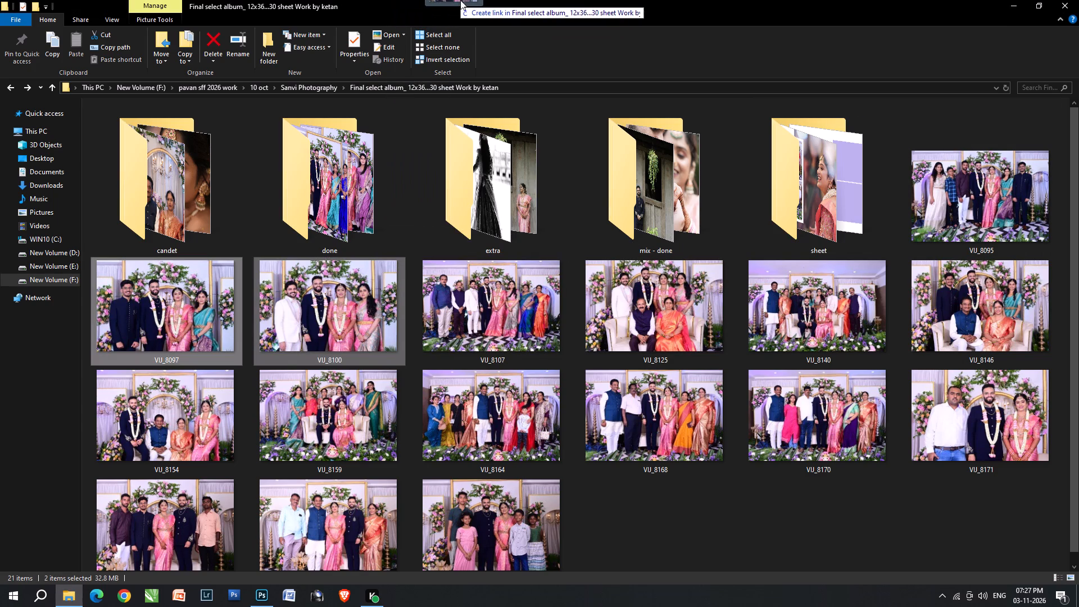
drag(460, 0, 469, 0)
click(469, 0)
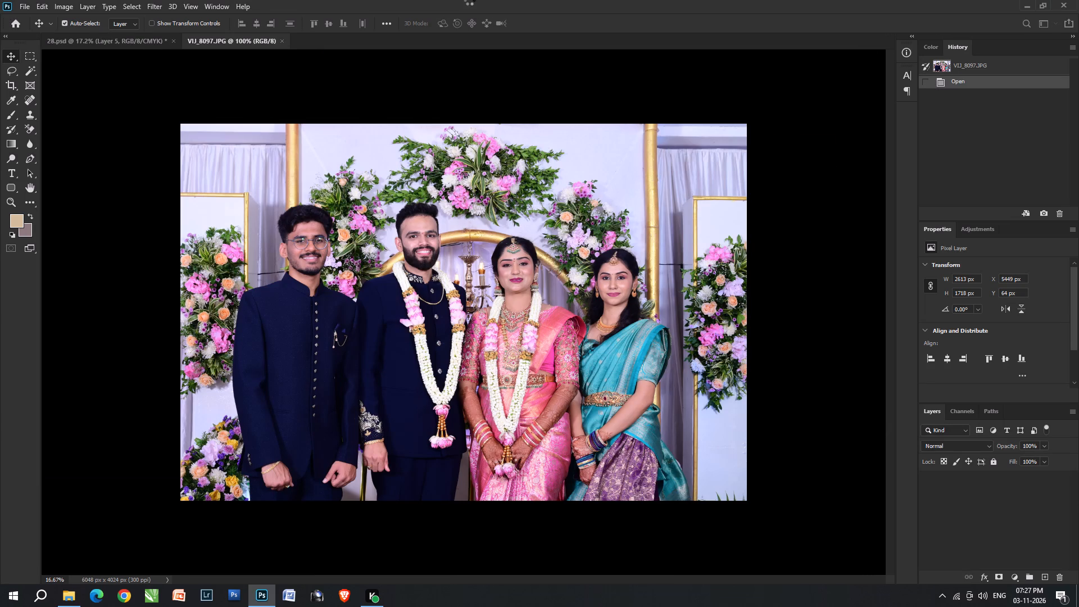
Reapply the last Camera Raw Filter to VIJ_8097 and compare it with the unfiltered photo, keeping the filter.
key(ctrl+shift+Tab)
key(ctrl+alt+f)
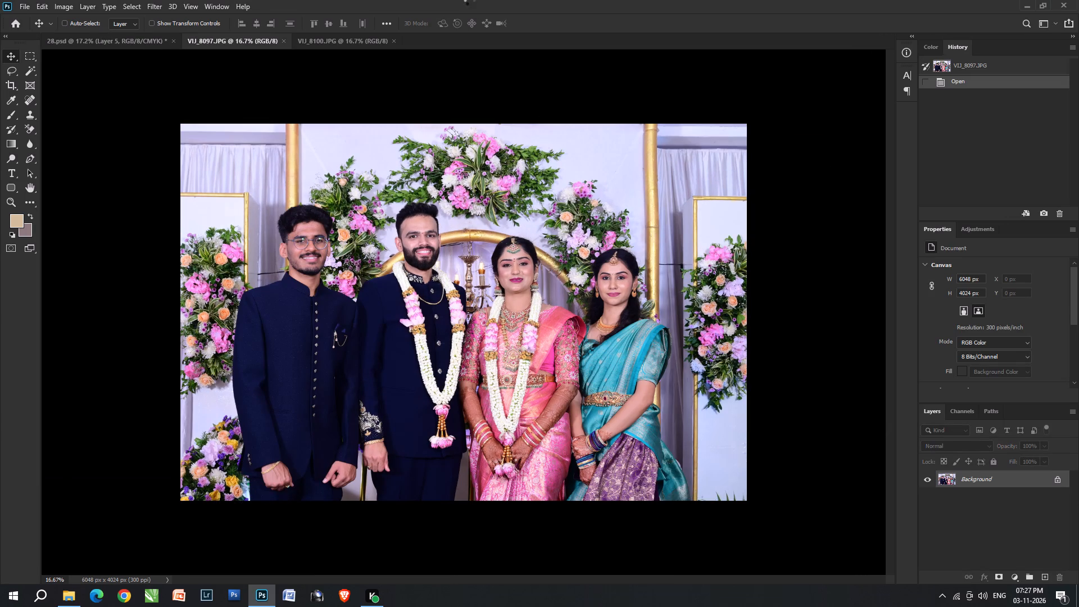
key(m)
drag(244, 175, 338, 337)
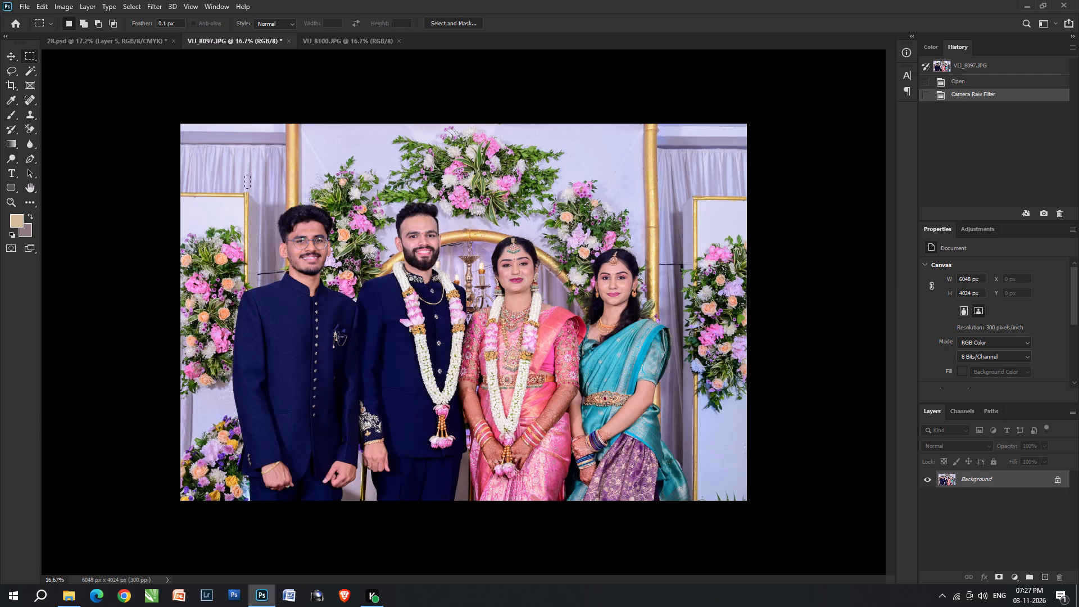
drag(338, 337, 356, 319)
key(ctrl+z)
key(ctrl+shift+z)
key(ctrl+z)
key(ctrl+z)
key(ctrl+shift+z)
Cut the whole VIJ_8097 photo, close its document without saving, and return to 28.psd.
key(ctrl+a)
key(ctrl+x)
key(ctrl+w)
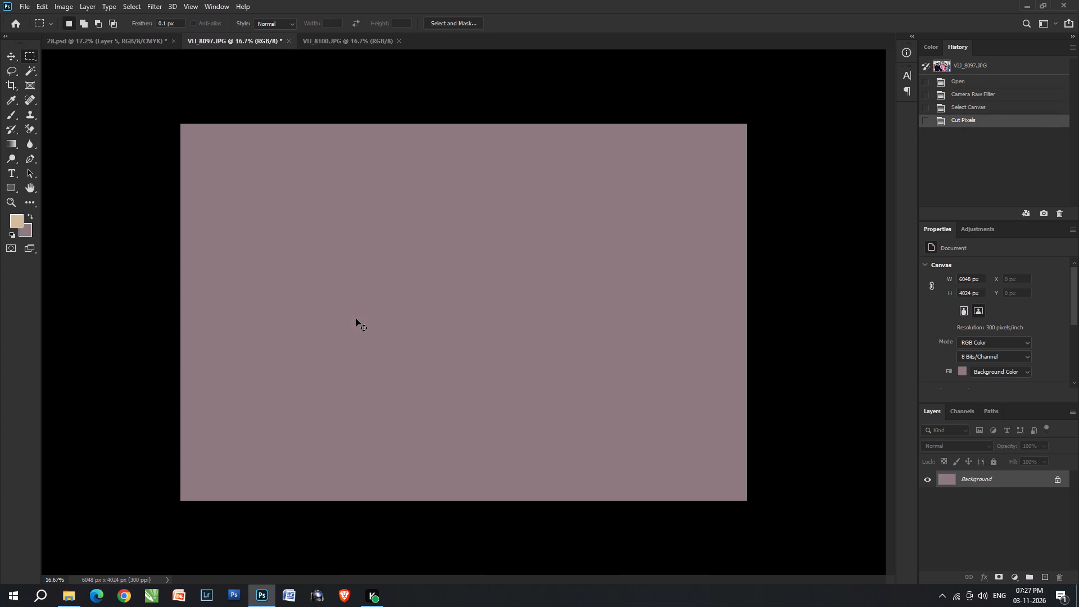
key(ctrl+Tab)
key(Return)
key(ctrl+Tab)
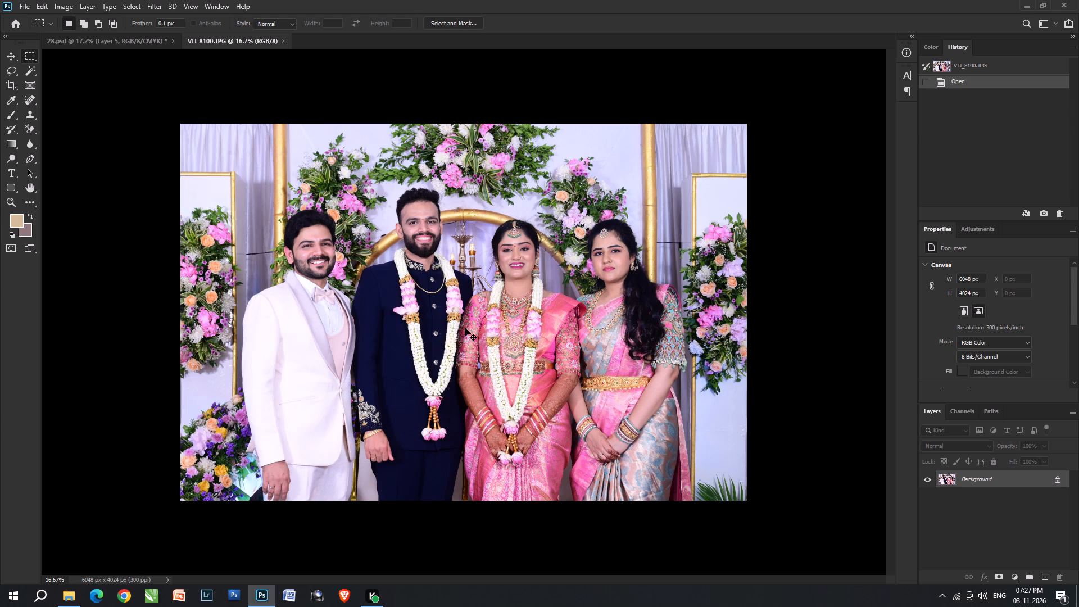
Paste VIJ_8097 into the upper placeholder and scale it to about 51%, shifting it until the four people fill the frame.
key(v)
key(v)
key(ctrl+alt+shift+v)
key(ctrl+t)
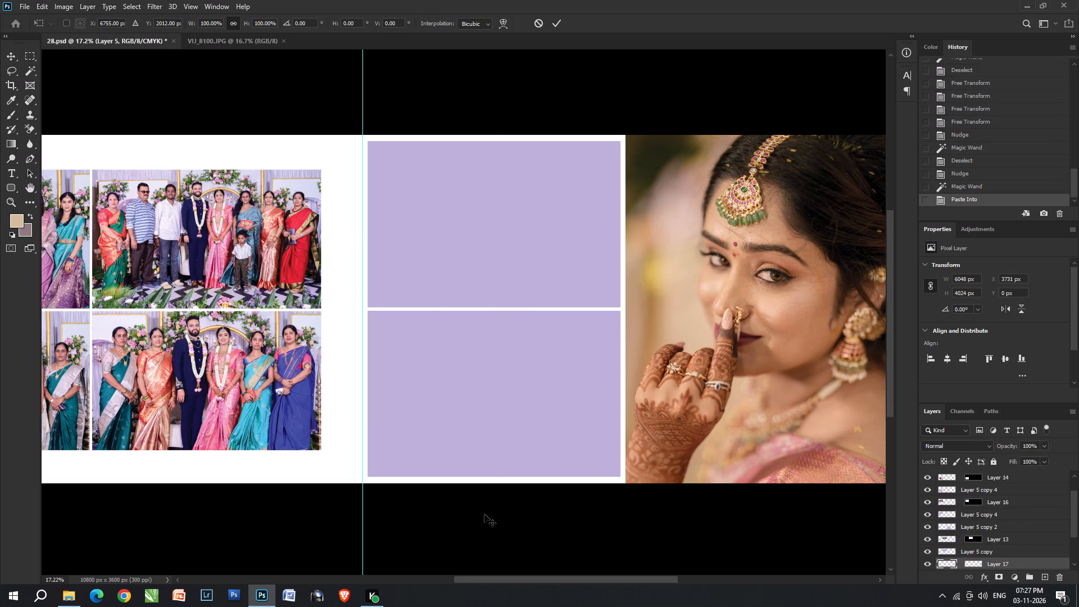
drag(497, 527, 550, 326)
drag(515, 262, 518, 254)
key(Right)
key(Up)
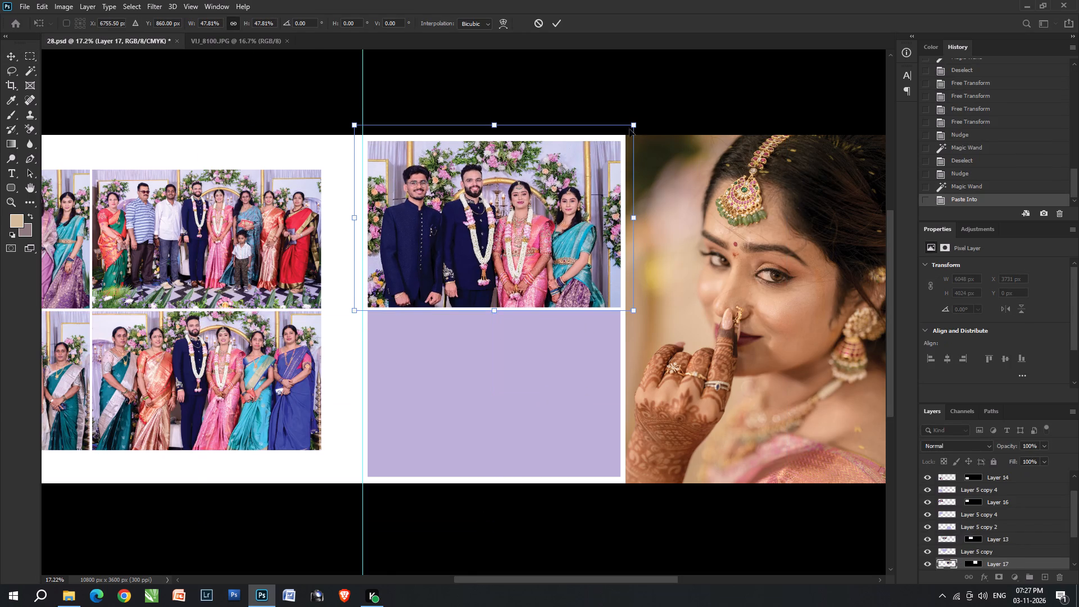
drag(635, 124, 651, 110)
key(Left)
key(Left)
key(Left)
key(Left)
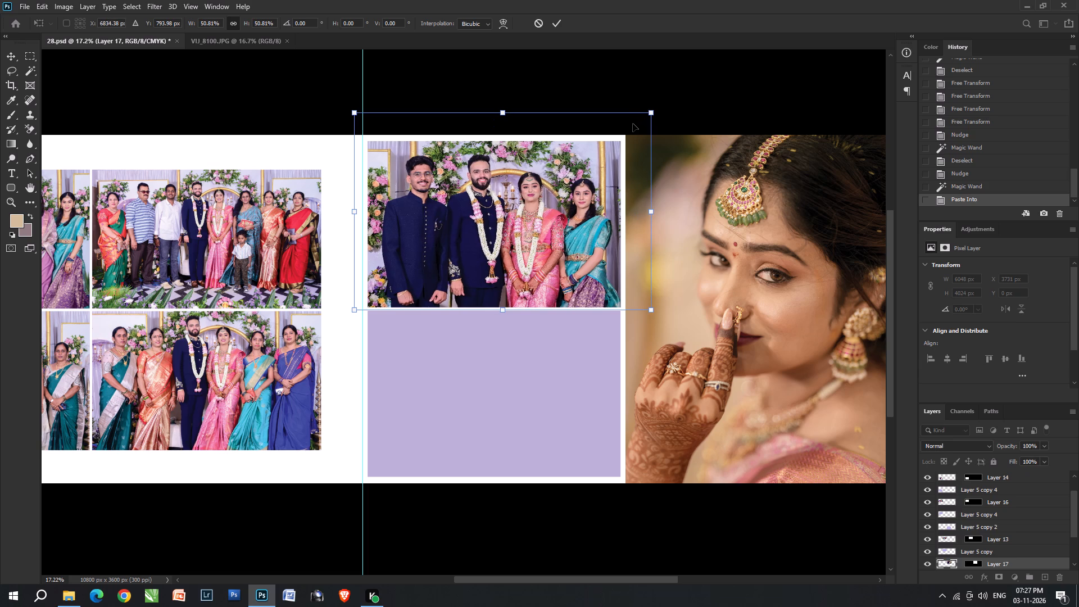
key(Return)
Make the lower placeholder's layer, Layer 5 copy 2, active and select its area with the Magic Wand.
key(v)
right_click(459, 356)
click(484, 365)
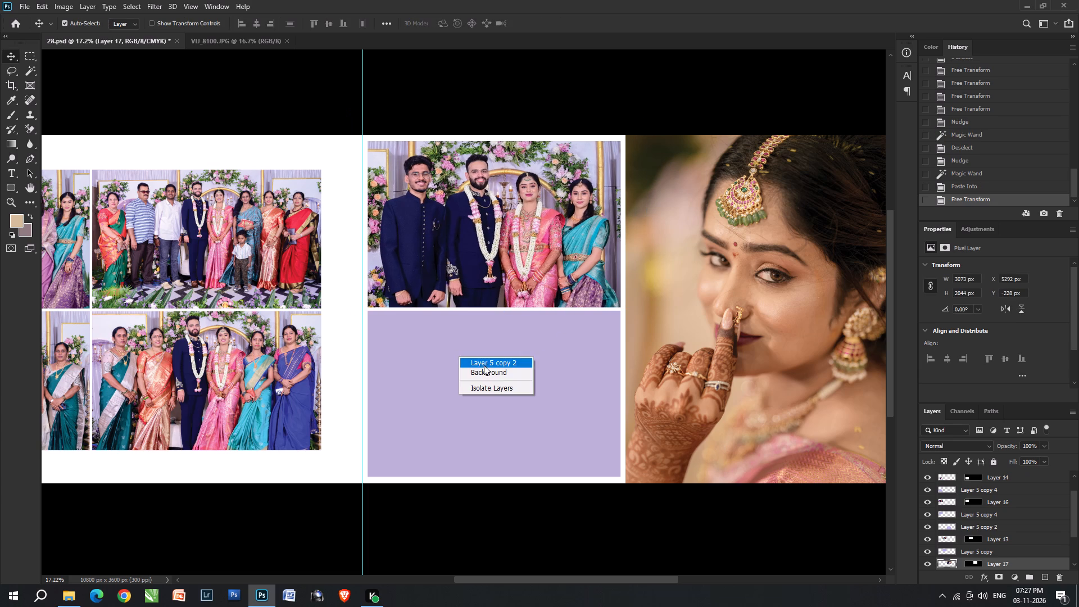
key(w)
click(484, 365)
Reapply the last Camera Raw Filter to VIJ_8100 and adjust its midtones with Levels.
key(ctrl+Tab)
key(ctrl+alt+f)
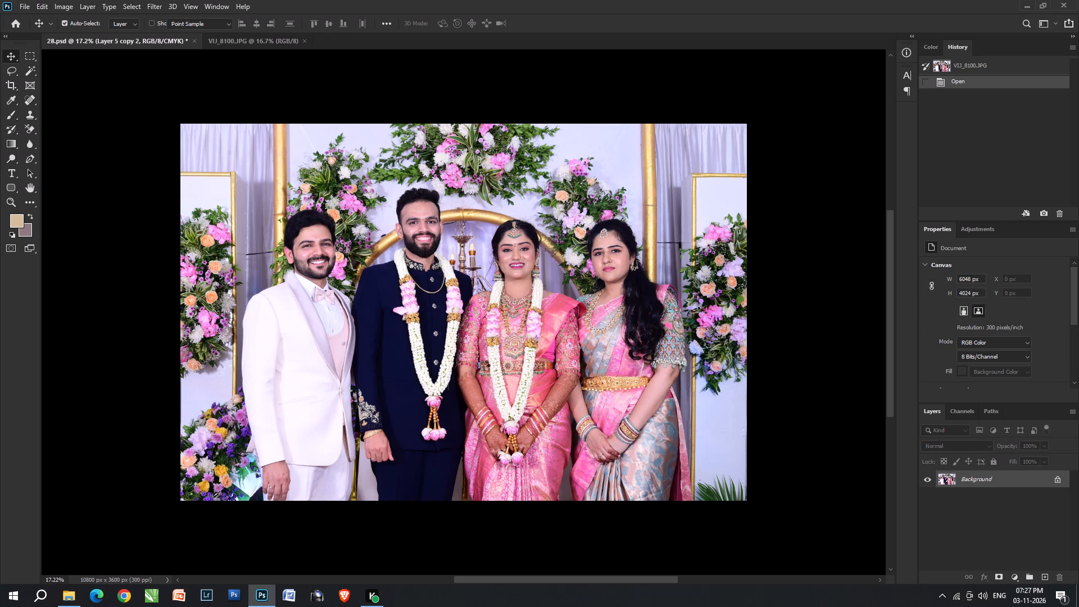
key(ctrl+l)
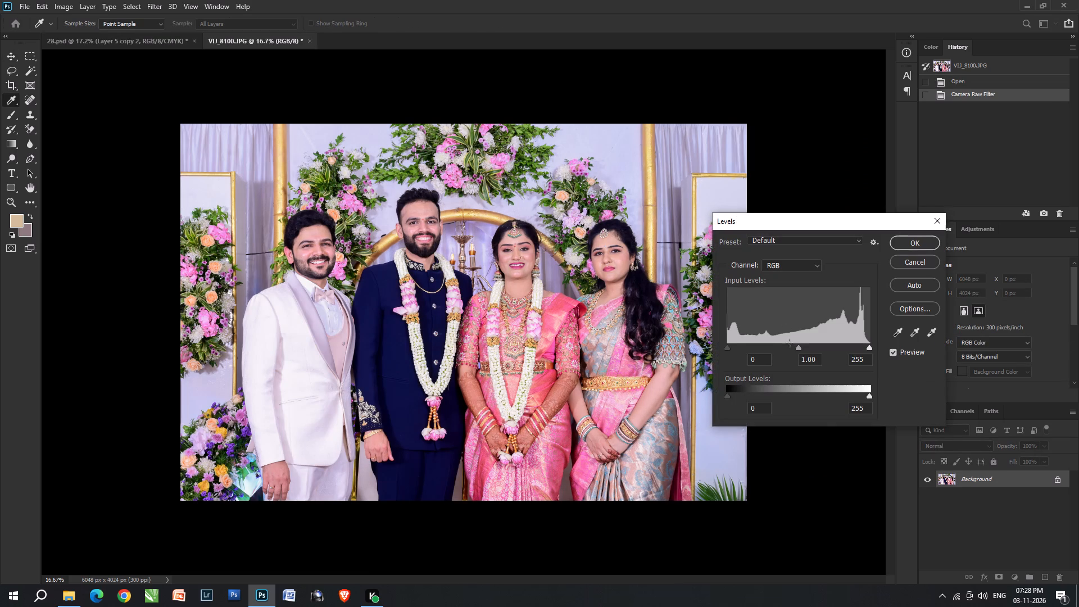
click(794, 345)
key(Return)
Cut the whole VIJ_8100 photo and close its document without saving, returning to 28.psd.
key(ctrl+a)
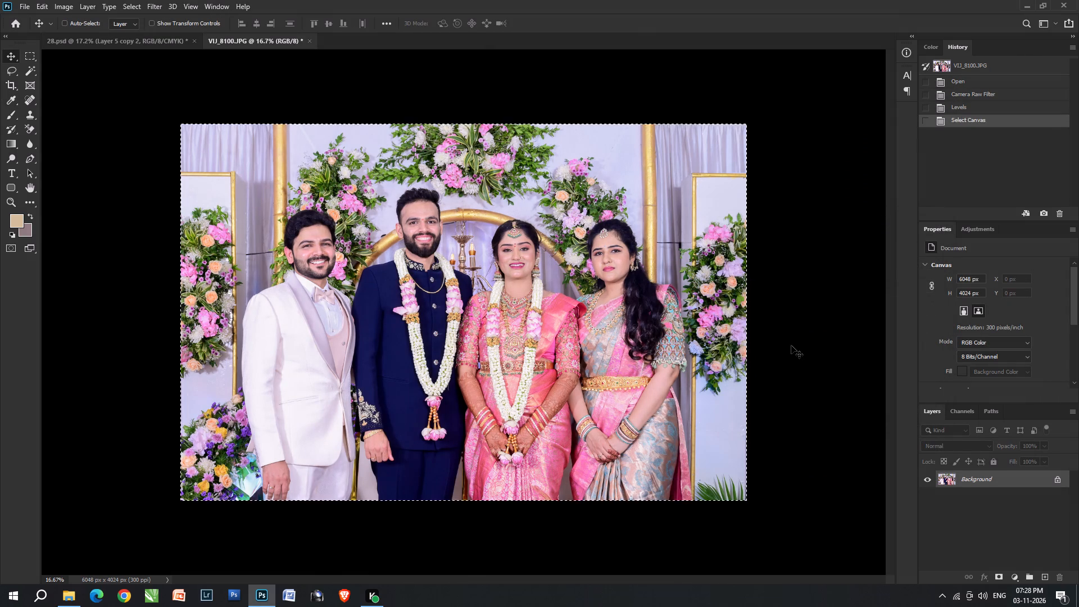
key(ctrl+x)
key(ctrl+w)
key(ctrl+Tab)
key(Return)
Paste VIJ_8100 into the lower placeholder and scale it to about 49%, shifting it until the four people fill the frame.
key(ctrl+alt+shift+v)
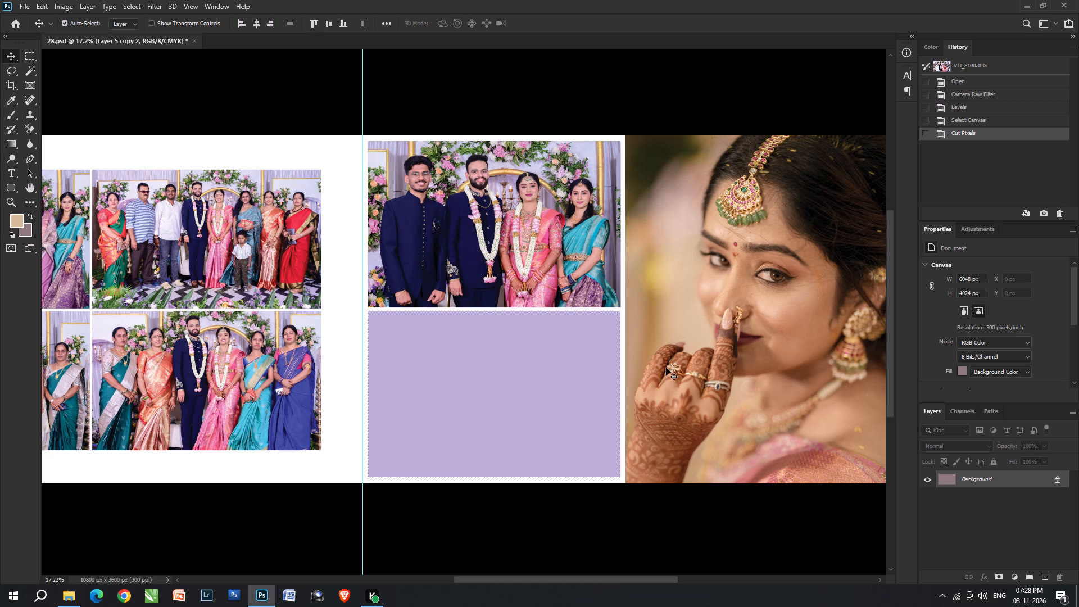
key(ctrl+t)
drag(497, 133, 525, 303)
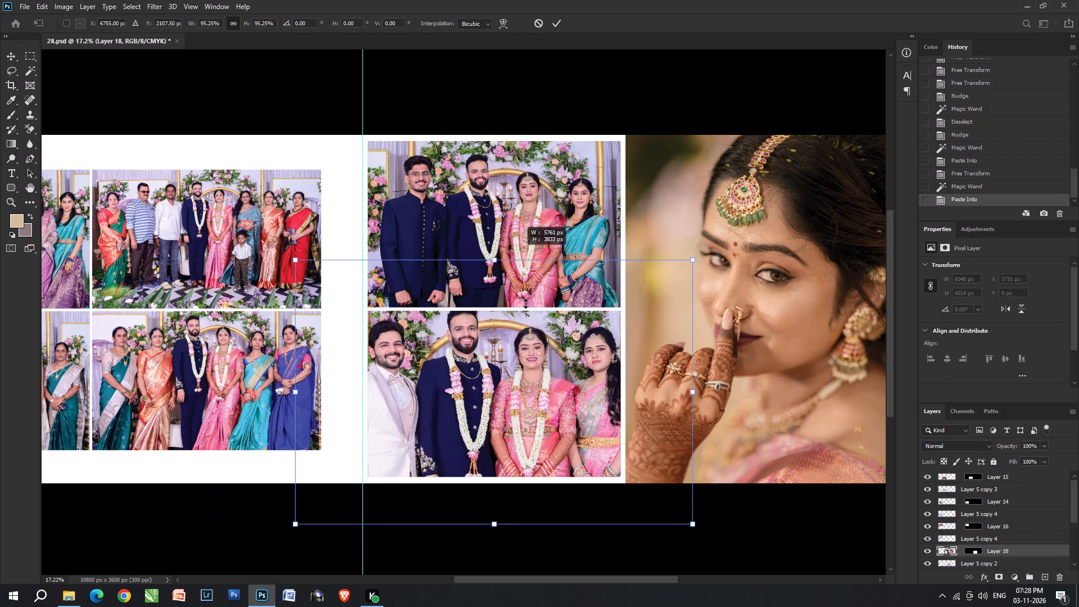
drag(525, 303, 528, 324)
shift+drag(531, 395, 533, 356)
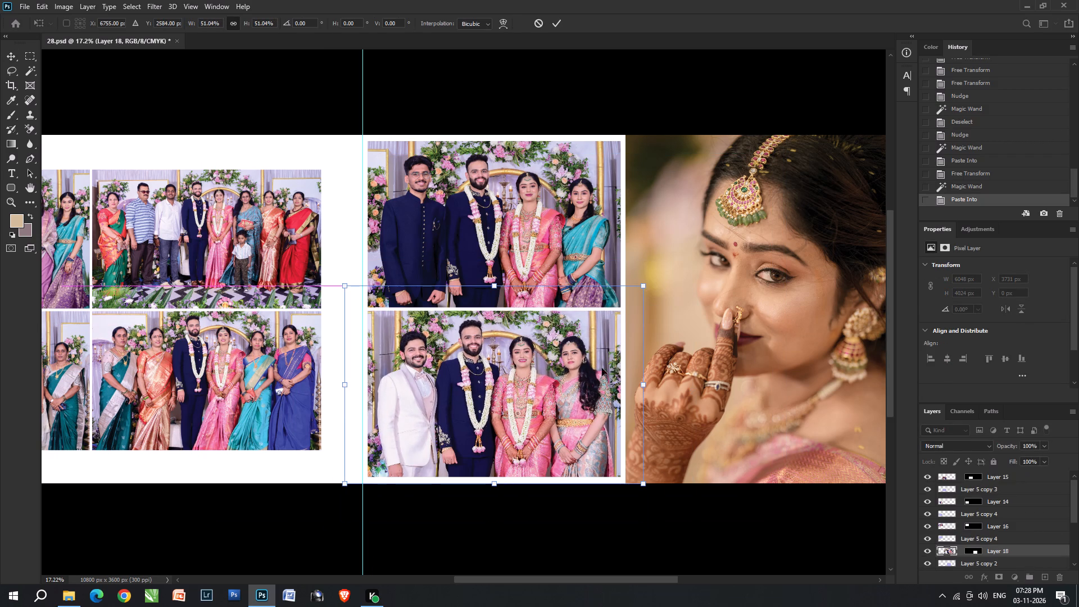
drag(501, 486, 507, 478)
key(Left)
key(Return)
key(v)
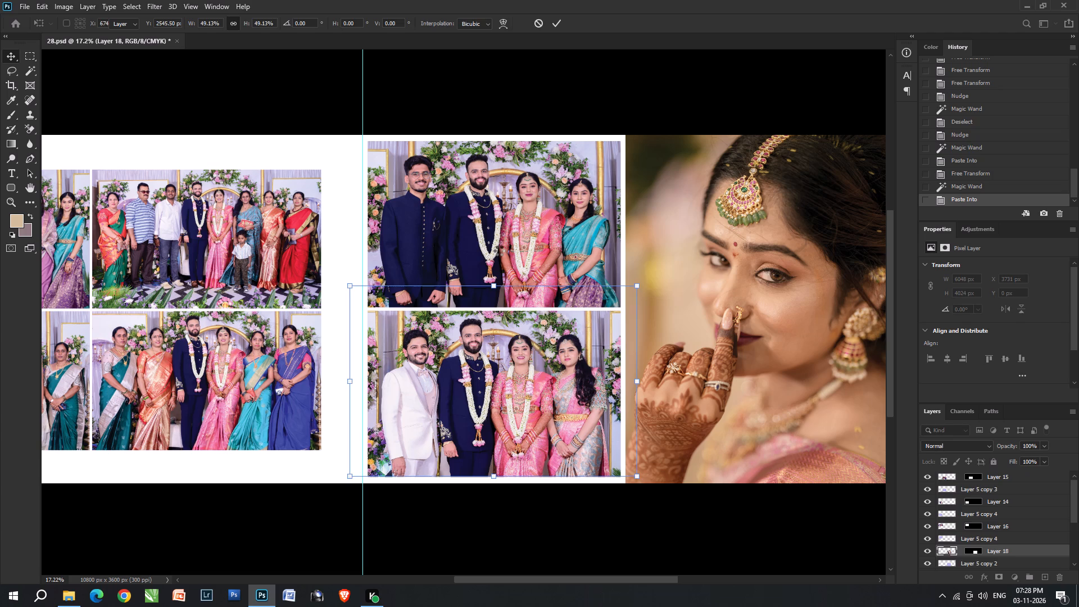
Brighten the upper four-person photo on the right page with Levels, using midtones 1.06 and white input 244.
double_click(499, 251)
key(ctrl+l)
click(794, 347)
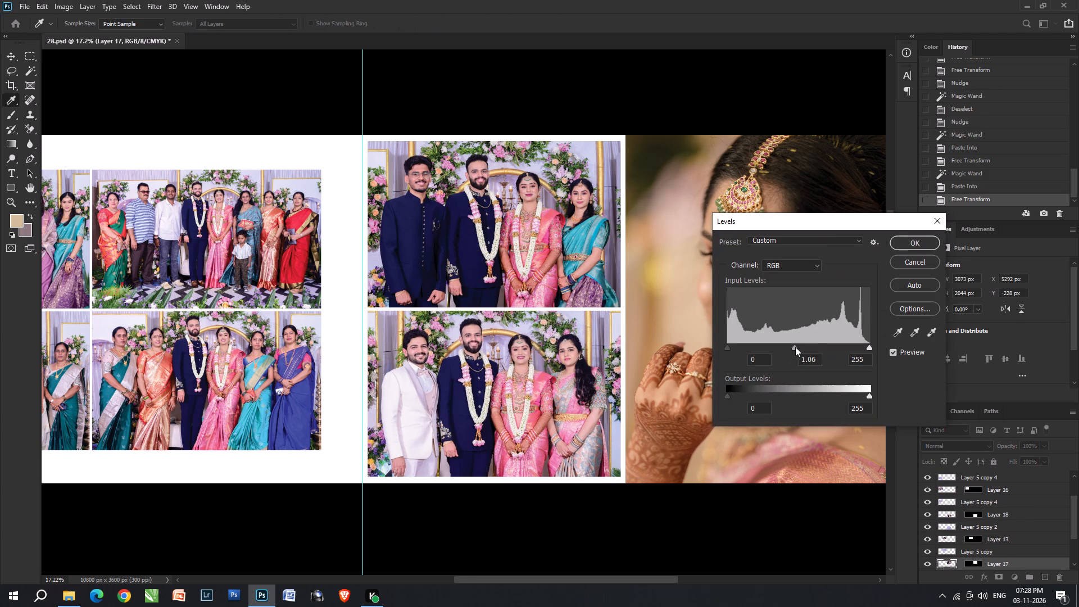
drag(858, 345, 863, 346)
key(Return)
Copy an area about 3522 px wide and full page height from the left page's Background to a new layer and fill it mauve.
alt+scroll(568, 340, down, 6)
alt+scroll(347, 325, up, 3)
key(space)
alt+scroll(250, 324, up, 4)
key(space)
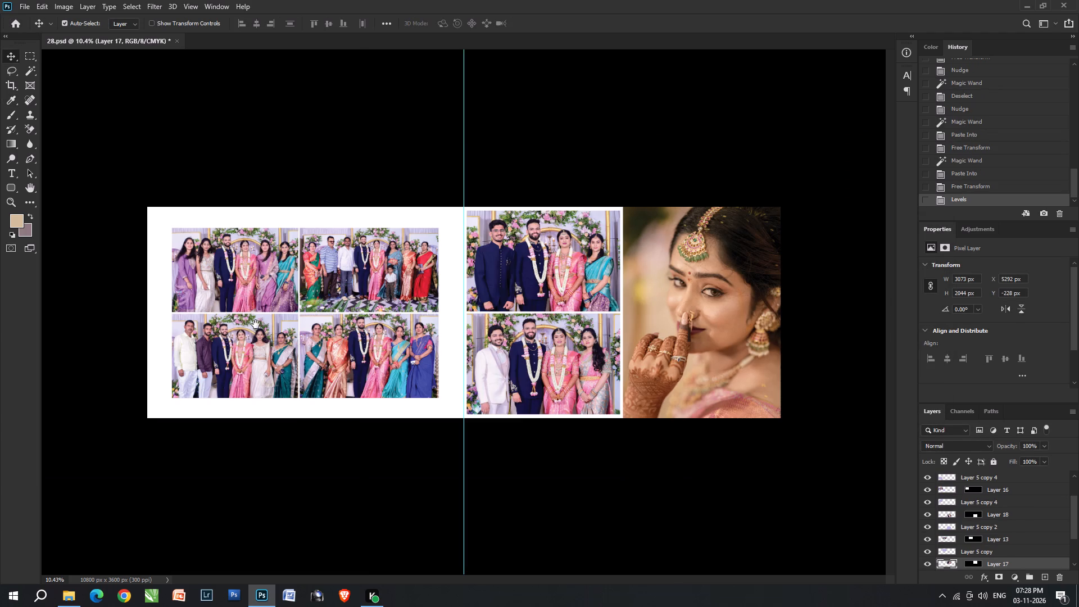
alt+scroll(257, 257, up, 2)
key(space)
alt+scroll(328, 278, up, 3)
key(space)
drag(296, 291, 514, 252)
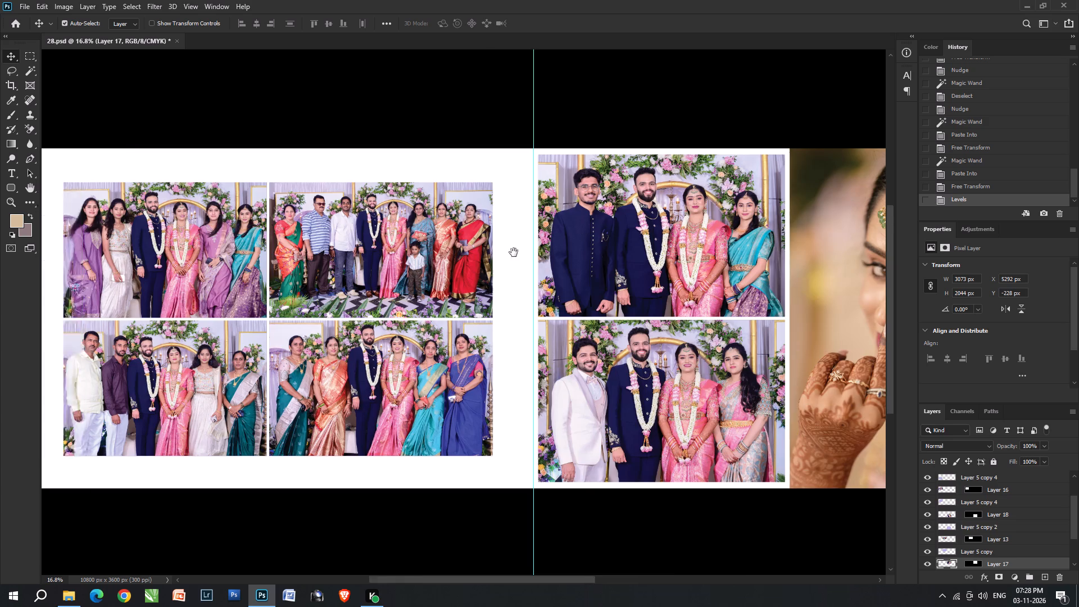
drag(514, 252, 550, 246)
key(comma)
key(m)
drag(226, 79, 568, 532)
scroll(909, 563, down, 5)
scroll(963, 564, down, 4)
click(963, 564)
key(ctrl+j)
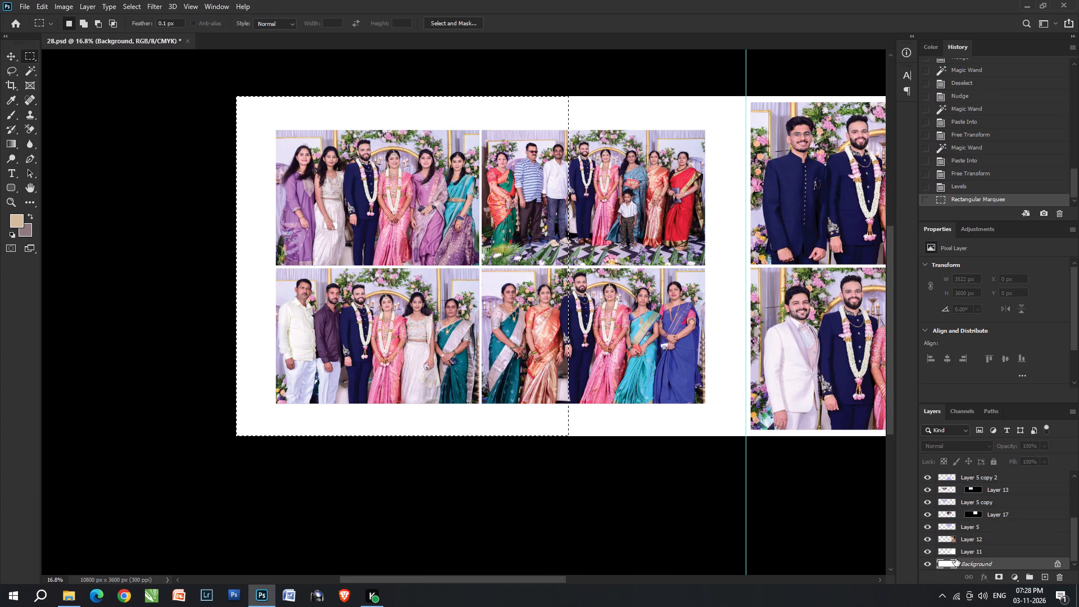
key(ctrl+shift+BackSpace)
Widen the mauve panel to about 119% and skew it vertically about -9.8° so its bottom edge slants upward.
key(ctrl+t)
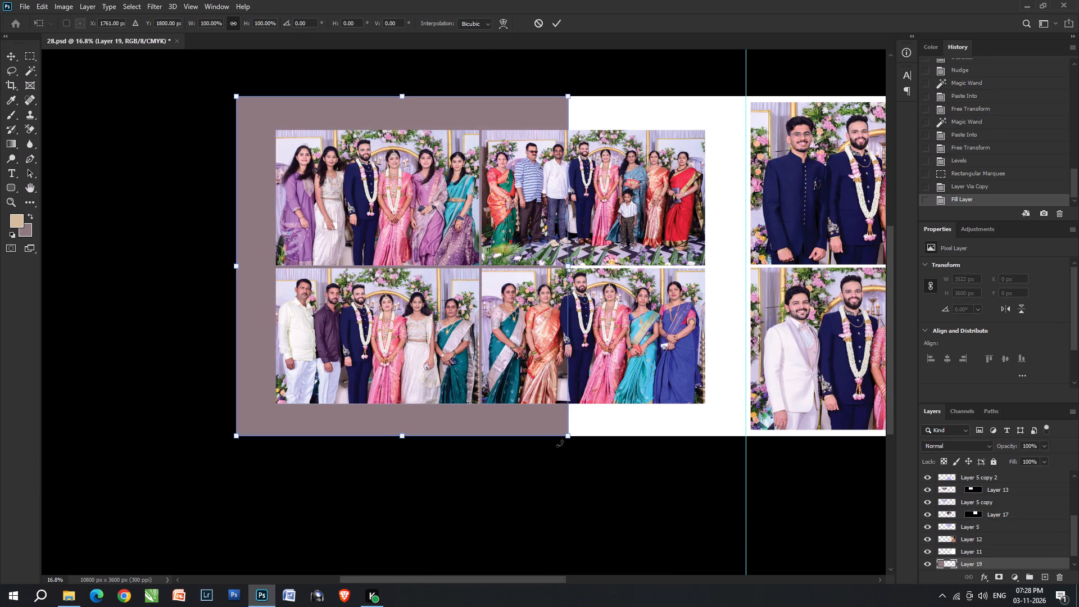
ctrl+shift+drag(570, 438, 585, 420)
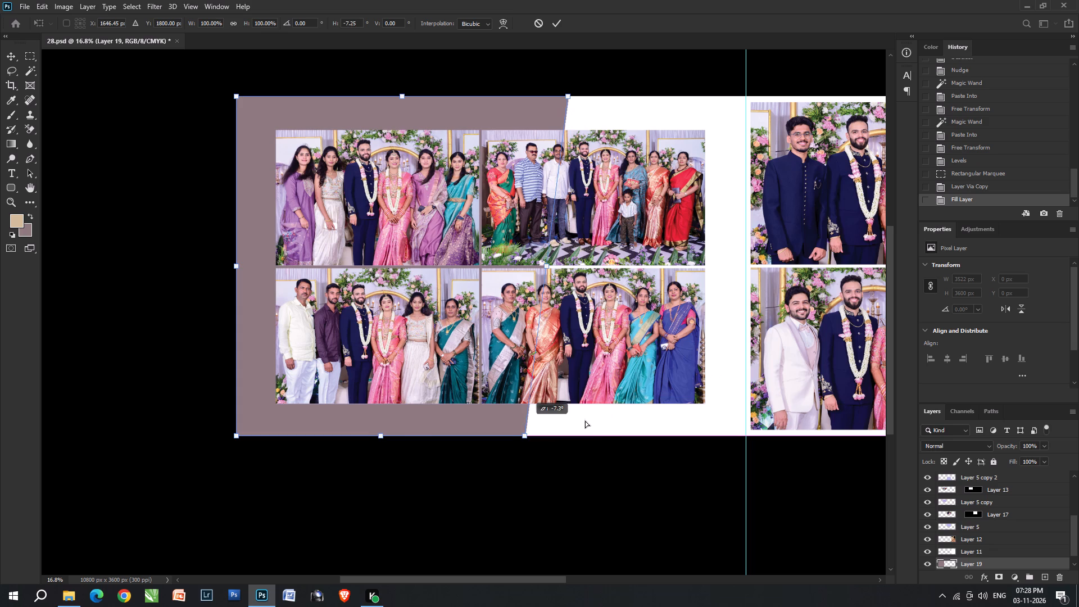
ctrl+shift+drag(585, 420, 599, 420)
key(ctrl+z)
ctrl+drag(566, 442, 616, 386)
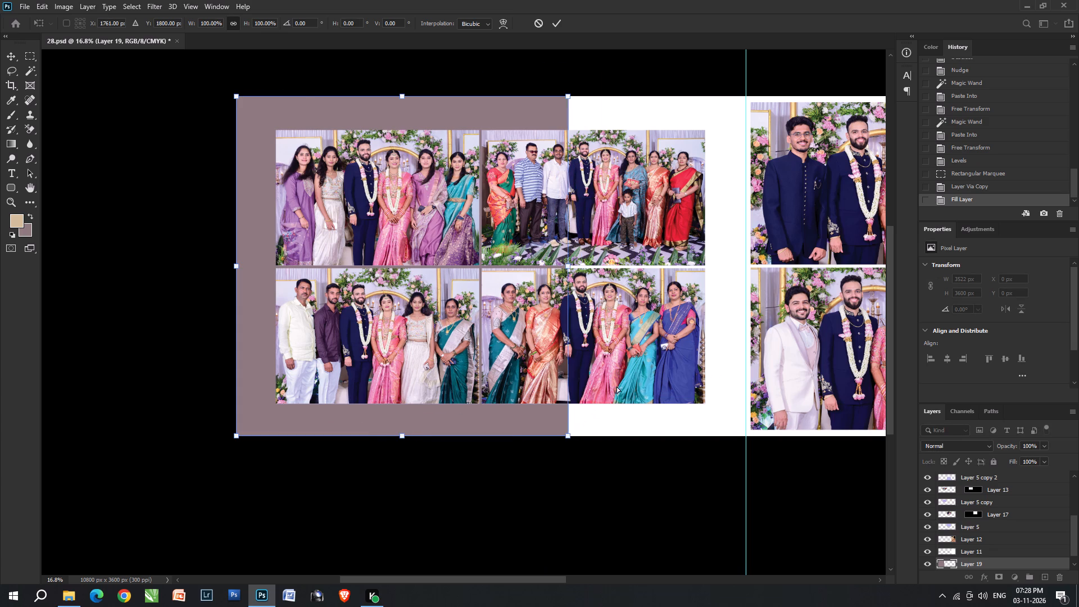
ctrl+drag(616, 386, 628, 374)
double_click(513, 343)
Sample a pale pink from the upper-left group photo and fill the slanted panel with it.
key(i)
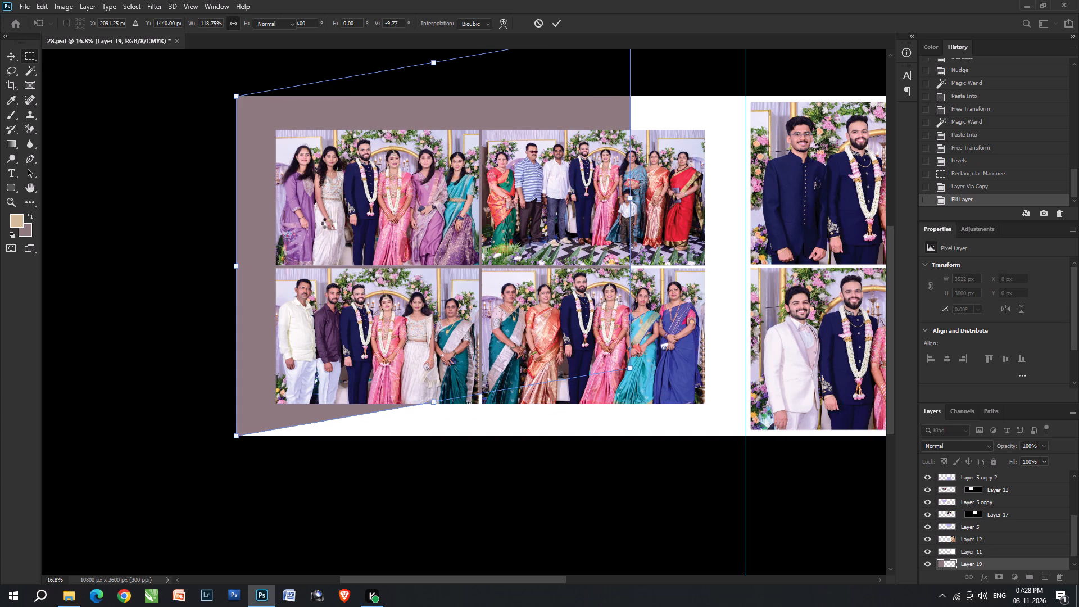
click(333, 210)
key(x)
key(v)
click(434, 125)
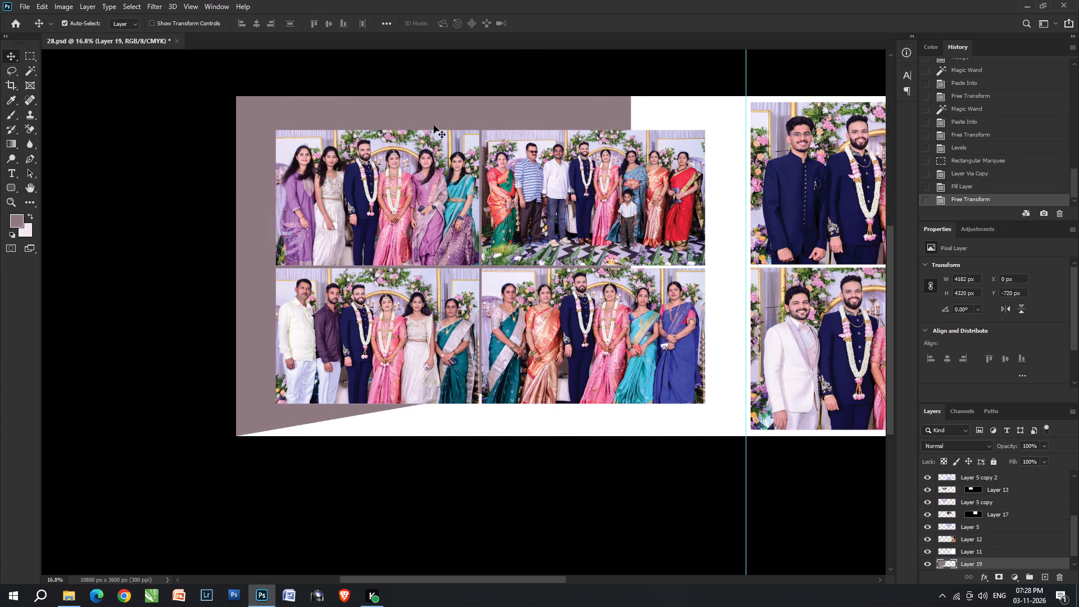
click(433, 125)
key(ctrl+shift+BackSpace)
key(v)
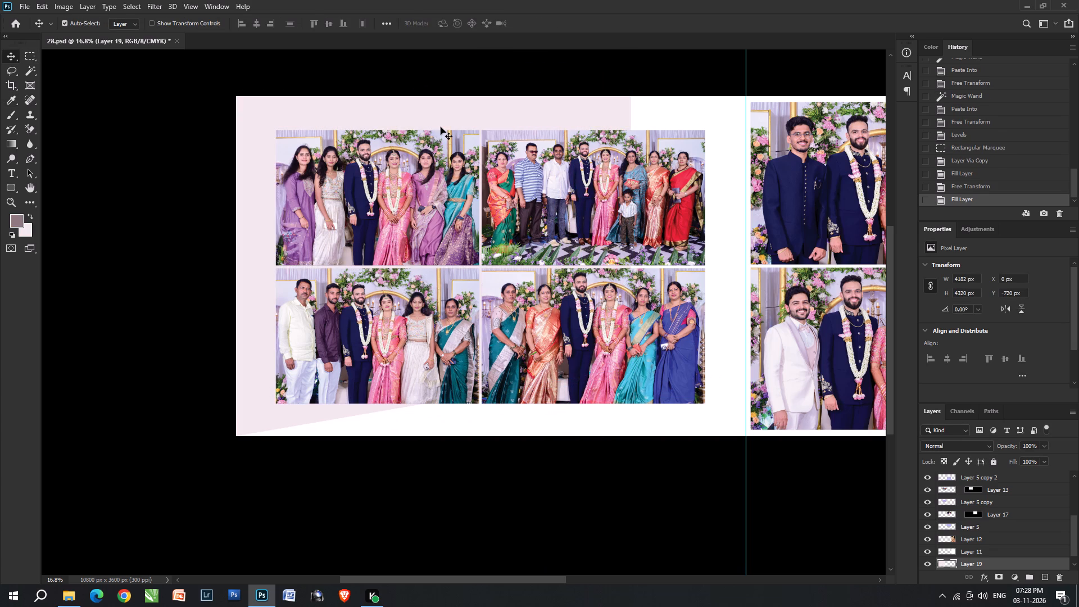
Recolour the panel to beige with Hue/Saturation, setting saturation +53 and lightness -20 and shifting the hue.
key(ctrl+u)
click(495, 259)
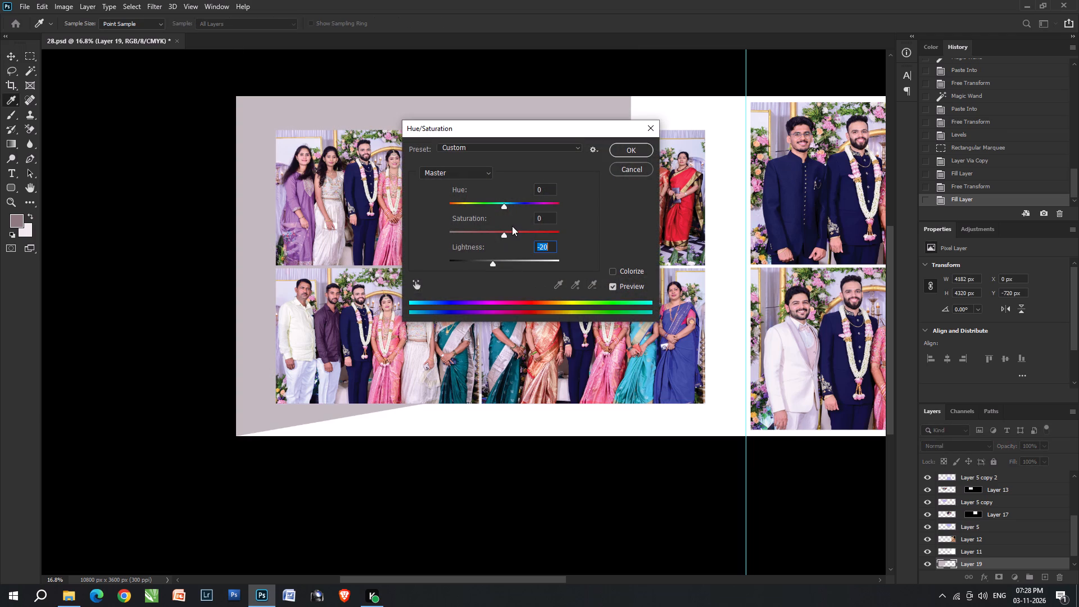
click(511, 226)
click(515, 230)
double_click(517, 234)
click(522, 236)
drag(523, 236, 534, 238)
drag(503, 209, 538, 213)
key(Return)
key(v)
key(v)
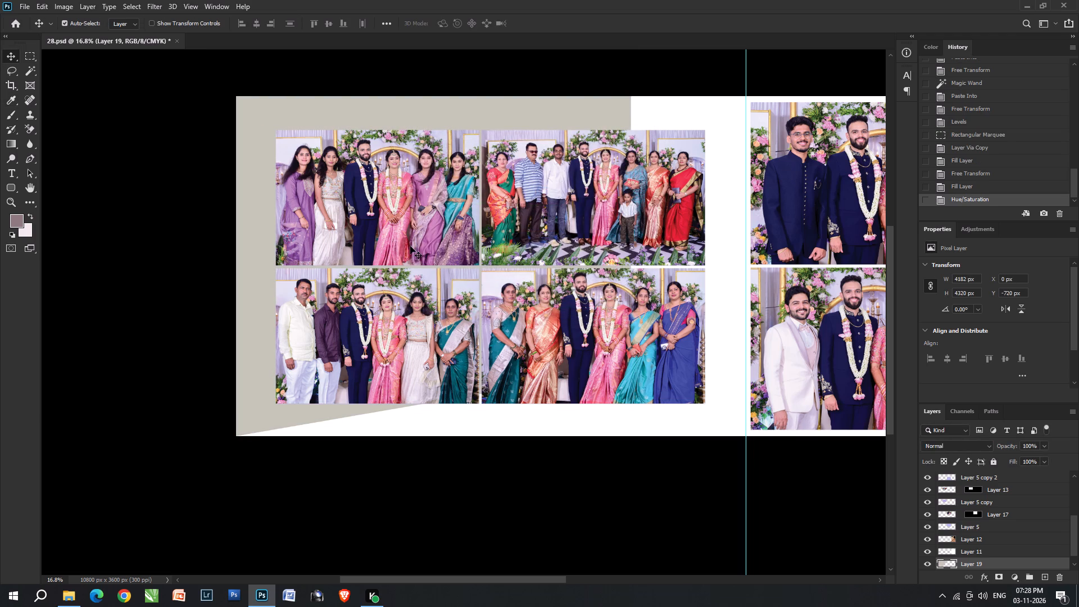
Darken the panel further with Hue/Saturation, setting saturation +12 and lightness -23.
key(ctrl+u)
drag(506, 261, 496, 260)
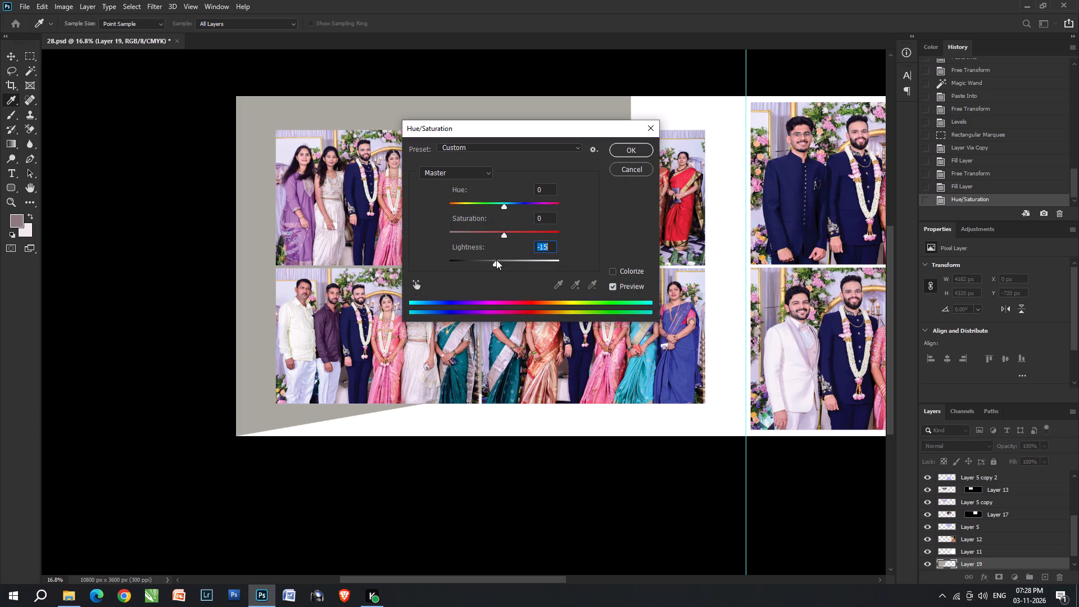
drag(496, 260, 500, 261)
click(515, 229)
click(508, 235)
click(511, 237)
click(492, 264)
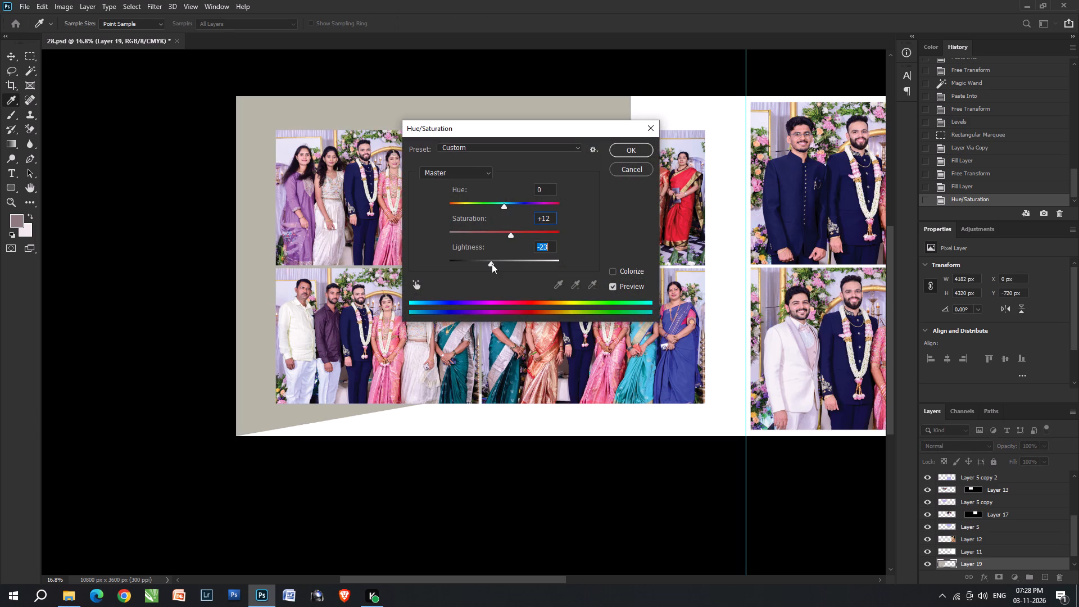
key(Return)
Copy a white block about 4065 x 3054 px from the Background around the left-page photos, bring it above the grey panel and nudge it right.
key(m)
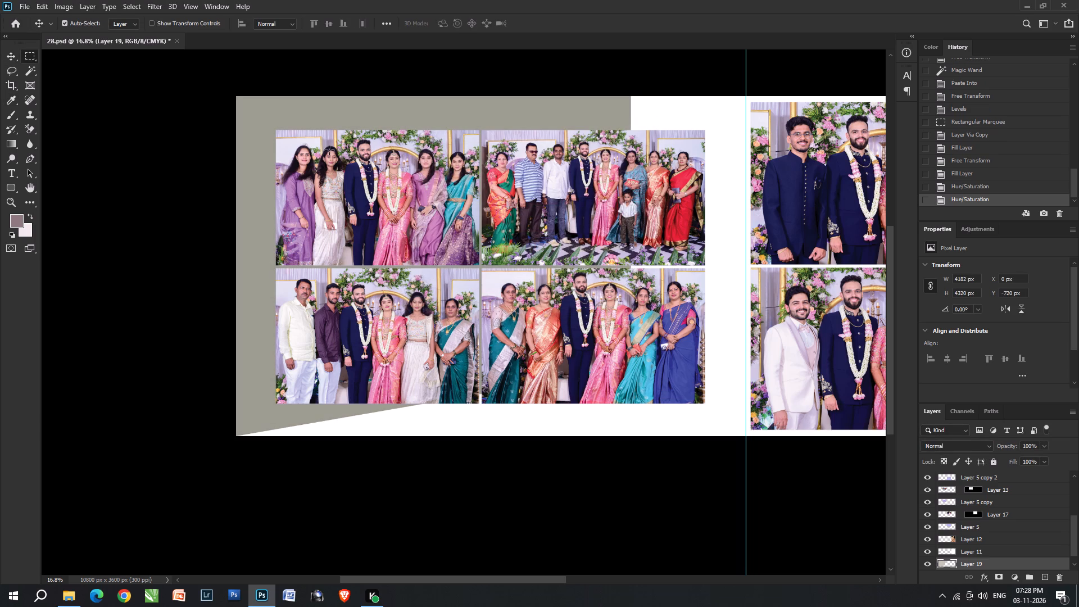
drag(270, 124, 650, 392)
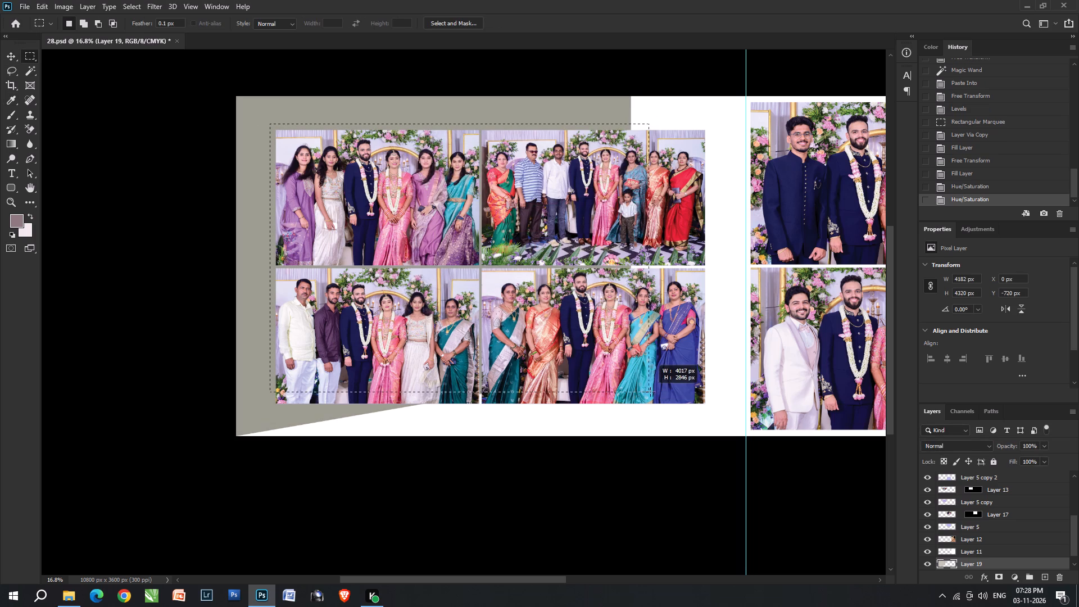
drag(650, 392, 653, 411)
scroll(998, 495, down, 5)
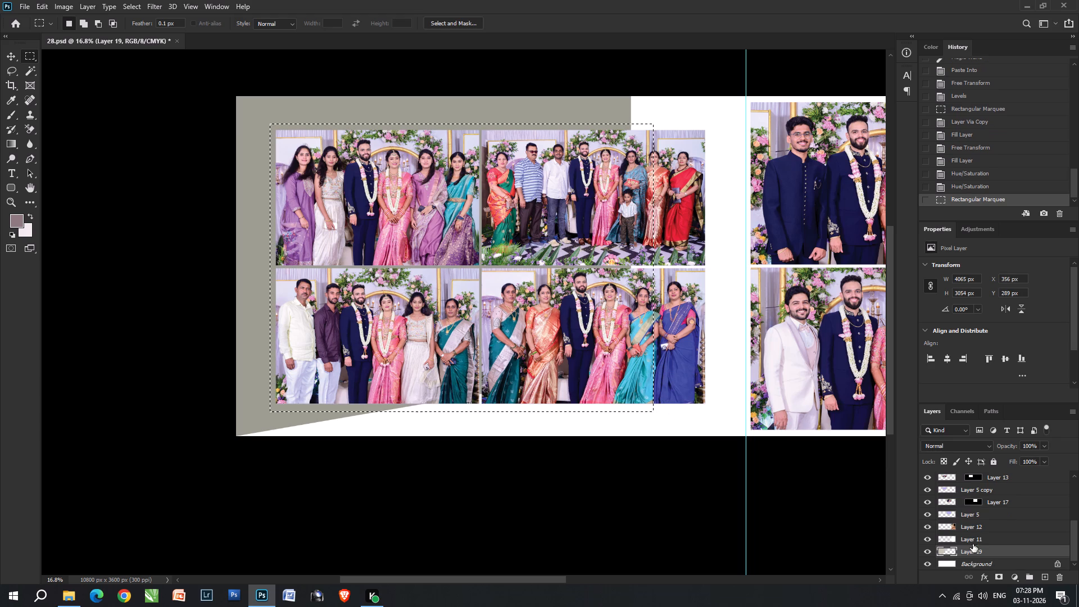
click(967, 567)
key(ctrl+j)
key(ctrl+bracketright)
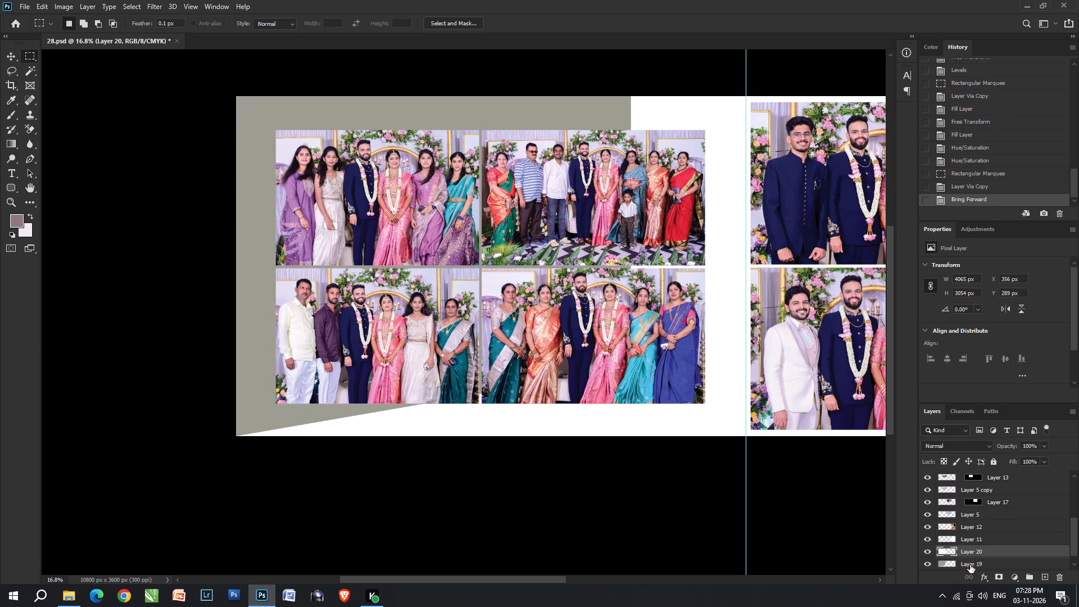
key(v)
key(v)
key(Right)
key(Right)
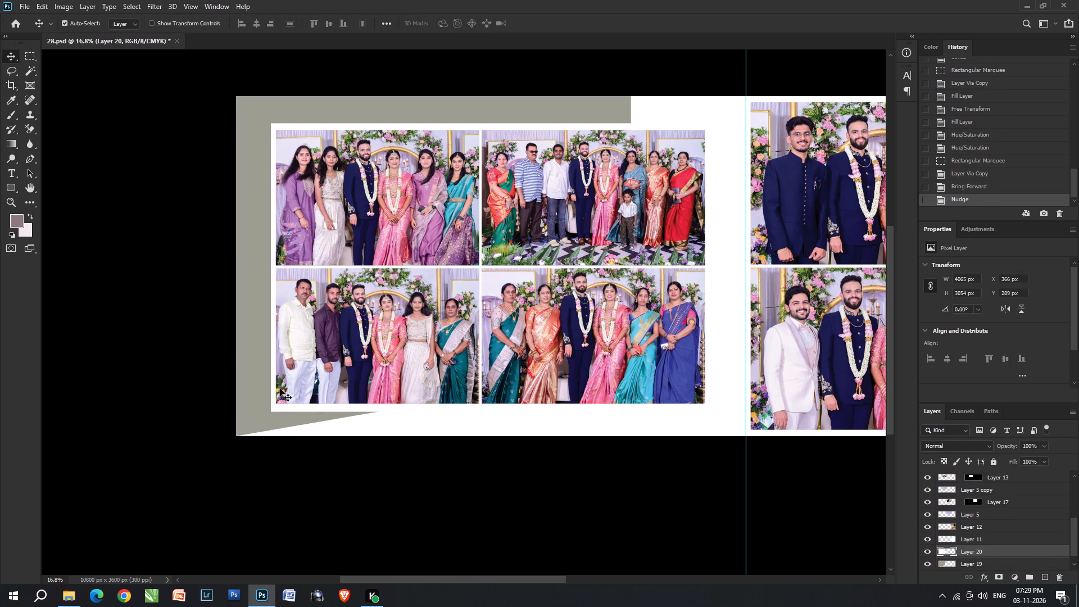
Add the caption BEAUTIFUL MOMENTS in the white strip below the left page's group photos.
alt+scroll(489, 424, up, 7)
key(t)
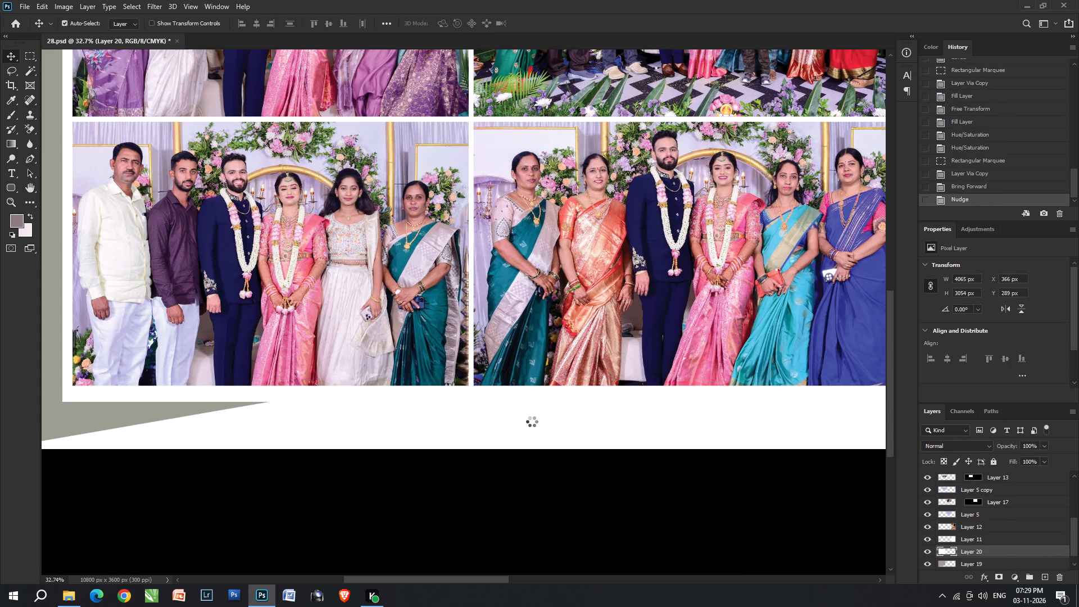
click(532, 422)
text(BEAUTIFUL)
key(space)
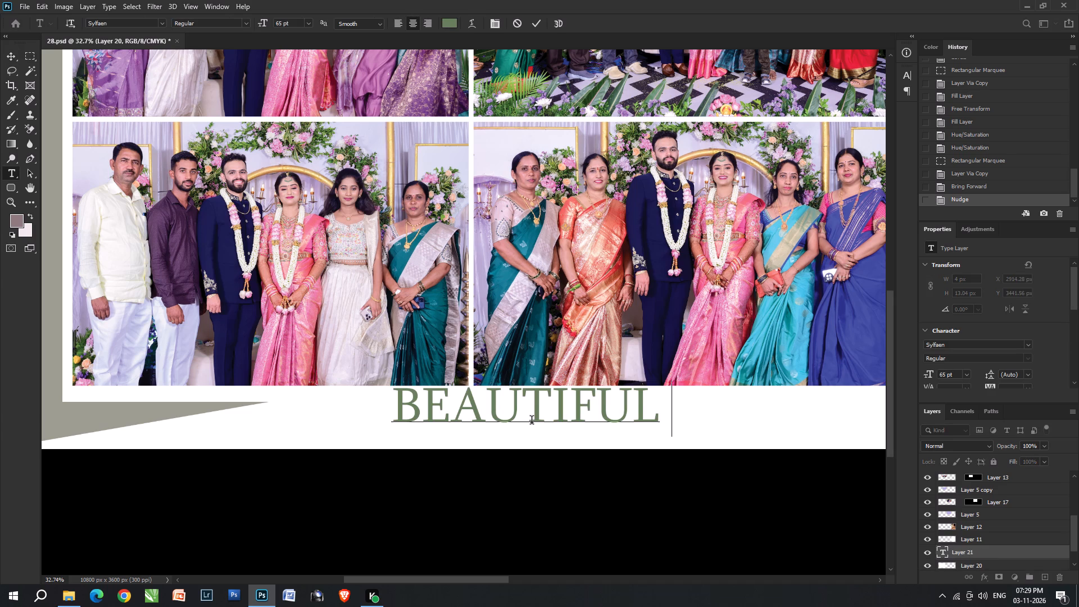
text(MOMENTS)
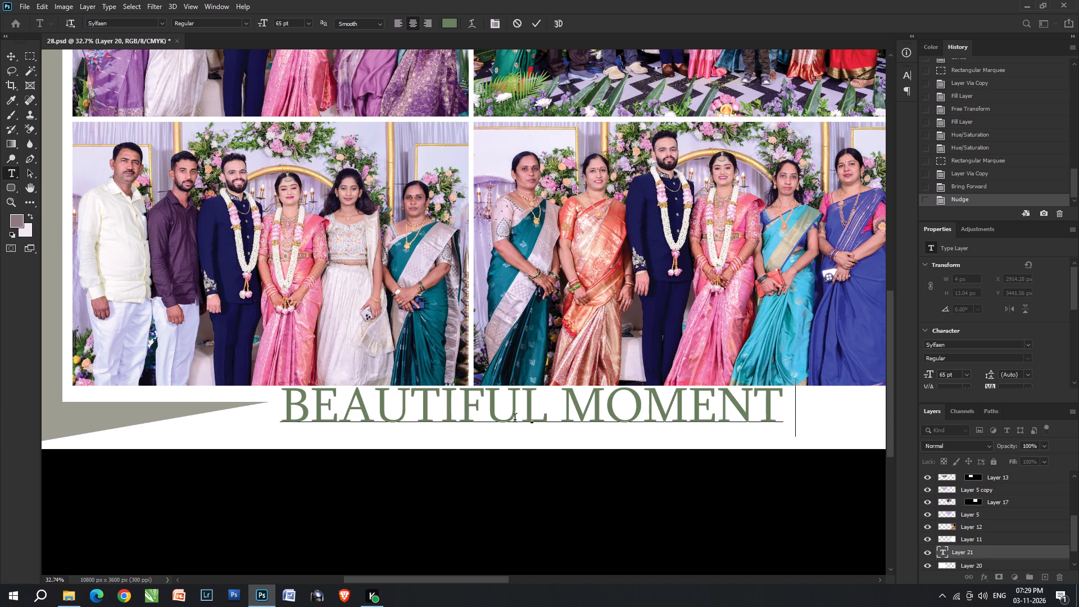
click(14, 55)
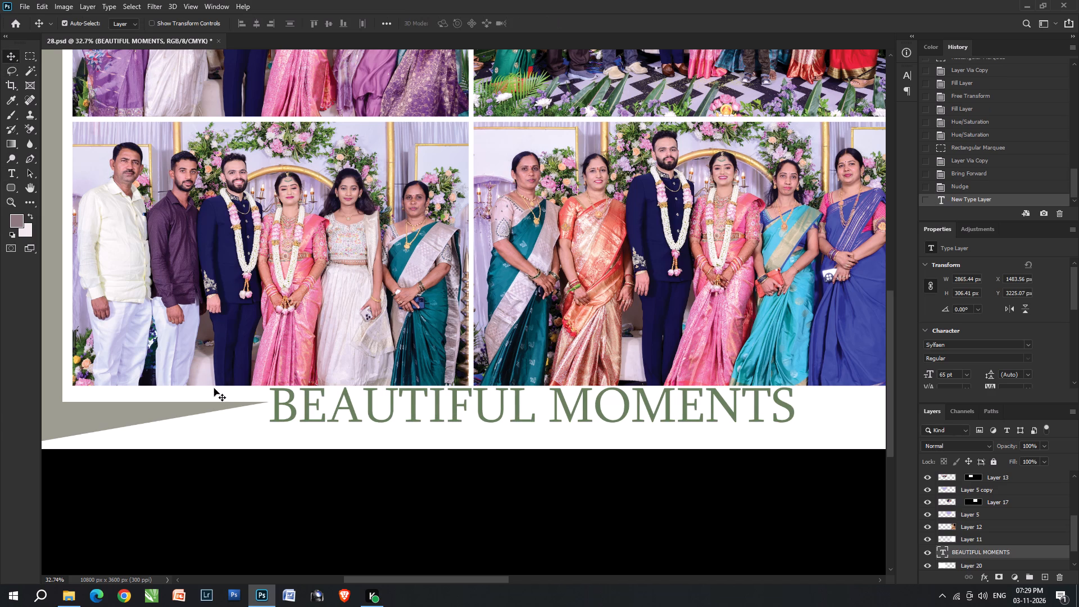
Sample the grey of the slanted panel and fill the BEAUTIFUL MOMENTS caption with it.
key(i)
click(142, 414)
key(x)
key(ctrl+shift+BackSpace)
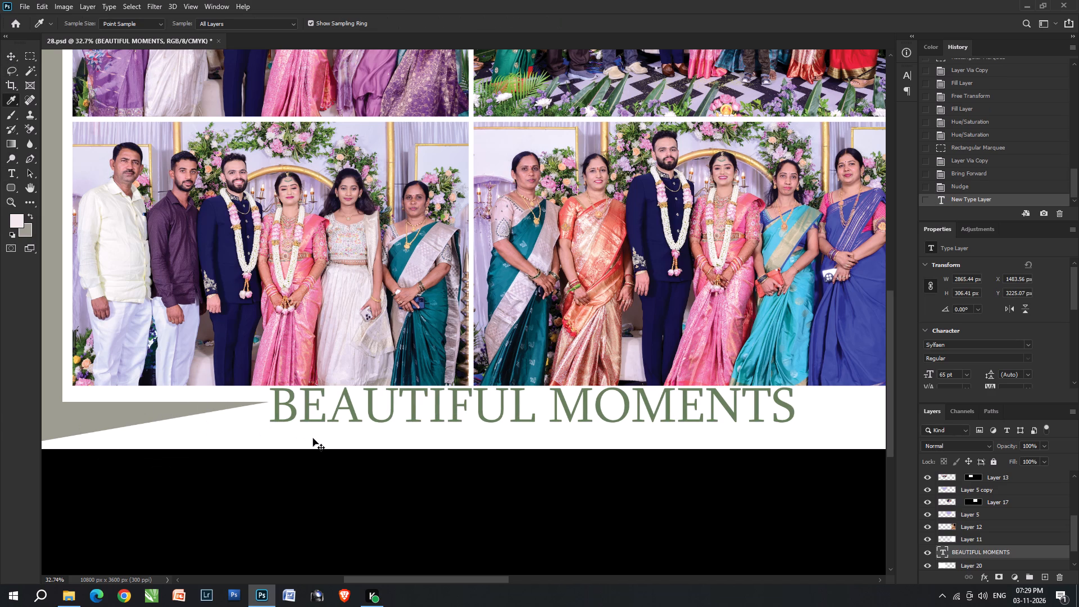
Scale the BEAUTIFUL MOMENTS caption down to about 1775 px wide.
key(ctrl+t)
drag(268, 410, 473, 404)
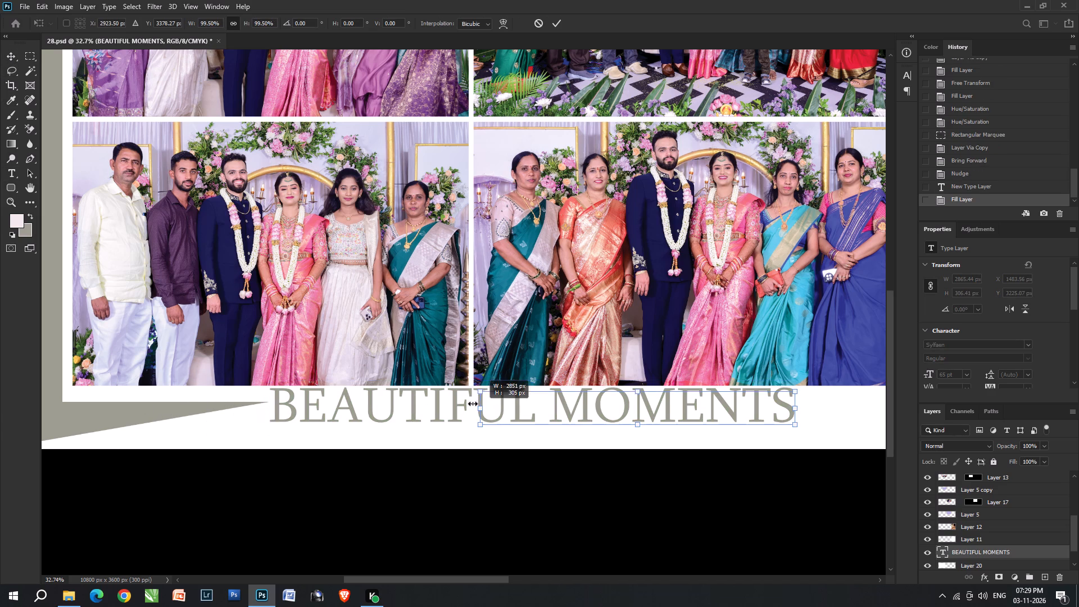
drag(473, 404, 468, 403)
key(Return)
Move the caption beneath the left page's lower-right group photo, to about X 2841, Y 3333 px, and nudge it left and up.
key(backslash)
key(space)
key(space)
key(space)
key(space)
key(space)
key(space)
key(space)
key(space)
key(space)
key(space)
key(space)
key(space)
key(space)
key(space)
key(space)
key(space)
key(space)
key(space)
key(space)
key(space)
drag(559, 405, 391, 389)
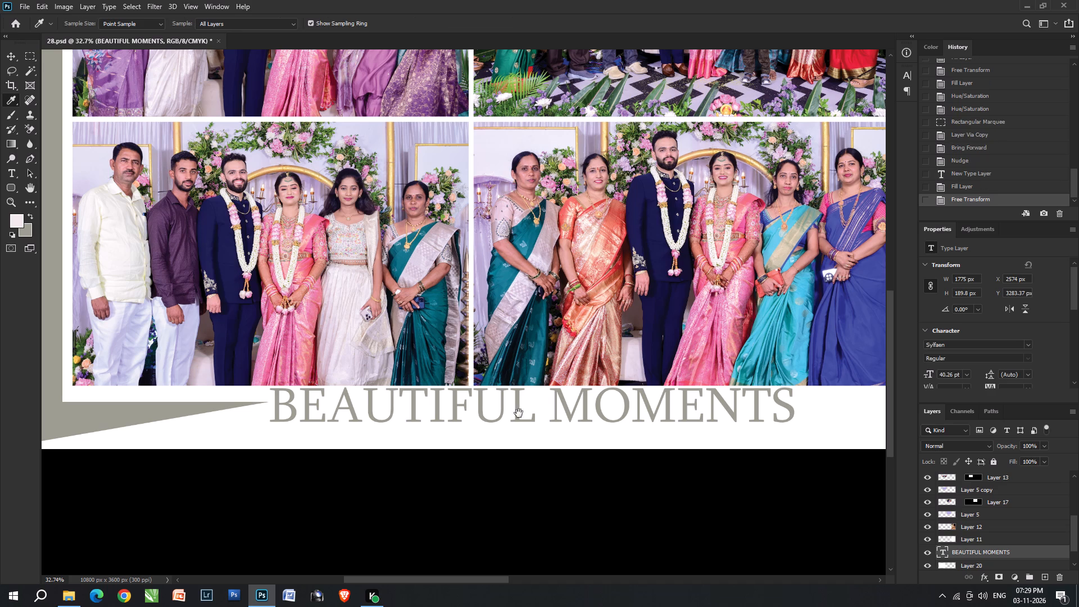
key(v)
key(v)
alt+scroll(572, 411, down, 4)
alt+scroll(634, 397, down, 2)
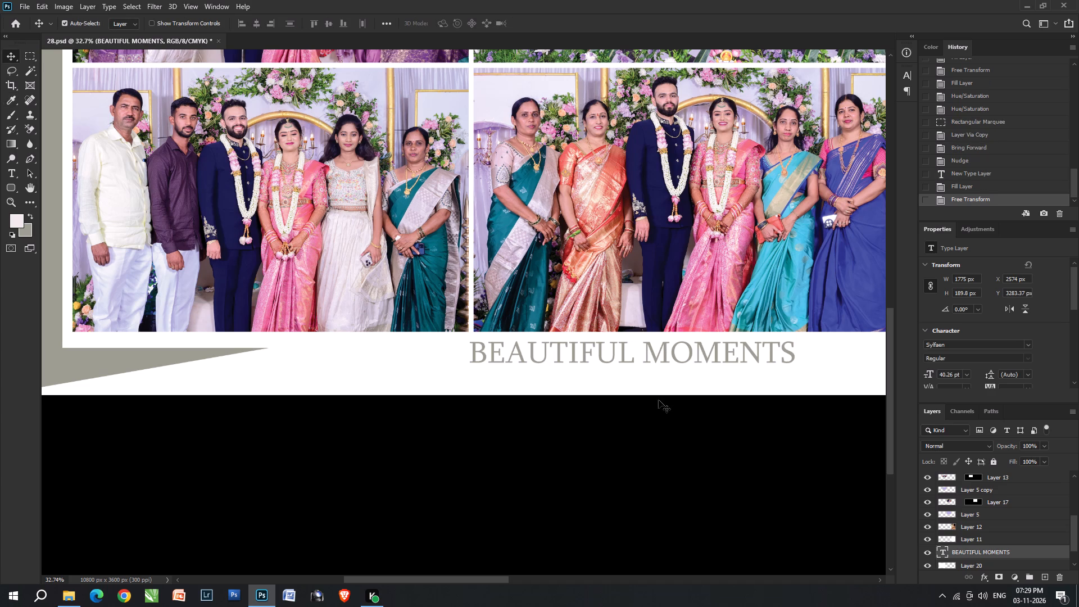
drag(661, 352, 709, 363)
alt+scroll(701, 384, down, 9)
key(Left)
key(Up)
key(Left)
key(Up)
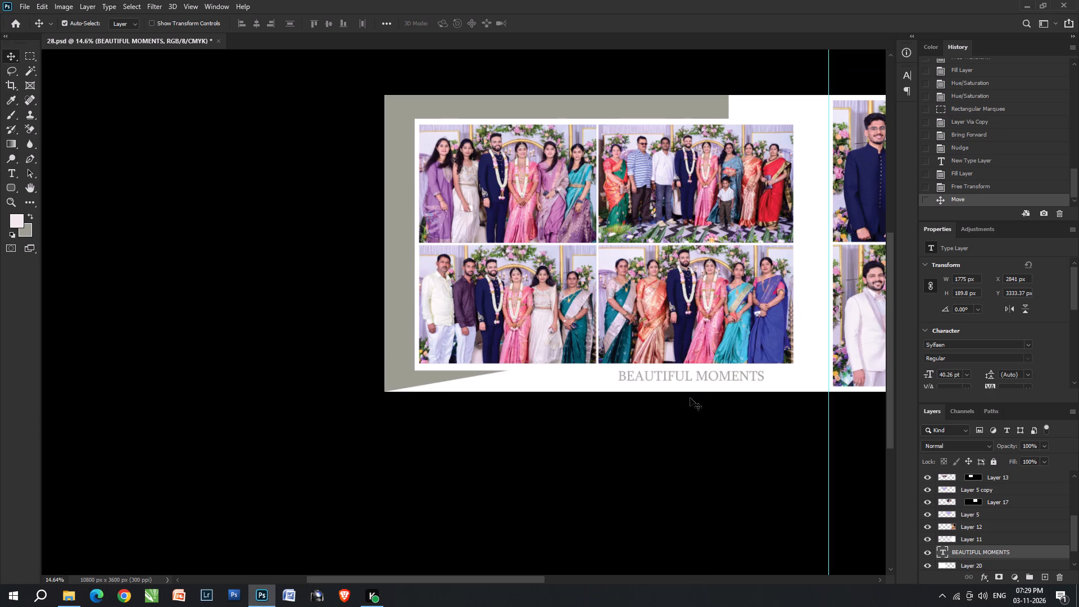
Nudge the BEAUTIFUL MOMENTS caption slightly left and down, and save the layered file of spread 28.
key(Left)
key(Down)
alt+scroll(713, 374, down, 2)
key(ctrl+s)
key(ctrl+s)
Merge all visible layers of spread 28 into a single background.
key(ctrl+shift+e)
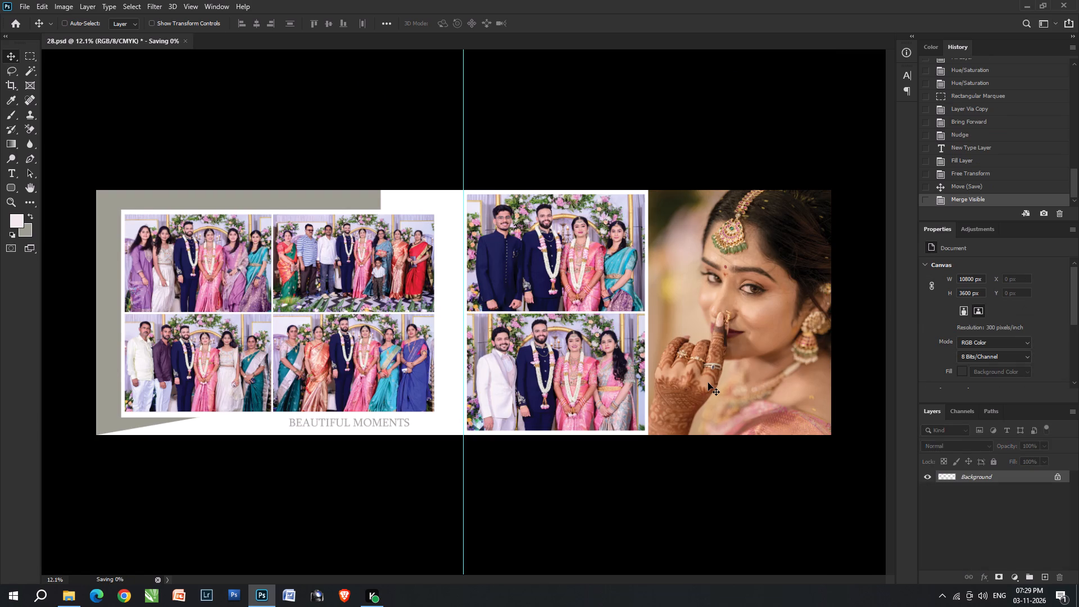
alt+scroll(642, 359, up, 2)
alt+scroll(640, 359, down, 2)
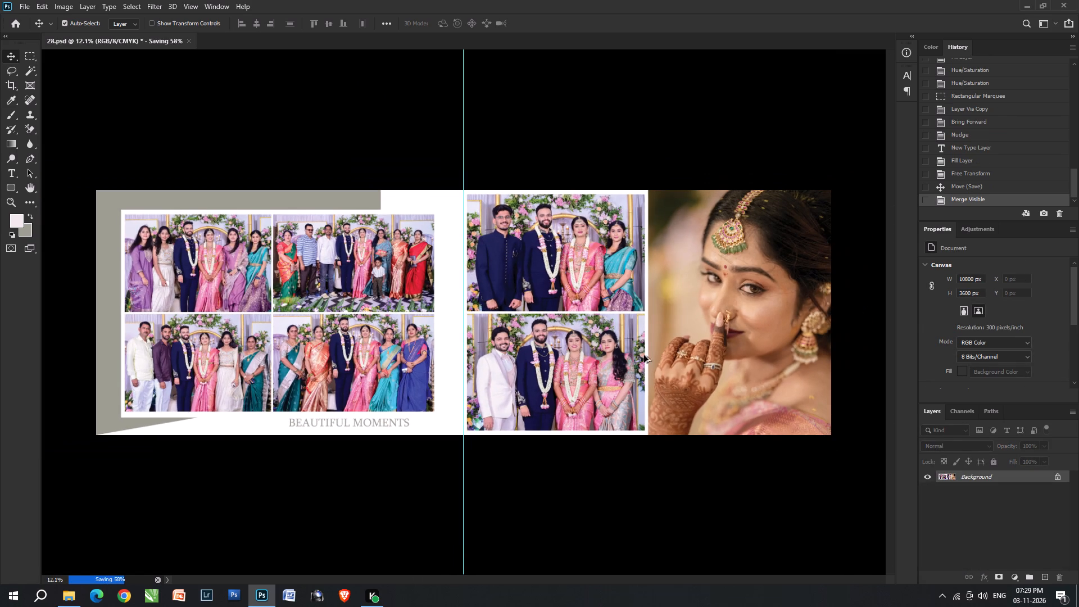
Save the merged spread as JPEG file 28 in the JPEG folder inside the sheet folder.
key(ctrl+shift+s)
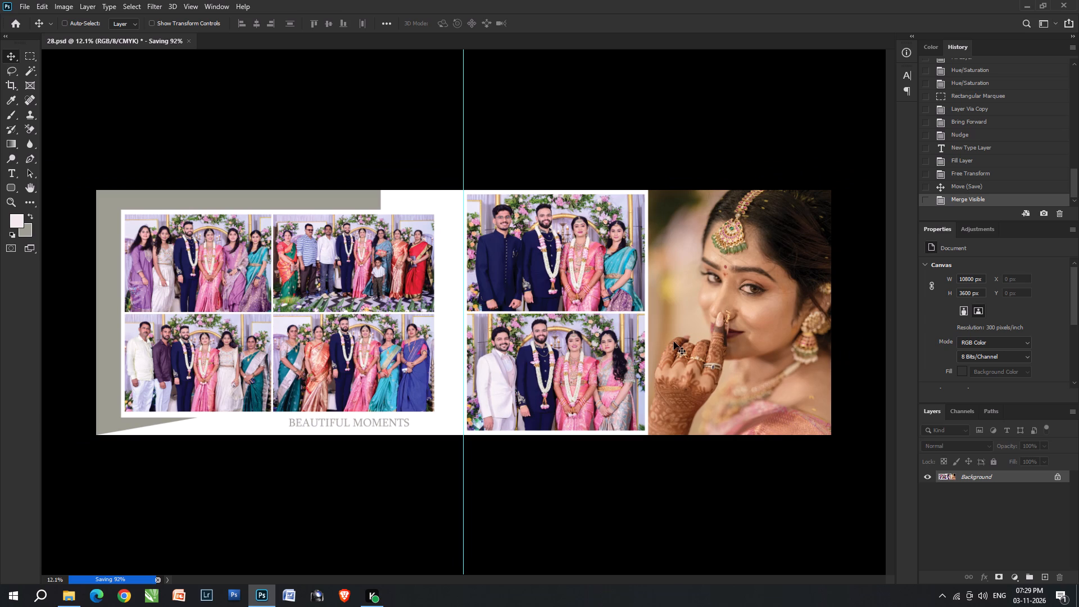
ctrl+shift+click(562, 232)
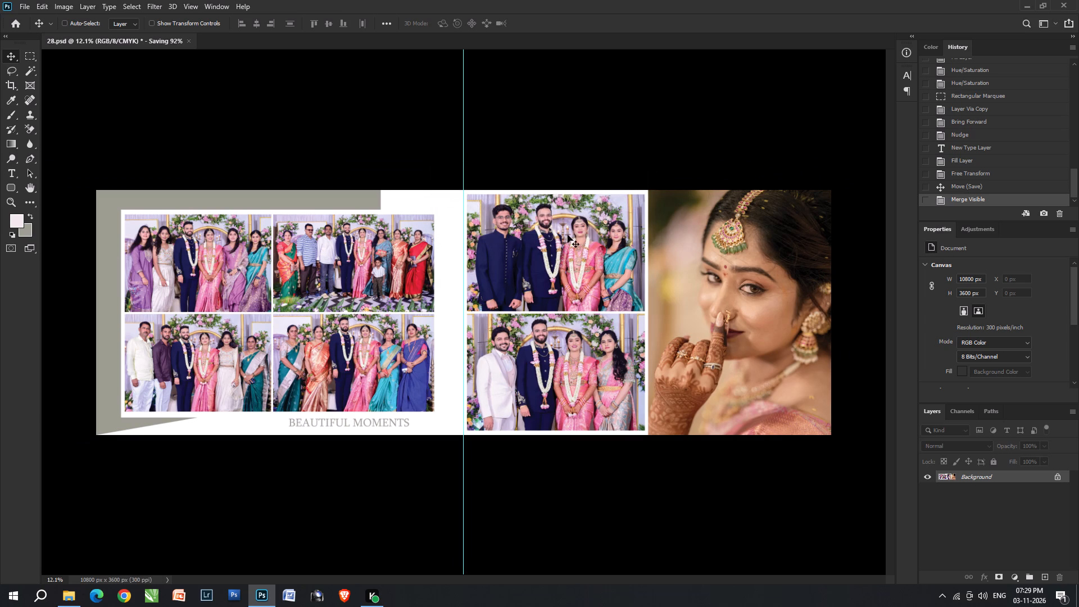
key(ctrl+shift+s)
double_click(157, 110)
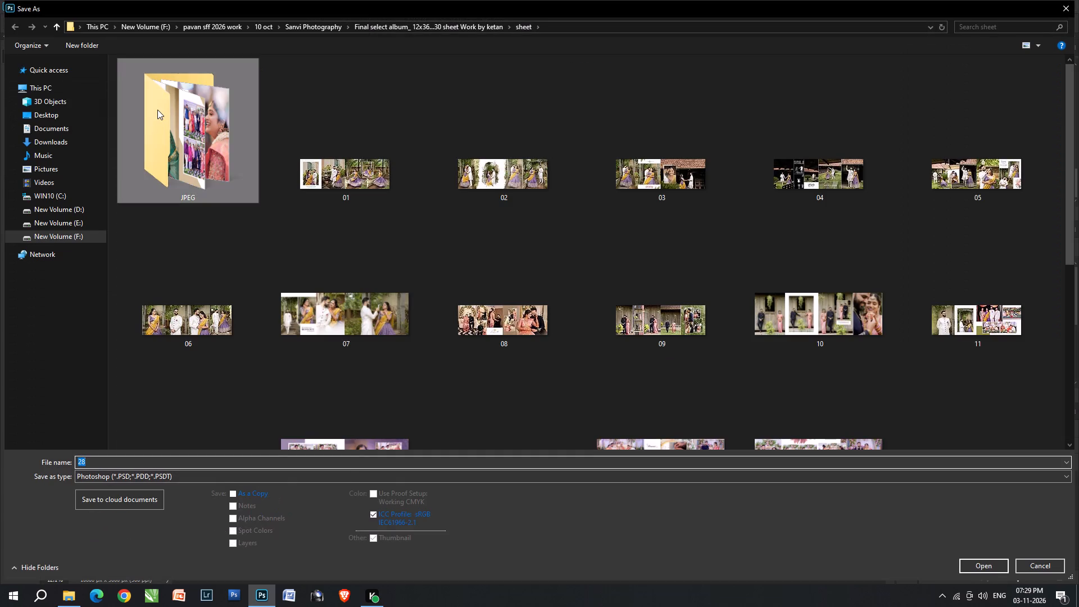
key(Tab)
key(Tab)
key(j)
scroll(470, 321, down, 3)
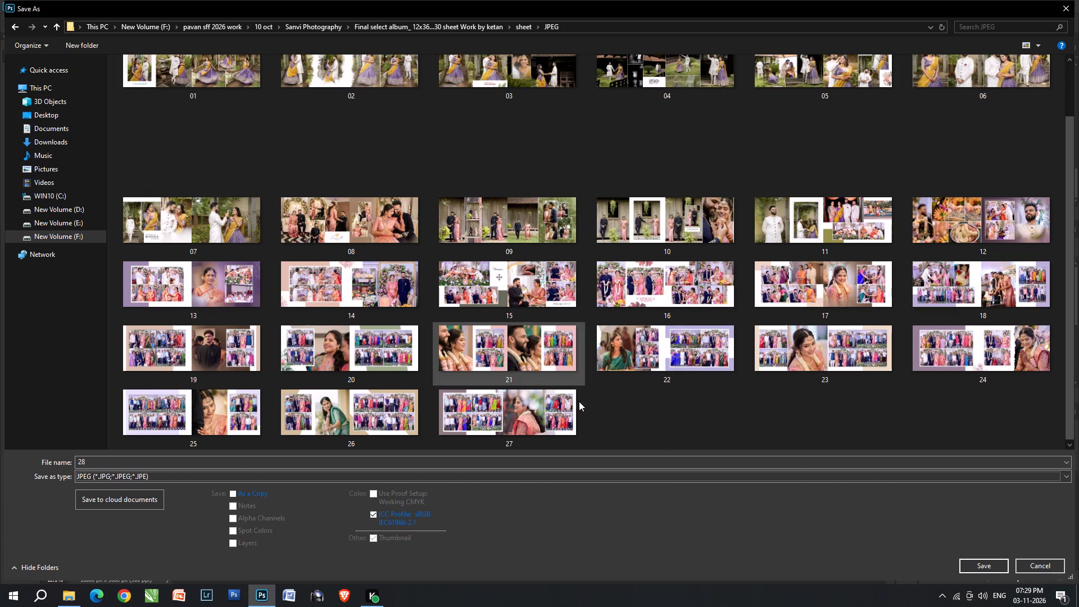
click(672, 426)
key(Return)
key(Return)
key(Return)
key(Return)
key(Return)
key(Return)
key(backslash)
key(shift+Return)
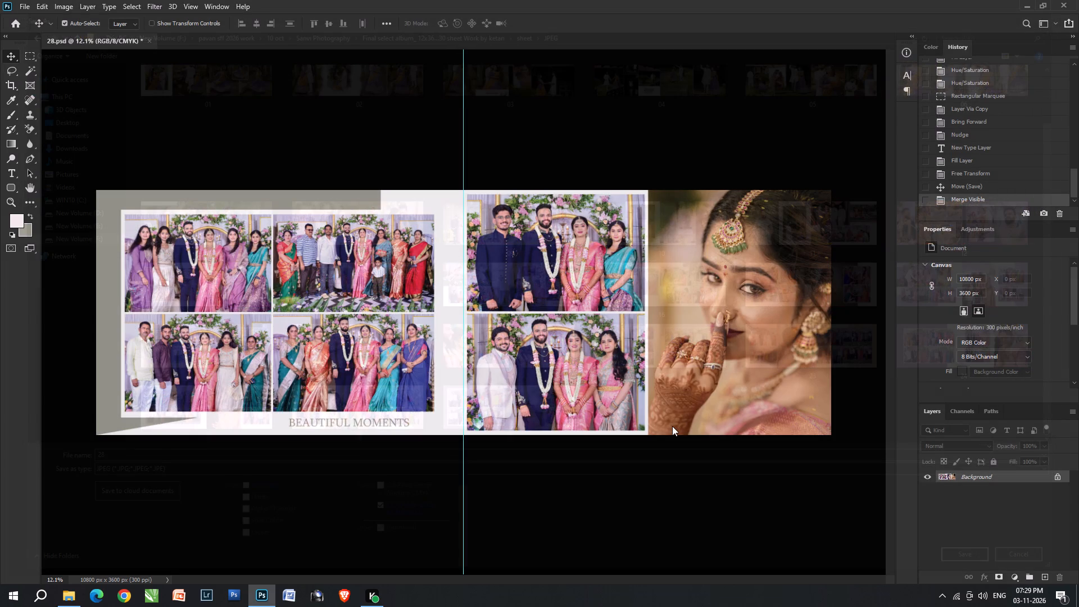
key(Return)
key(Return)
key(Return)
key(Return)
Turn the merged spread into a blank white canvas with Hue/Saturation, using saturation +12 and lightness +100.
key(ctrl+alt+u)
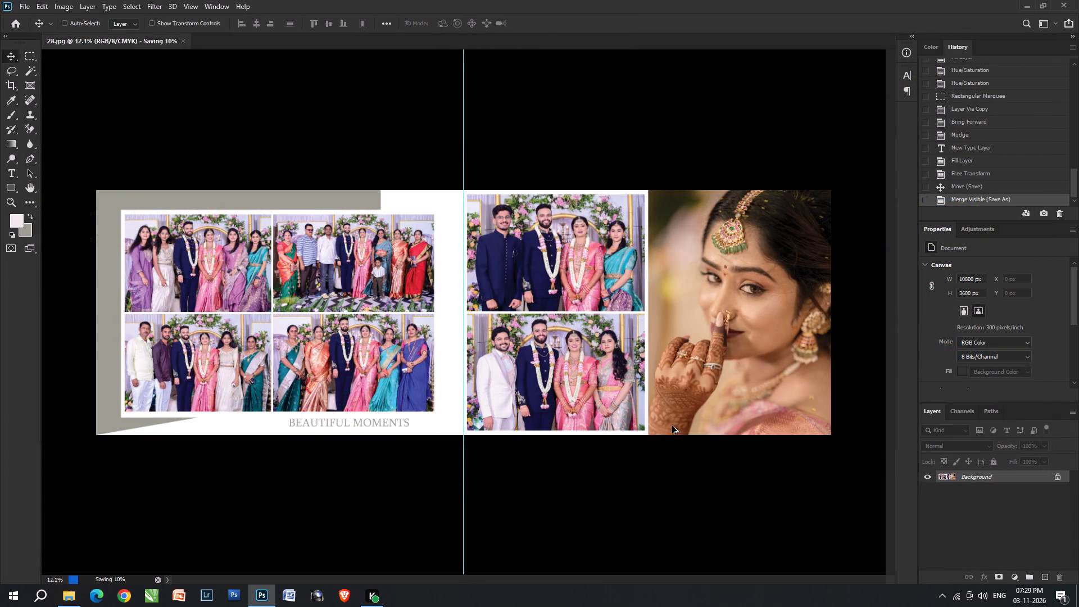
drag(550, 259, 567, 260)
key(Return)
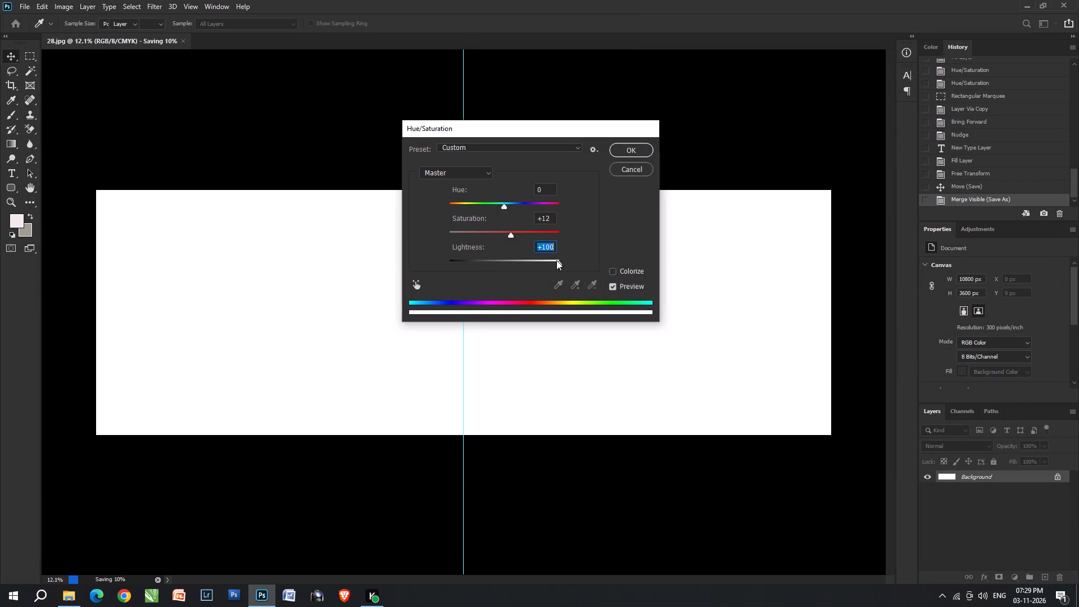
alt+scroll(551, 282, up, 3)
alt+scroll(555, 281, down, 4)
alt+scroll(555, 281, up, 4)
alt+scroll(555, 281, down, 5)
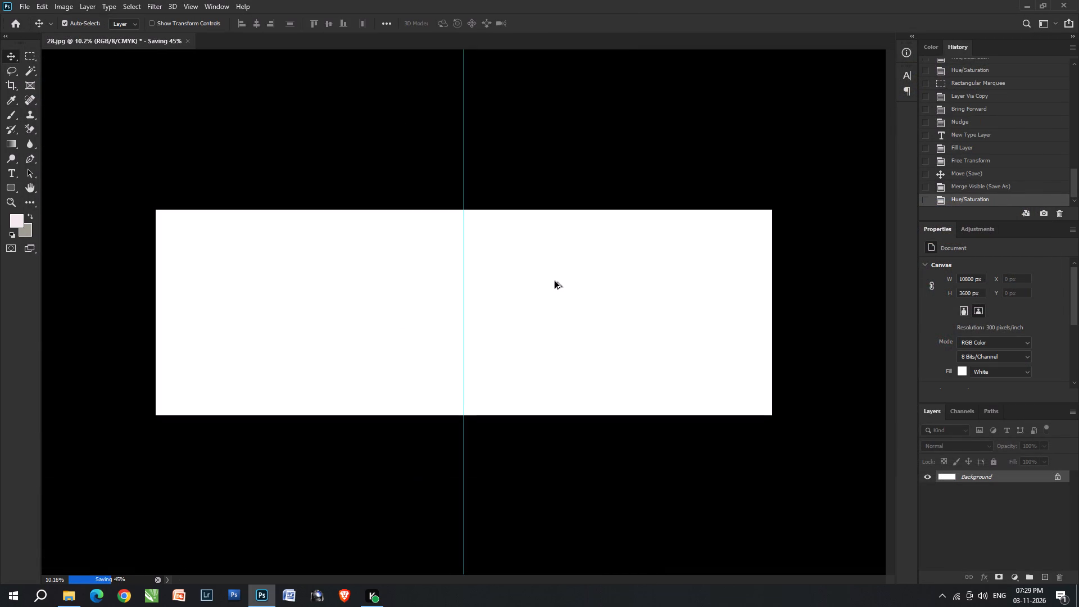
Save the blank canvas as Photoshop file 29 in the sheet folder.
key(ctrl+shift+s)
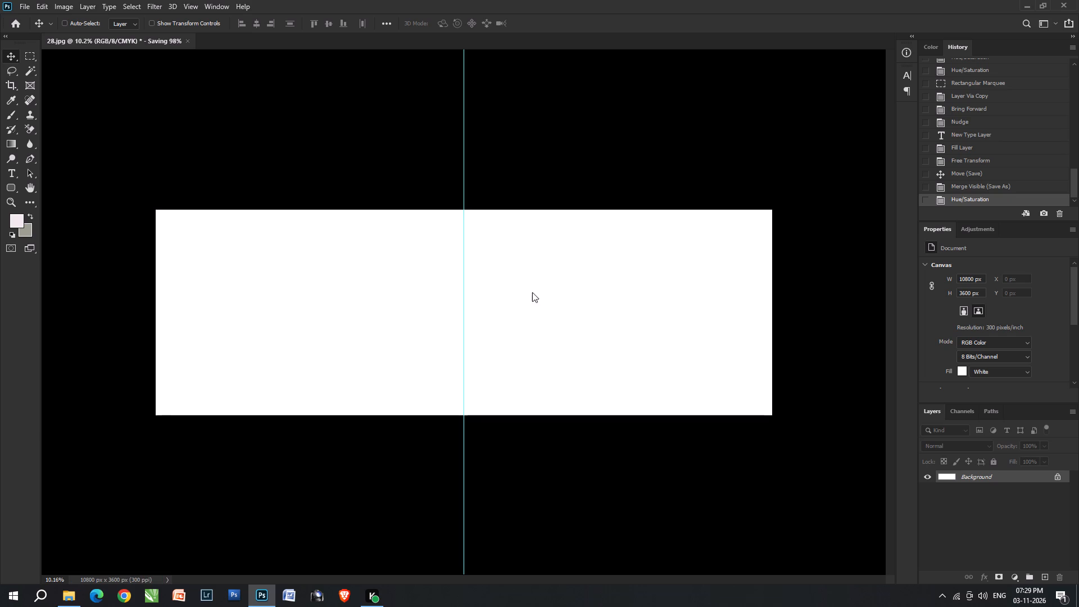
click(525, 26)
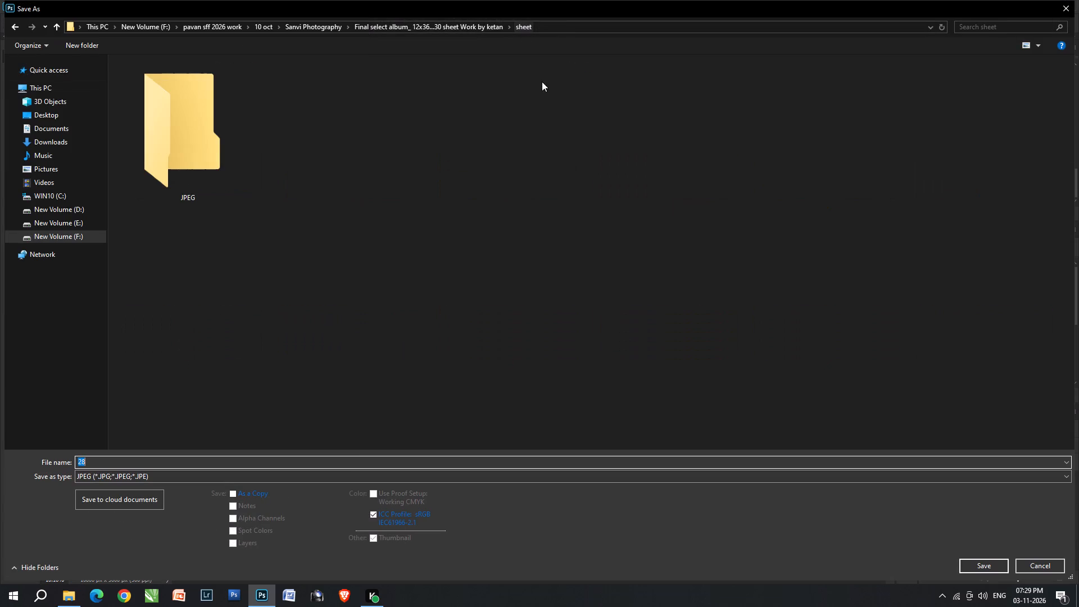
key(2)
key(9)
click(170, 475)
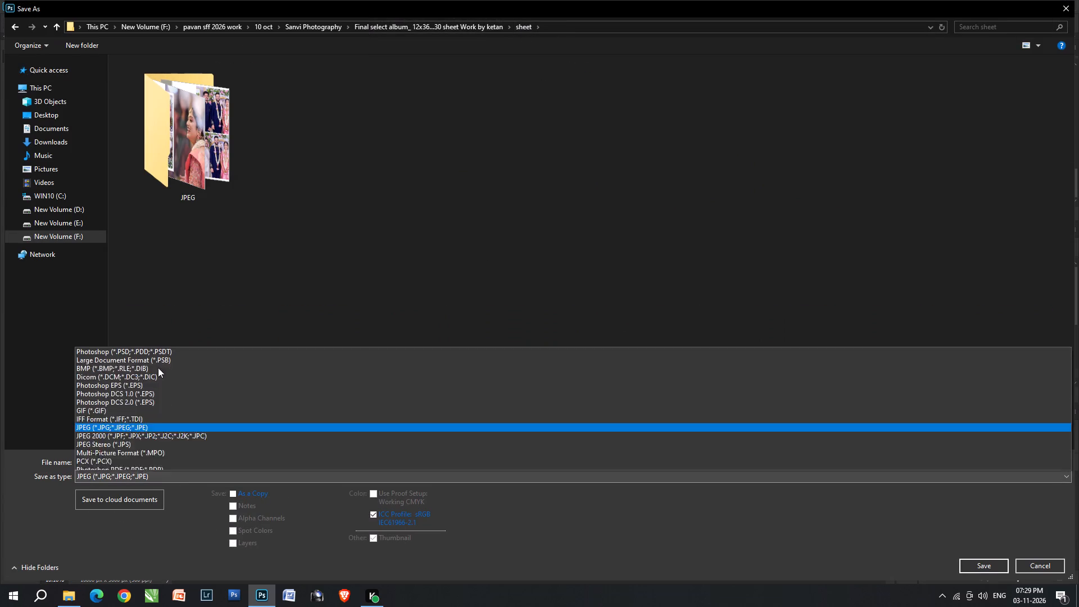
click(129, 283)
click(123, 479)
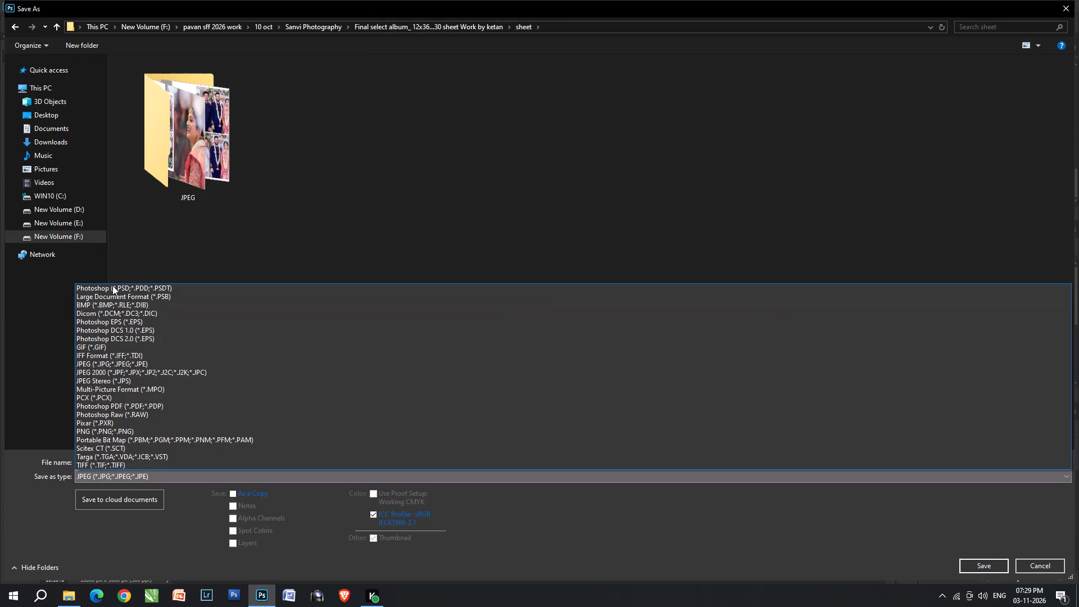
click(115, 290)
scroll(432, 384, down, 9)
click(941, 417)
key(Return)
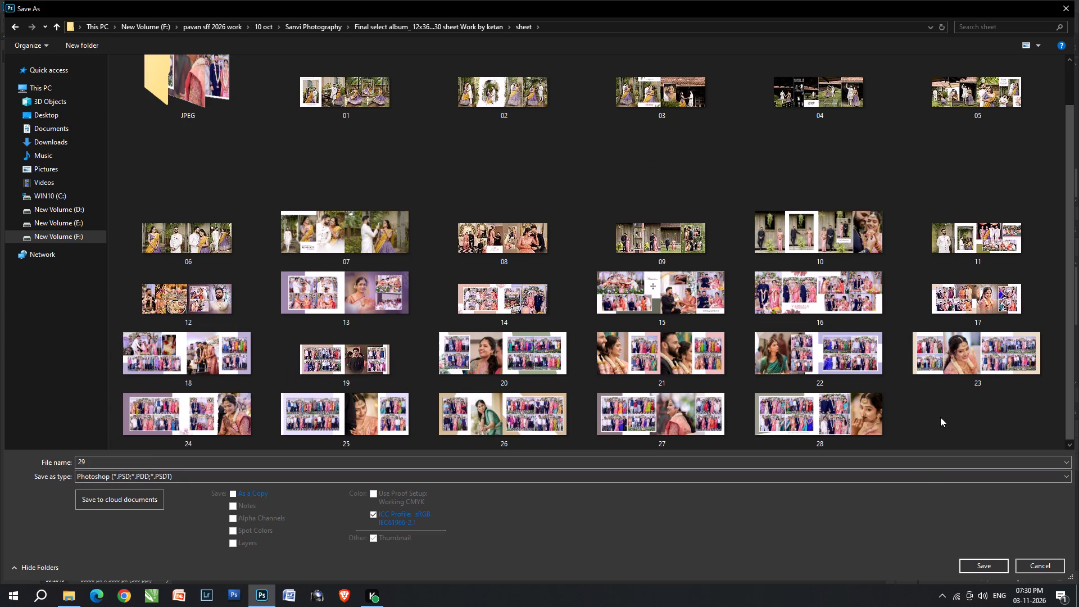
Switch to the album's photo folder and move the used group photos 8097 and 8100 into the done folder.
key(alt+Tab)
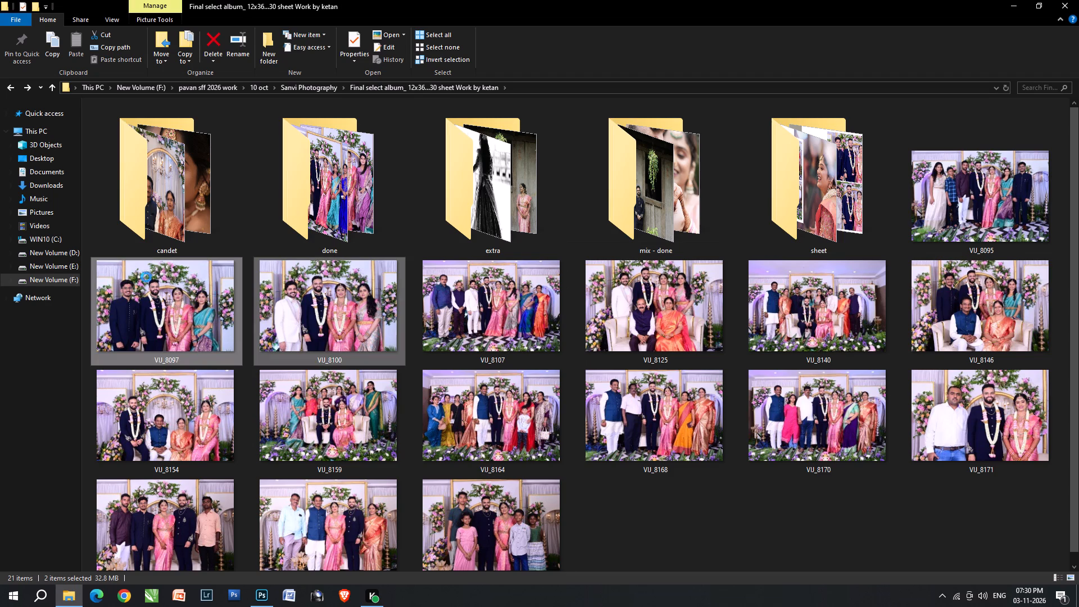
drag(178, 328, 238, 229)
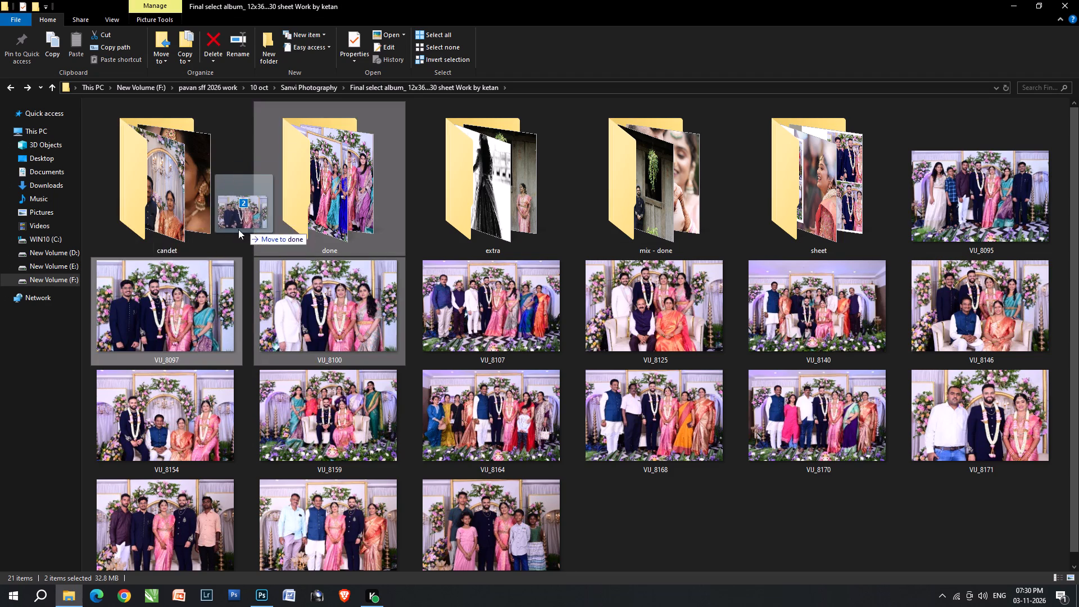
drag(238, 229, 279, 236)
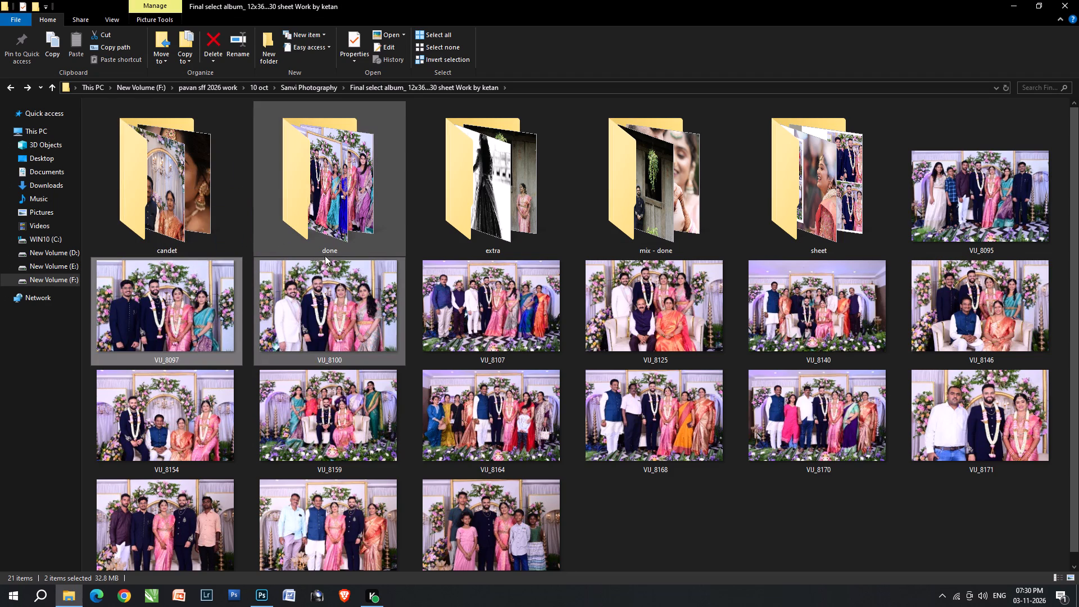
Examine the remaining group photos in the album folder, from 8095 to 8177, for use on the remaining spreads.
click(954, 209)
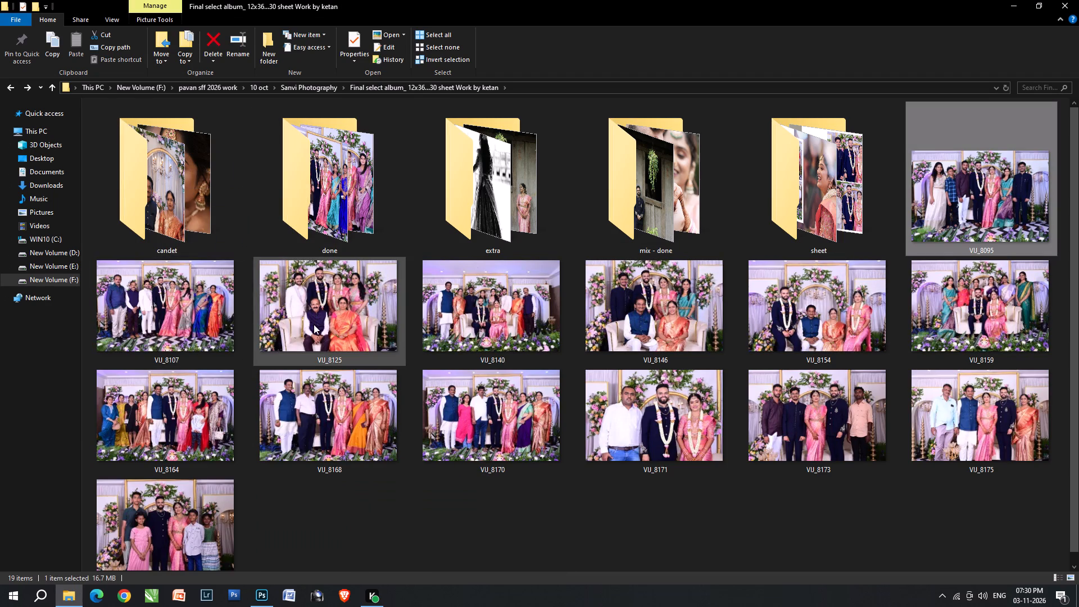
shift+click(314, 324)
shift+click(194, 501)
key(Tab)
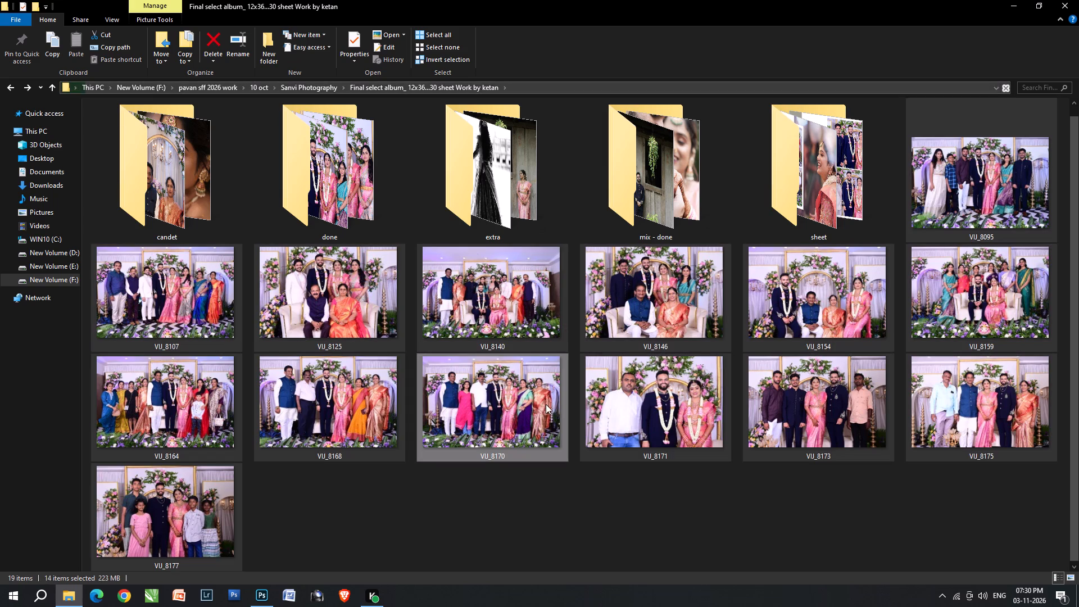
click(1023, 182)
shift+click(167, 552)
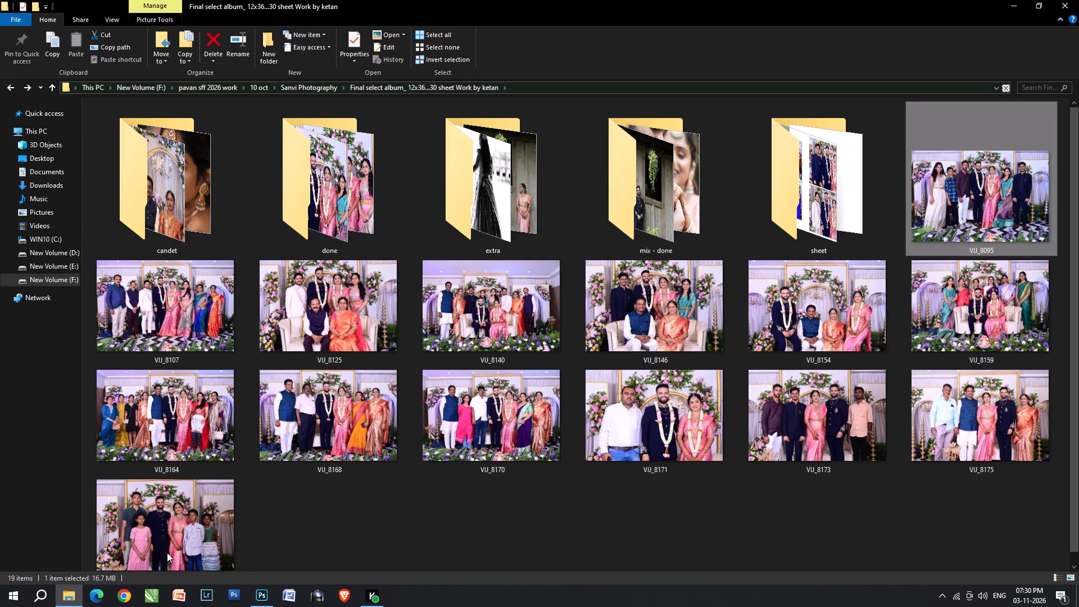
scroll(312, 467, up, 1)
scroll(329, 461, down, 3)
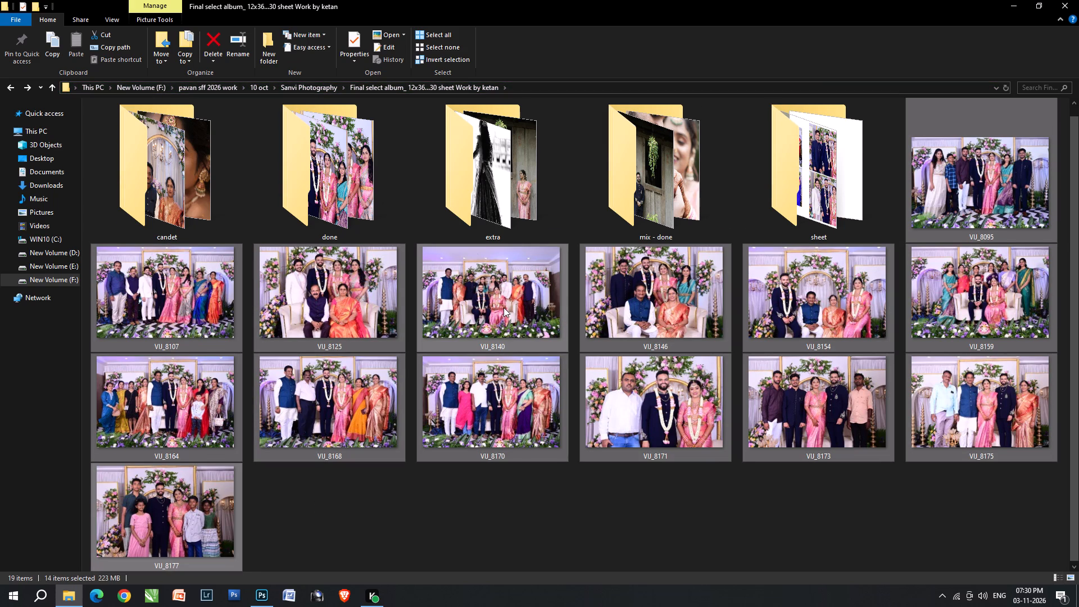
key(Tab)
key(alt+Tab)
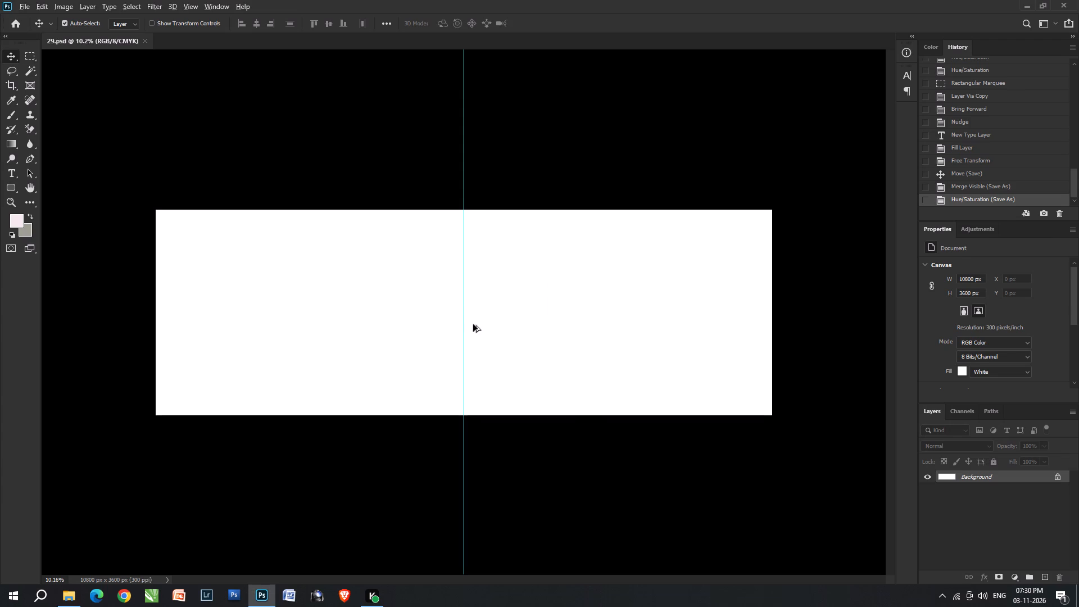
In the candet folder, move the bride portraits DSC06349 and DSC05765 into its done folder.
key(alt+Tab)
scroll(622, 379, down, 2)
double_click(217, 175)
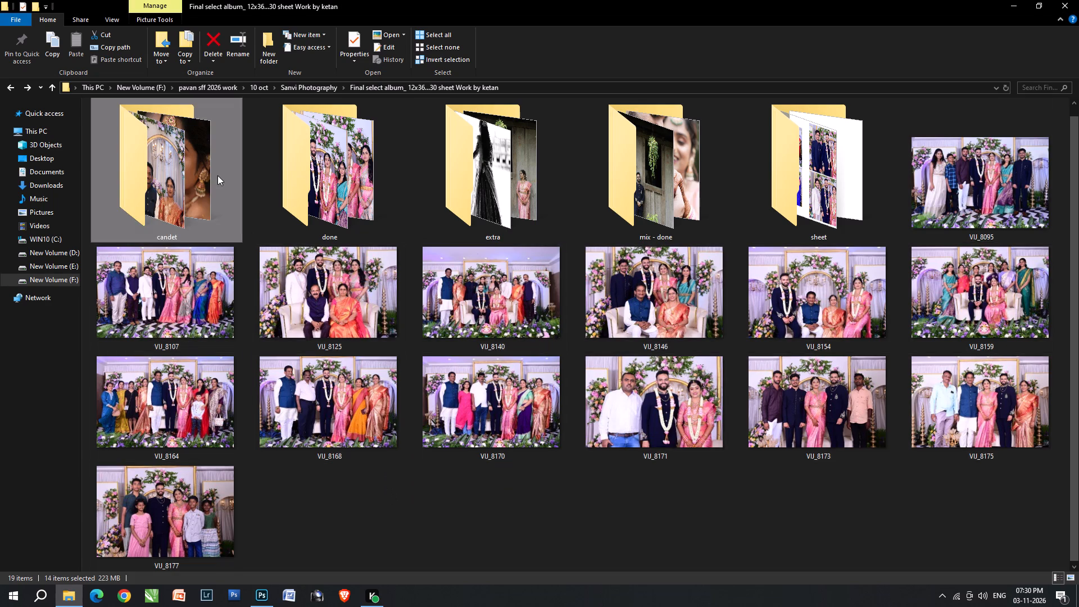
click(161, 370)
ctrl+click(318, 237)
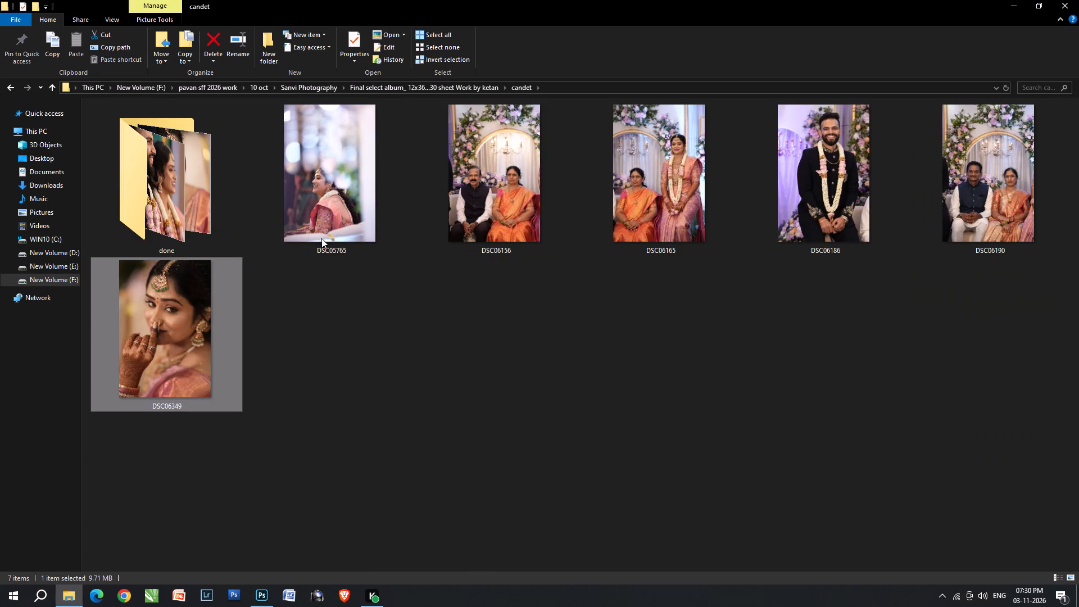
drag(333, 221, 157, 214)
click(389, 356)
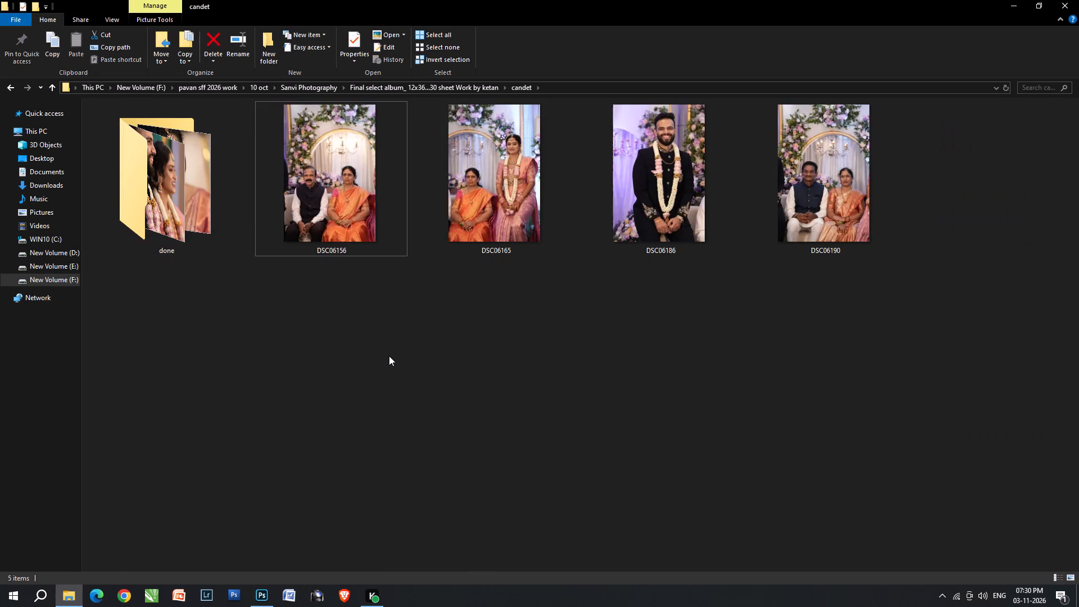
Return to the album folder and select all the remaining group photos, from 8095 to 8177, to review them.
key(BackSpace)
click(1031, 203)
scroll(494, 436, down, 5)
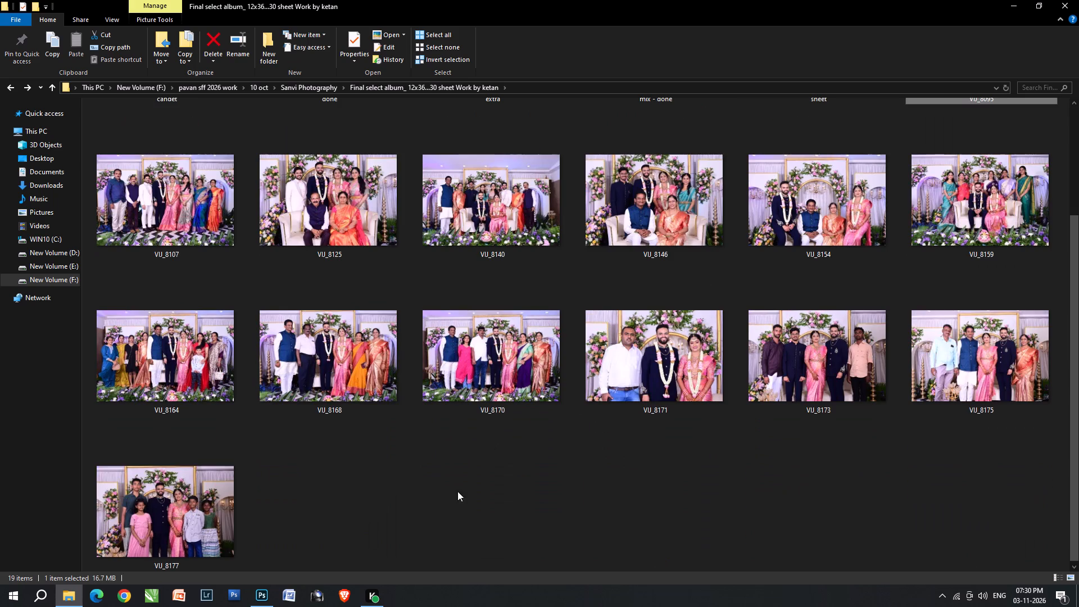
shift+click(227, 540)
scroll(483, 476, up, 3)
key(alt+Tab)
key(alt+Tab)
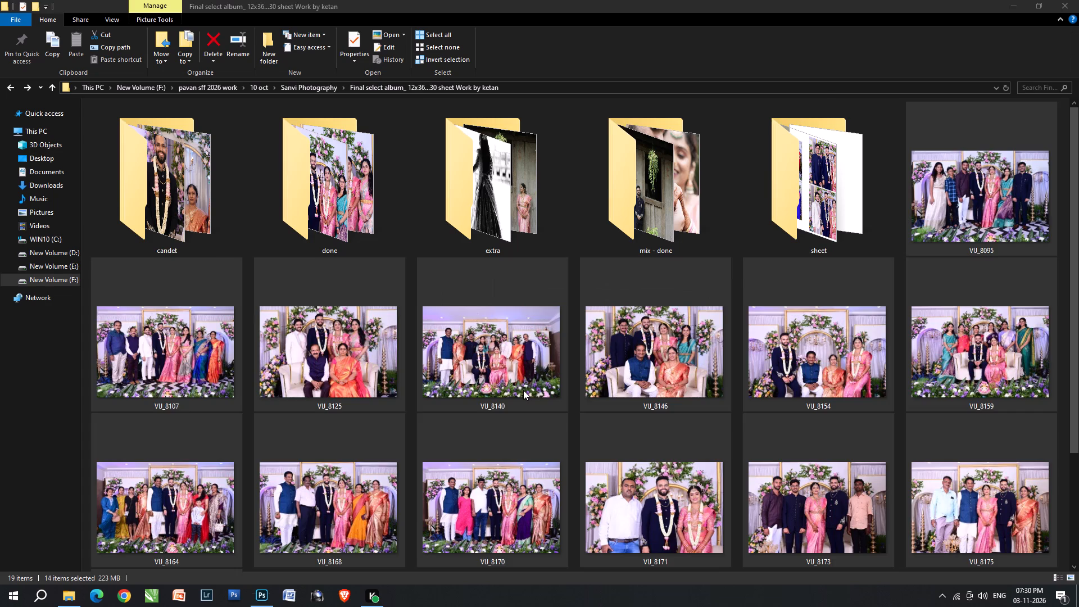
scroll(904, 370, down, 2)
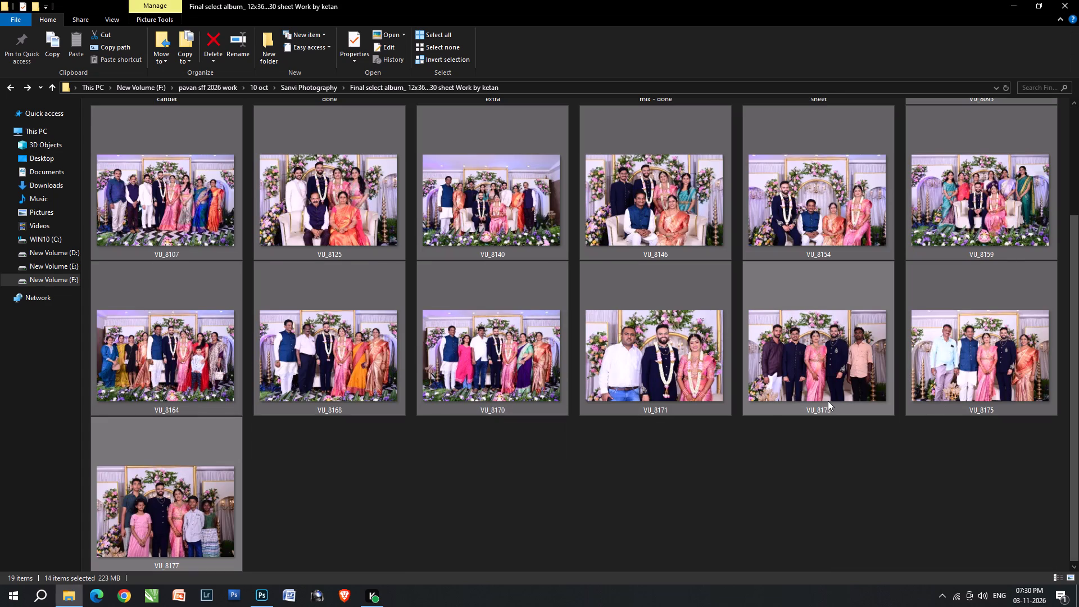
scroll(828, 400, up, 2)
Select the seated family photos 8125, 8140, 8146 and 8154 to review them as a set for one spread.
click(1003, 201)
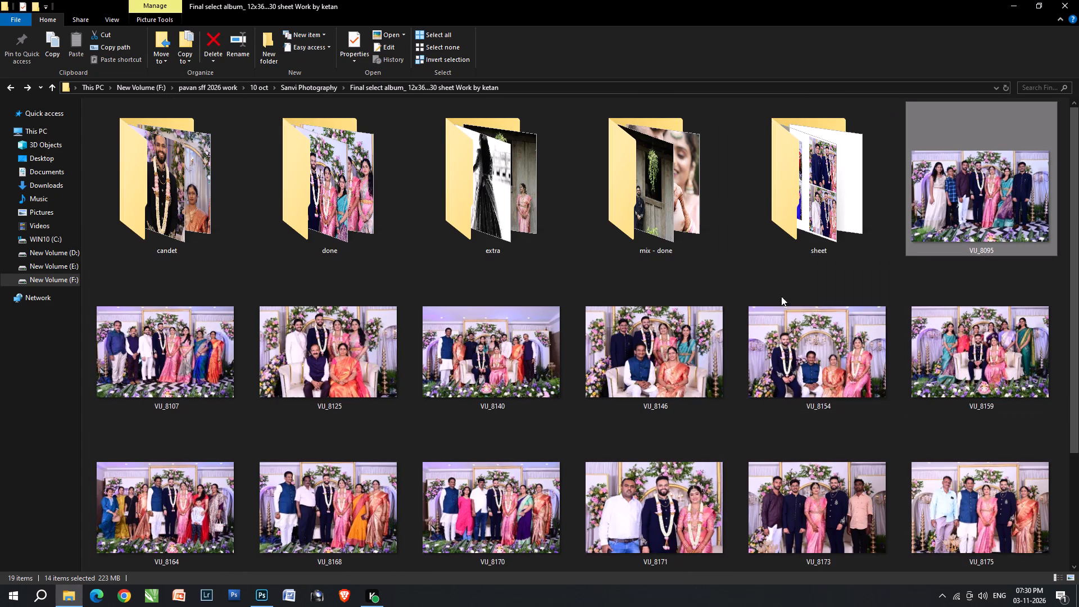
click(332, 370)
ctrl+click(658, 387)
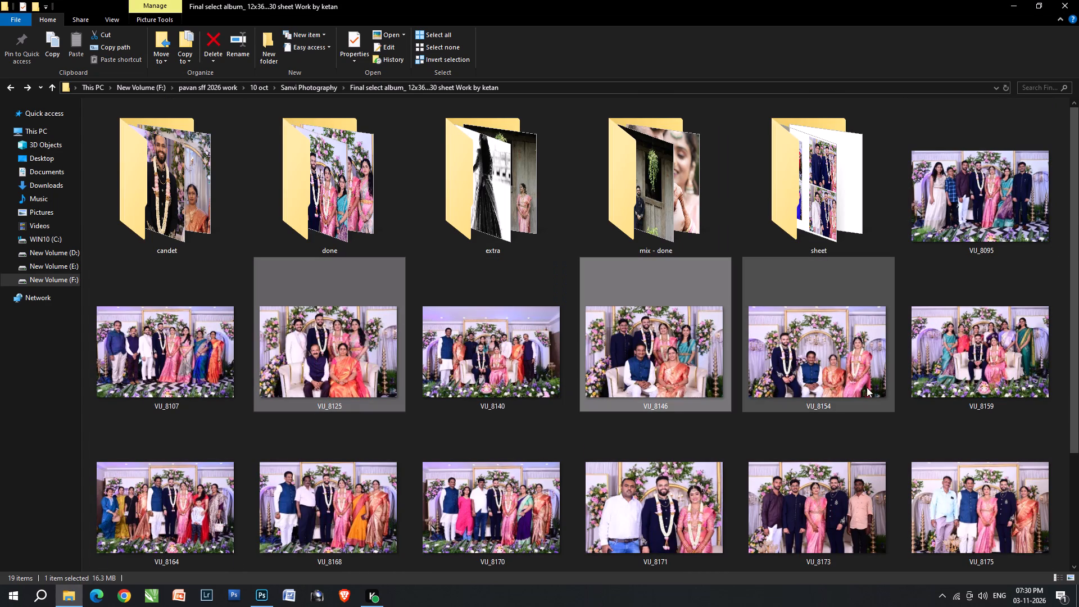
click(809, 374)
ctrl+click(643, 366)
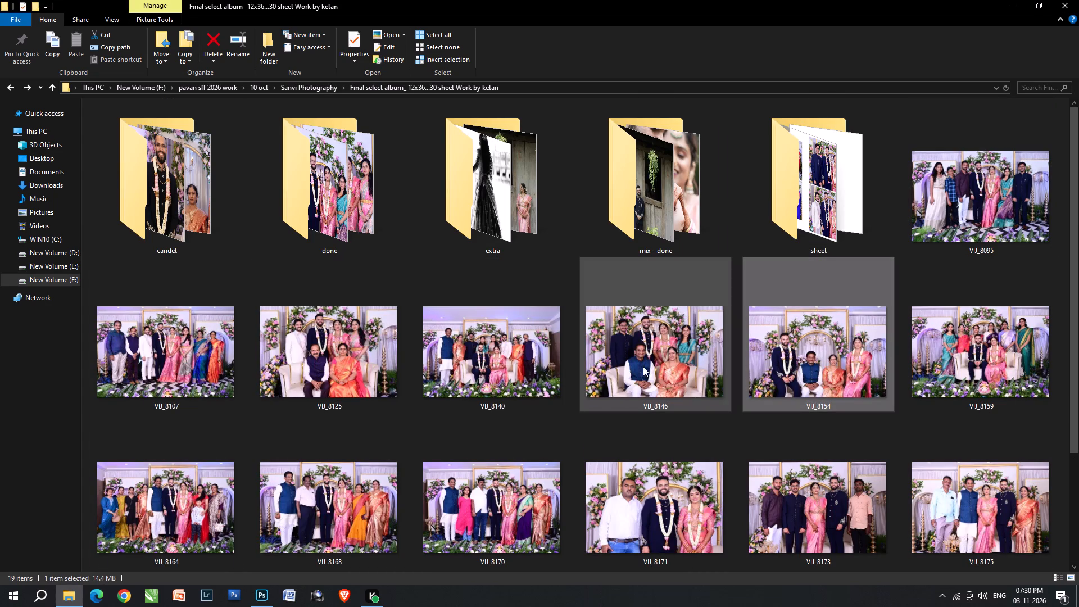
ctrl+click(523, 371)
ctrl+click(375, 360)
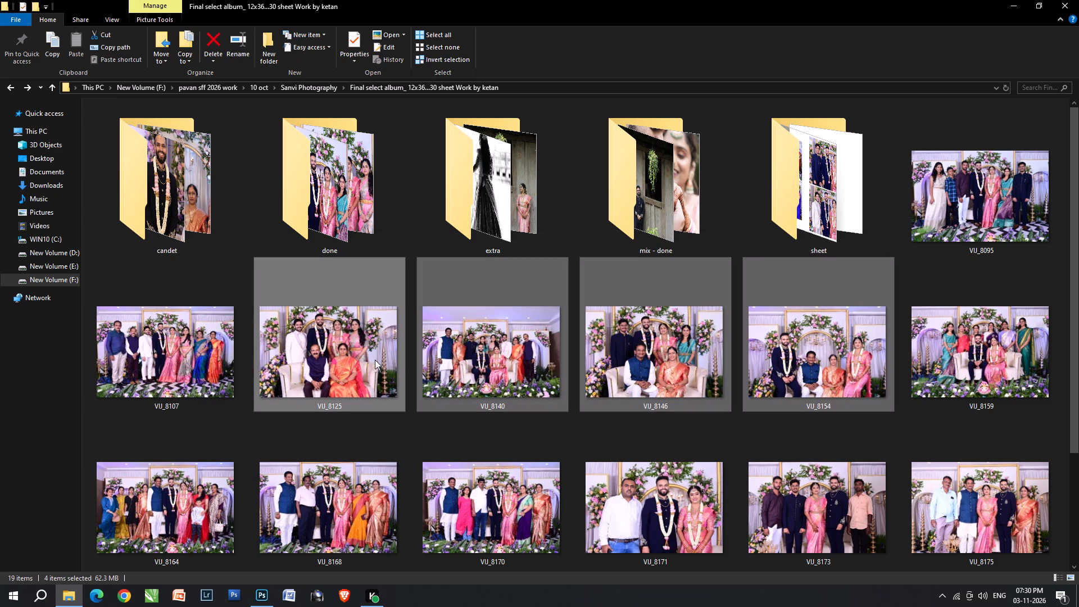
scroll(513, 420, down, 1)
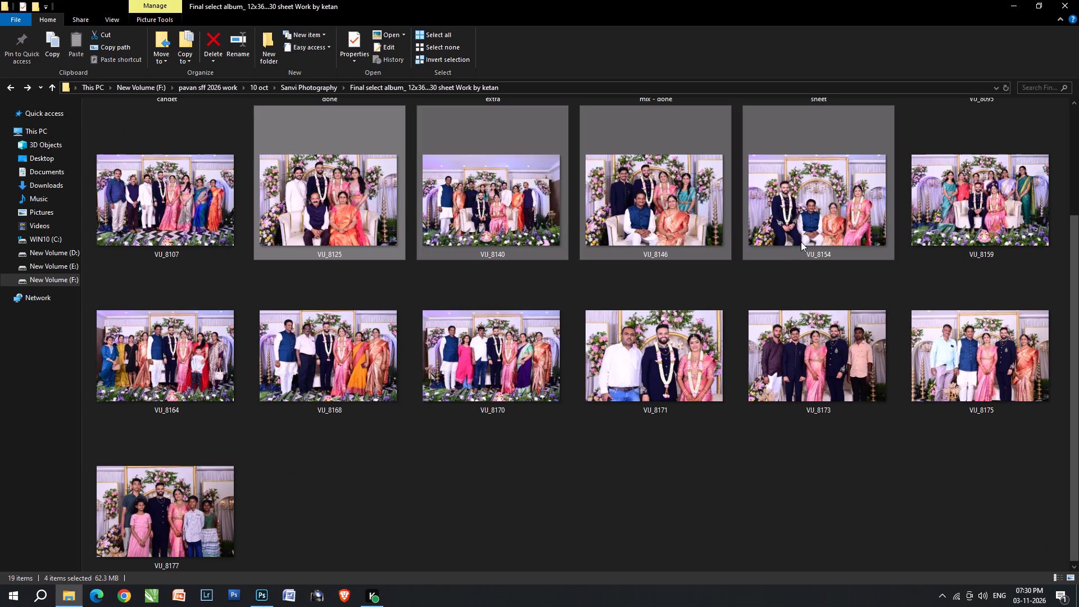
key(alt+Tab)
key(alt+Tab)
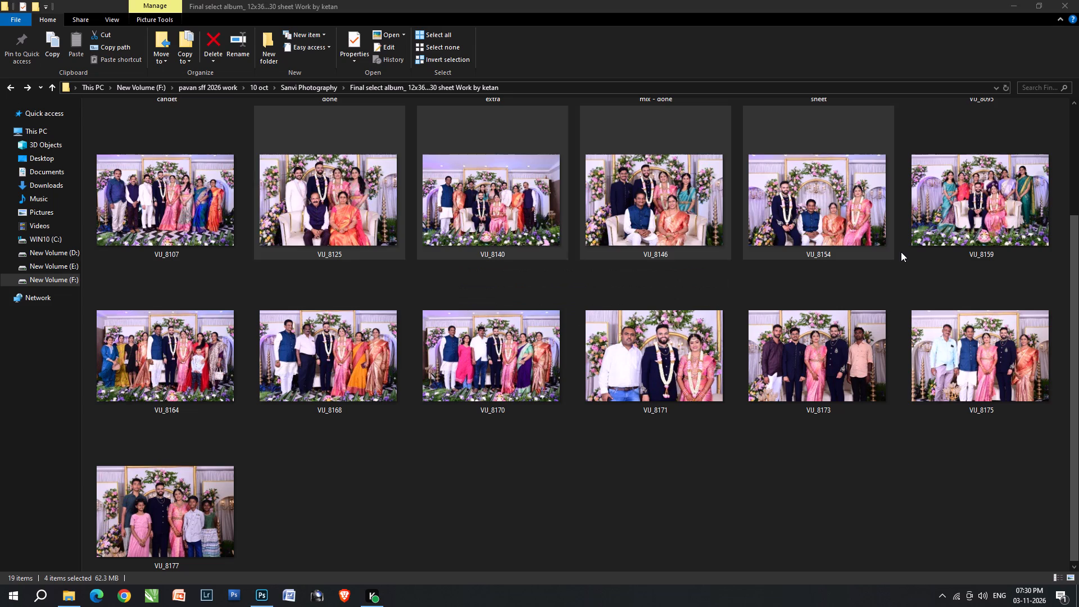
Select photos 8095, 8107 and 8159 through 8177 to review them as the set without the seated family shots.
click(1012, 230)
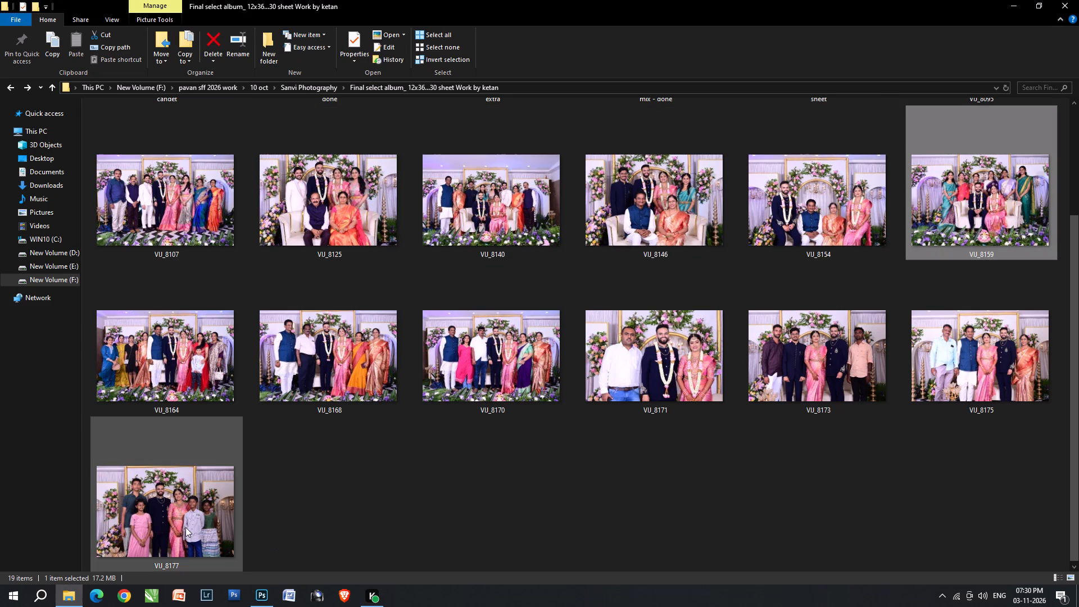
shift+click(185, 527)
scroll(629, 473, up, 1)
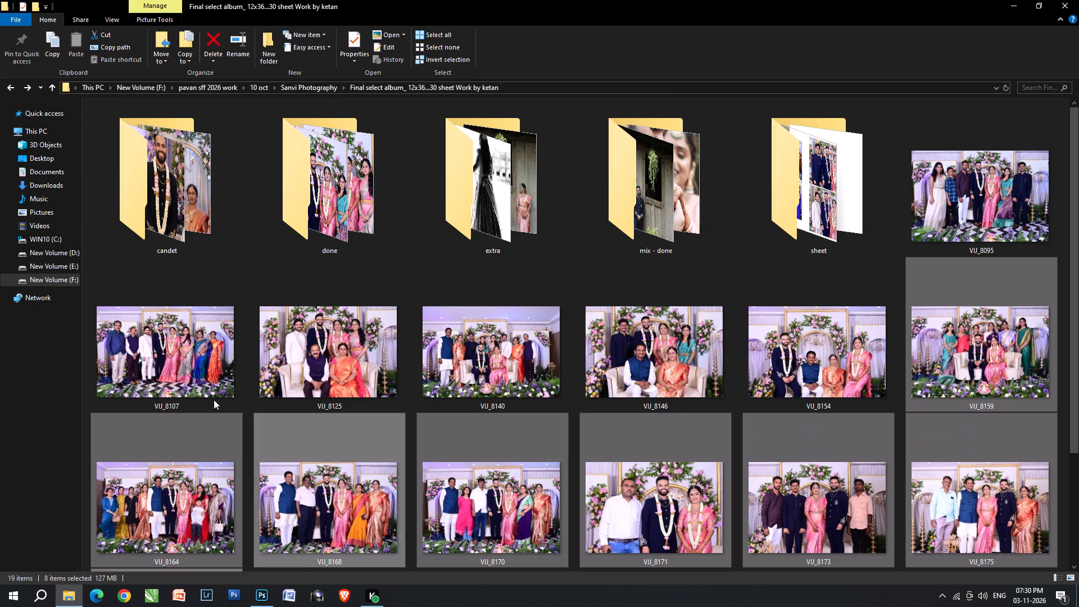
ctrl+click(96, 380)
ctrl+click(913, 219)
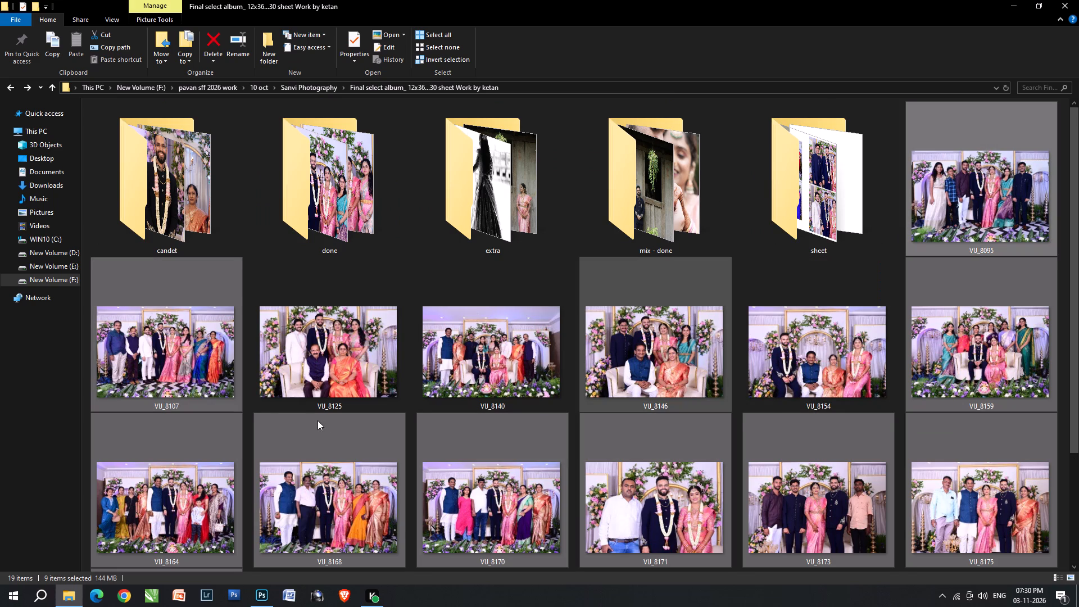
scroll(318, 418, down, 2)
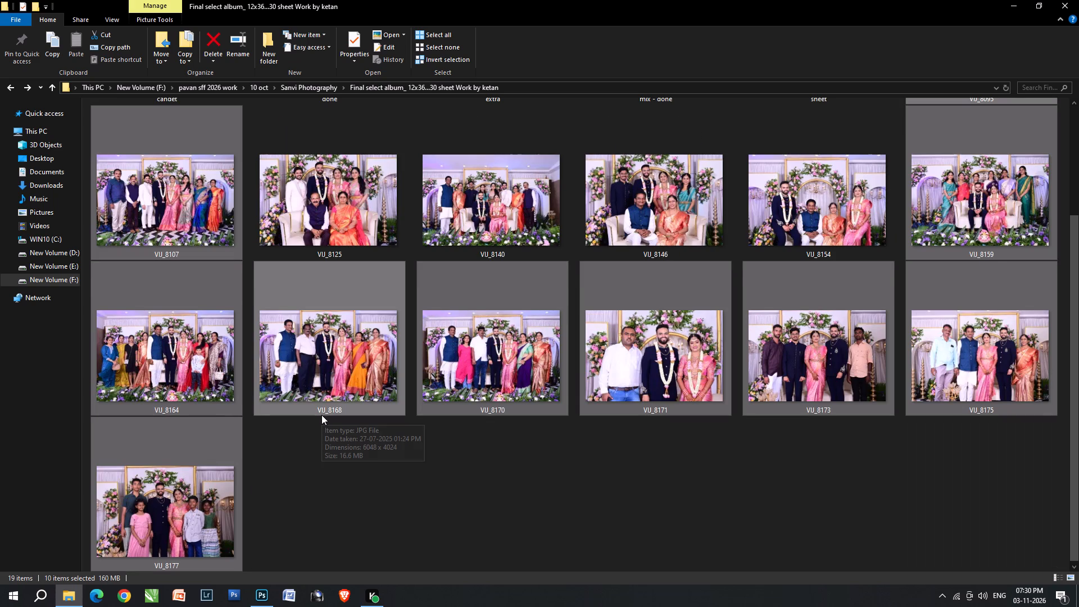
key(alt+Tab)
key(alt+Tab)
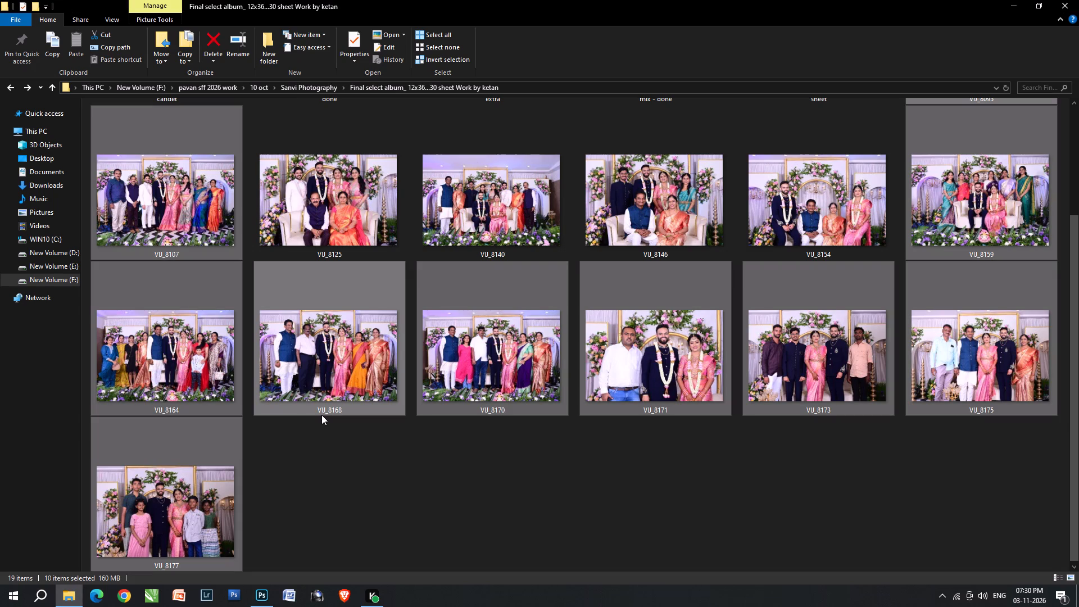
Select all group photos from 8095 to 8177, exclude 8125, 8140, 8146 and 8154, and review the rest.
click(214, 504)
scroll(625, 408, up, 3)
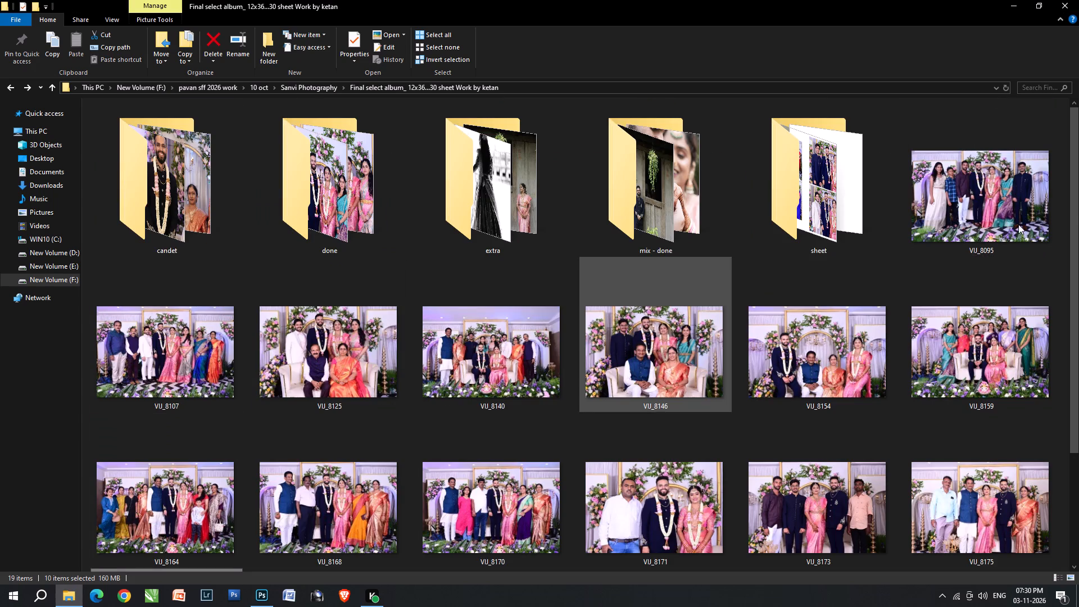
shift+click(1018, 224)
scroll(710, 389, down, 3)
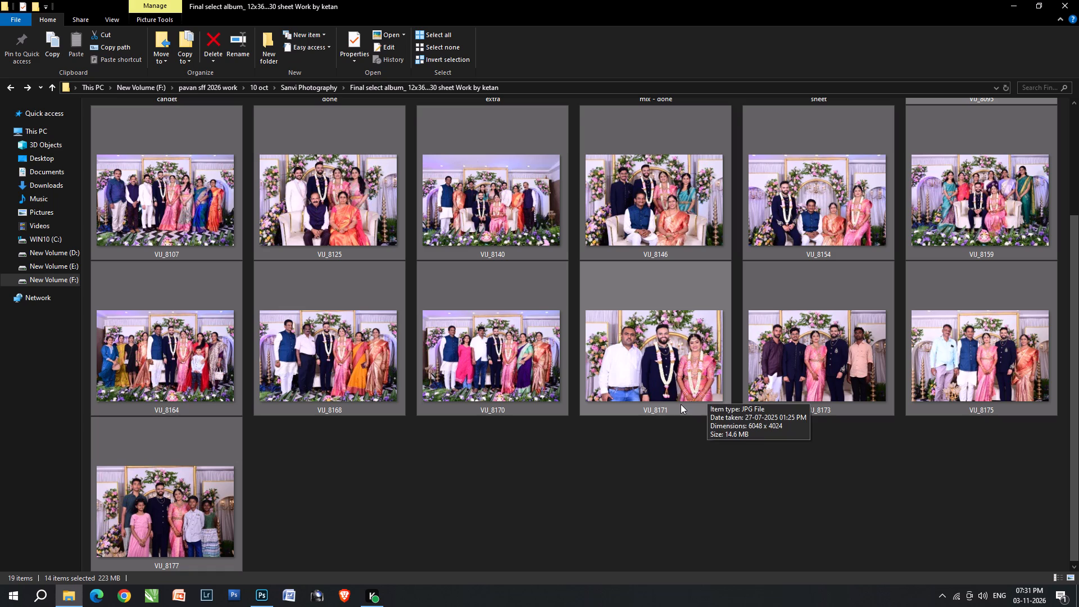
scroll(669, 416, up, 1)
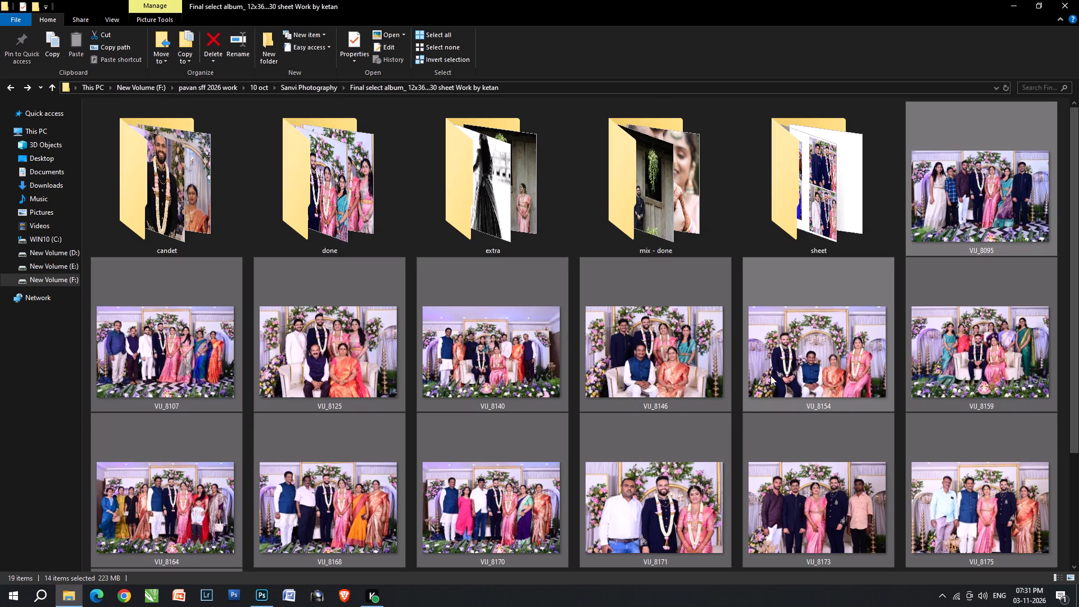
ctrl+click(846, 392)
ctrl+click(637, 386)
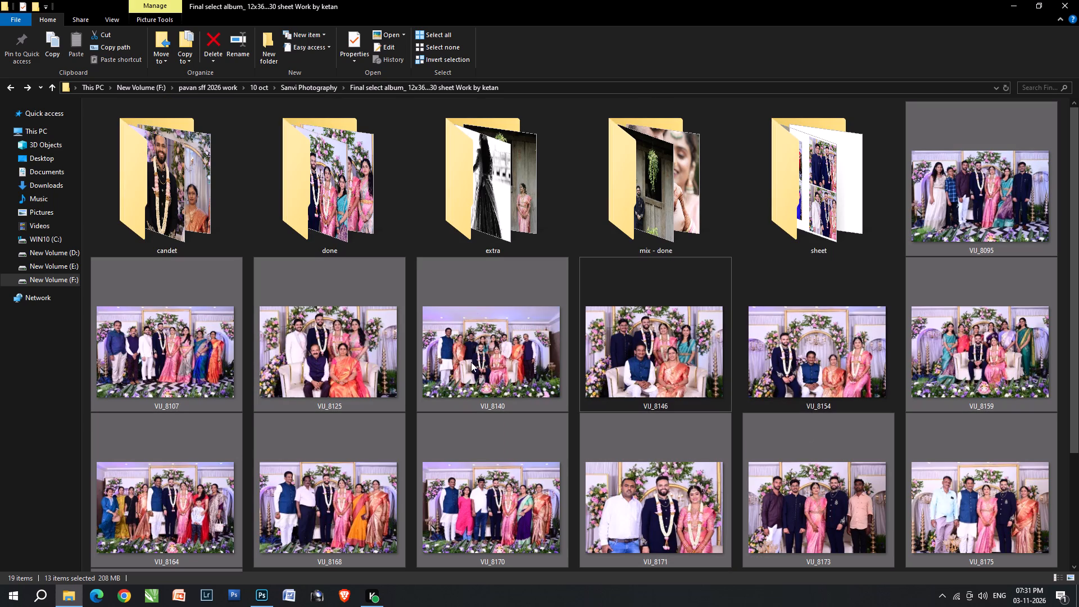
ctrl+click(457, 359)
ctrl+click(376, 359)
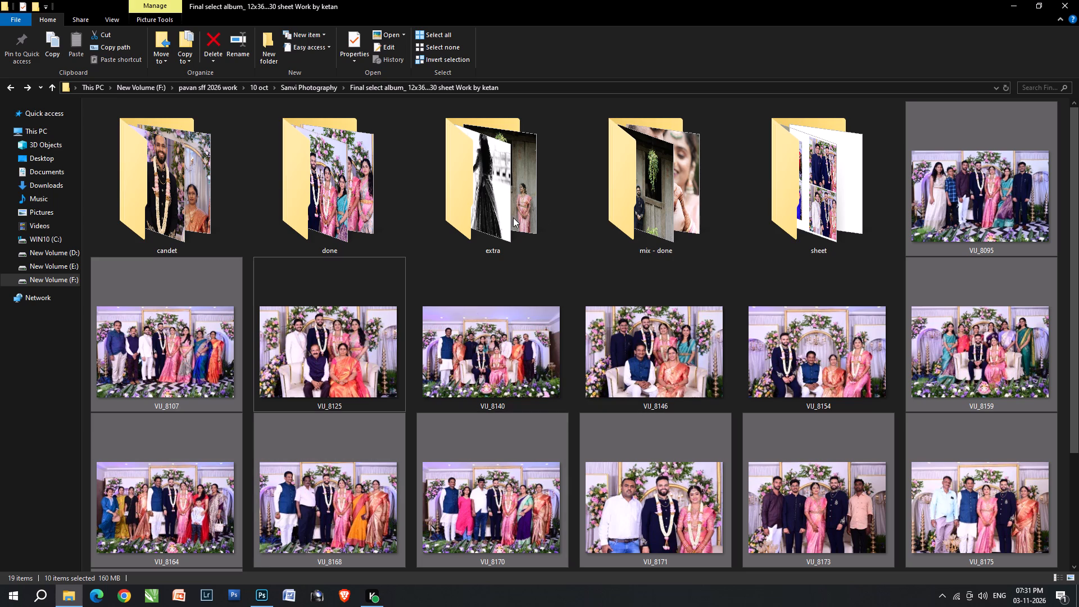
scroll(932, 246, down, 2)
scroll(418, 452, up, 2)
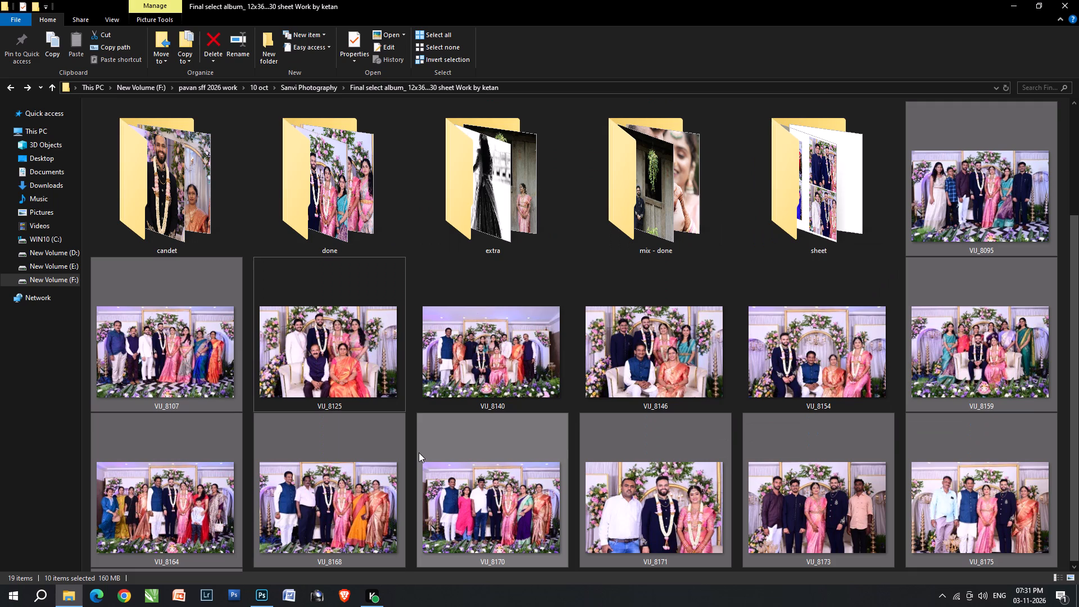
scroll(536, 450, down, 1)
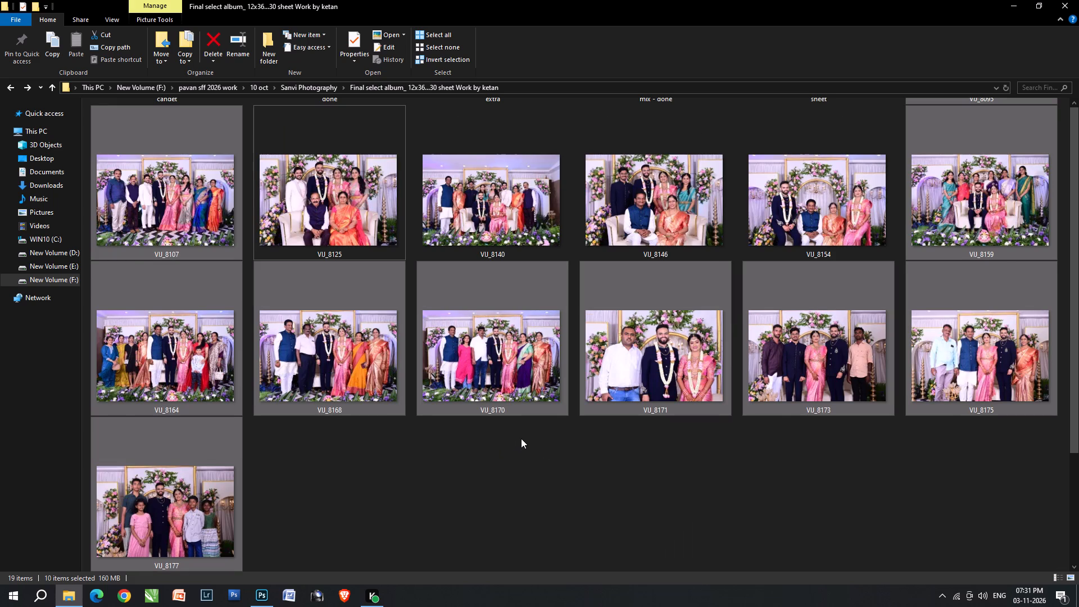
scroll(319, 265, up, 2)
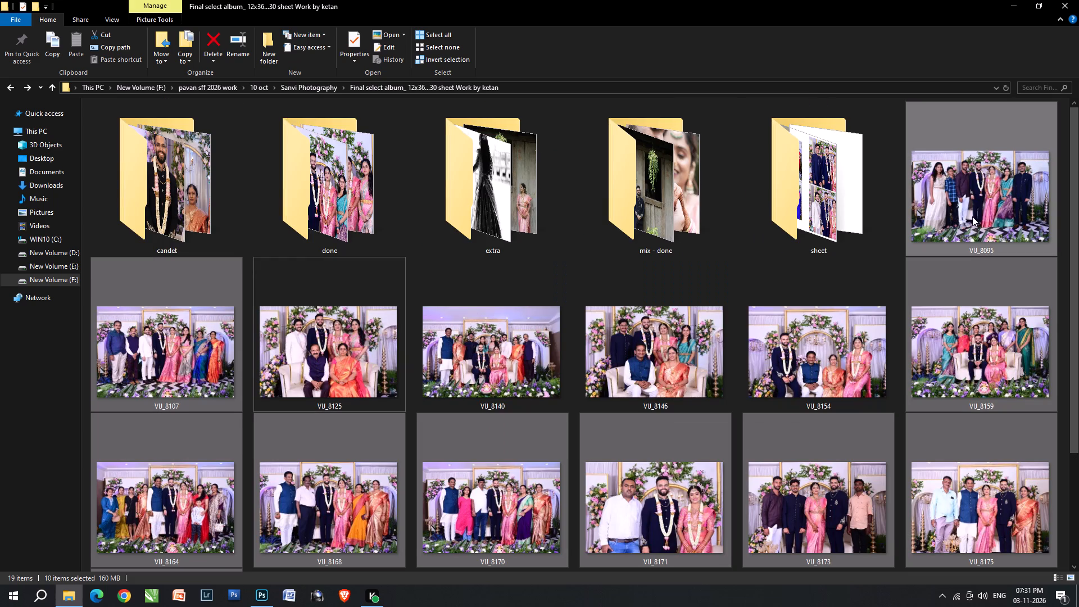
Remove 8095, 8107 and 8159 from the selection and review the remaining photos 8164 to 8177.
ctrl+click(968, 206)
ctrl+click(151, 387)
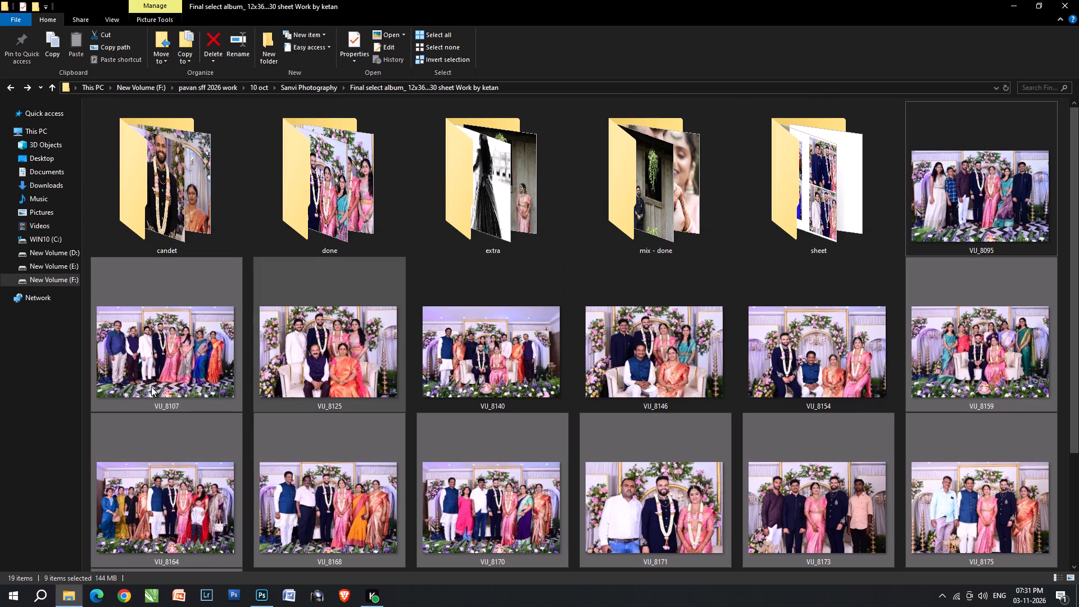
ctrl+click(967, 361)
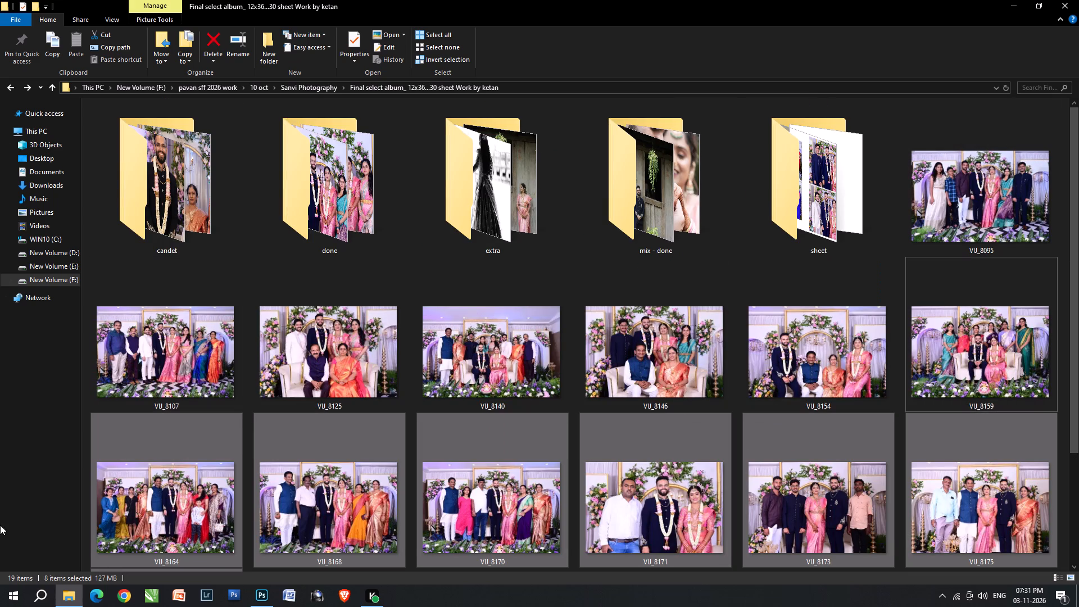
scroll(214, 482, down, 1)
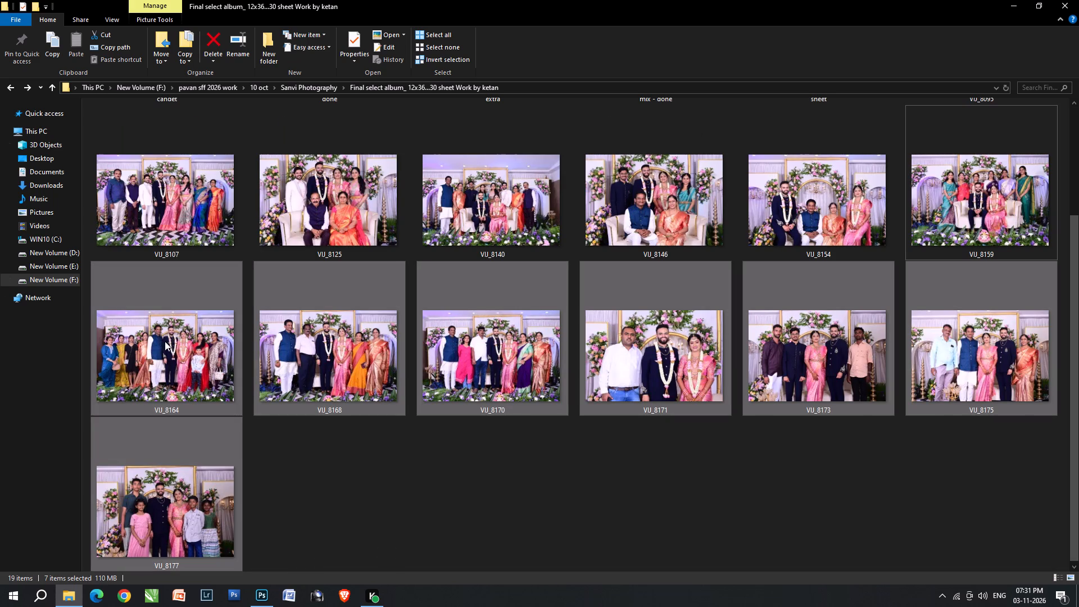
scroll(561, 397, up, 1)
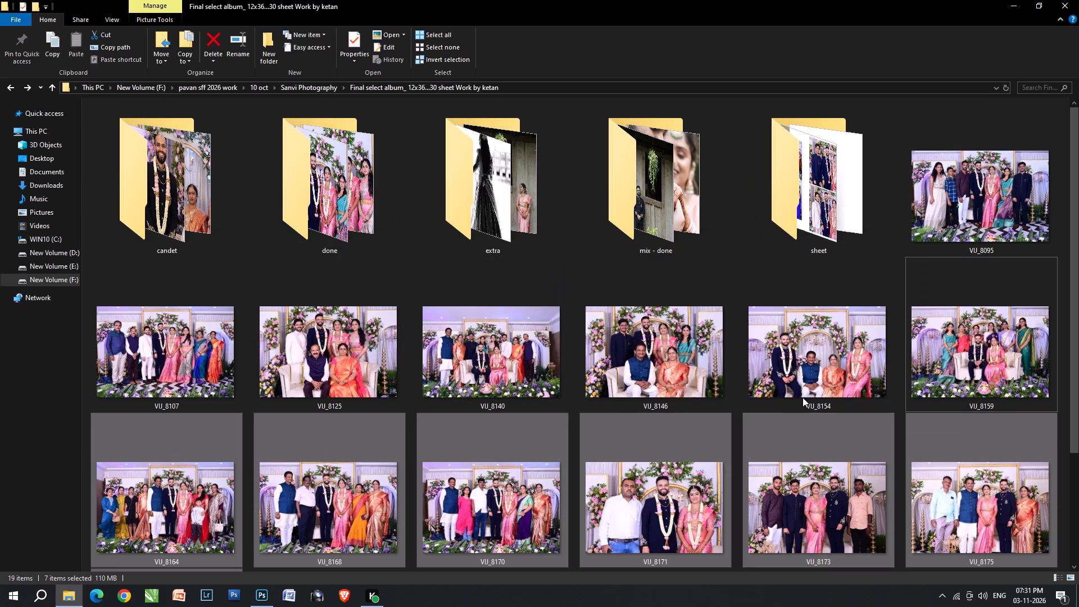
Select the family group photos 8125, 8140 and 8146 and open them in Photoshop alongside the blank 29.psd.
click(842, 347)
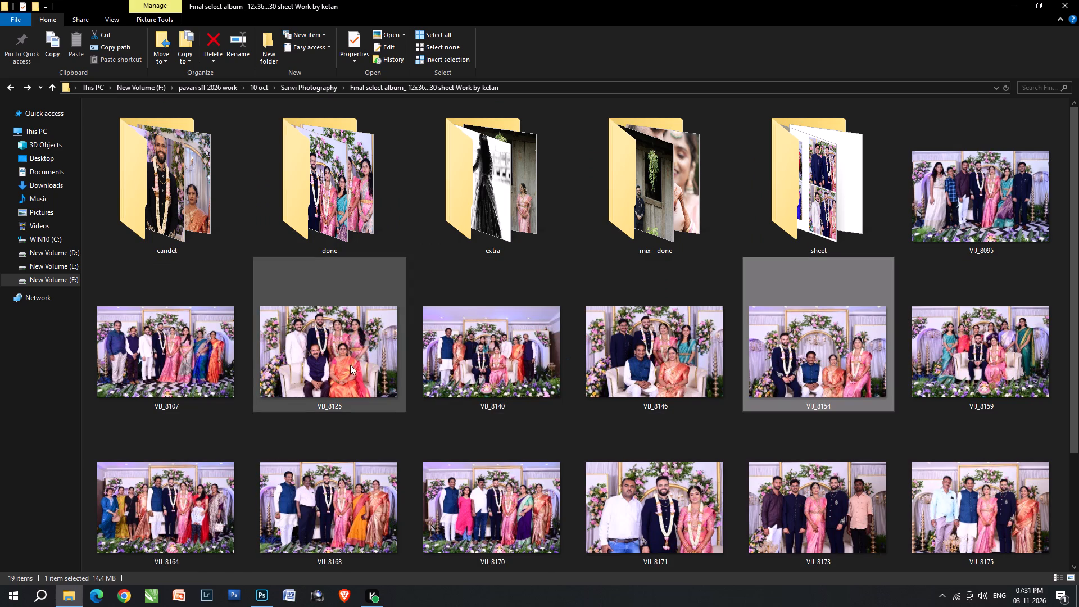
click(338, 384)
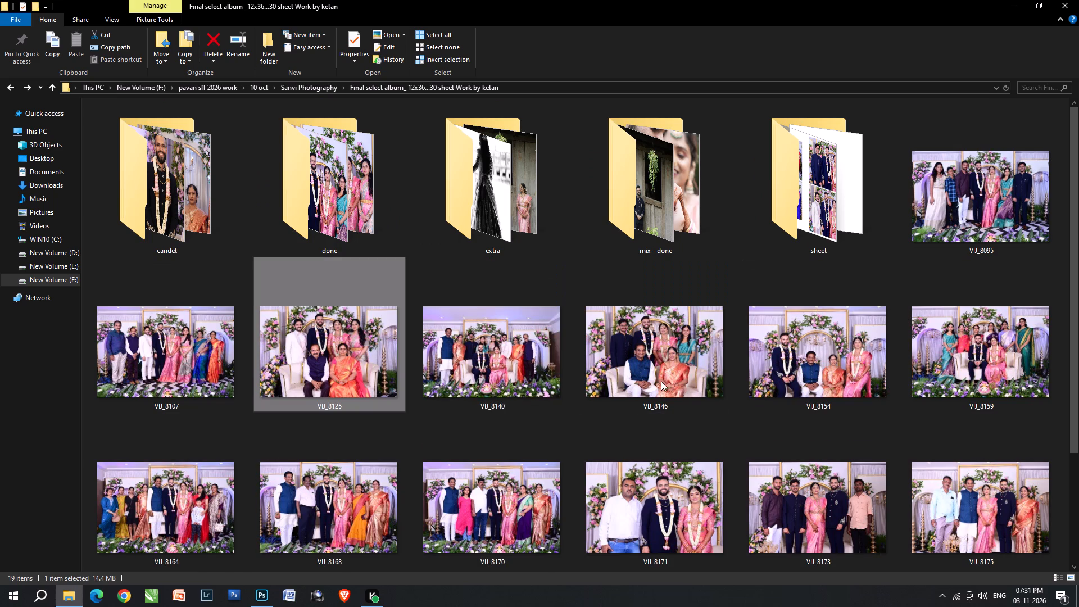
shift+click(664, 381)
drag(469, 375, 576, 58)
key(alt+Tab)
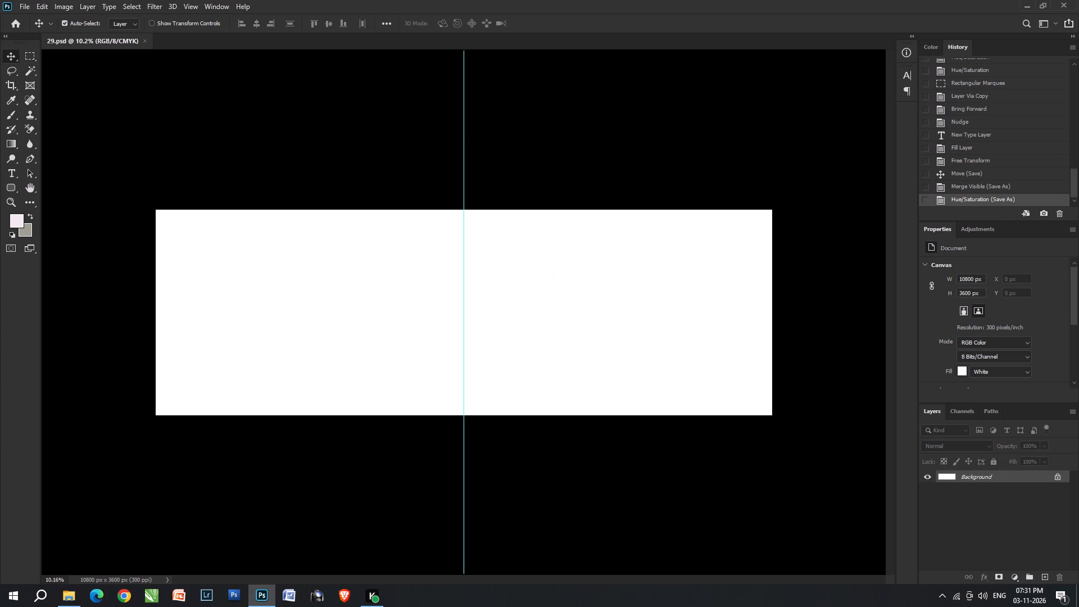
drag(576, 58, 583, 42)
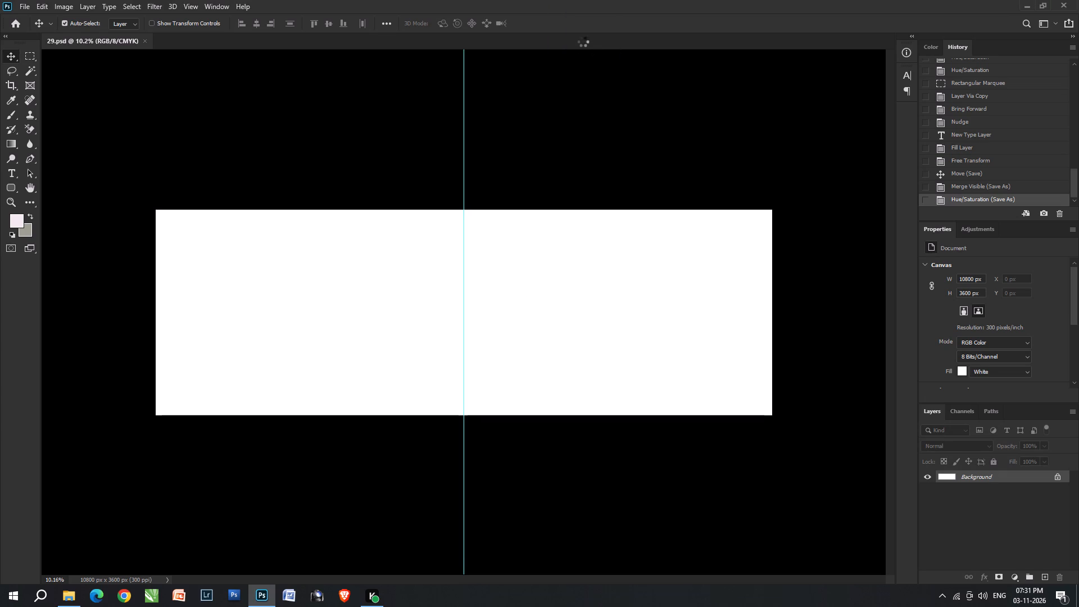
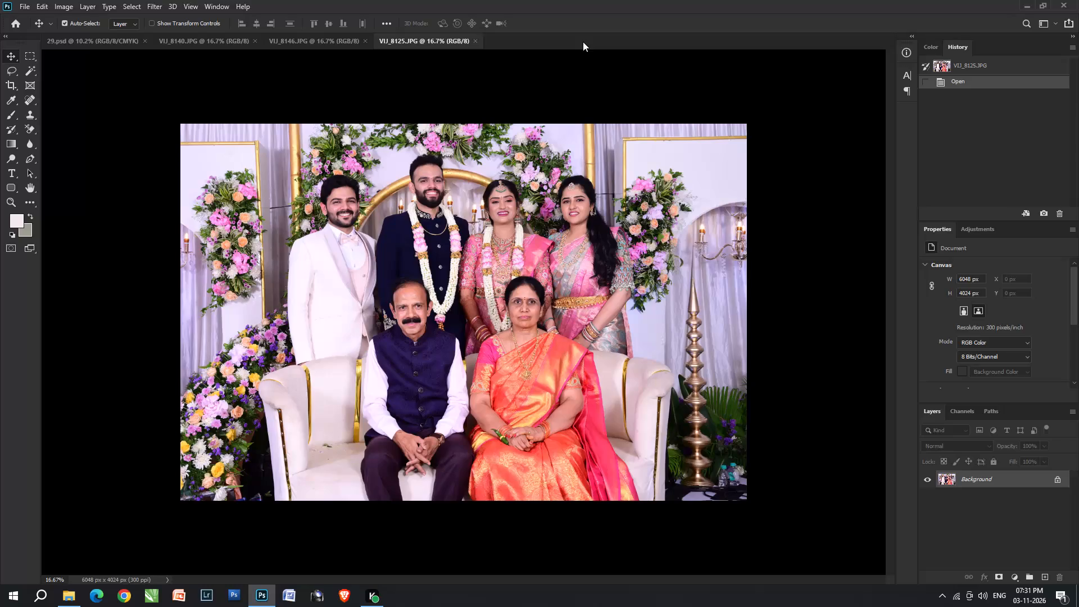
Apply the stored Camera Raw correction to VIJ_8140.JPG: temperature +5, exposure +0.40, contrast +6, highlights -63, shadows +23, whites -69, blacks -33.
click(279, 38)
click(202, 40)
alt+scroll(428, 279, up, 4)
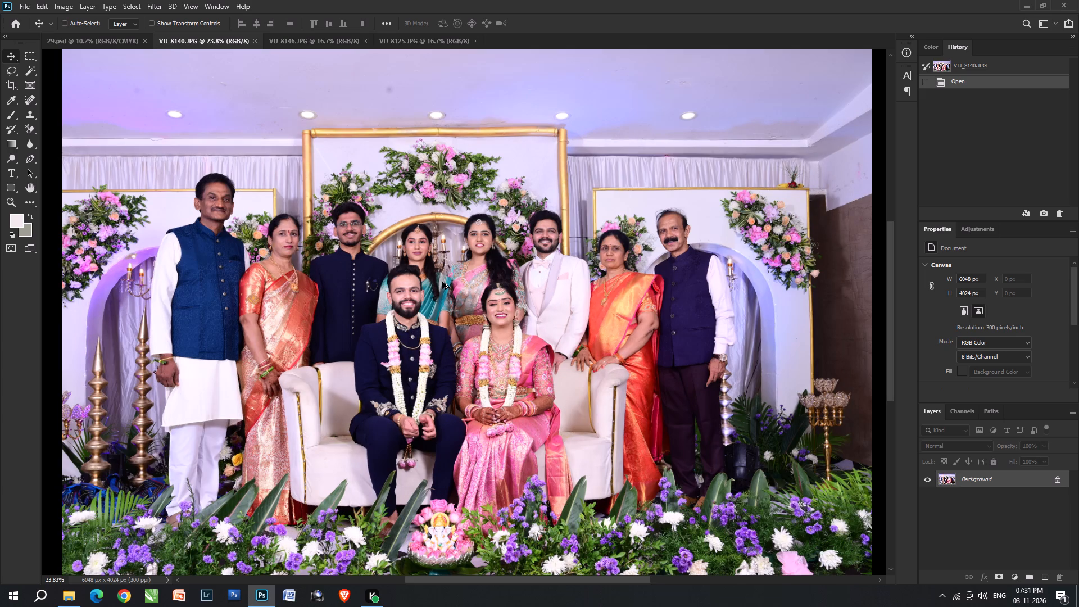
key(ctrl+shift+a)
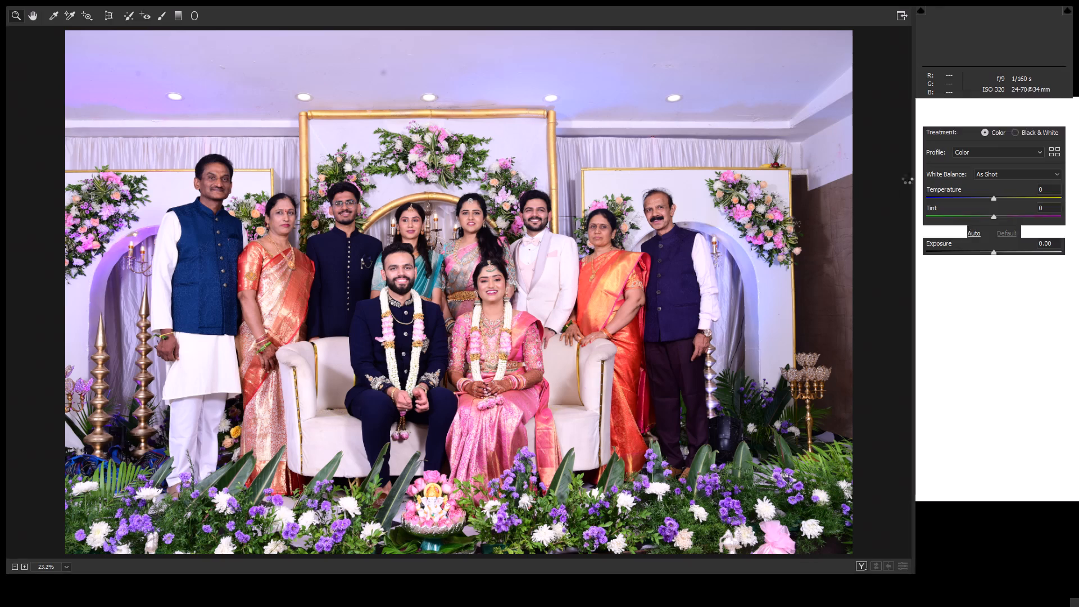
click(1068, 113)
drag(1050, 143, 1045, 156)
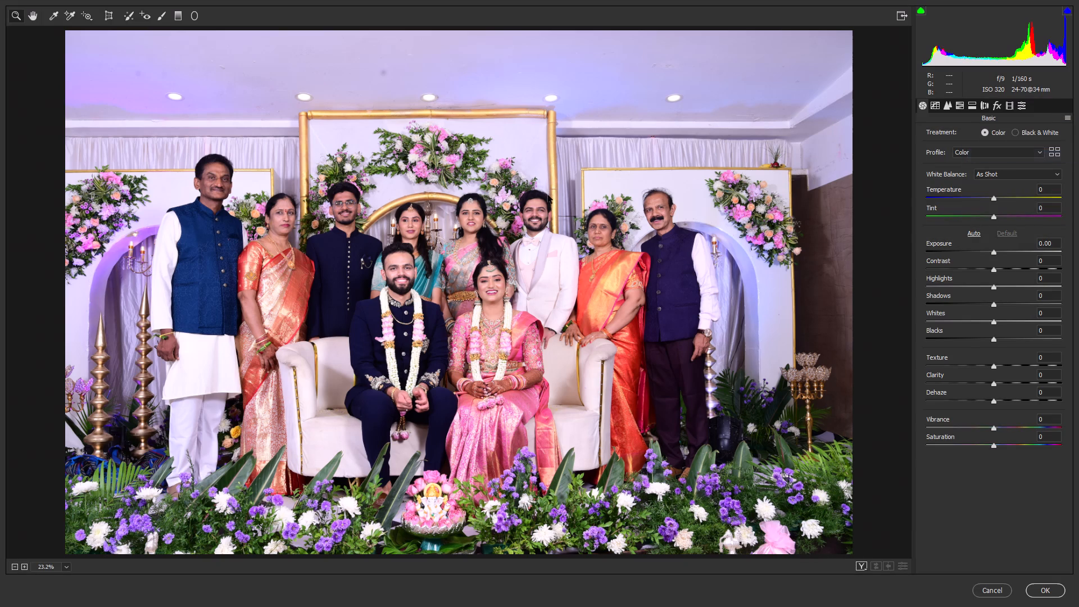
drag(466, 215, 496, 238)
key(Return)
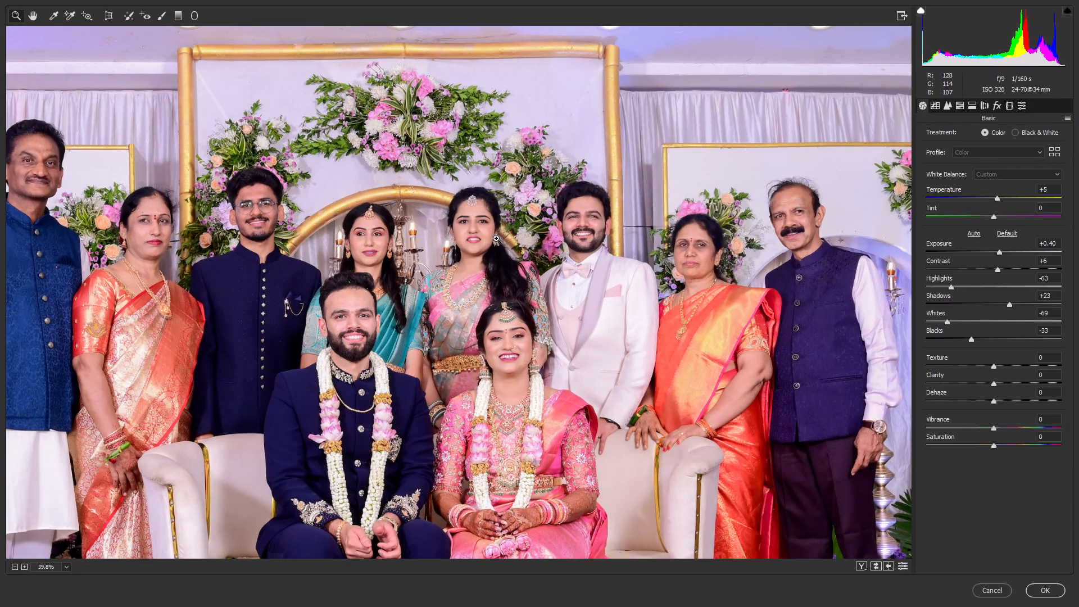
Cut the whole 8140 photo into 29.psd, scale it to about 3861 × 2569 px and place it in the spread's top-left corner.
key(ctrl+a)
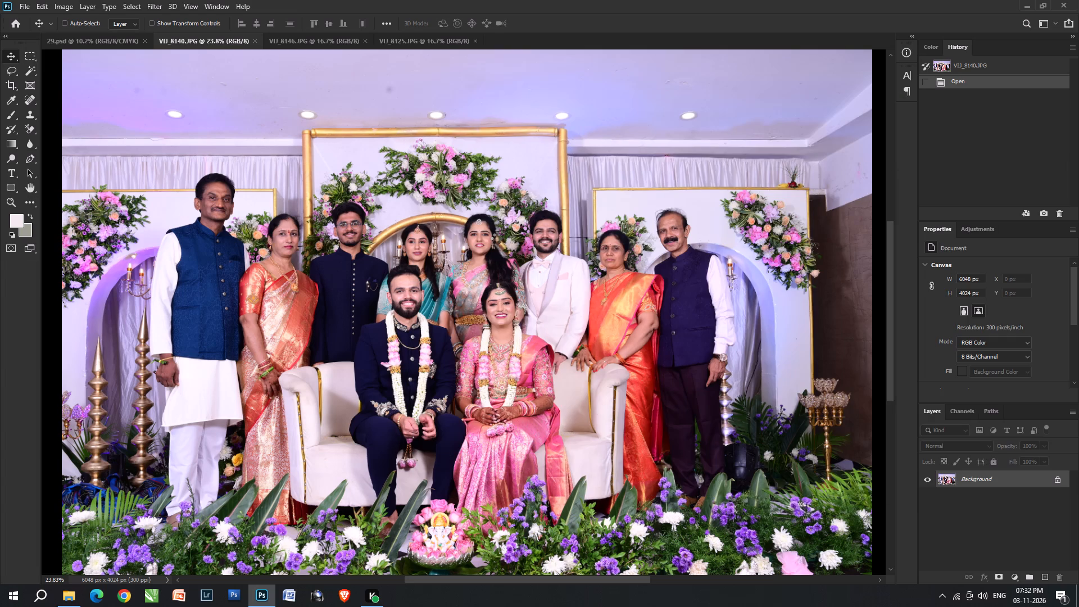
key(ctrl+x)
click(86, 38)
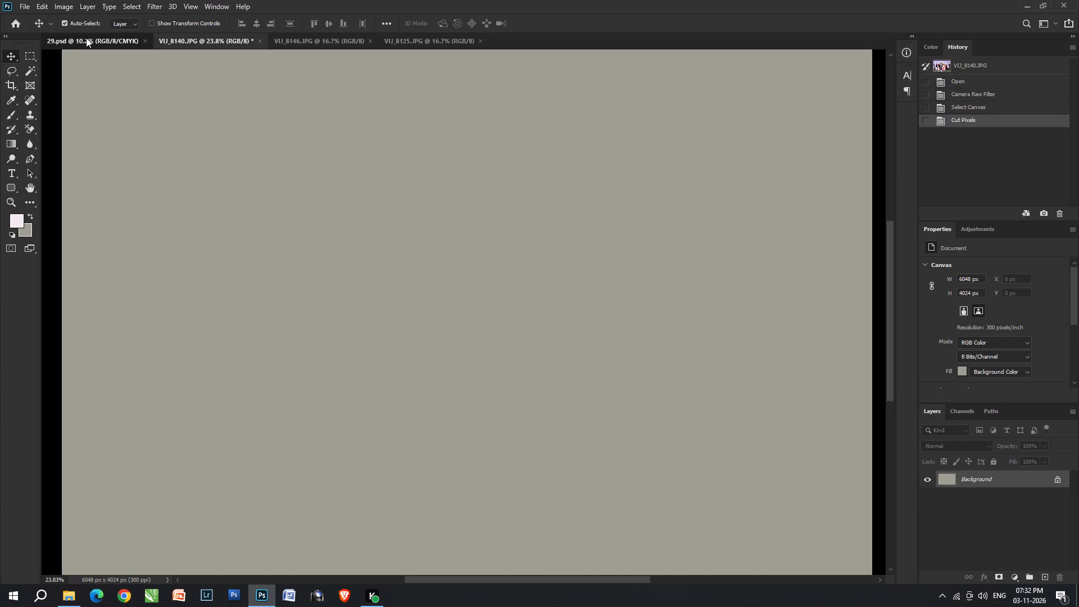
key(ctrl+v)
key(ctrl+t)
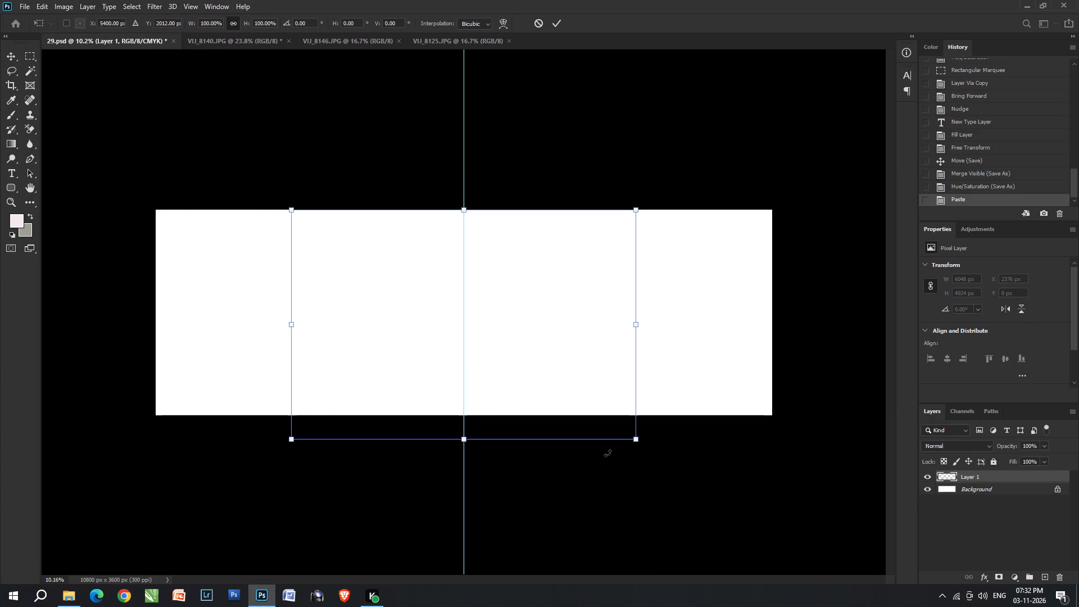
drag(637, 440, 516, 324)
drag(489, 308, 300, 283)
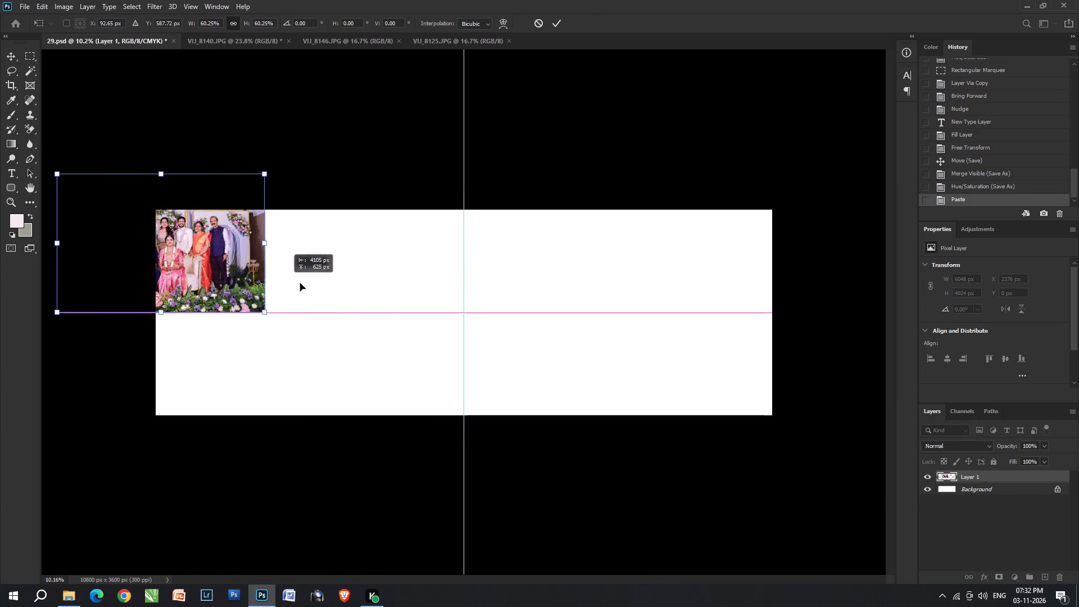
drag(300, 283, 348, 289)
drag(363, 261, 375, 263)
key(Return)
Make a placeholder about 2129 × 1416 px below the photo from a duplicate of it filled with the grey background colour.
alt+scroll(304, 300, up, 7)
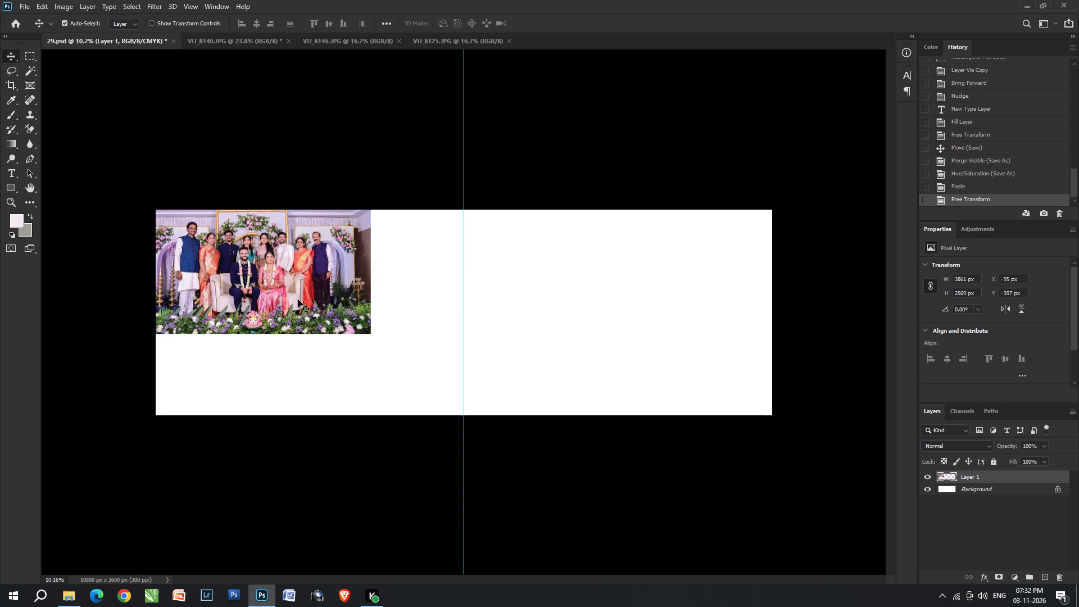
click(293, 302)
alt+drag(294, 288, 303, 384)
key(ctrl+shift+BackSpace)
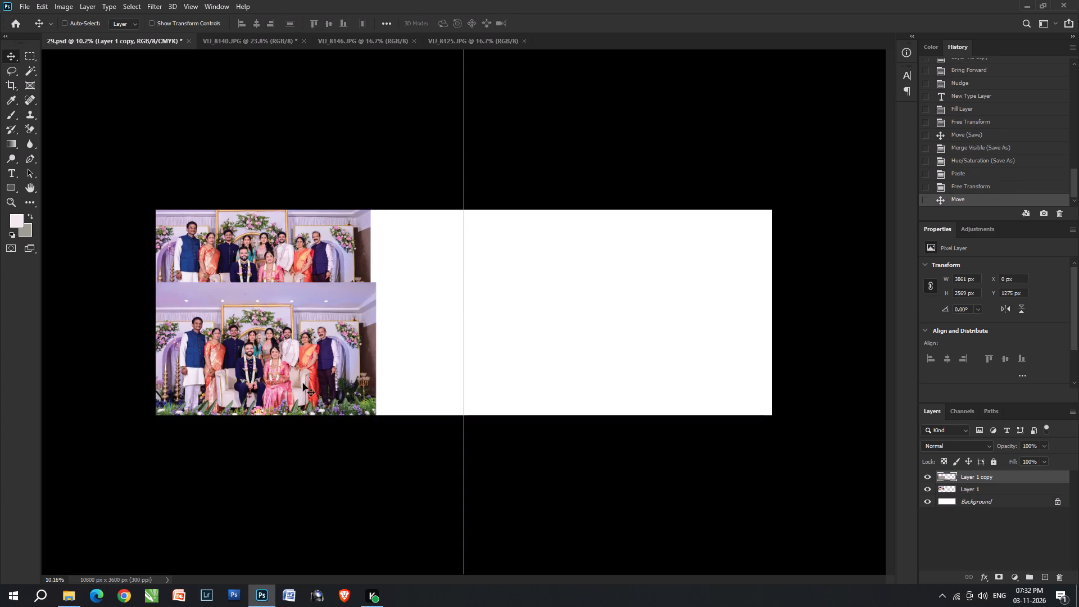
key(ctrl+t)
drag(271, 280, 282, 330)
drag(278, 368, 273, 344)
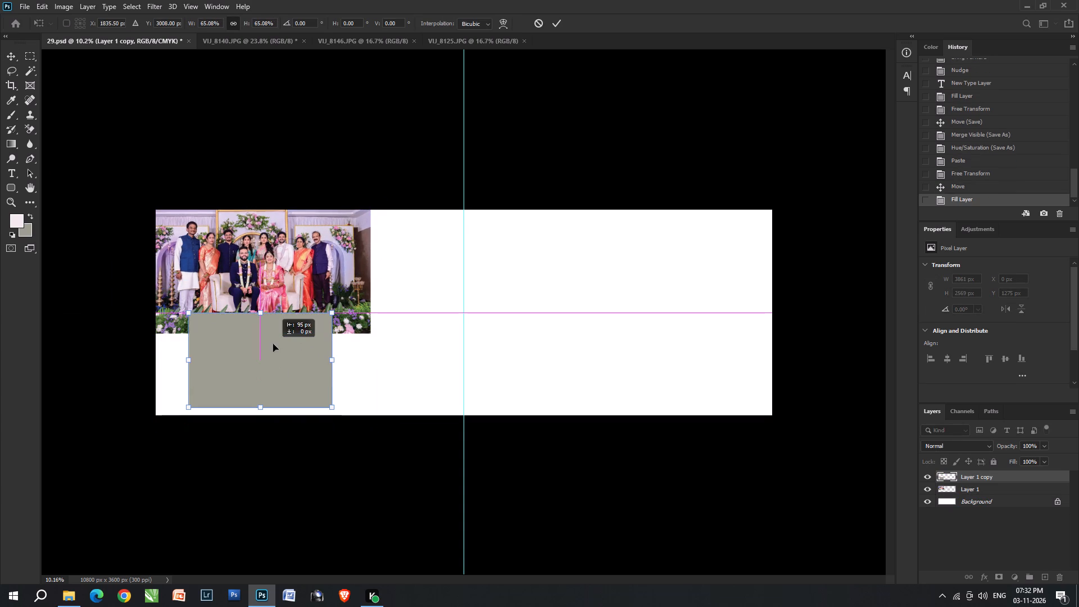
drag(273, 344, 273, 348)
drag(333, 359, 311, 353)
key(Return)
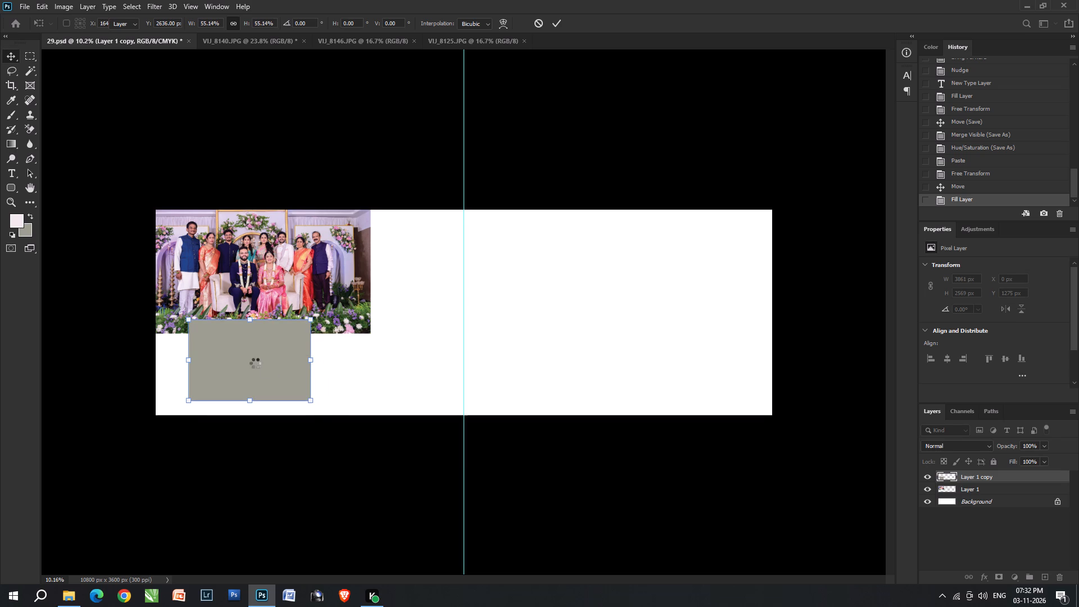
Duplicate the grey placeholder and set the copy to its right in the same row, leaving a thin white gap between them.
alt+shift+drag(254, 363, 382, 360)
alt+scroll(342, 358, up, 3)
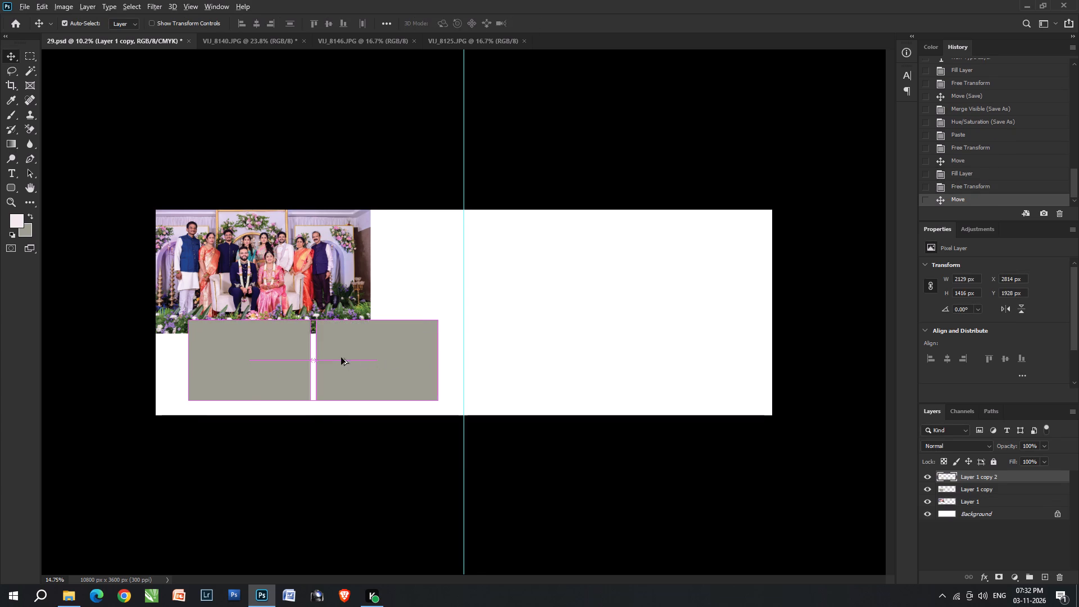
alt+scroll(341, 357, up, 5)
key(space)
key(space)
drag(309, 365, 537, 343)
click(539, 357)
shift+drag(554, 361, 543, 360)
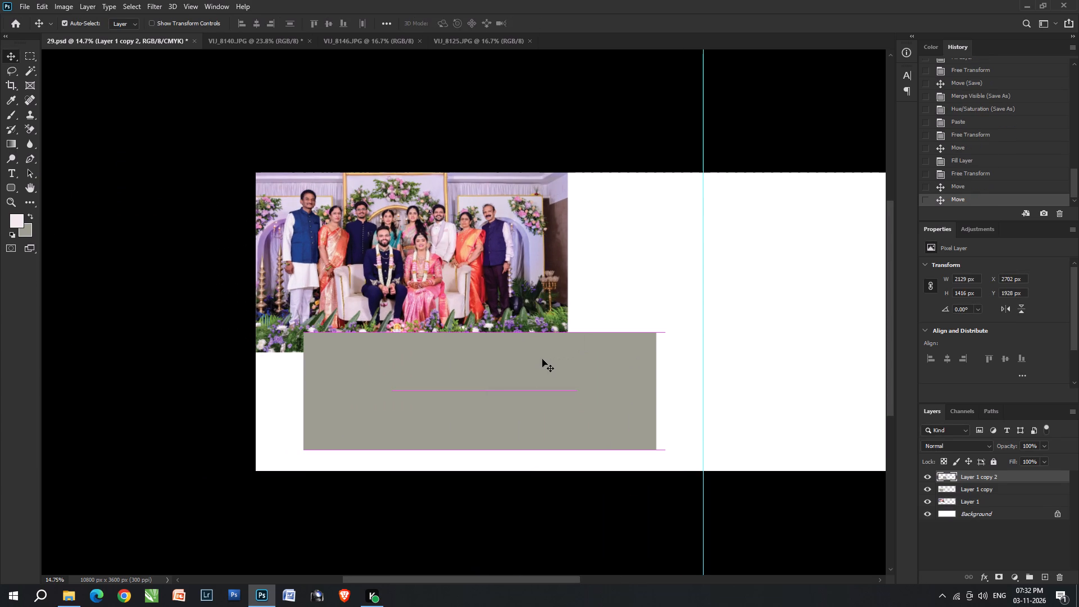
key(Right)
key(Right)
key(Right)
key(Right)
drag(496, 468, 456, 438)
Reposition the large family photo slightly higher, to about X -70 px and Y -465 px.
click(427, 264)
key(ctrl+t)
drag(567, 148, 575, 144)
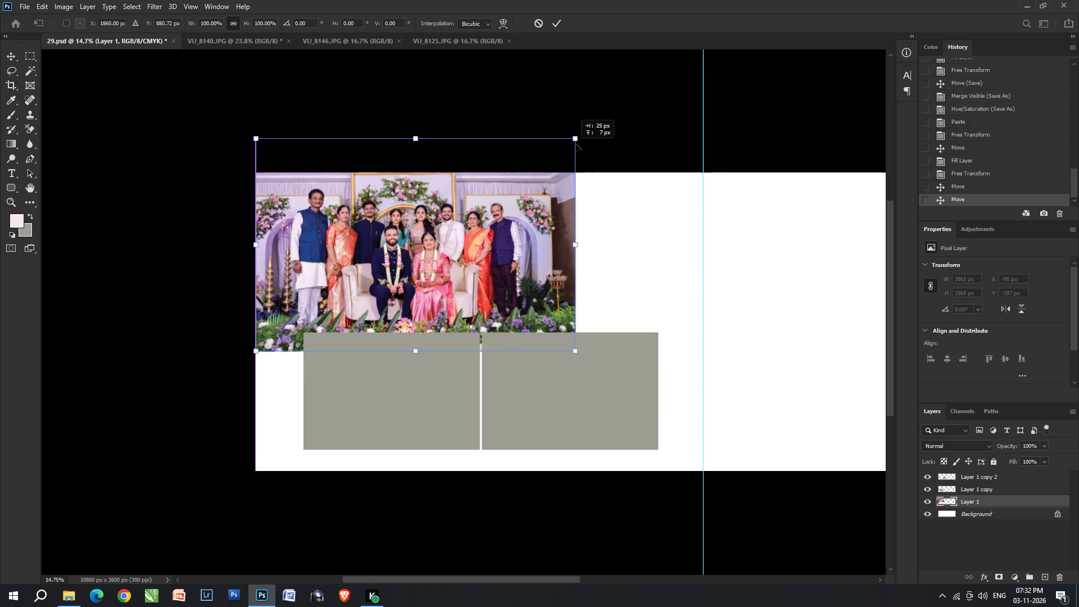
drag(575, 144, 570, 143)
click(570, 241)
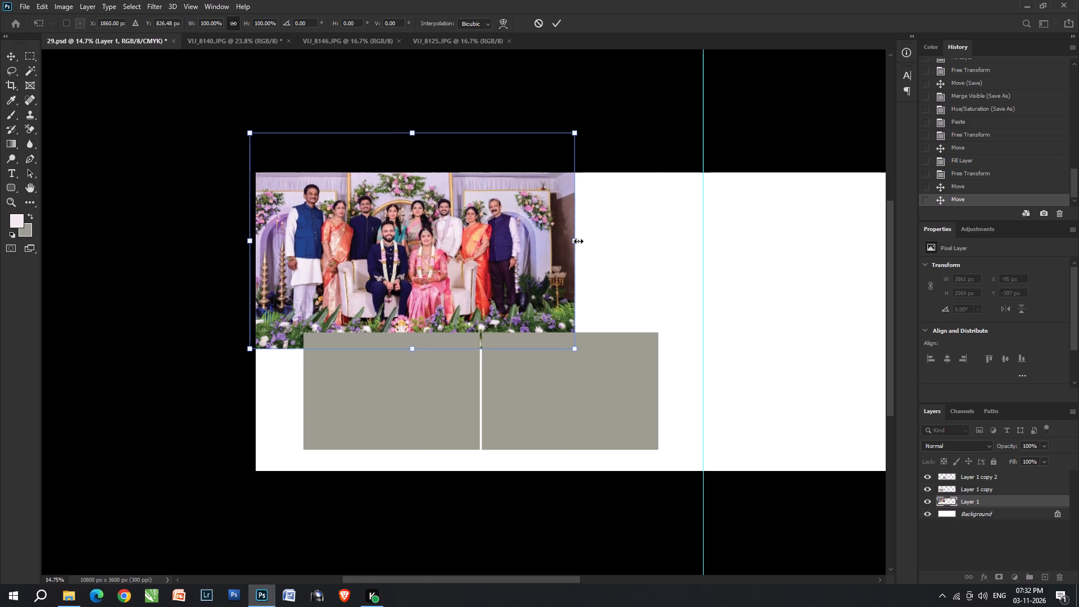
key(Up)
key(Return)
key(v)
key(v)
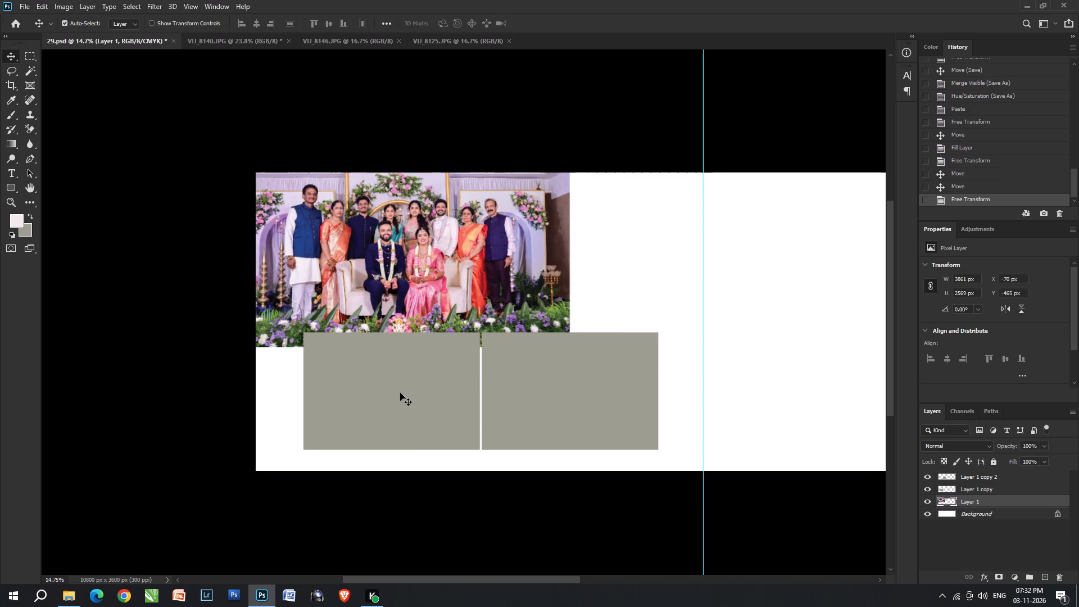
Enlarge both grey placeholders together to about 4378 × 1450 px and align them with the spread's bottom-left corner.
click(400, 393)
shift+click(554, 392)
drag(545, 393, 542, 398)
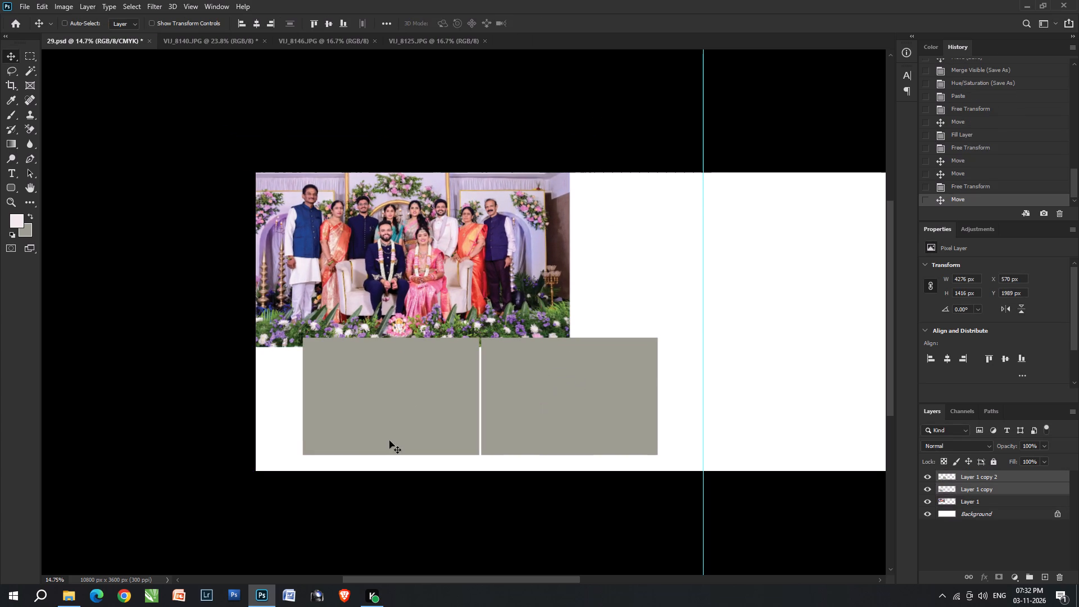
key(ctrl+t)
drag(306, 401, 297, 400)
key(Return)
drag(426, 400, 414, 409)
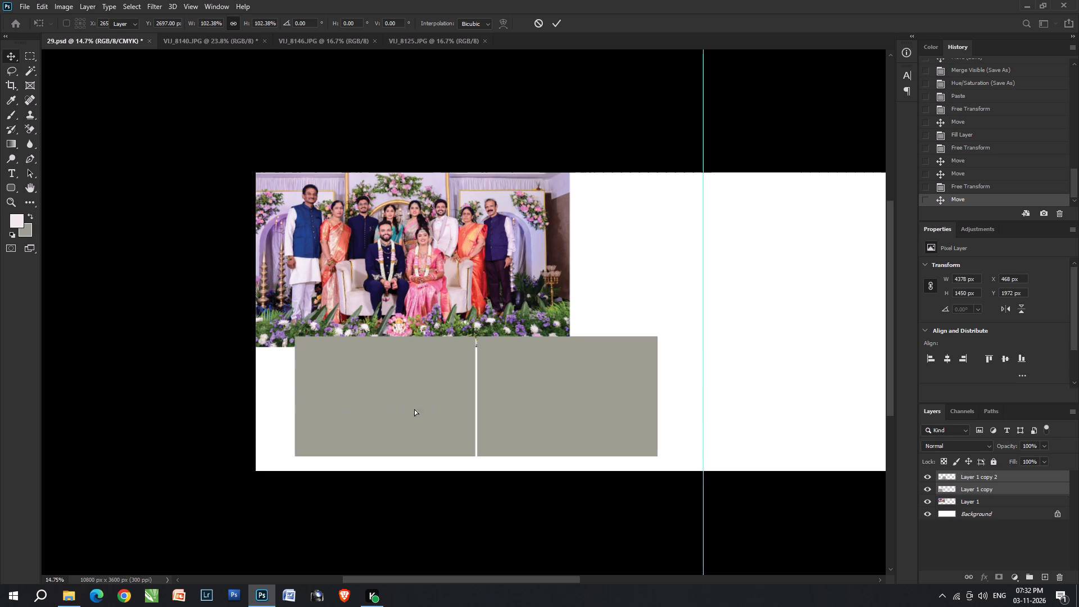
drag(414, 409, 388, 414)
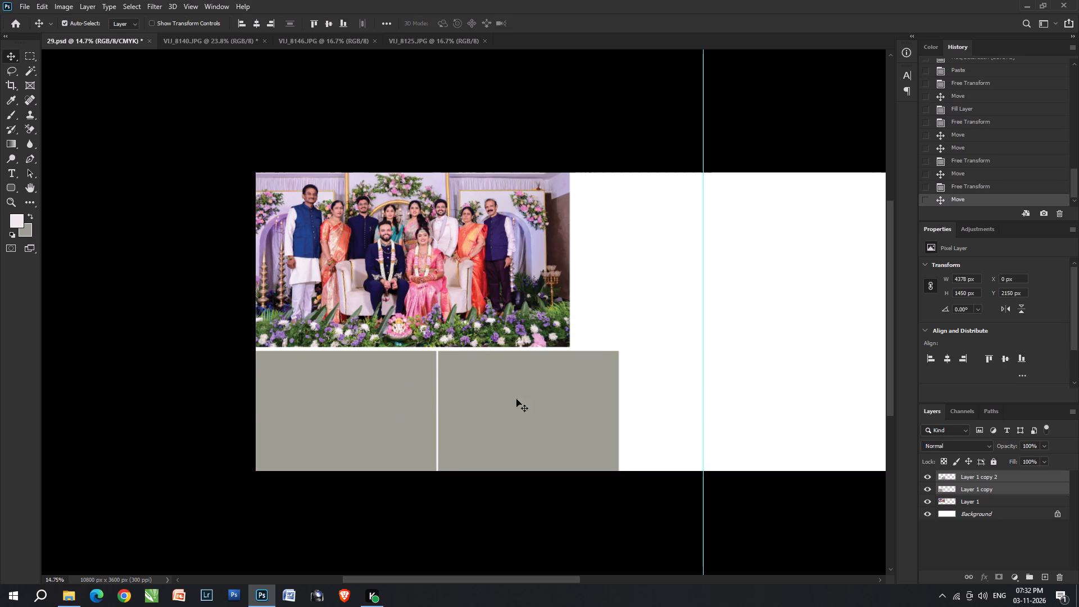
Enlarge the pair of placeholders from the bottom-left corner to about 4702 × 1557 px, until they overlap the photo's lower edge.
key(ctrl+t)
click(615, 348)
key(Return)
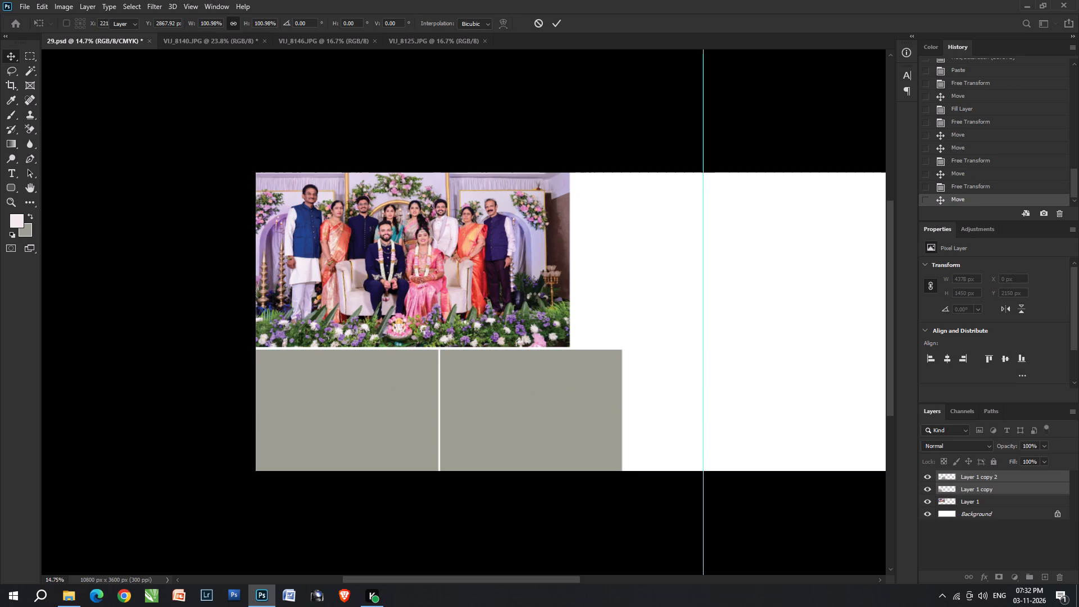
click(532, 297)
click(569, 377)
shift+click(389, 426)
key(ctrl+t)
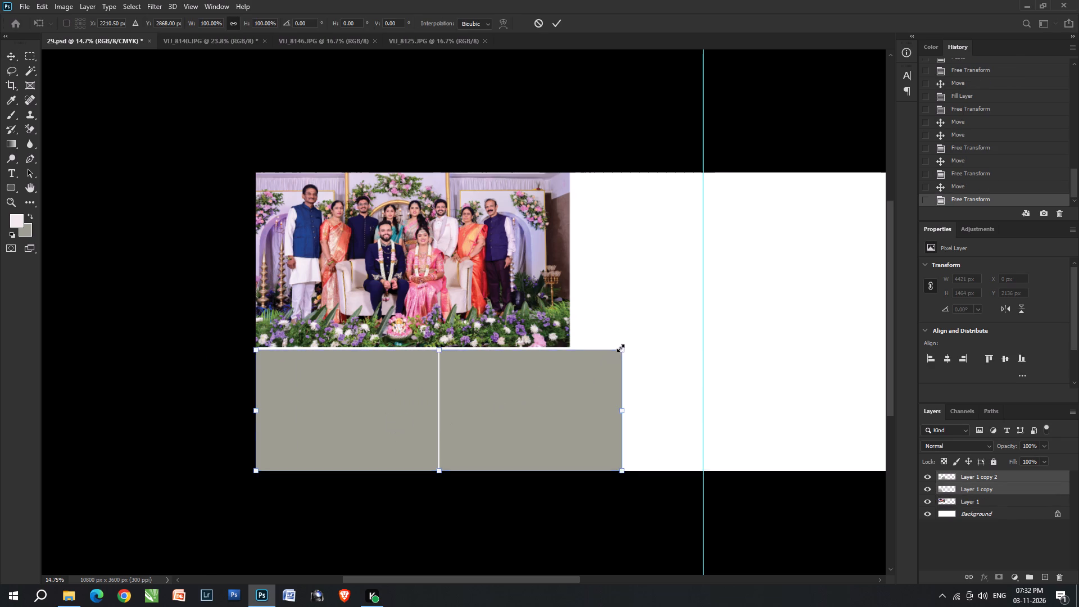
drag(624, 348, 646, 338)
key(Return)
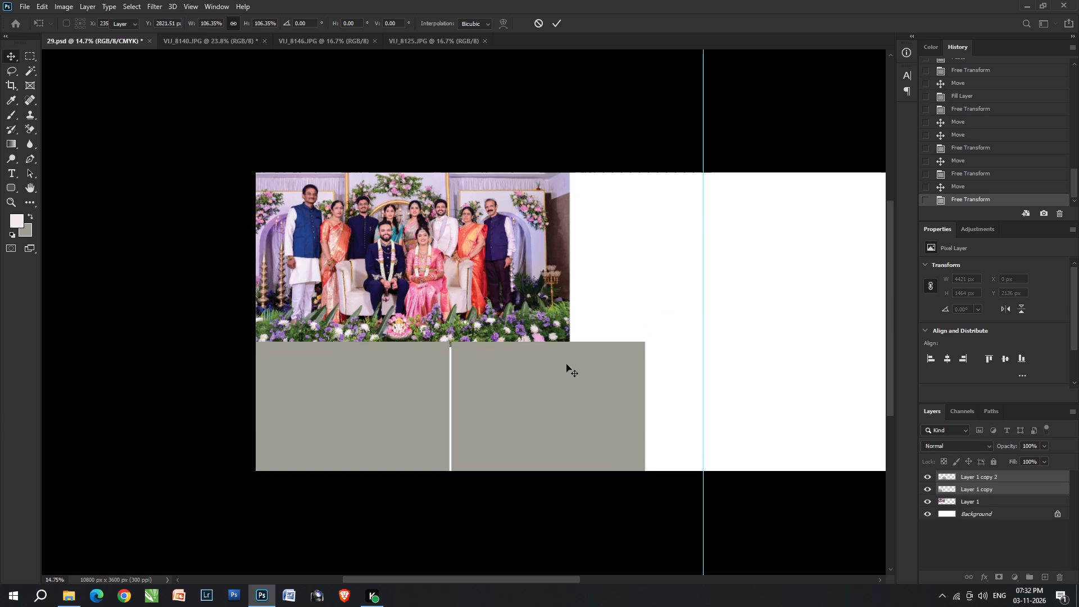
Copy a white background strip around the placeholders onto a layer above the photo, offset to leave a thin gap below the photo.
alt+scroll(444, 395, up, 3)
key(m)
key(m)
drag(179, 320, 565, 488)
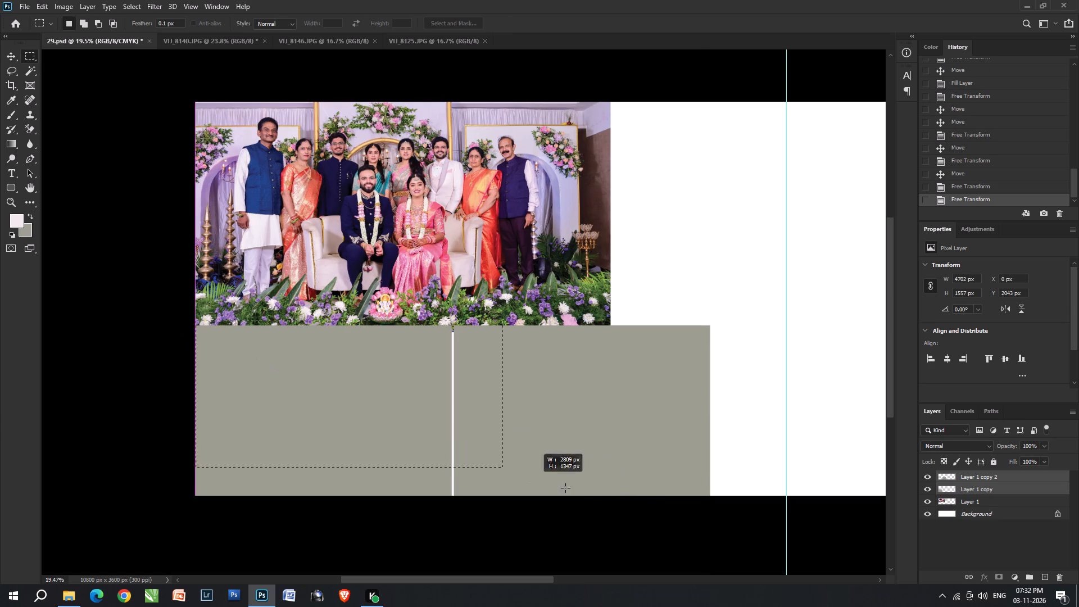
drag(565, 488, 694, 520)
scroll(999, 552, down, 1)
click(983, 513)
key(ctrl+j)
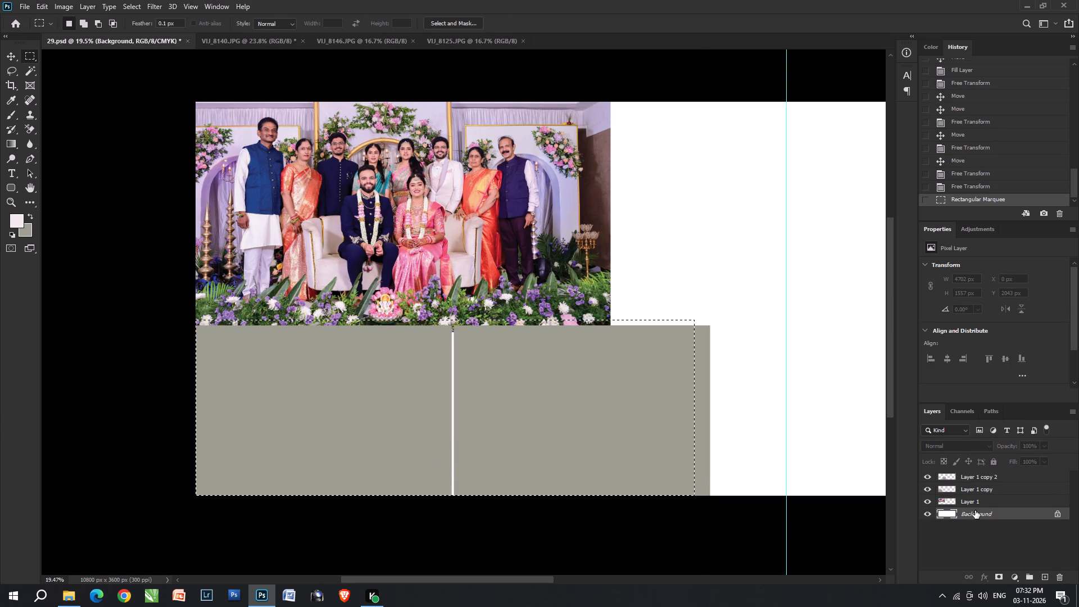
key(ctrl+bracketright)
text(vv)
key(Down)
key(Down)
key(Down)
key(Down)
key(Down)
key(Down)
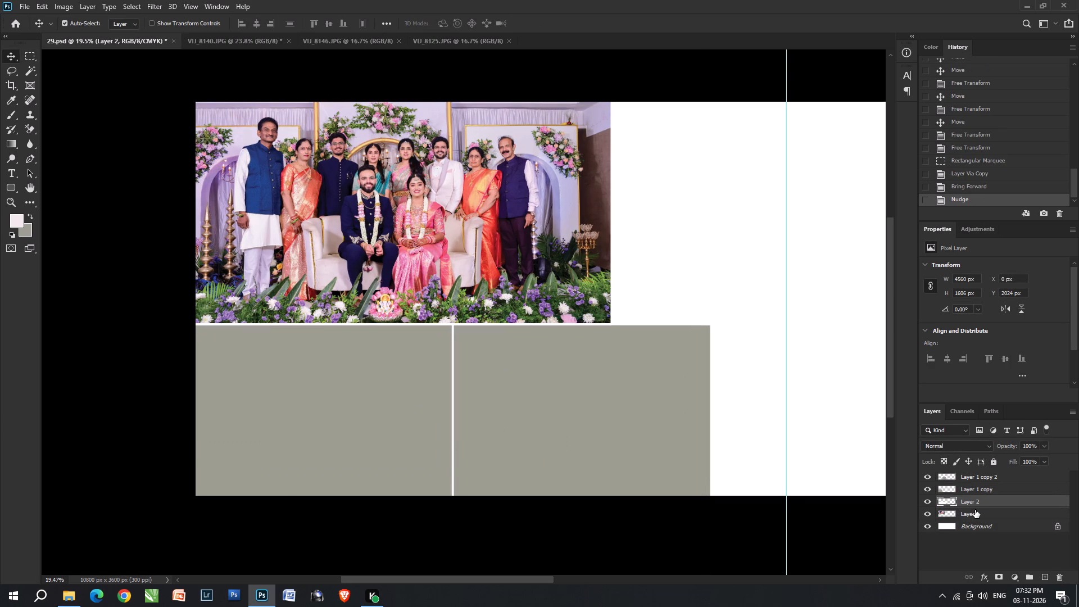
Enlarge the large family photo behind the white strip to about 4386 × 2919 px, keeping its top-left corner in place.
click(559, 333)
click(545, 272)
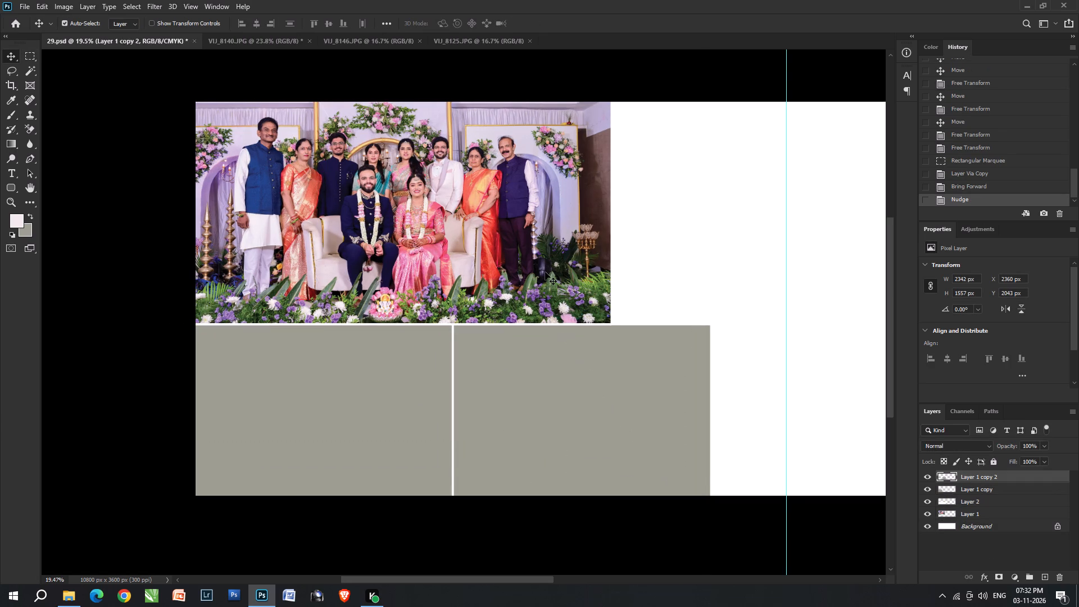
key(ctrl+t)
drag(609, 337, 649, 354)
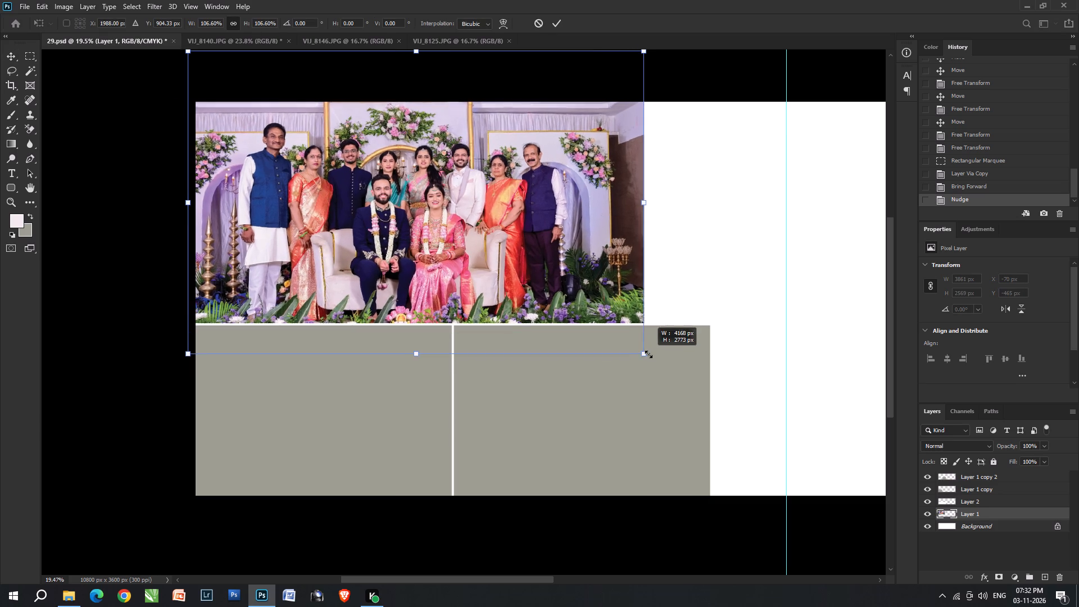
drag(649, 354, 683, 360)
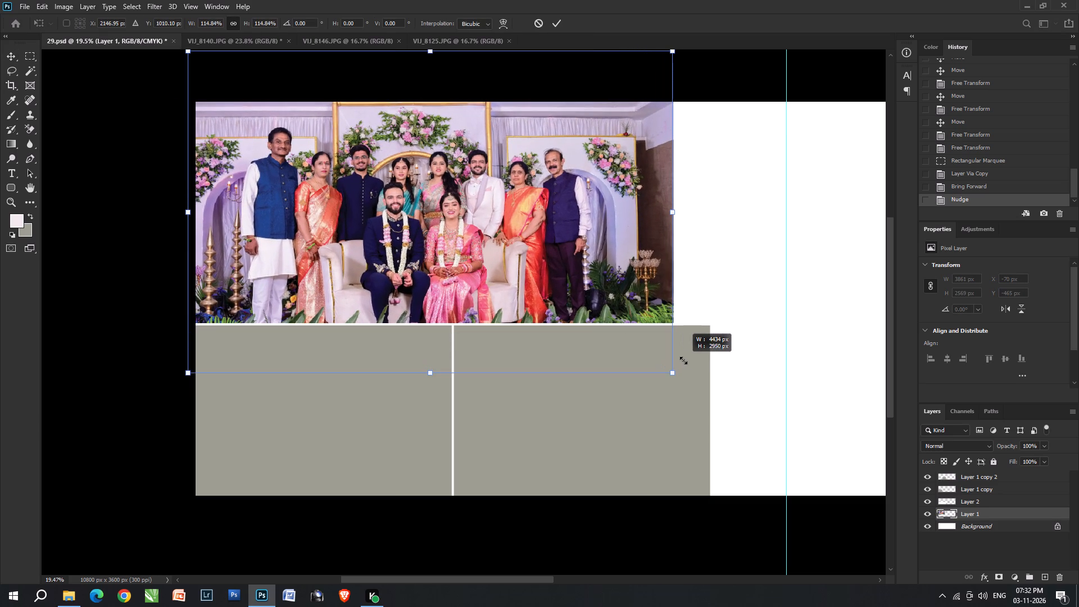
drag(683, 360, 679, 356)
key(Return)
key(v)
Make the left grey placeholder's layer active and target its area with the Magic Wand.
right_click(354, 372)
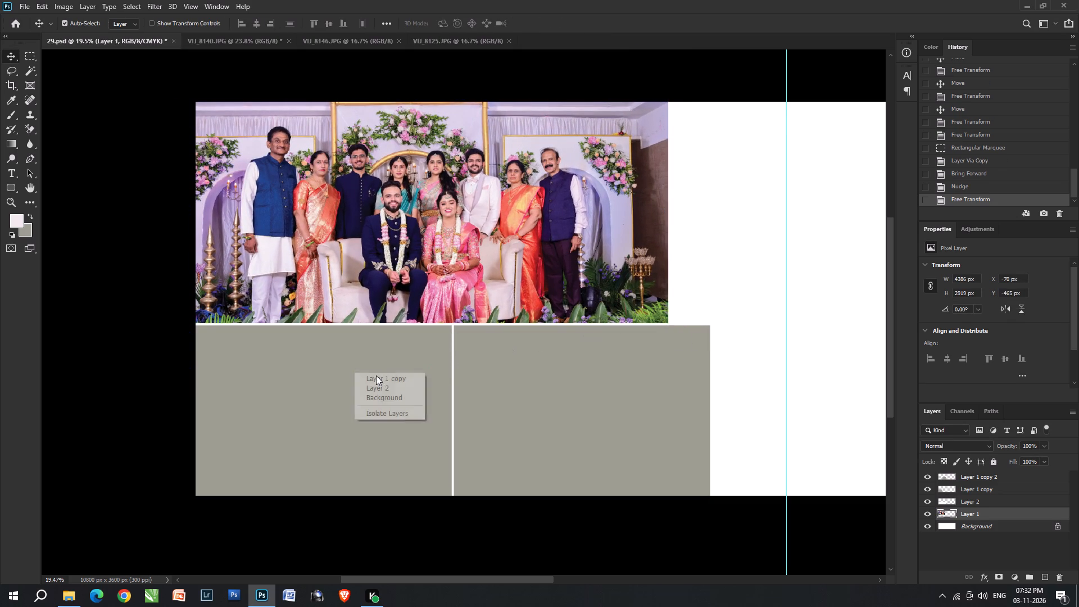
click(387, 378)
key(w)
click(387, 378)
Reapply the last Camera Raw correction to VIJ_8146.JPG and adjust its levels.
key(ctrl+Tab)
key(ctrl+Tab)
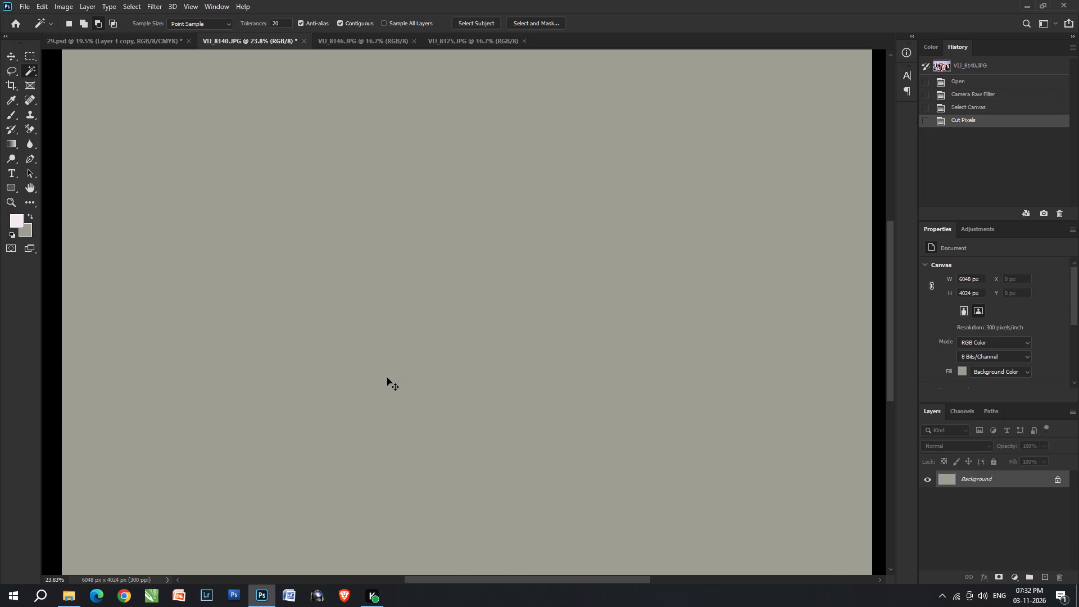
alt+scroll(472, 327, up, 2)
key(ctrl+alt+f)
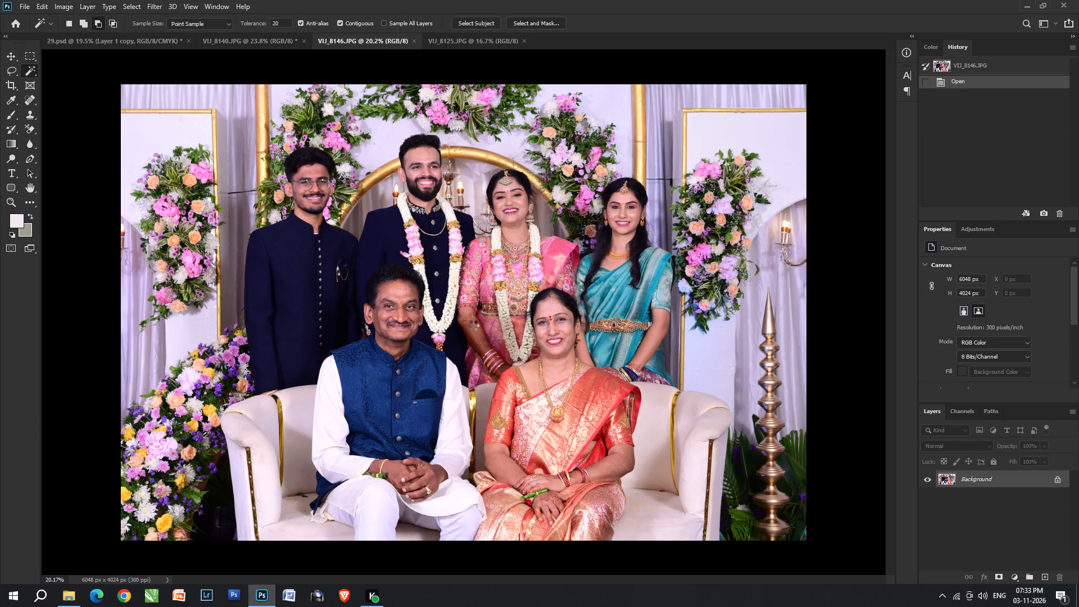
key(ctrl+l)
drag(788, 346, 797, 350)
key(Return)
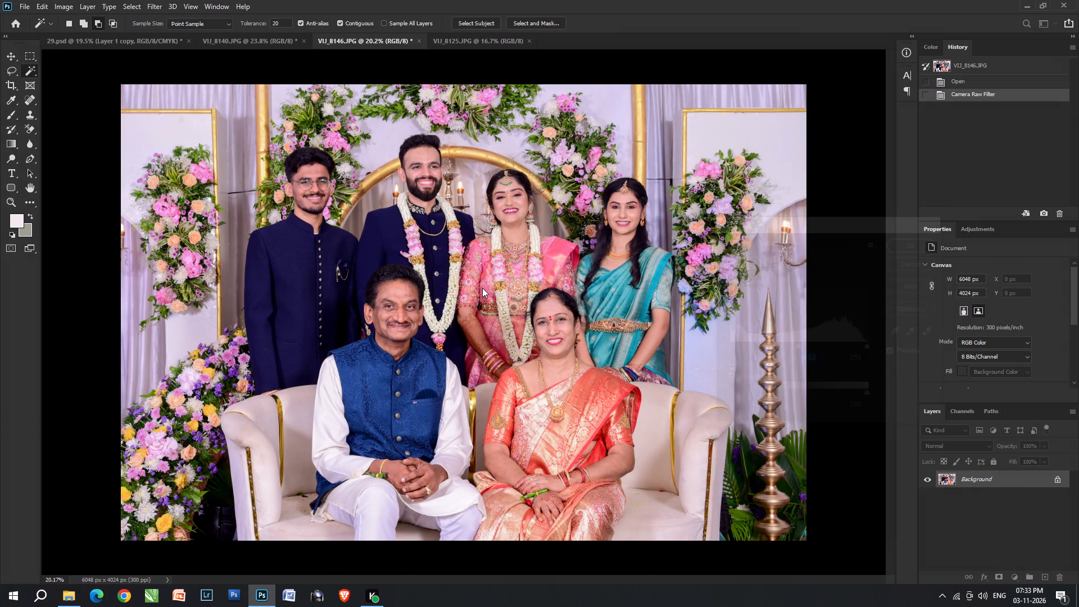
key(n)
key(n)
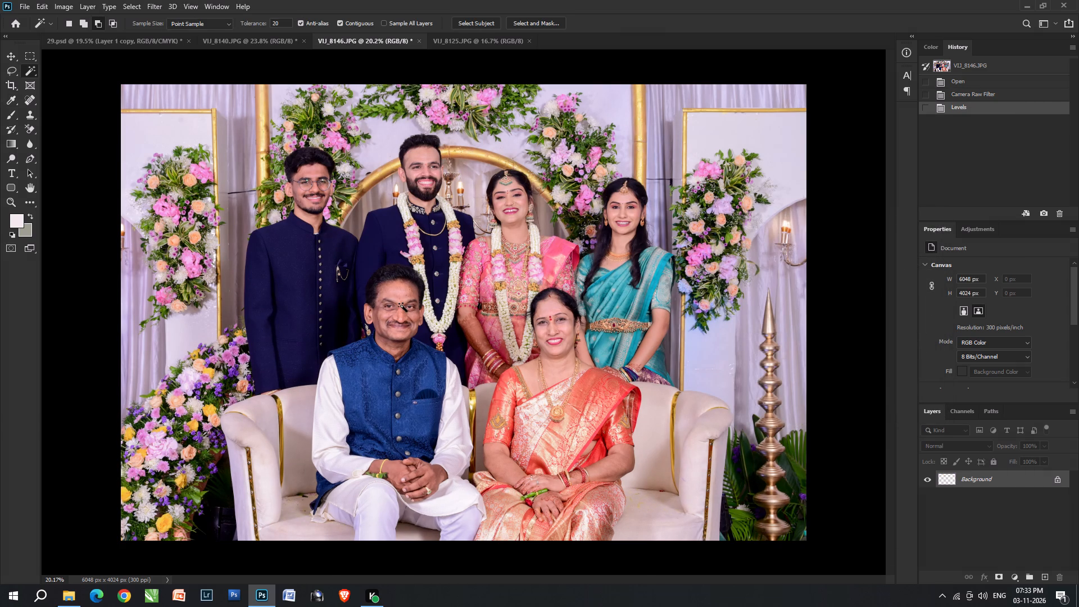
Feather a rectangular selection around the seated man's head and chest in VIJ_8146.JPG and set its Levels midtone to 1.19.
key(m)
key(m)
drag(336, 261, 438, 382)
key(ctrl+alt+d)
key(Return)
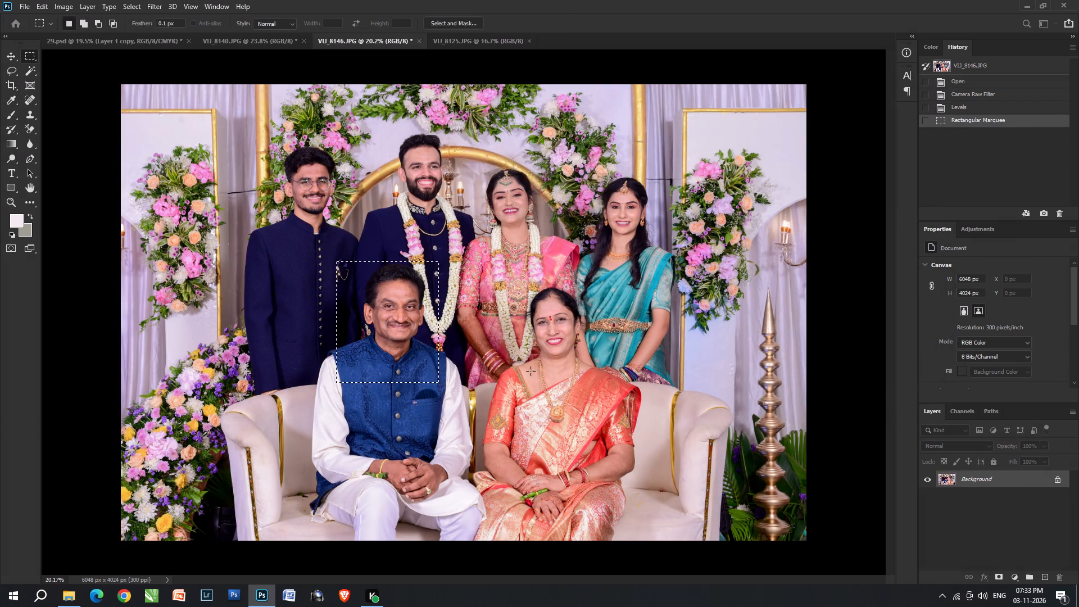
key(ctrl+l)
click(792, 344)
key(Return)
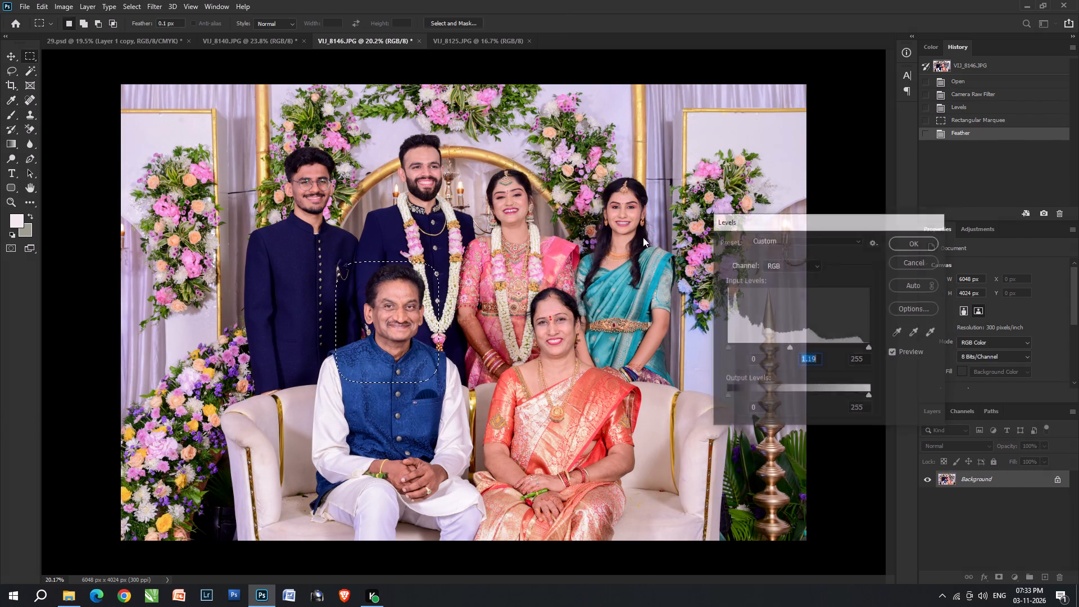
Feather a rectangular selection across the standing row's faces in VIJ_8146.JPG and slightly brighten its highlights with Levels.
drag(255, 149, 686, 281)
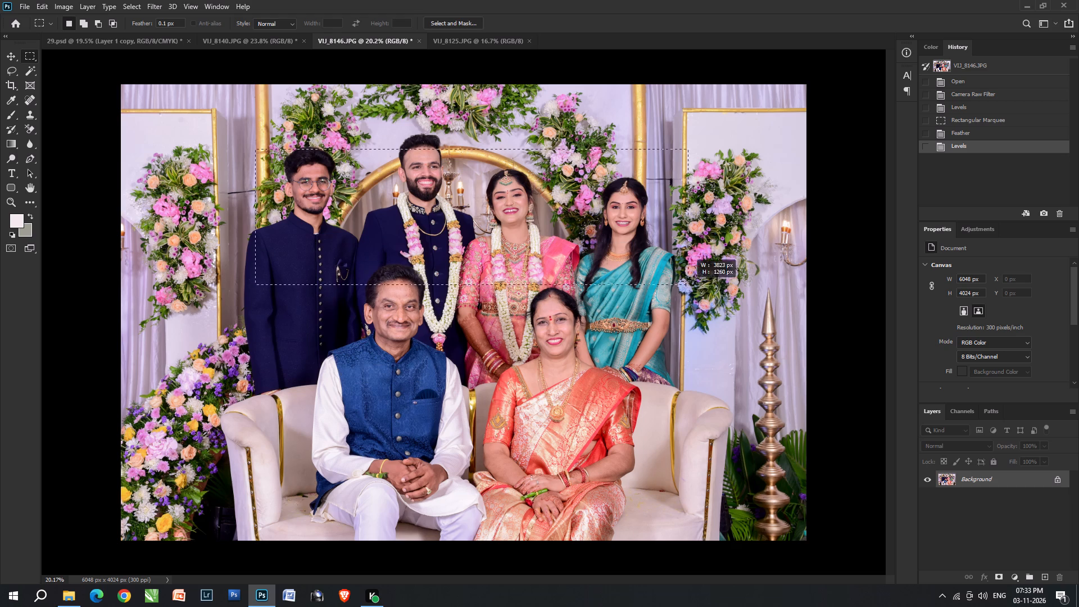
drag(686, 281, 683, 278)
key(ctrl+alt+d)
key(Return)
key(ctrl+l)
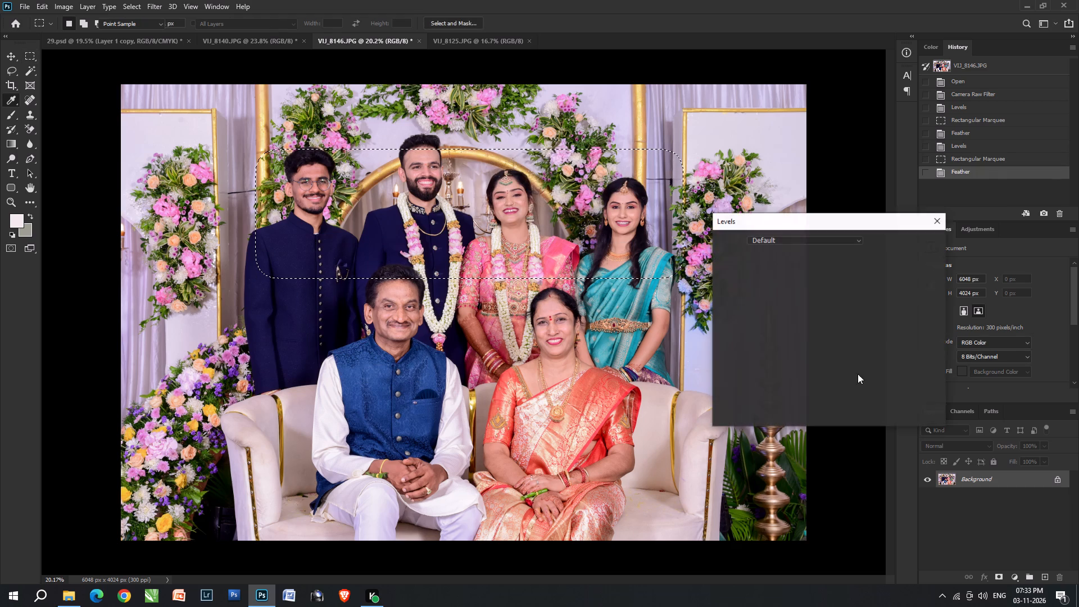
click(864, 345)
key(Return)
Cut the whole corrected VIJ_8146 image for pasting, and close VIJ_8146.JPG and VIJ_8140.JPG without saving.
key(ctrl+a)
key(ctrl+x)
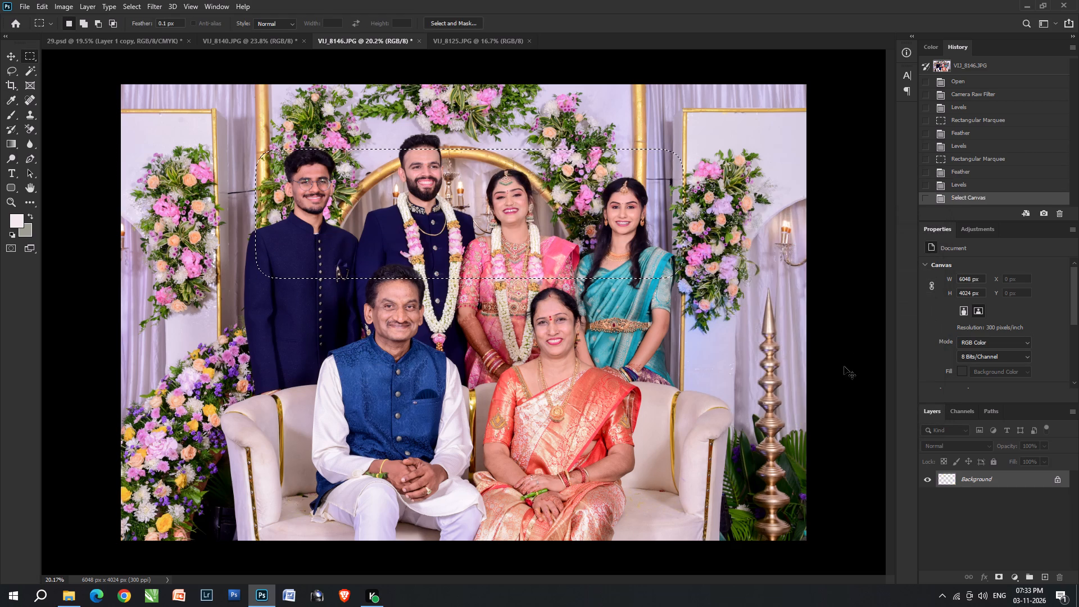
key(ctrl+w)
key(ctrl+Tab)
key(Return)
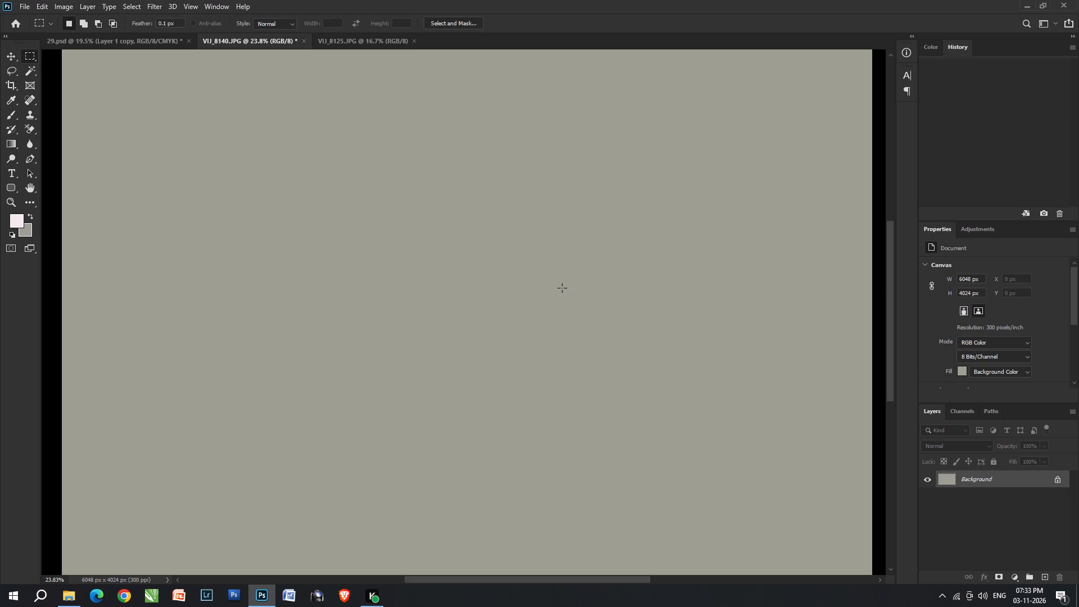
key(ctrl+w)
key(Tab)
key(Return)
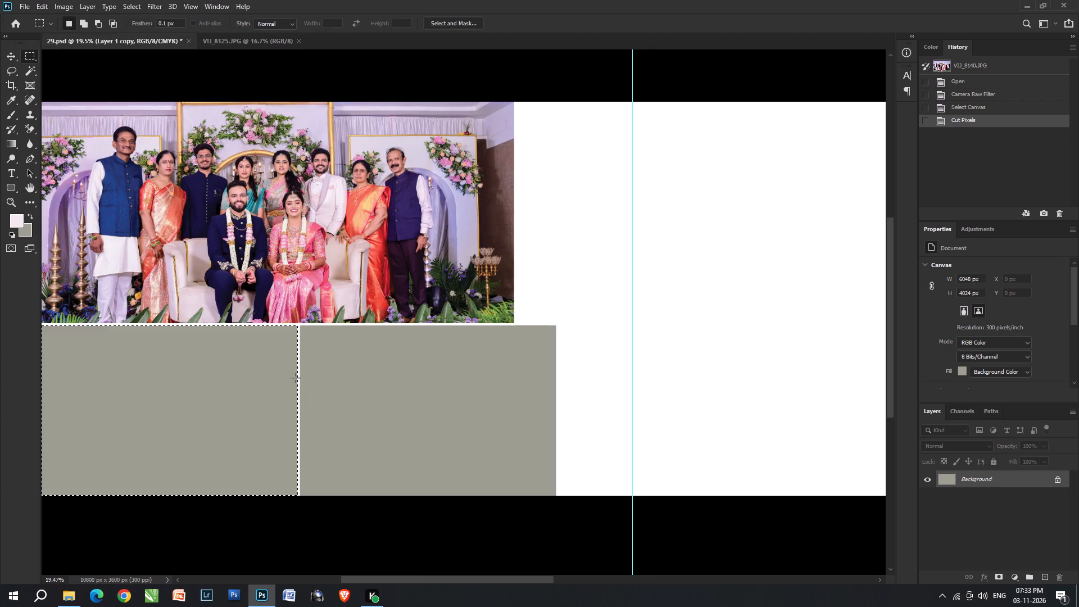
Paste the cut photo into the left placeholder of 29.psd, scaled to about 42.6% and positioned to fill the frame.
key(ctrl+alt+shift+v)
key(ctrl+t)
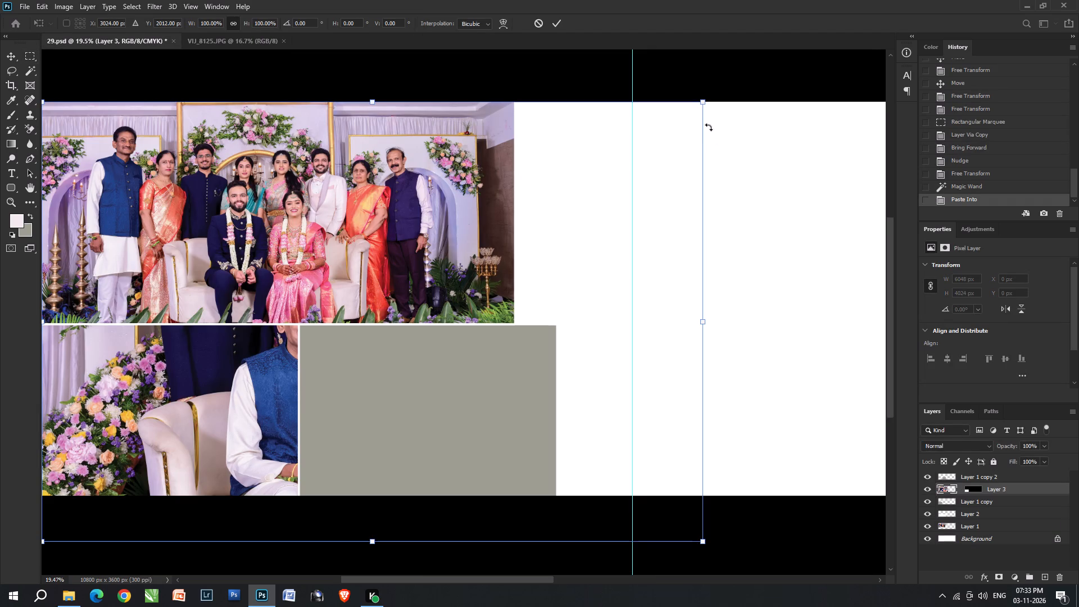
click(701, 110)
drag(702, 106, 324, 373)
drag(252, 415, 244, 407)
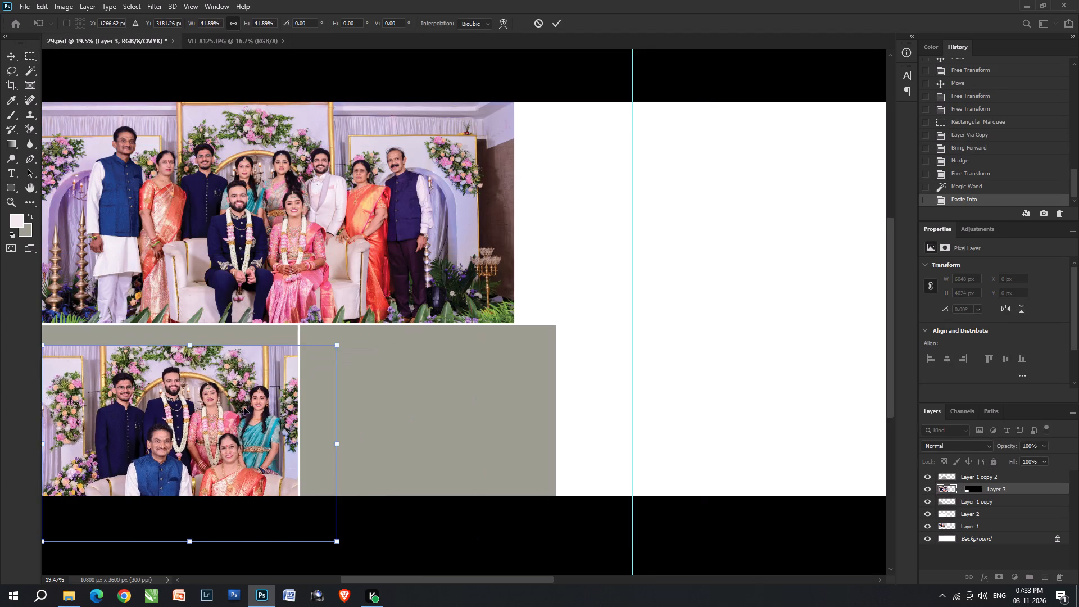
drag(244, 407, 229, 369)
key(space)
key(space)
key(space)
drag(217, 377, 512, 346)
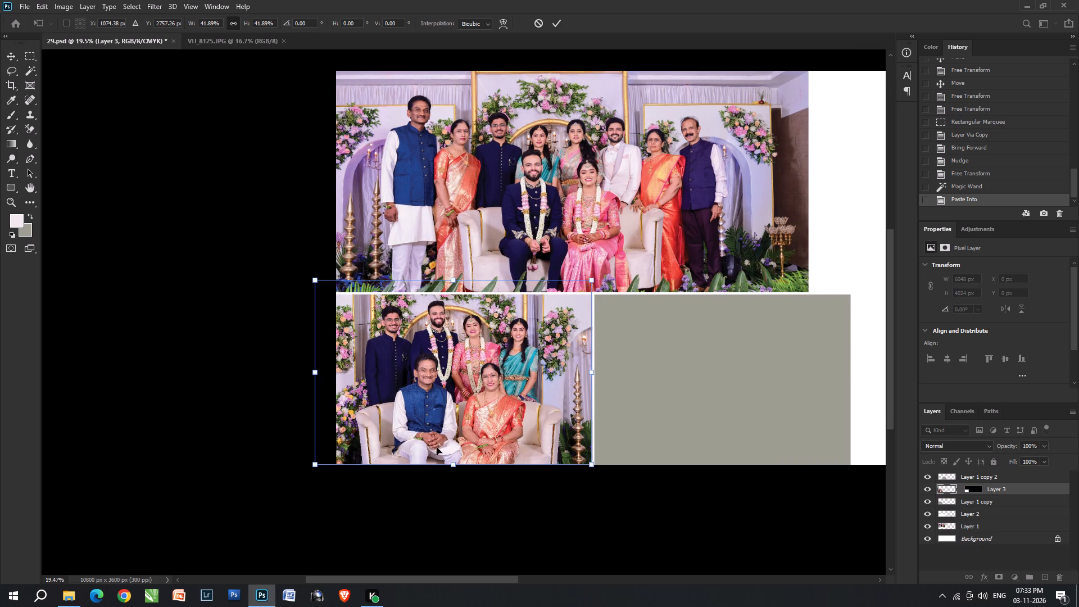
drag(454, 468, 460, 470)
key(Right)
key(Up)
key(Right)
key(Up)
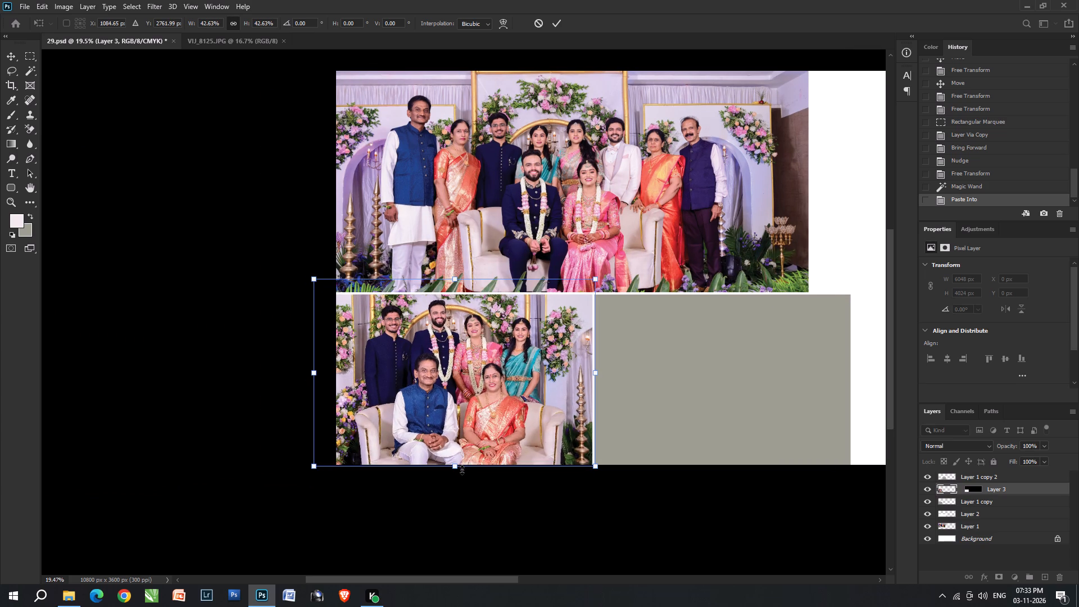
key(Right)
key(Right)
key(Return)
Make the right grey placeholder's layer active and select its area with the Magic Wand.
text(vv)
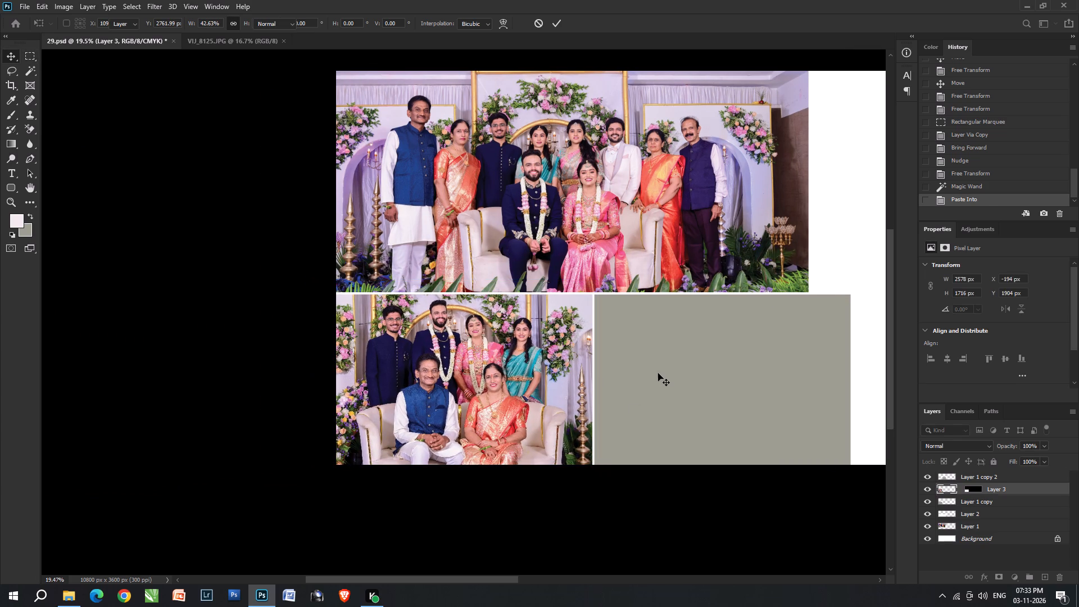
double_click(658, 373)
key(w)
click(659, 373)
Reapply the last Camera Raw correction to VIJ_8125.JPG.
key(ctrl+Tab)
key(ctrl+alt+f)
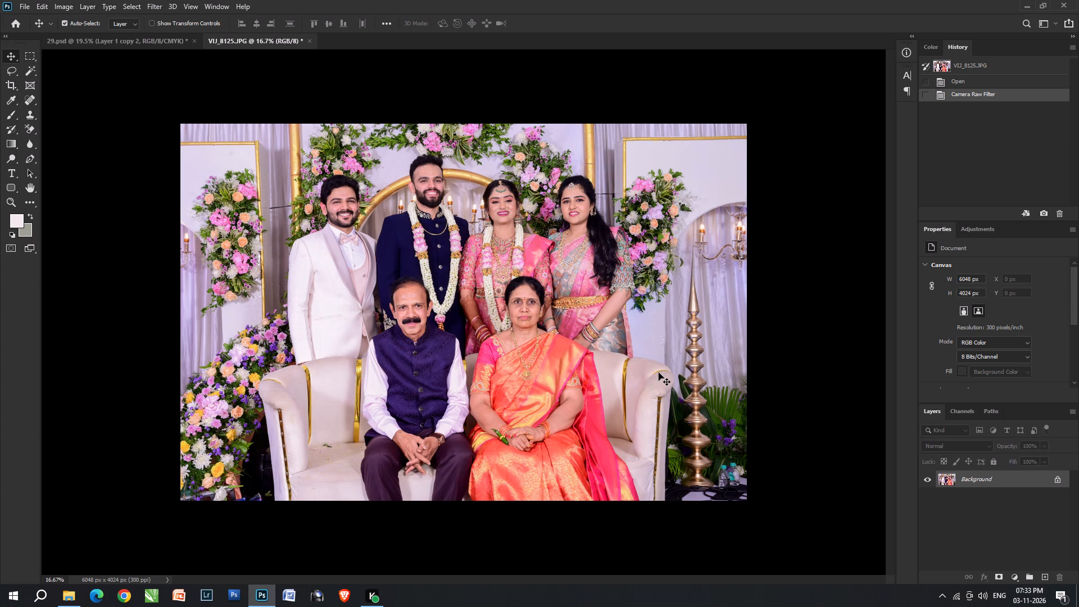
Compare VIJ_8125.JPG before and after the Camera Raw correction, looking closely at the family's faces.
alt+scroll(549, 330, up, 3)
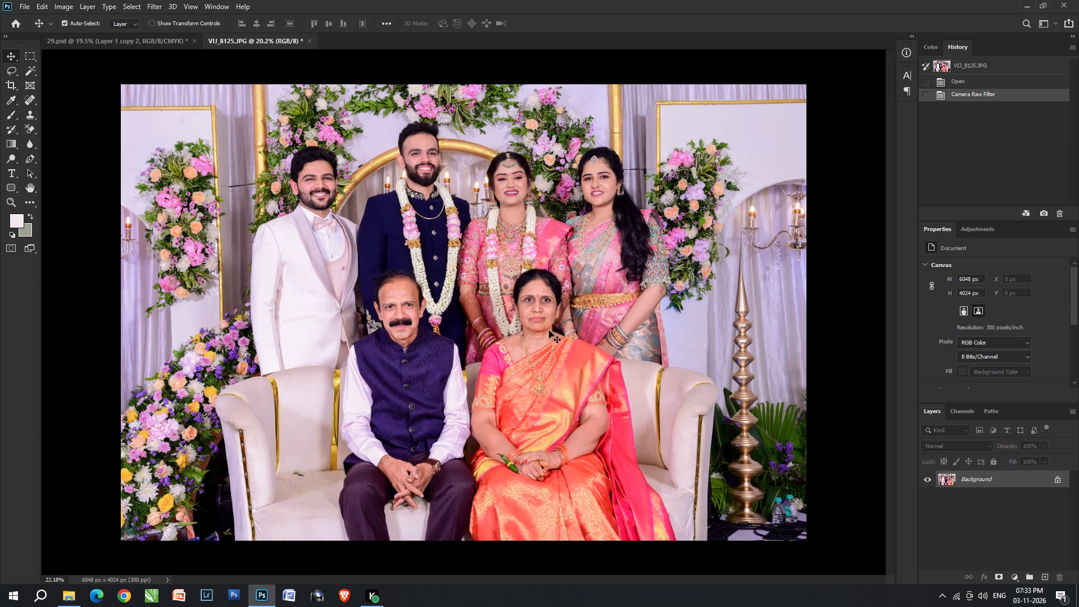
key(ctrl+alt+z)
key(ctrl+alt+z)
key(ctrl+alt+s)
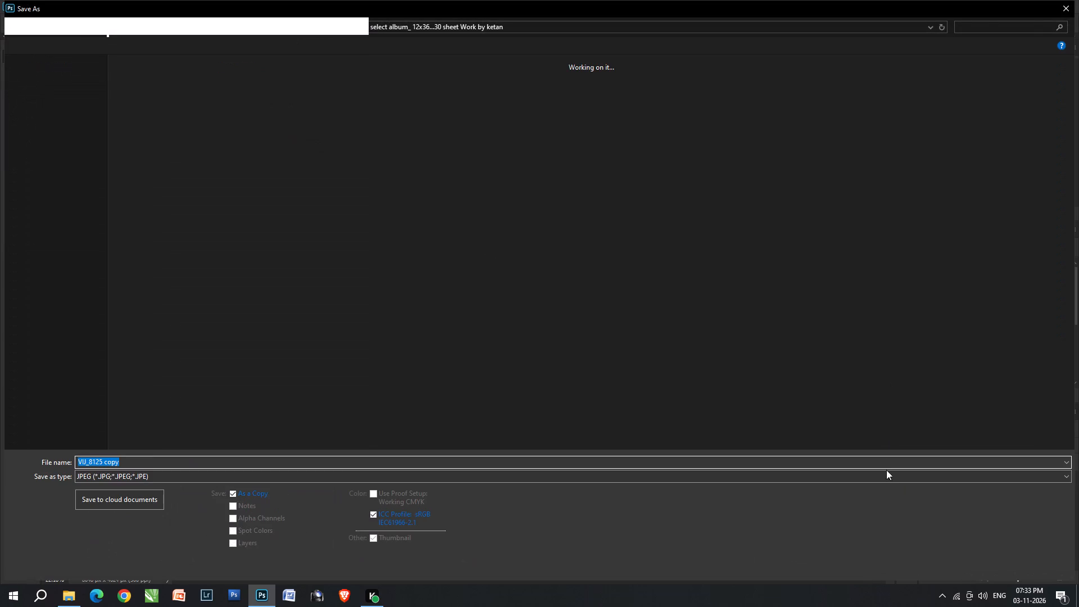
click(1027, 564)
key(ctrl+shift+z)
key(space)
key(space)
key(space)
key(space)
key(space)
key(space)
key(space)
key(space)
key(space)
key(space)
key(space)
key(space)
key(space)
key(space)
key(space)
key(space)
key(space)
key(space)
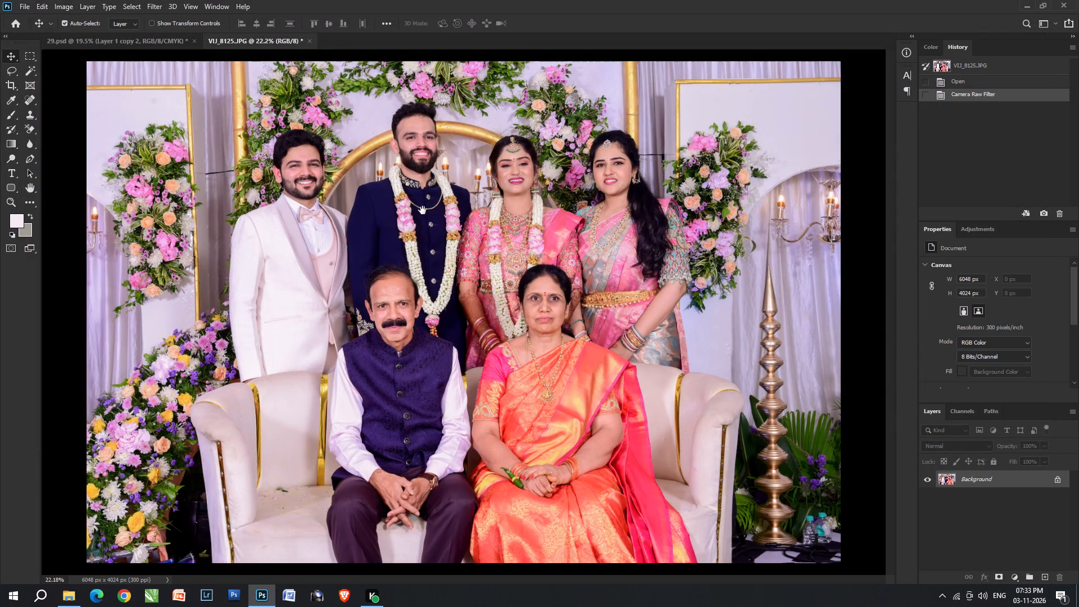
drag(423, 220, 419, 278)
alt+scroll(482, 232, up, 4)
alt+scroll(482, 232, down, 3)
key(ctrl+z)
key(ctrl+shift+z)
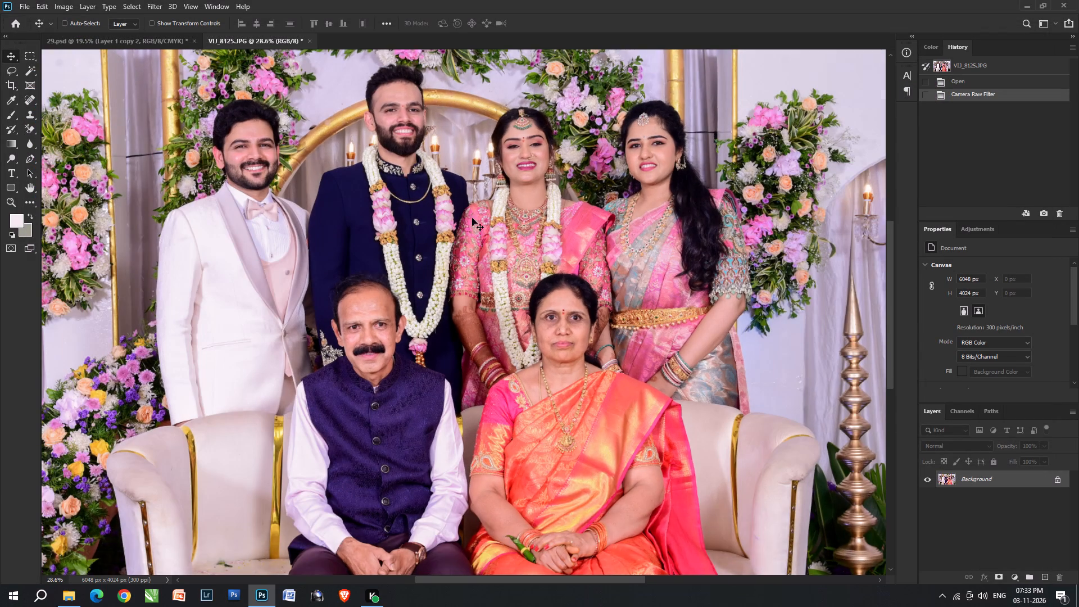
Feather a rectangular selection across the standing row's faces in VIJ_8125.JPG and slightly brighten its highlights with Levels.
key(space)
drag(467, 203, 460, 256)
key(m)
drag(138, 306, 702, 137)
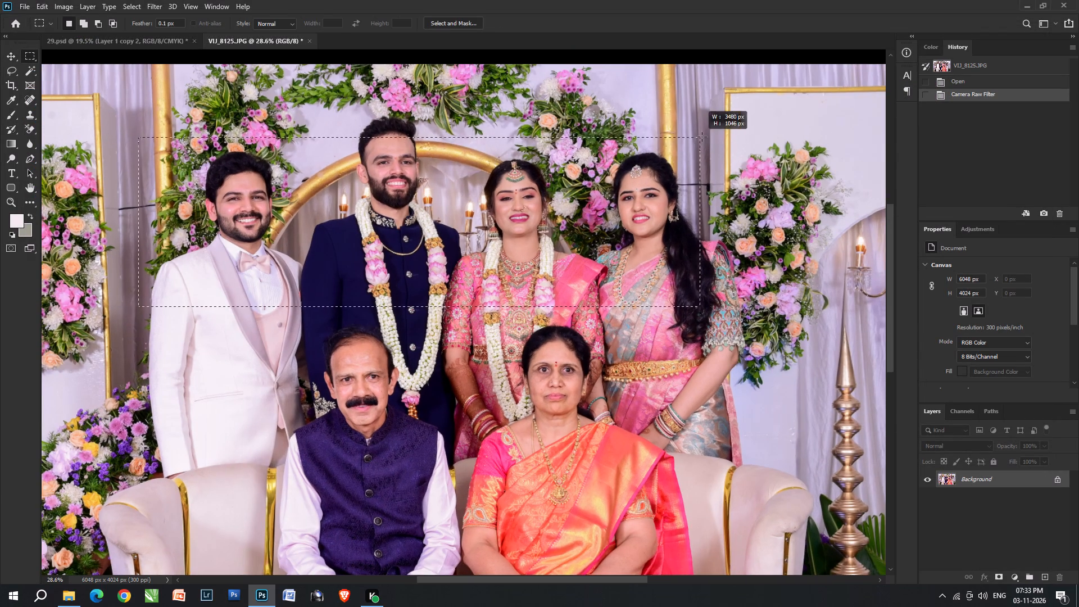
drag(702, 137, 738, 109)
key(ctrl+alt+d)
key(Return)
key(ctrl+l)
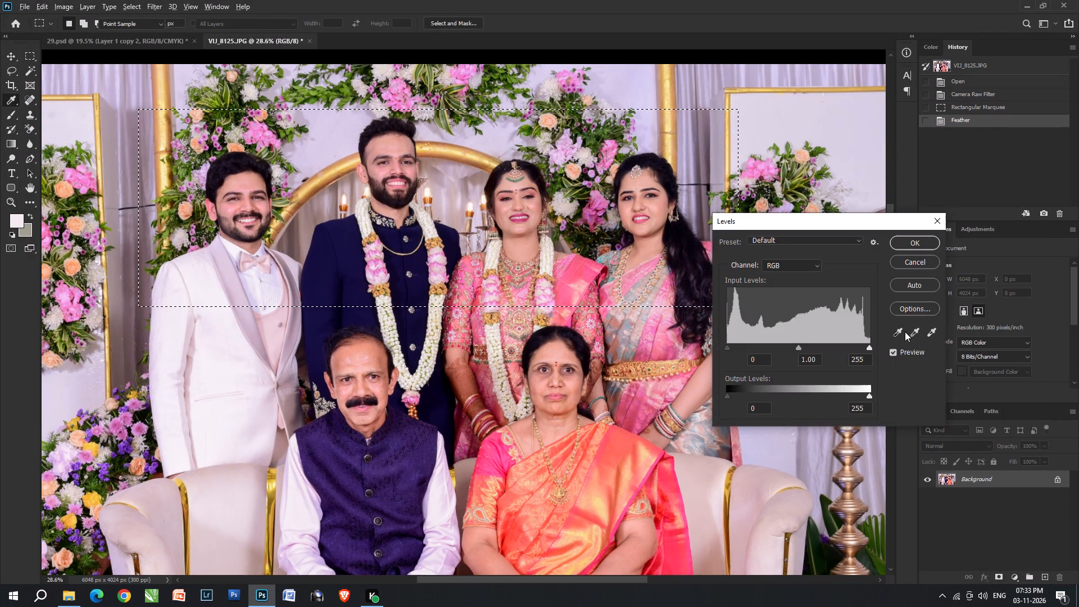
click(866, 346)
key(Return)
Cut the whole corrected VIJ_8125 image for pasting and close VIJ_8125.JPG without saving.
alt+scroll(578, 279, down, 4)
key(ctrl+a)
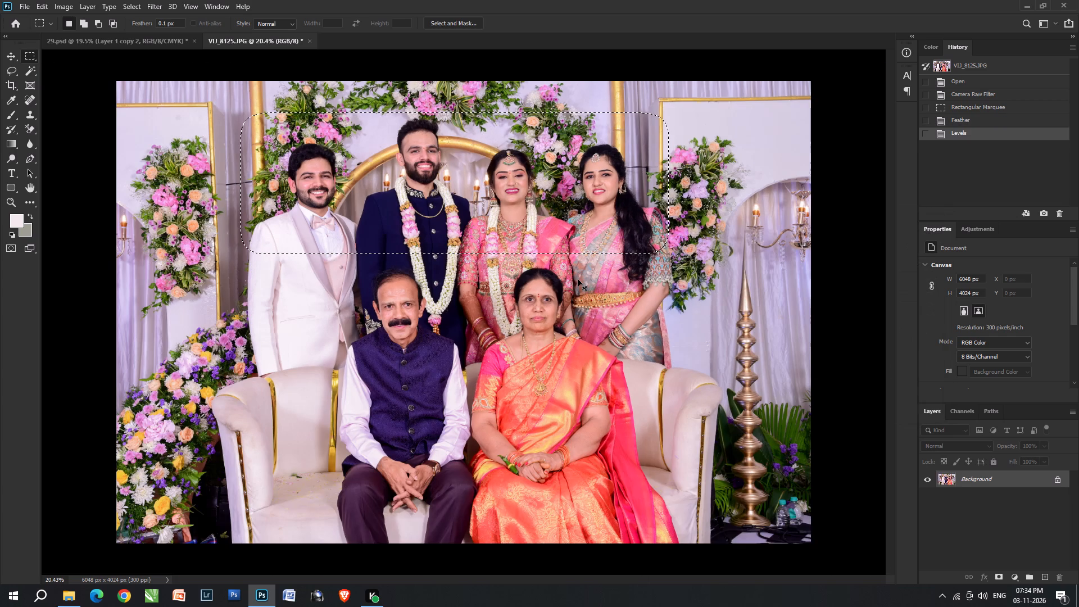
key(ctrl+x)
key(ctrl+w)
key(ctrl+Tab)
key(ctrl+Return)
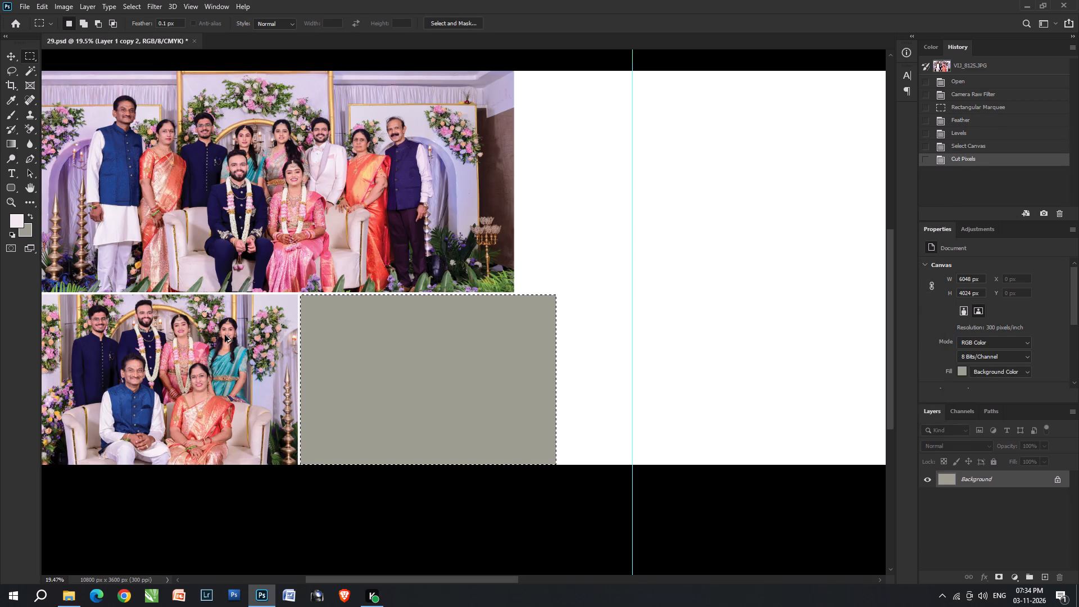
Paste the cut photo into the right placeholder, scaled to about 42.25% and shifted to centre the family in the frame.
key(ctrl+alt+shift+v)
key(ctrl+t)
key(ctrl+shift+t)
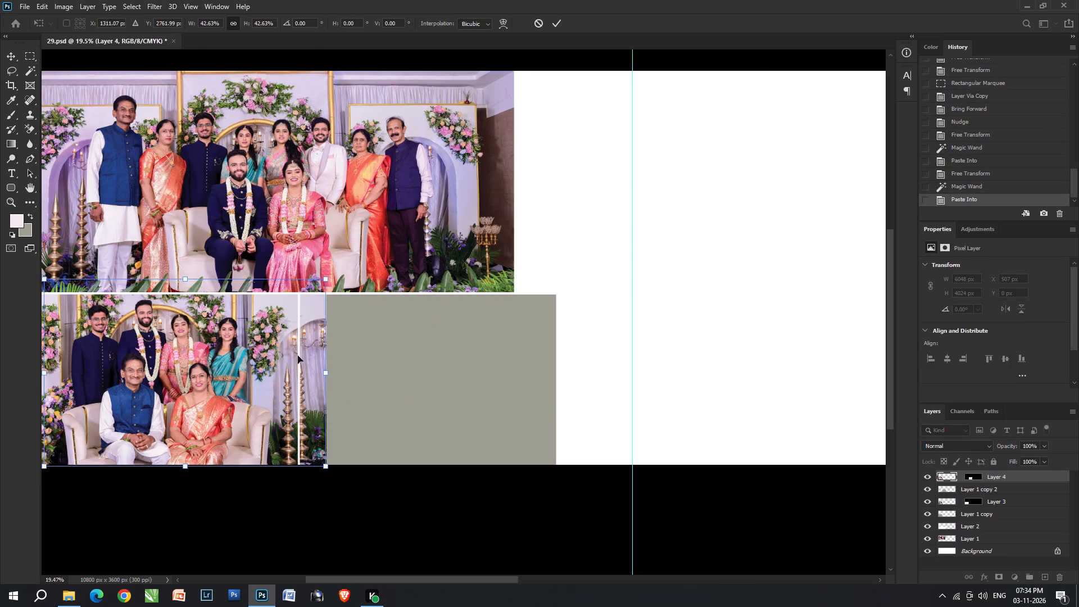
drag(297, 357, 535, 351)
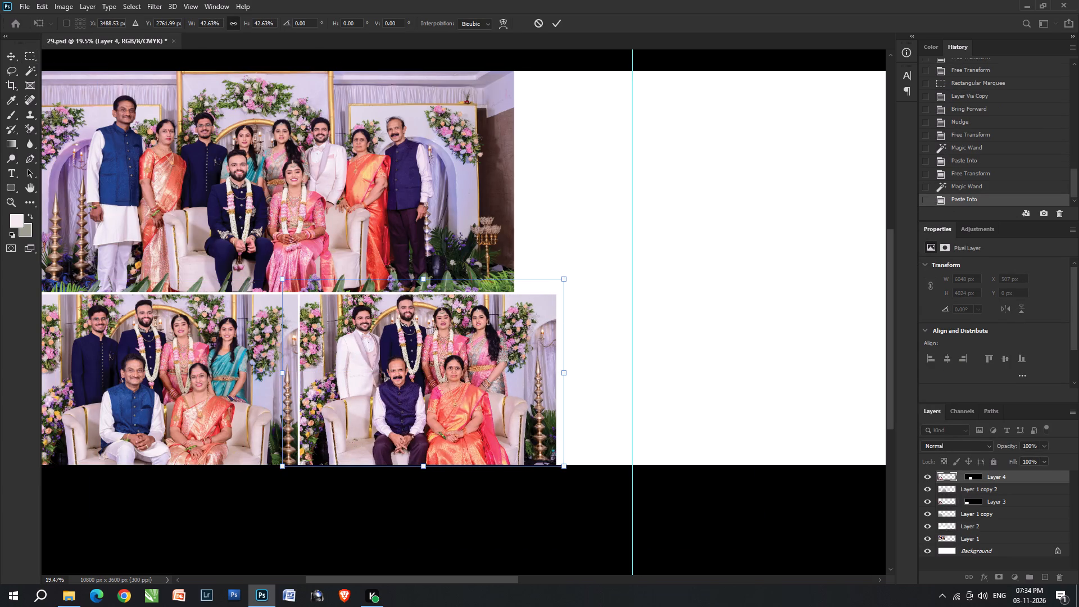
click(425, 277)
key(Right)
key(Right)
key(Right)
key(Right)
key(Right)
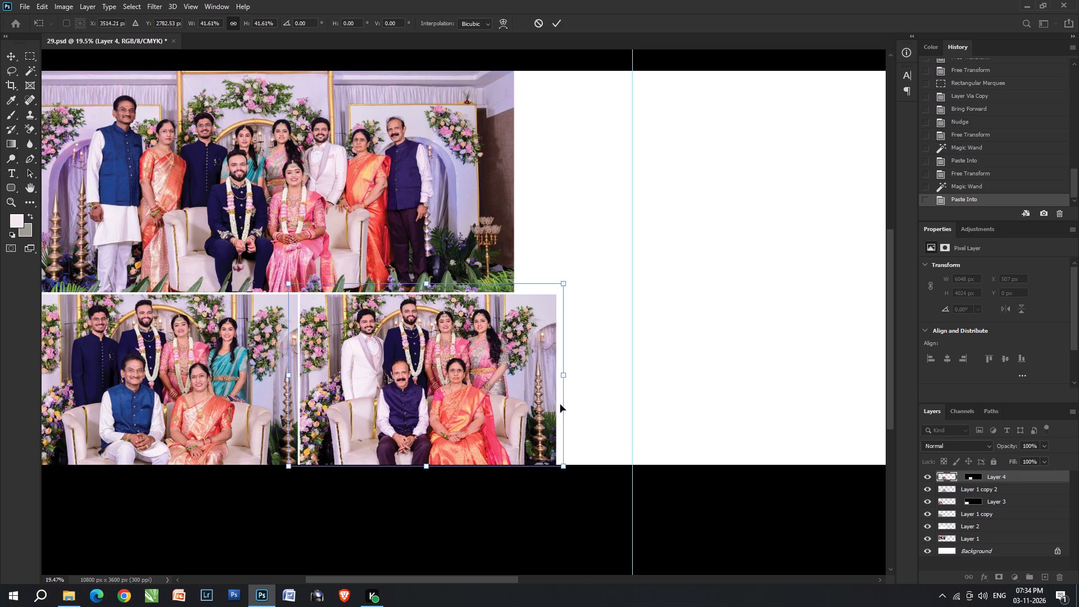
drag(431, 465, 432, 473)
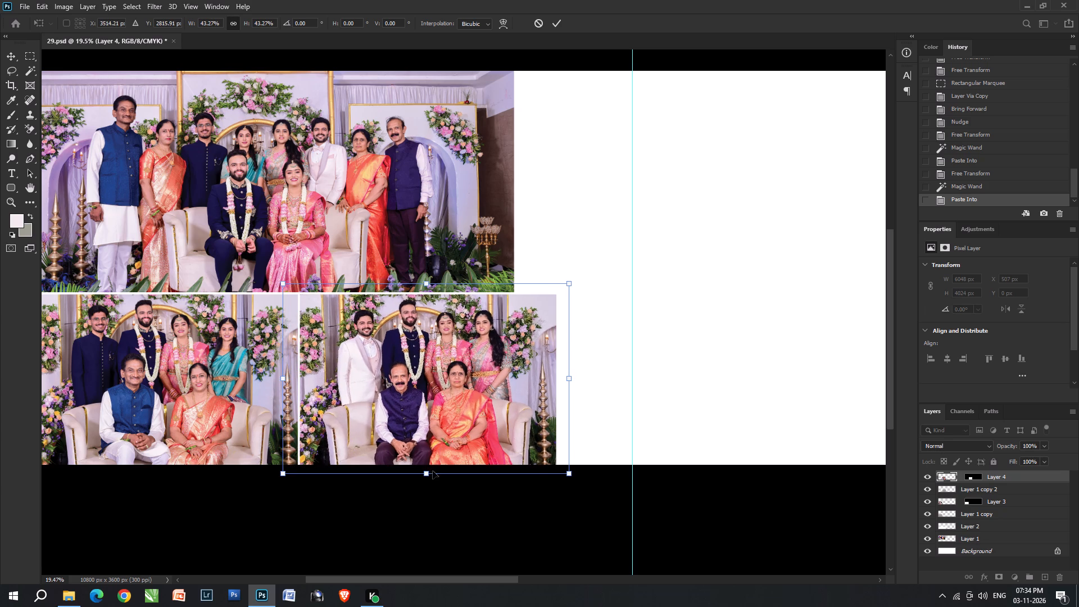
key(Up)
key(Up)
drag(426, 472, 433, 469)
key(Down)
key(Down)
key(Down)
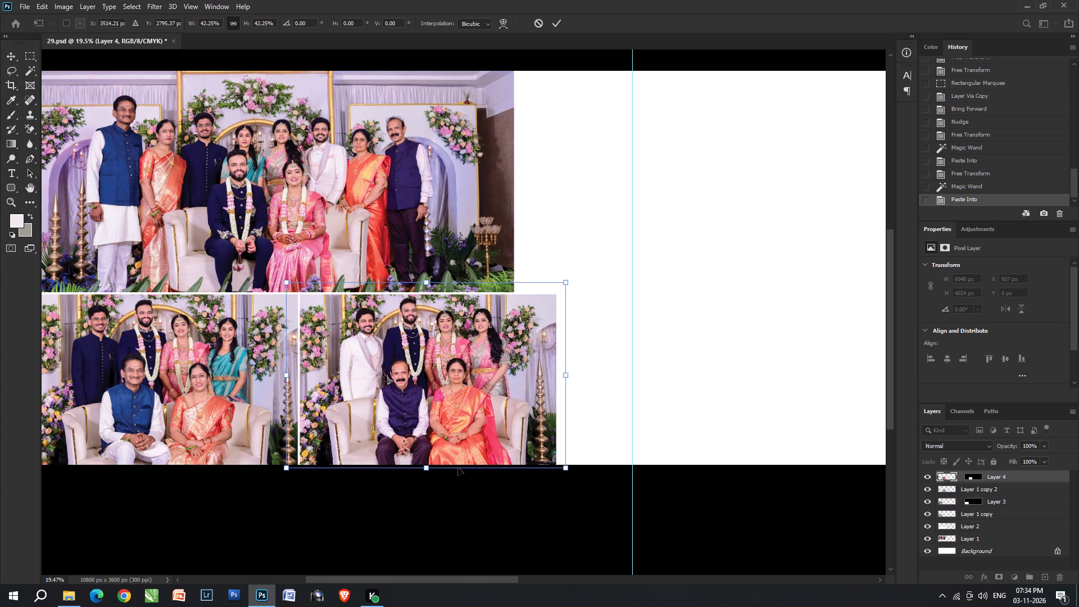
key(Right)
key(Right)
key(Right)
key(Right)
key(Right)
key(Right)
key(Right)
key(Return)
key(v)
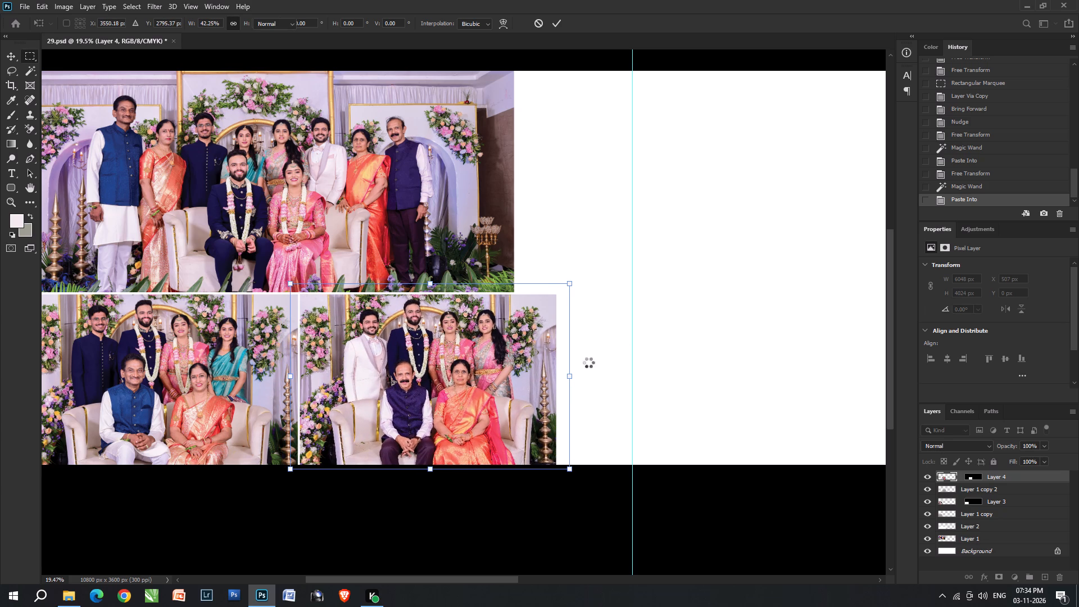
Save the 29.psd spread.
key(space)
key(space)
key(space)
key(space)
key(space)
key(space)
key(space)
key(space)
key(space)
click(719, 309)
alt+scroll(719, 309, down, 2)
key(ctrl+s)
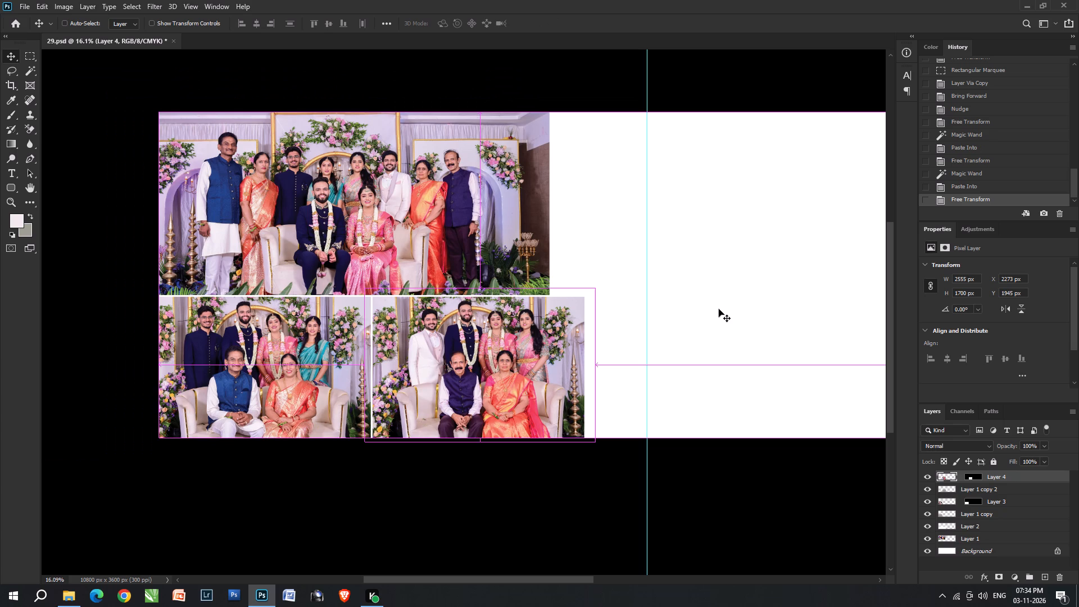
click(566, 132)
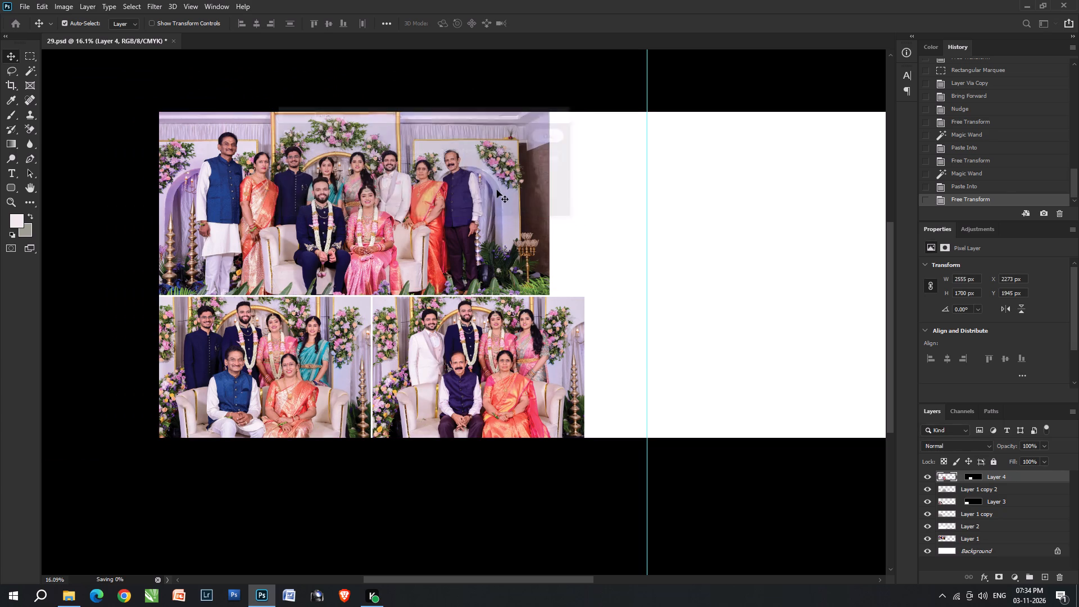
Enlarge the large family photo to about 102.55% from its bottom edge and nudge it slightly down and left.
click(497, 190)
key(ctrl+t)
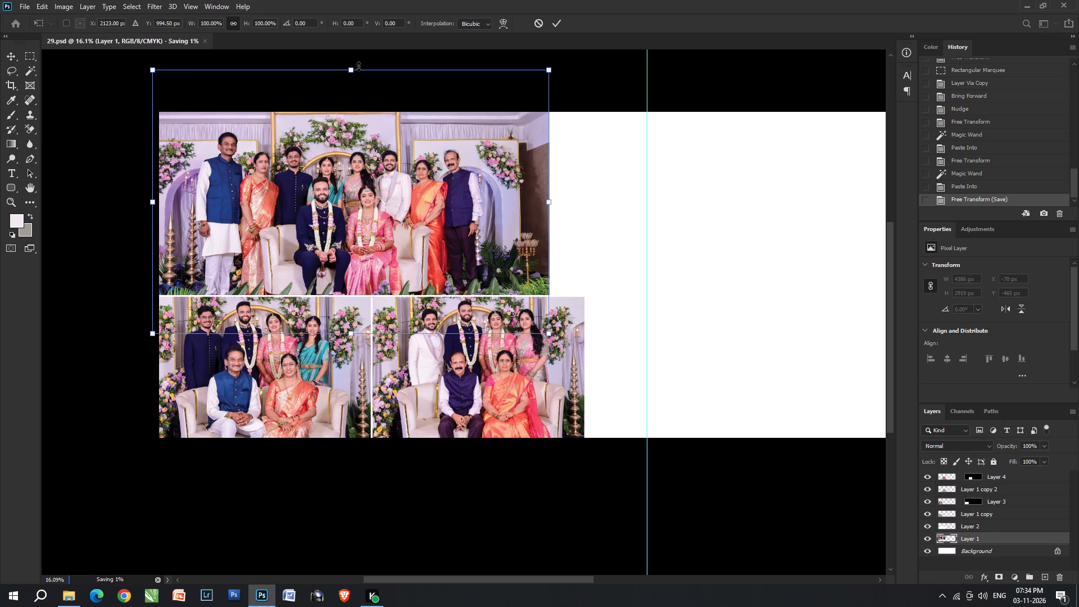
drag(354, 67, 356, 60)
key(Return)
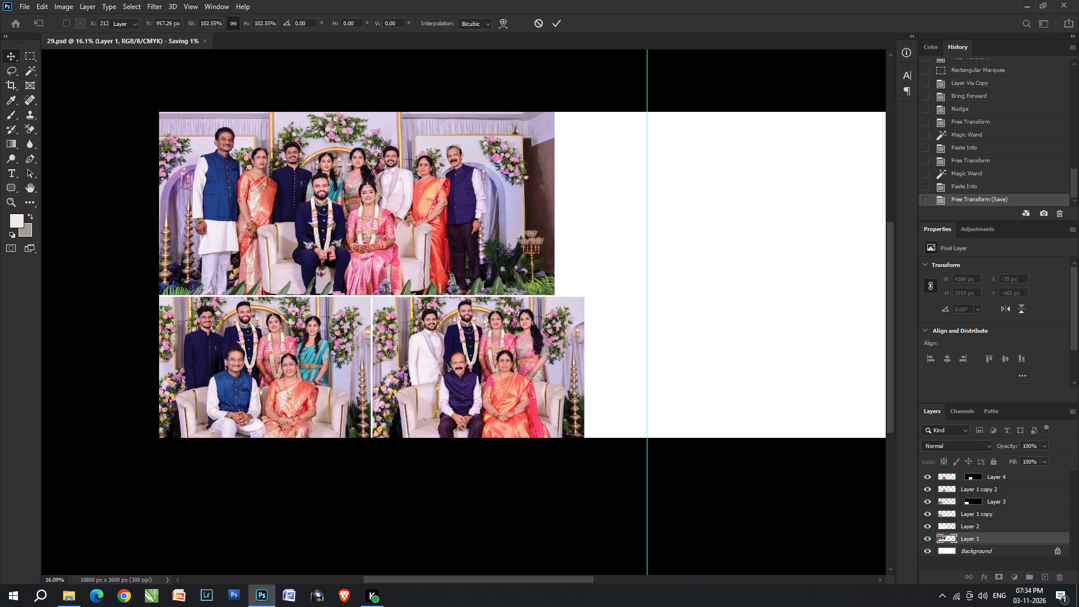
key(Down)
key(Left)
key(Down)
click(638, 279)
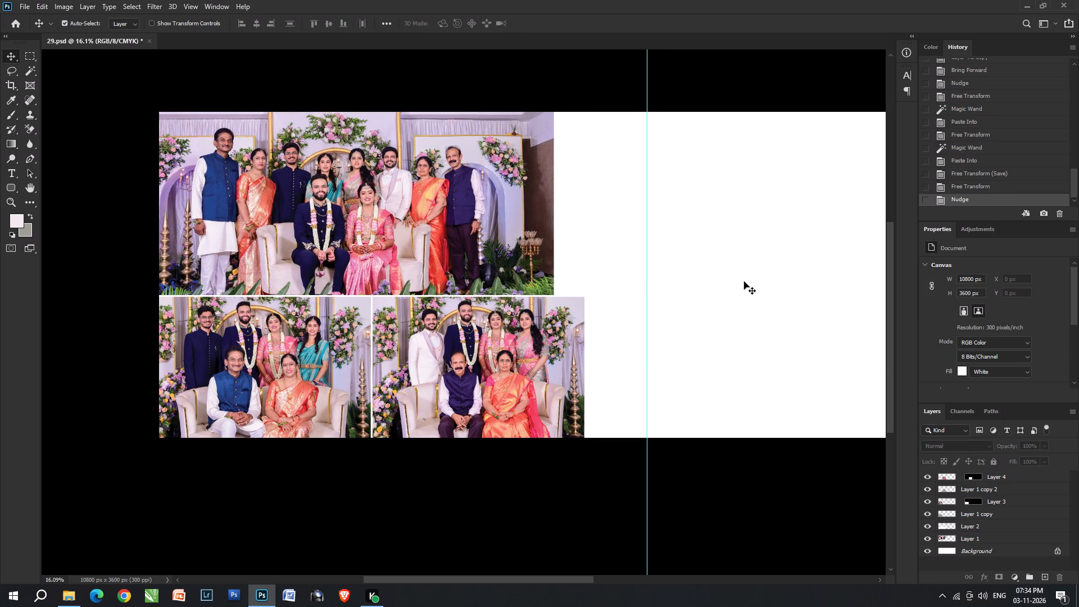
Save 29.psd again with the adjusted large photo.
key(ctrl+s)
key(ctrl+s)
alt+scroll(727, 290, up, 3)
key(space)
key(space)
drag(654, 287, 513, 283)
alt+scroll(668, 320, up, 1)
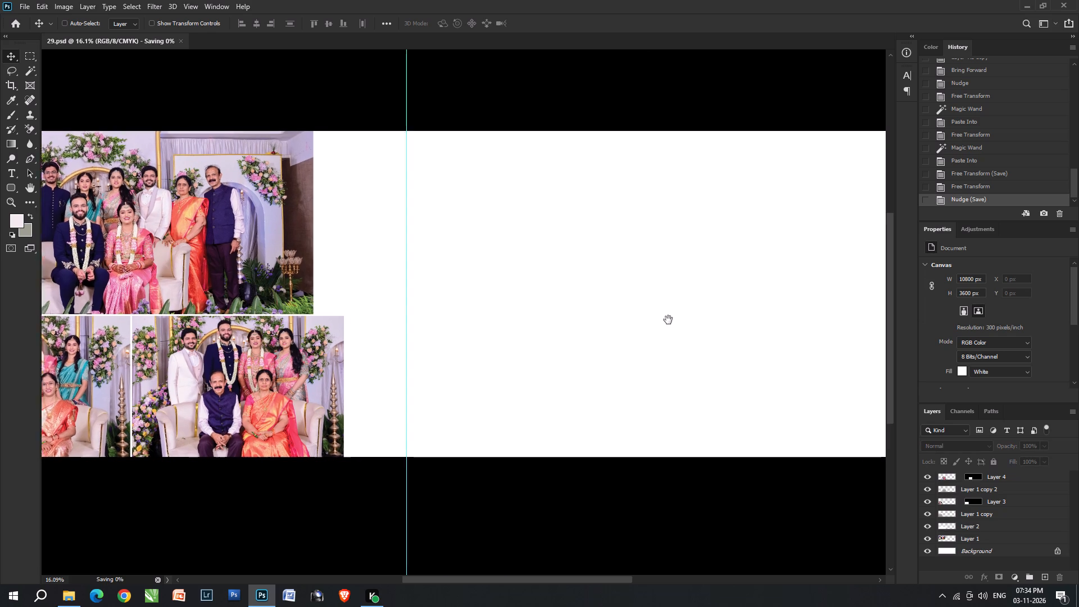
click(628, 324)
Switch to File Explorer and move the used photos VIJ_8125, VIJ_8140 and VIJ_8146 into the "done" folder.
key(ctrl+Tab)
key(alt+Tab)
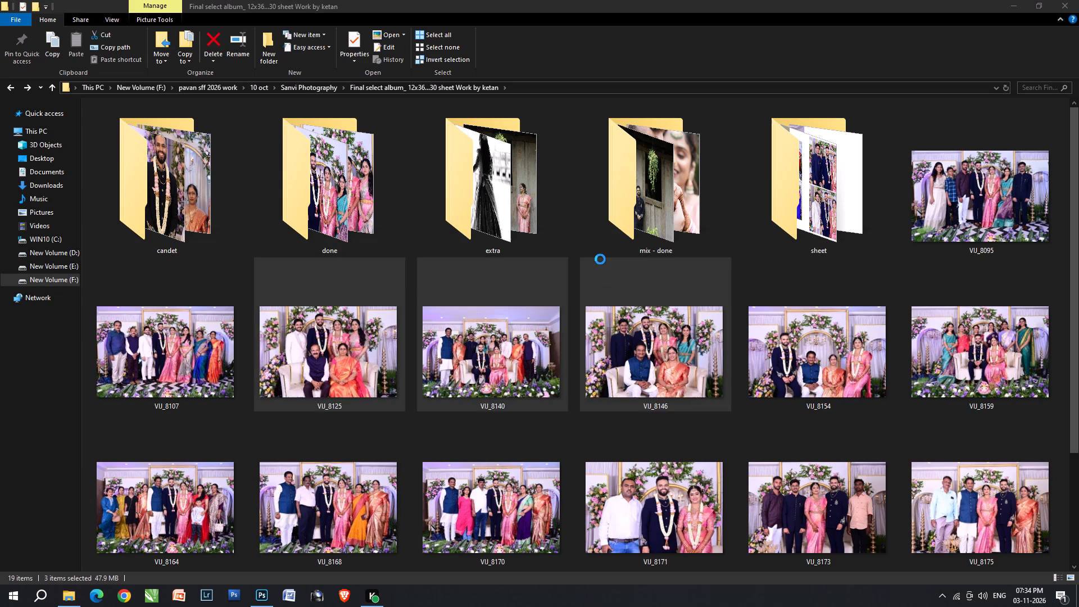
drag(597, 364, 277, 225)
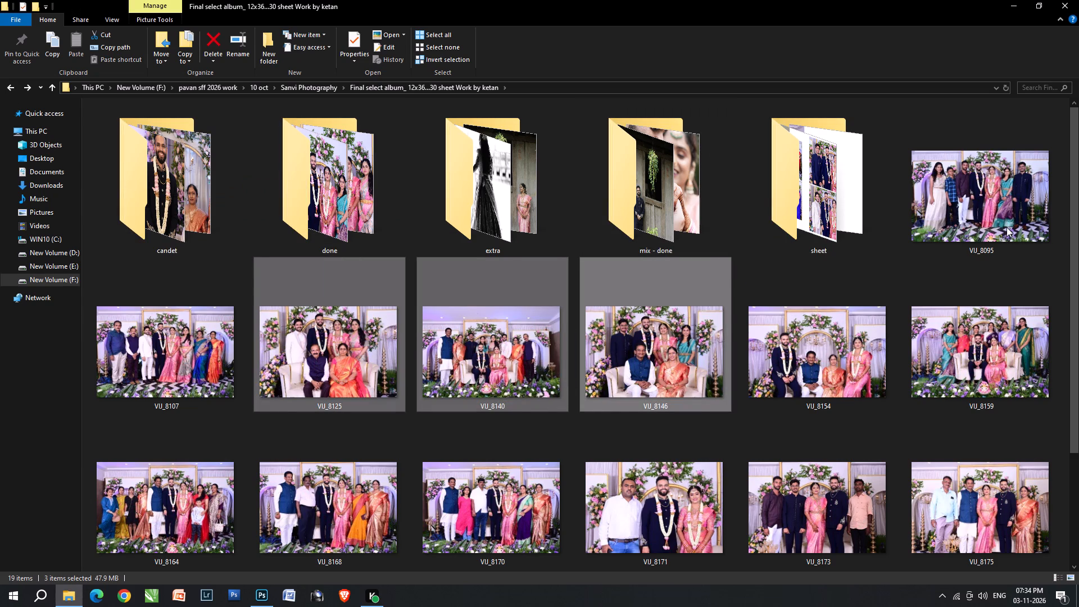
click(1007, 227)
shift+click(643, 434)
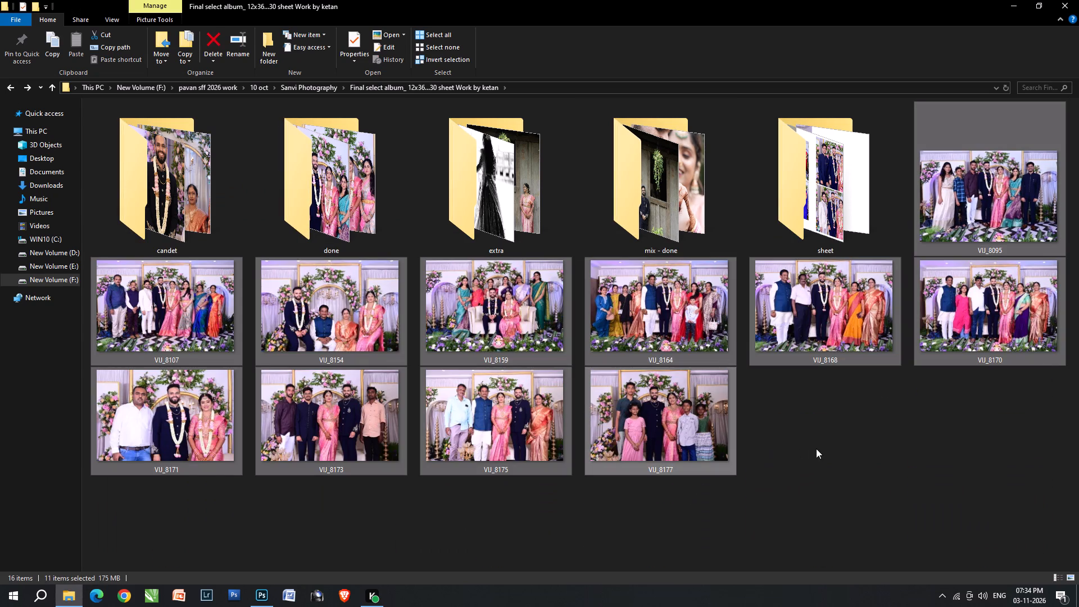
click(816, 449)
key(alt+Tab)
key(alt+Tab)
Open photo VIJ_8154 in Photoshop from the album folder.
click(321, 322)
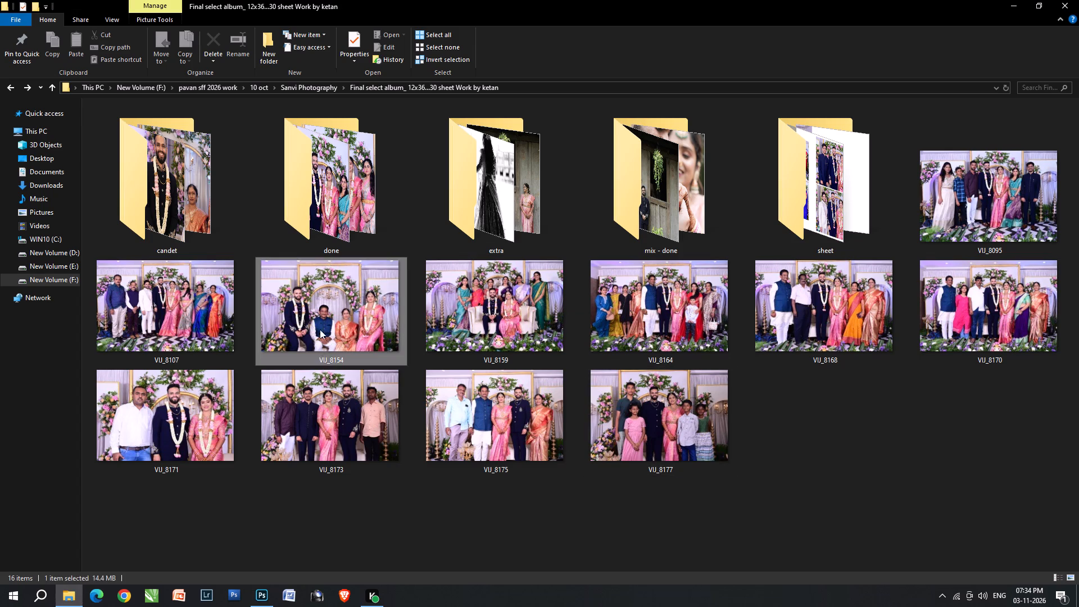
drag(342, 330, 612, 0)
key(alt+Tab)
click(629, 7)
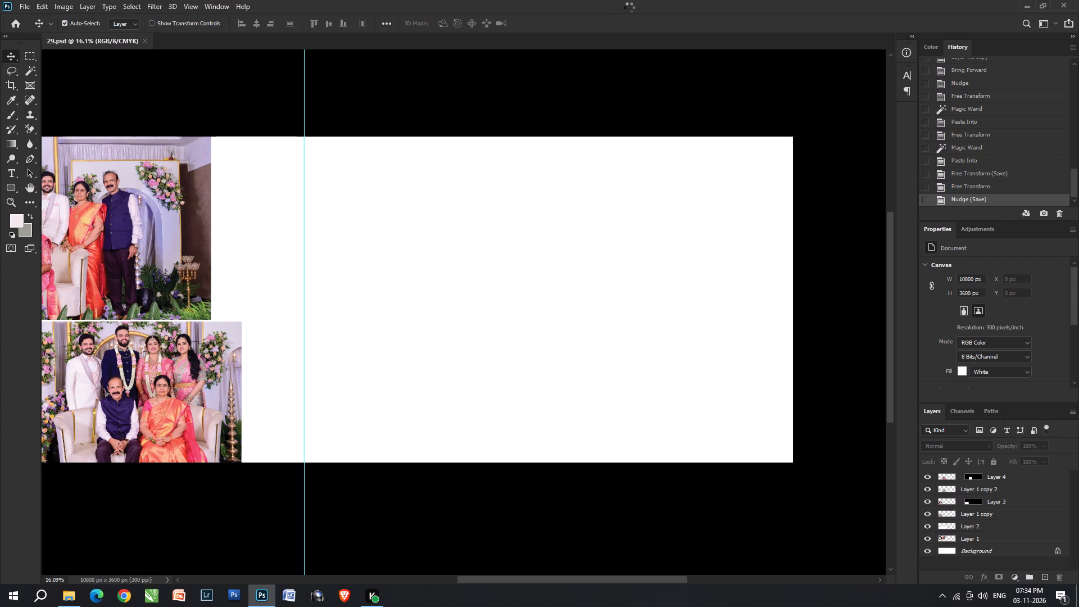
Reapply the last Camera Raw Filter to the whole VIJ_8154 photo.
scroll(500, 297, up, 2)
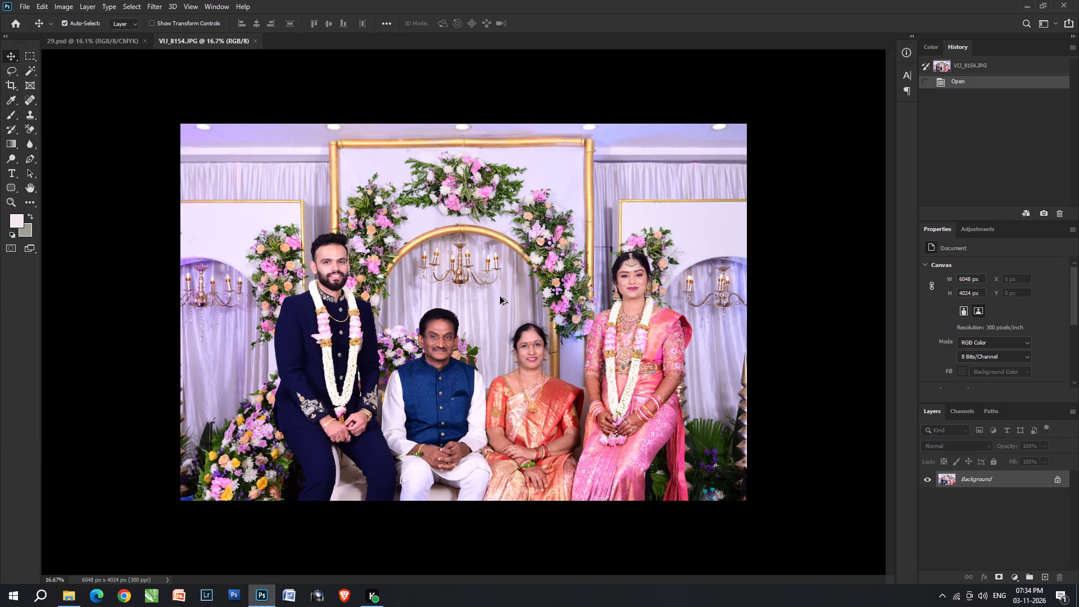
scroll(500, 297, up, 2)
ctrl+alt+scroll(500, 297, down, 4)
key(ctrl+alt+d)
alt+scroll(501, 297, up, 4)
key(ctrl+alt+f)
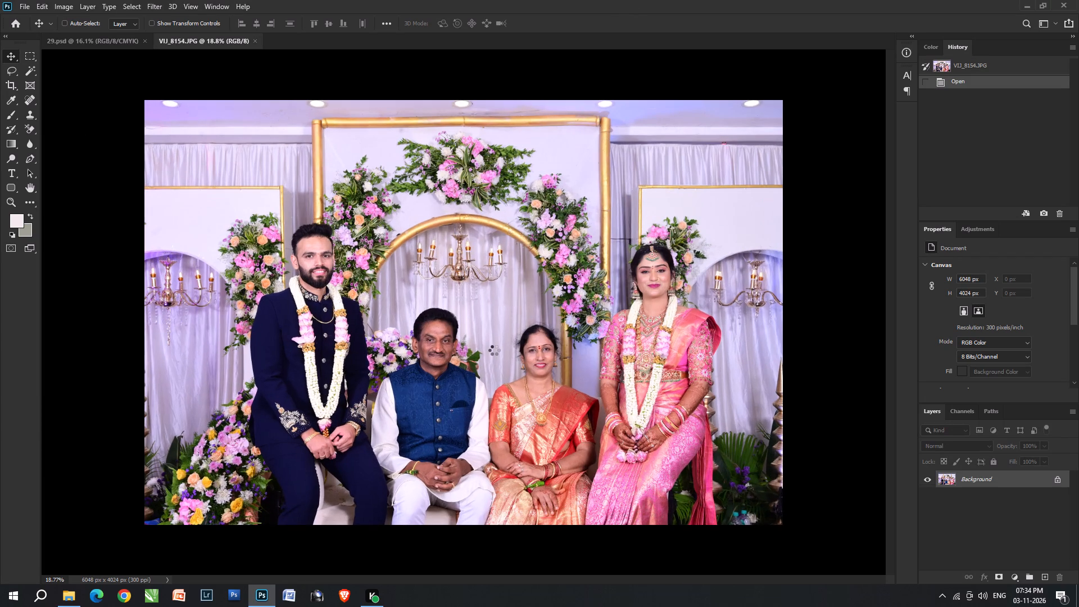
Select a feathered rectangle around the seated man in the blue vest and adjust its tones with Levels.
key(m)
drag(387, 298, 459, 400)
drag(459, 400, 487, 495)
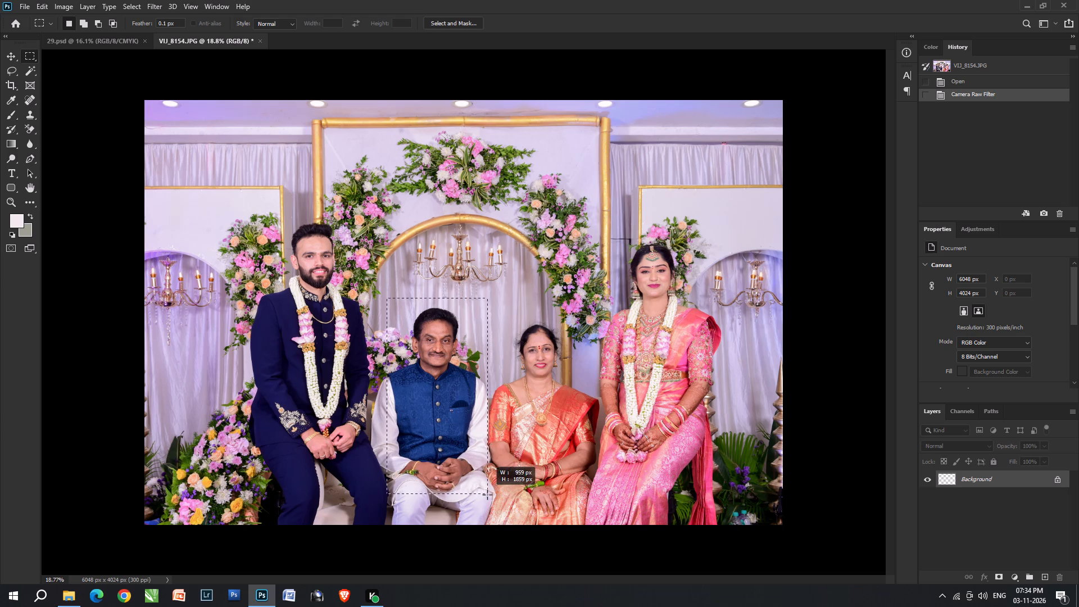
drag(487, 495, 491, 497)
key(ctrl+alt+d)
key(Return)
key(backslash)
key(ctrl+l)
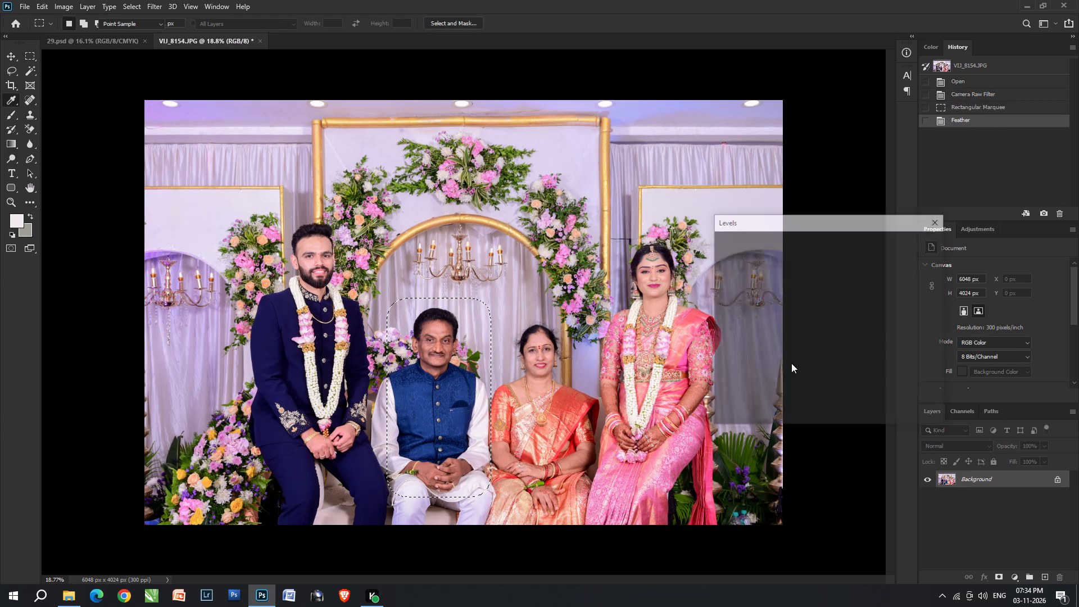
click(792, 344)
key(Return)
key(ctrl+z)
key(ctrl+shift+z)
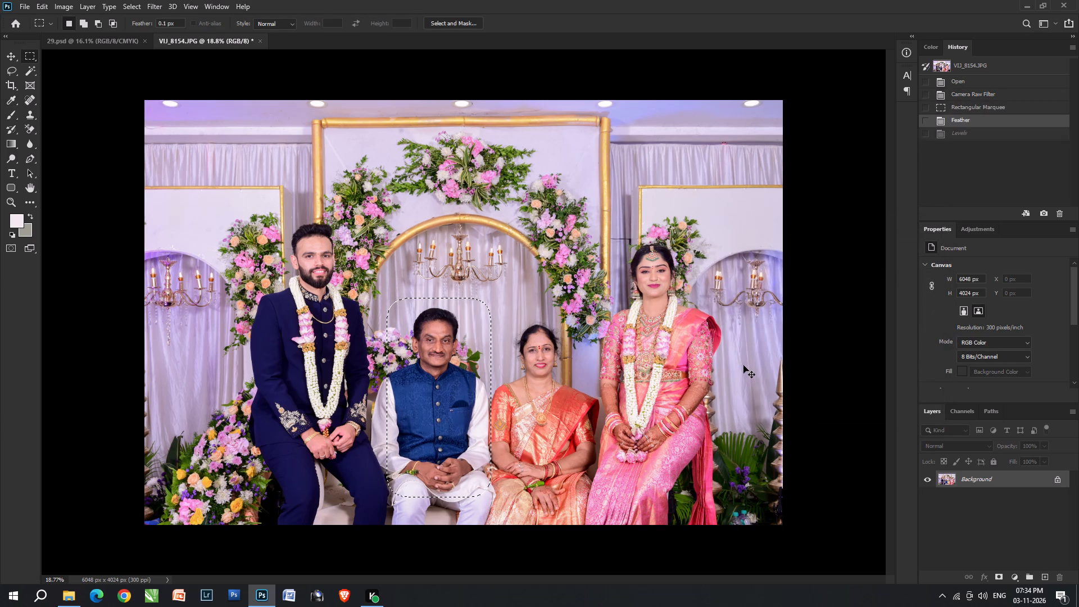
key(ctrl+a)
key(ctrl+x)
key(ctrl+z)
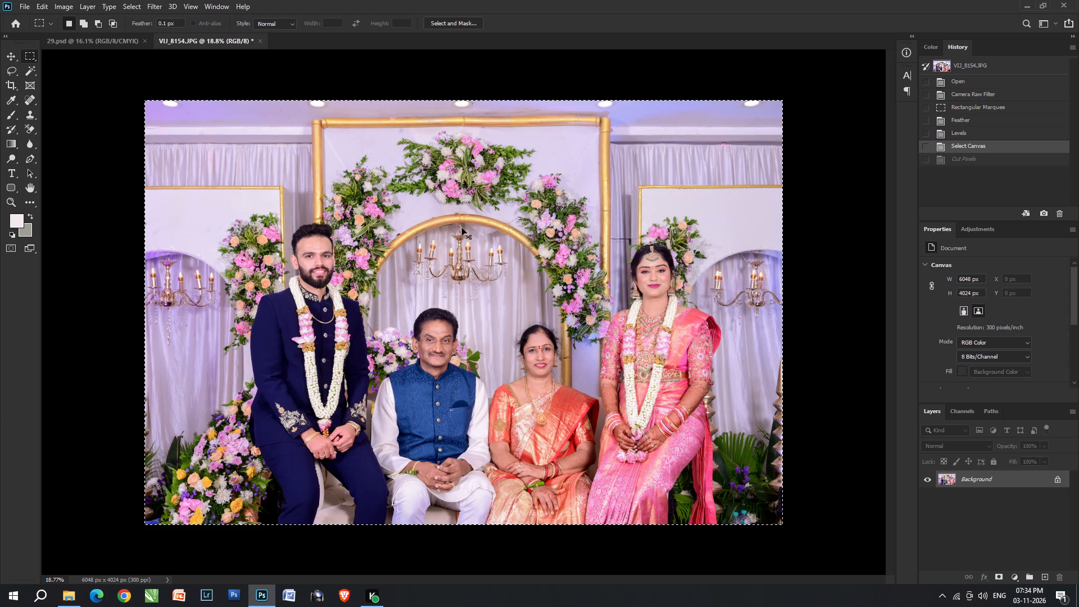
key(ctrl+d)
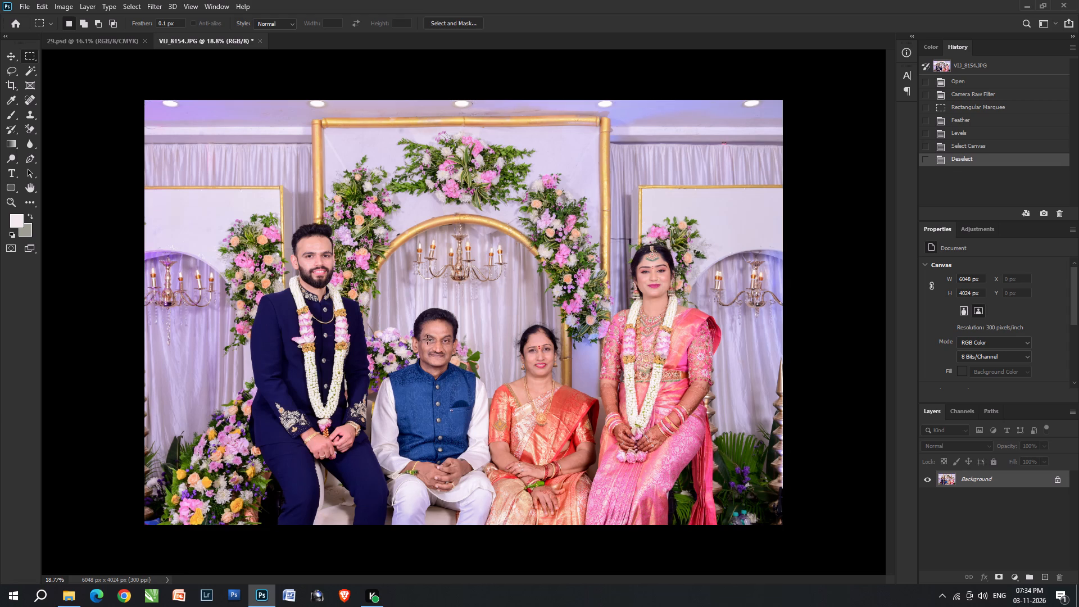
Select a feathered rectangle around both seated parents and adjust the highlights there with Levels.
key(m)
drag(382, 293, 594, 512)
key(ctrl+alt+d)
key(Return)
key(ctrl+l)
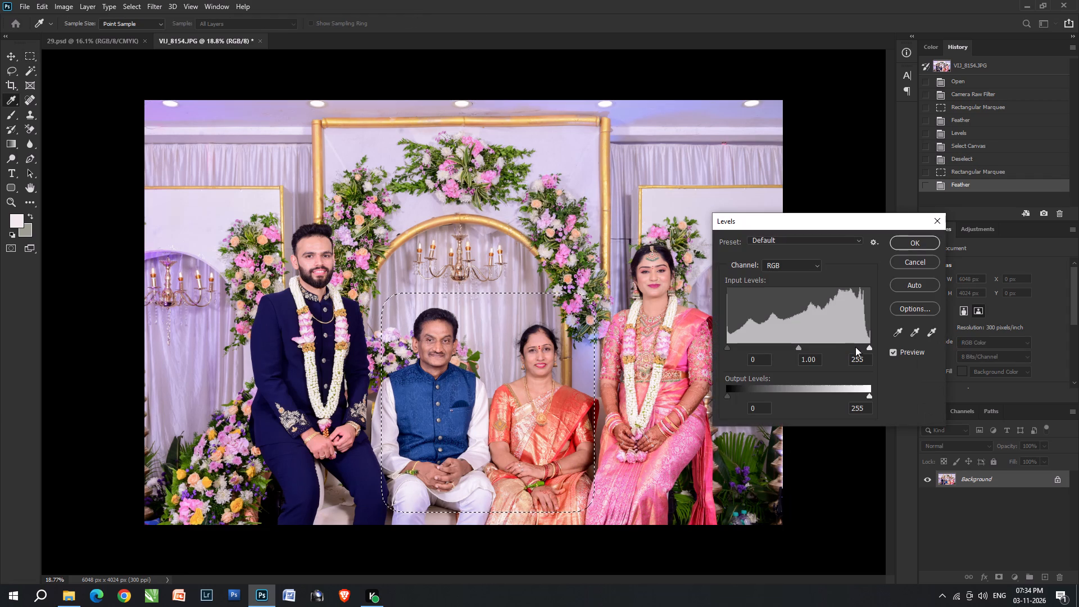
click(865, 350)
key(Return)
Cut the entire corrected photo for pasting and close VIJ_8154 without saving it.
key(ctrl+a)
key(ctrl+x)
key(ctrl+w)
key(ctrl+Tab)
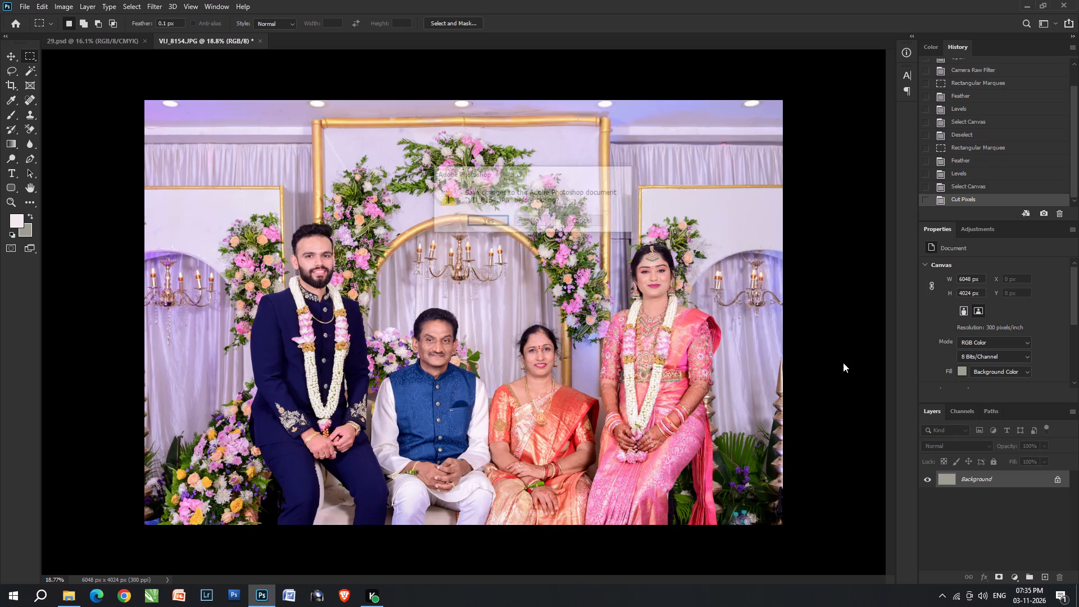
key(Return)
Paste the photo into 29.psd and place it over the right page, flush with the bottom edge, at about X 4936, Y -424 px.
key(ctrl+v)
key(ctrl+t)
key(space)
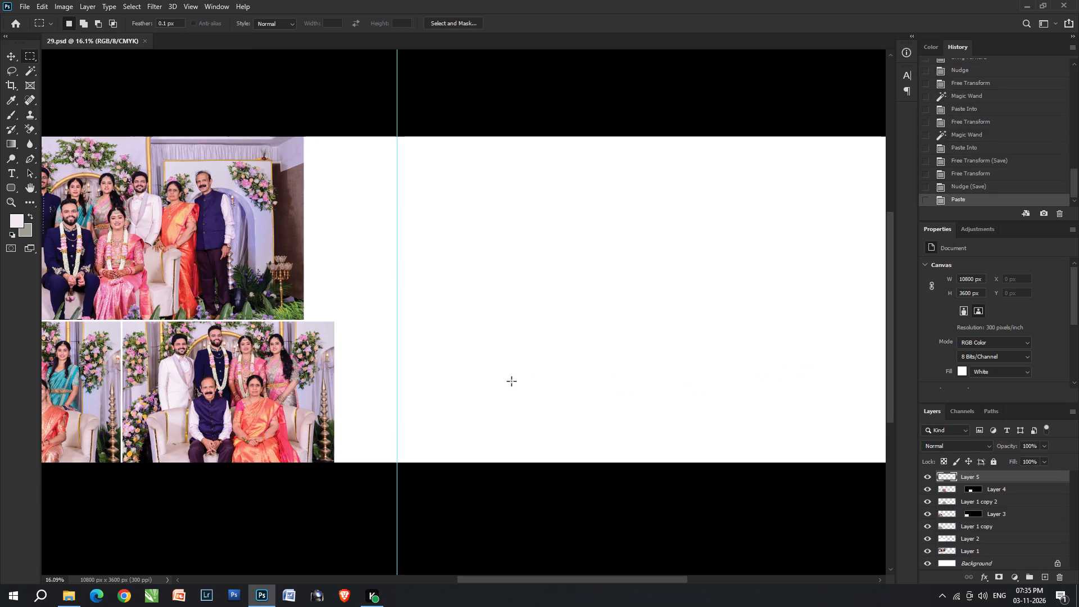
key(v)
key(v)
key(ctrl+t)
drag(513, 363, 653, 334)
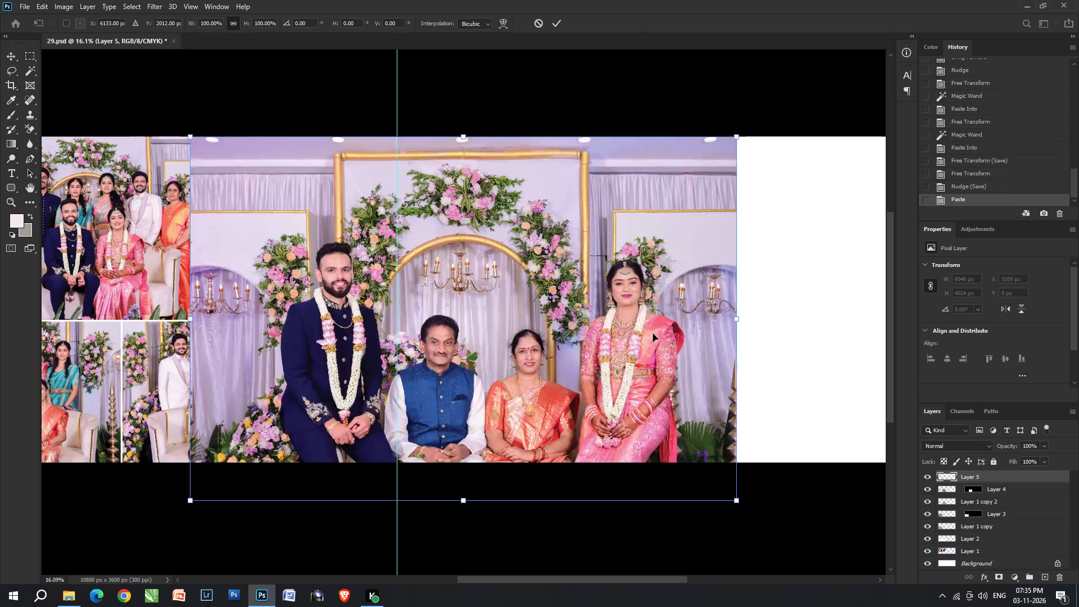
drag(653, 334, 700, 324)
key(space)
key(space)
drag(701, 324, 601, 324)
drag(600, 324, 575, 321)
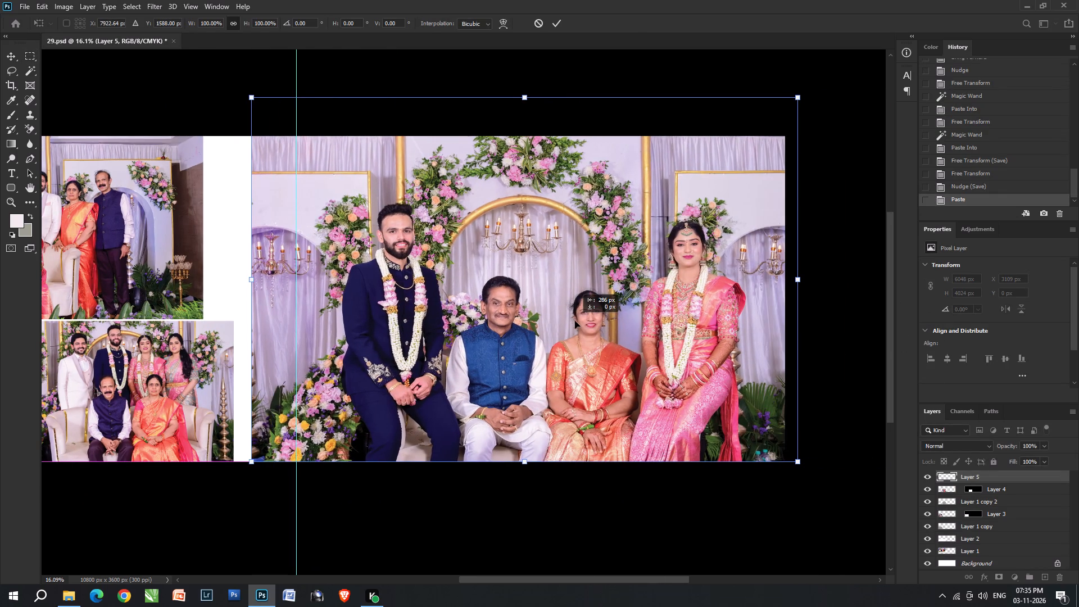
drag(575, 321, 577, 321)
key(Return)
text(vv)
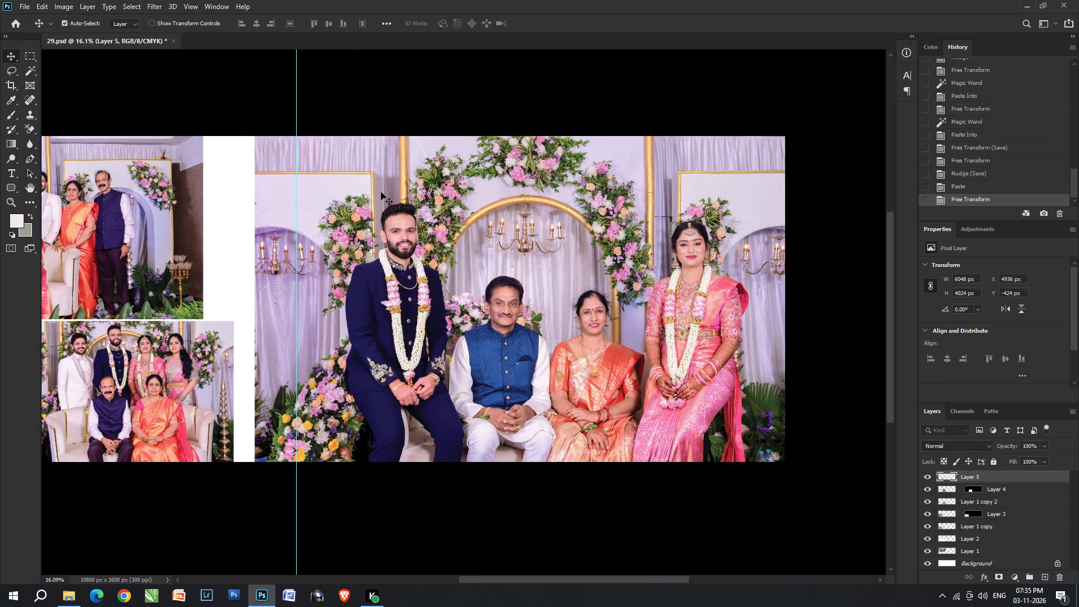
Copy the right page area from the centre guide outward, 5400 x 3600 px, from the Background onto its own layer.
key(m)
key(m)
drag(296, 96, 874, 534)
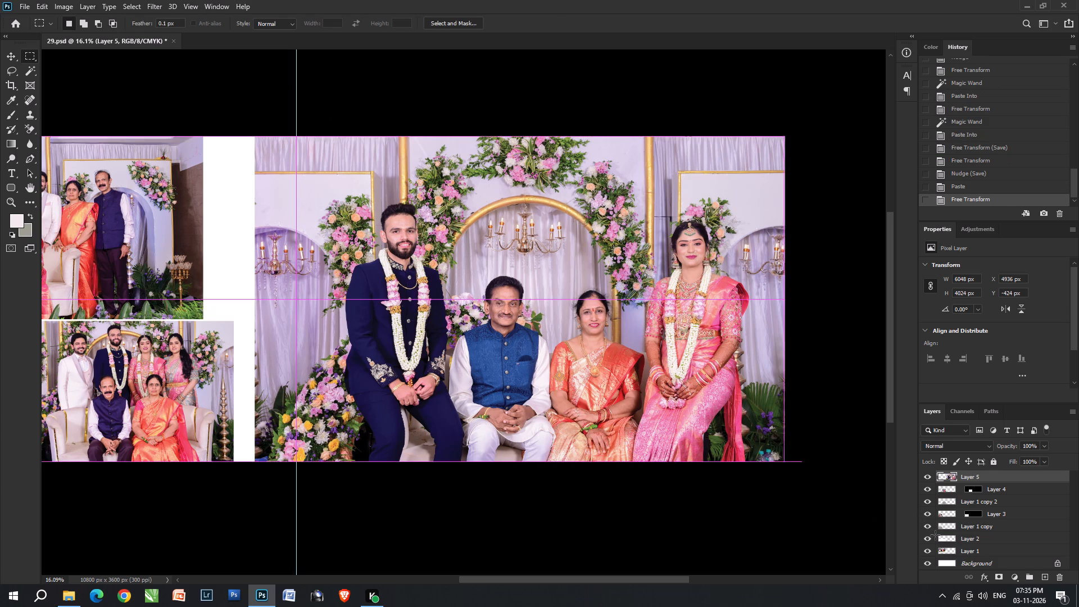
scroll(964, 553, down, 2)
click(967, 561)
key(ctrl+j)
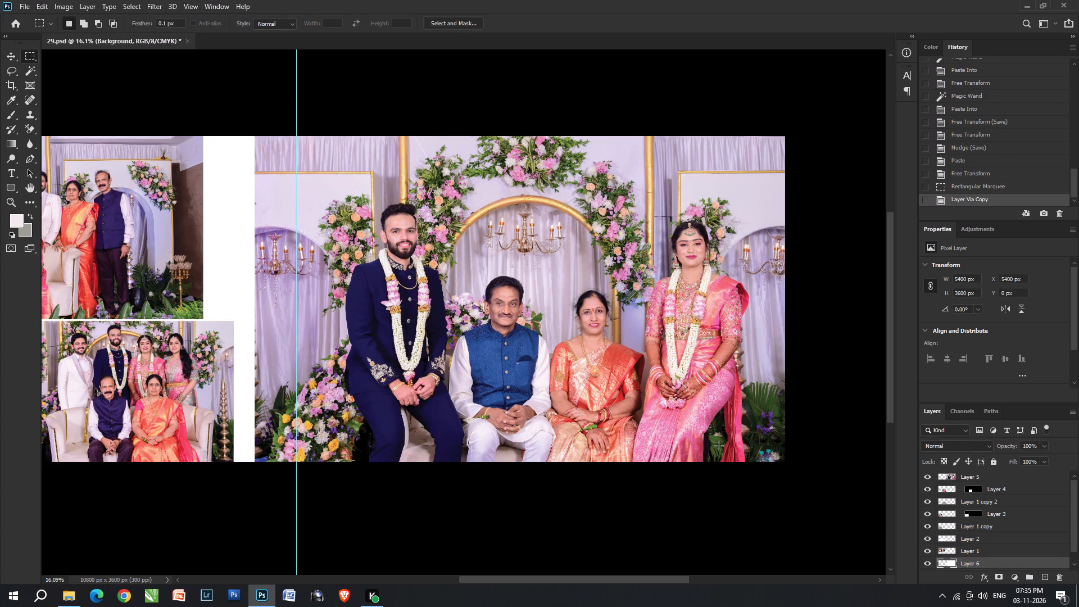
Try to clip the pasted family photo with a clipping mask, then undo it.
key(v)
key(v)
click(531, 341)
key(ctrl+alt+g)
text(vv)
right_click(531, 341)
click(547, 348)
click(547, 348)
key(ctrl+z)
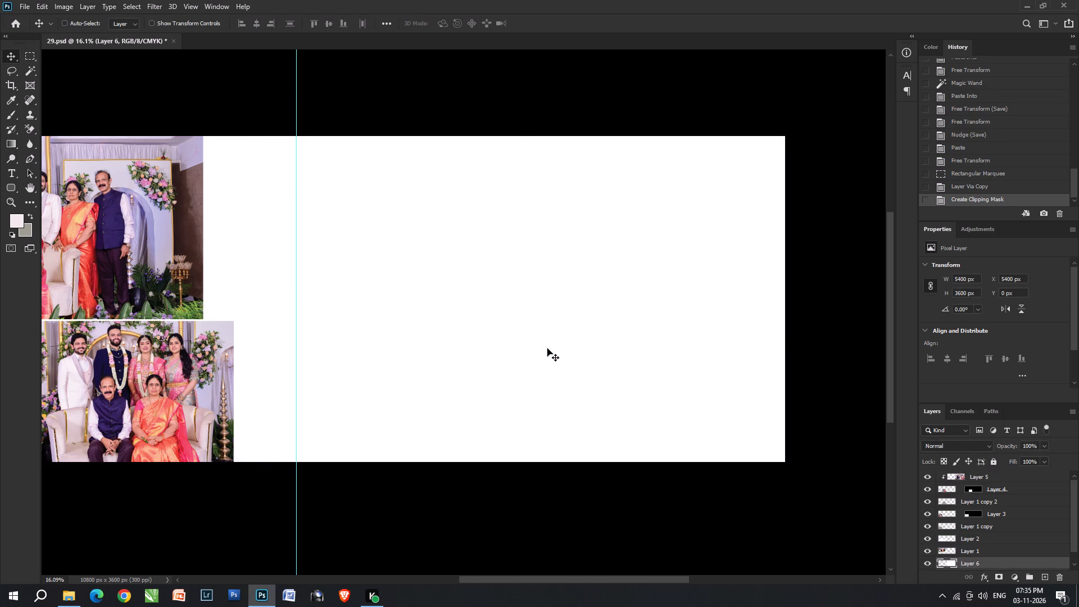
Restack the pasted photo's layer so it sits directly above the white right-page layer.
click(547, 348)
key(ctrl+shift+bracketleft)
key(ctrl+bracketright)
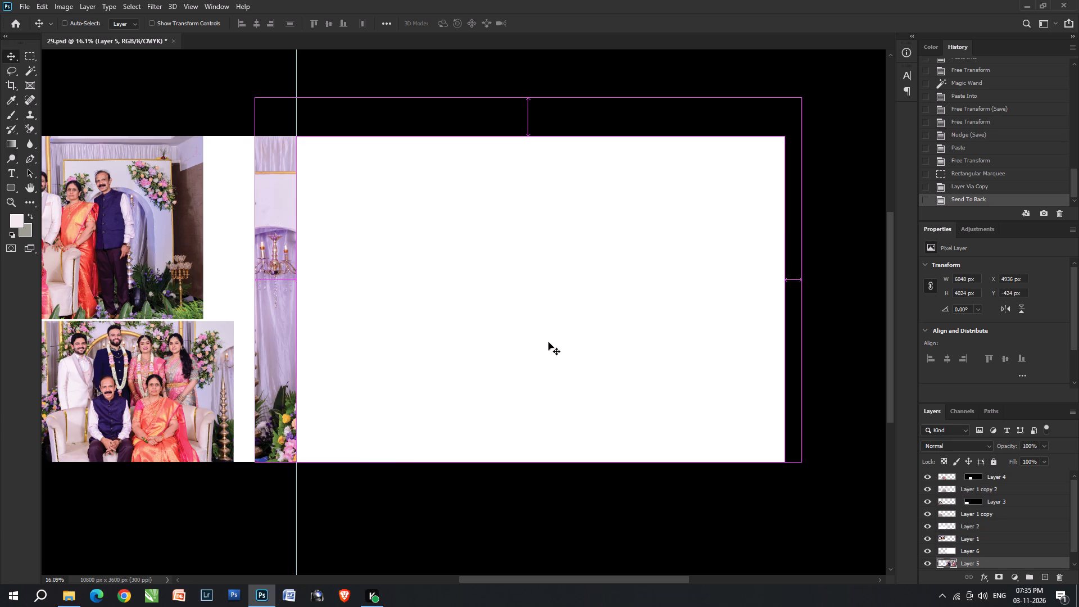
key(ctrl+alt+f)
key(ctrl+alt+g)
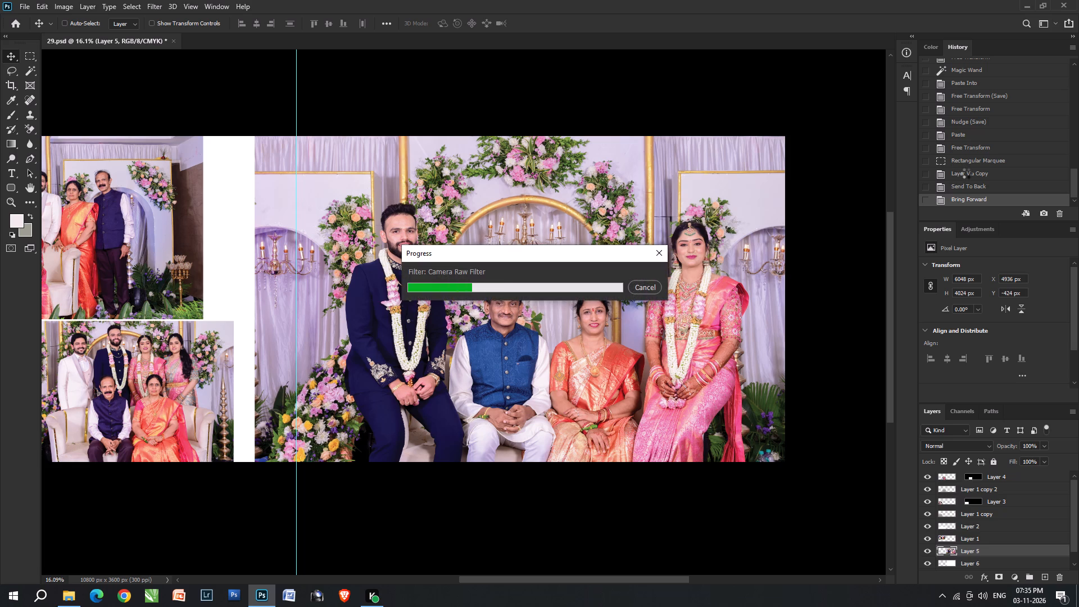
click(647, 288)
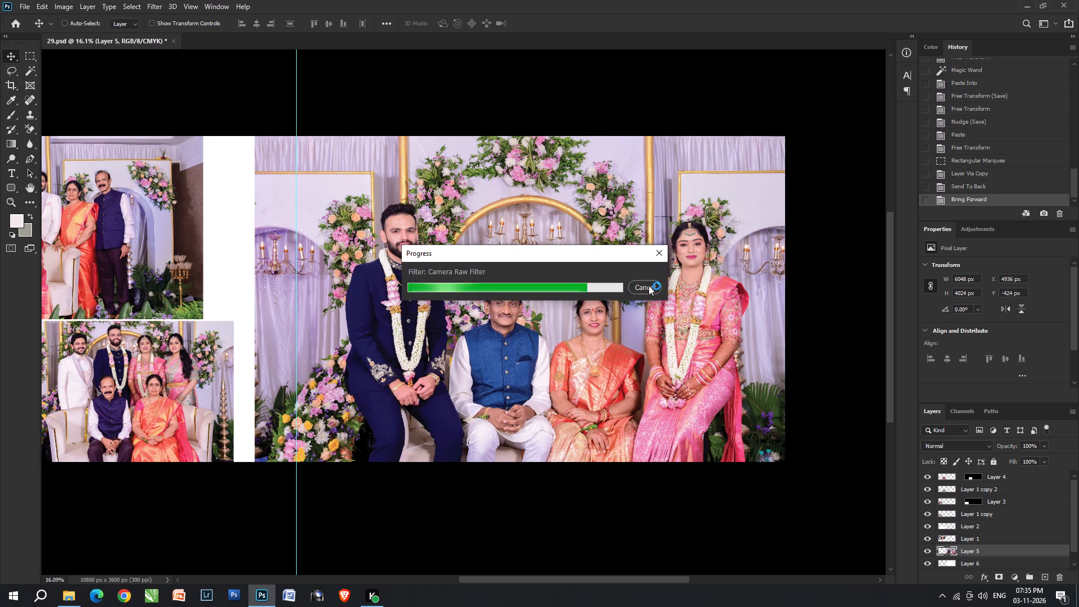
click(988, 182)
Clip the pasted photo to the white right-page layer so it starts at the centre guide.
key(v)
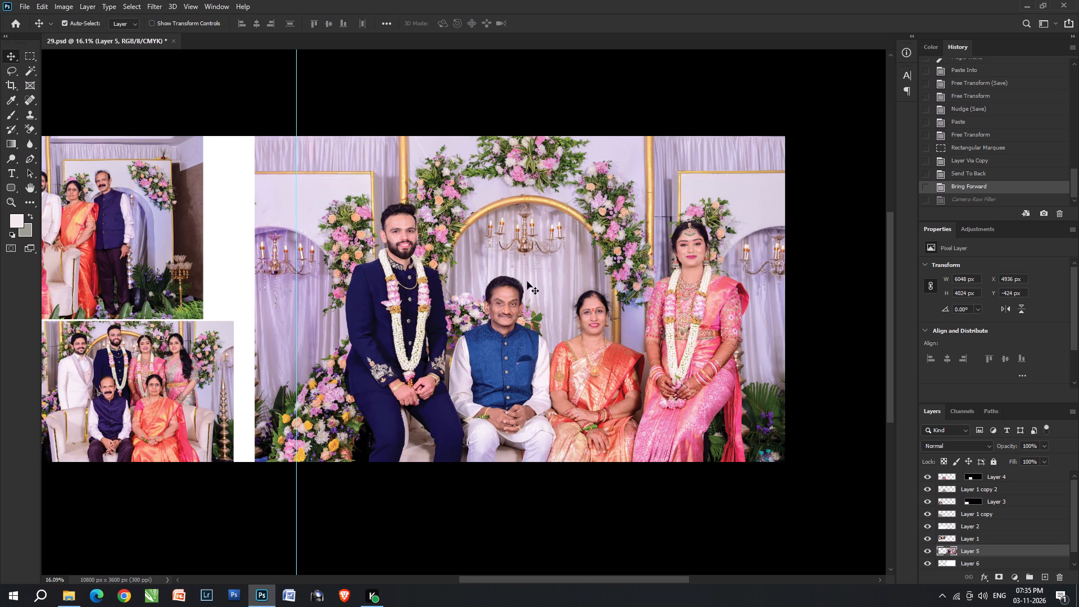
key(v)
click(537, 287)
right_click(537, 288)
click(554, 291)
key(ctrl+alt+g)
Examine the layout around the blank strip between the left-page photos and the centre guide.
alt+scroll(474, 305, up, 4)
key(space)
key(space)
key(space)
drag(345, 271, 546, 283)
alt+scroll(392, 257, down, 4)
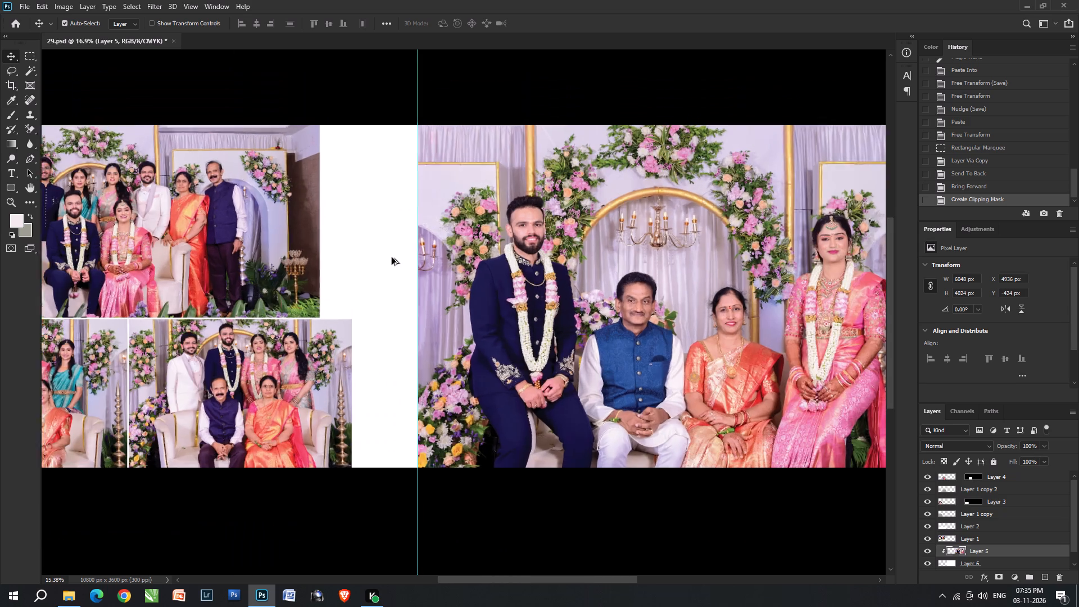
alt+scroll(365, 257, up, 6)
key(space)
drag(349, 255, 387, 326)
In a new File Explorer window, open the sample sheets folder E: > adding > shets > 18x24 > New folder > 01.
key(alt+Tab)
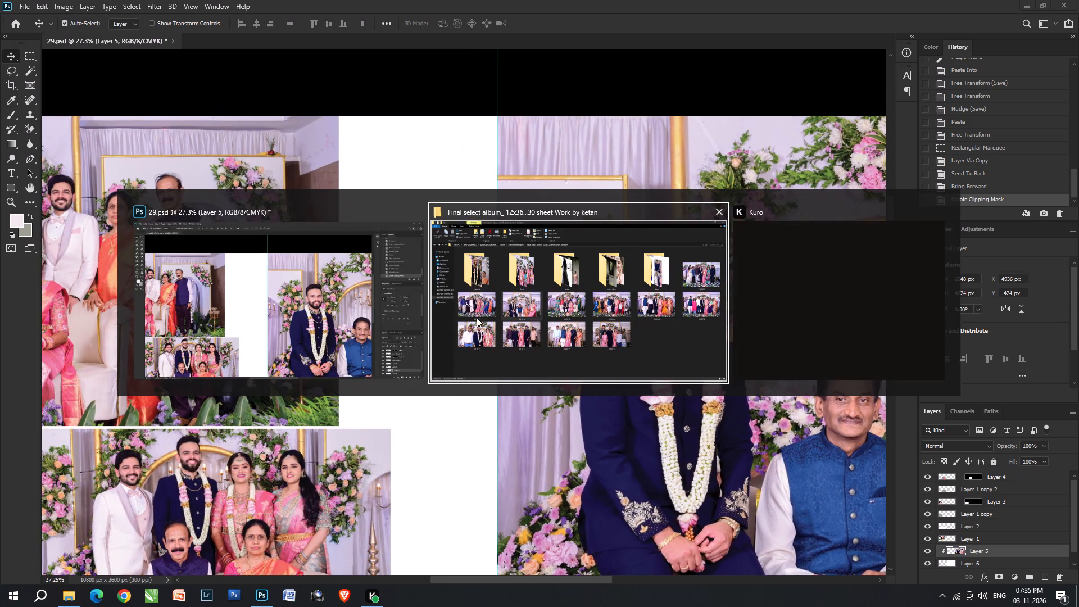
key(ctrl+n)
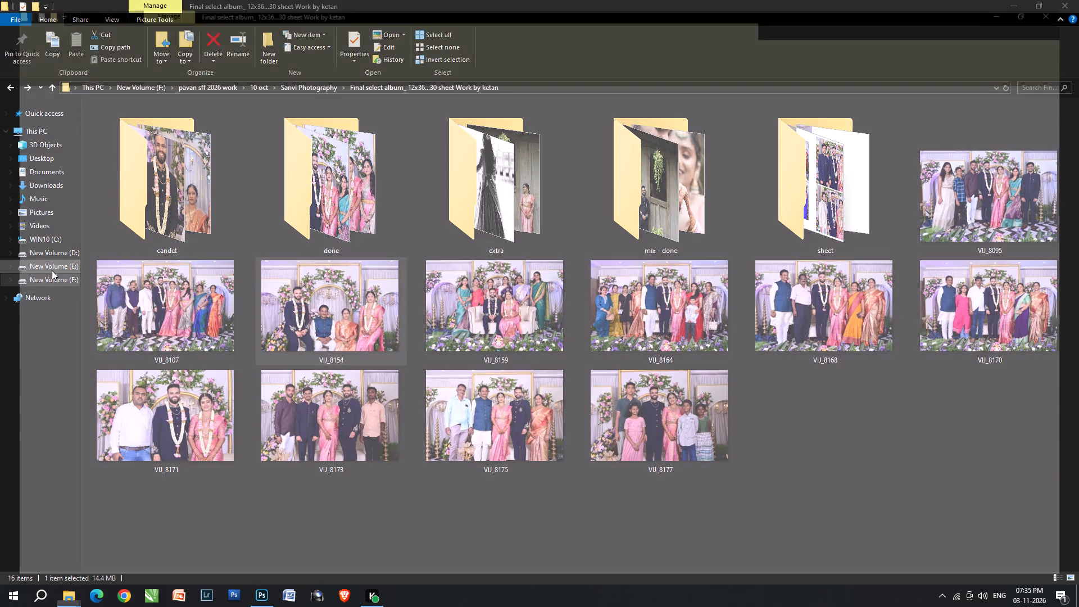
click(54, 269)
double_click(140, 205)
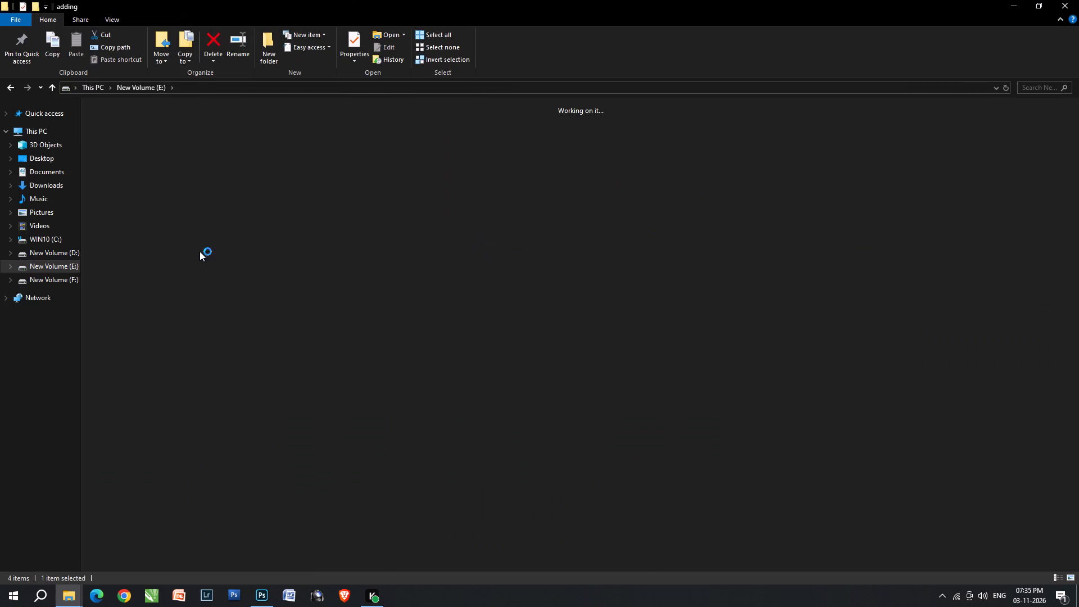
click(354, 353)
click(539, 378)
click(251, 349)
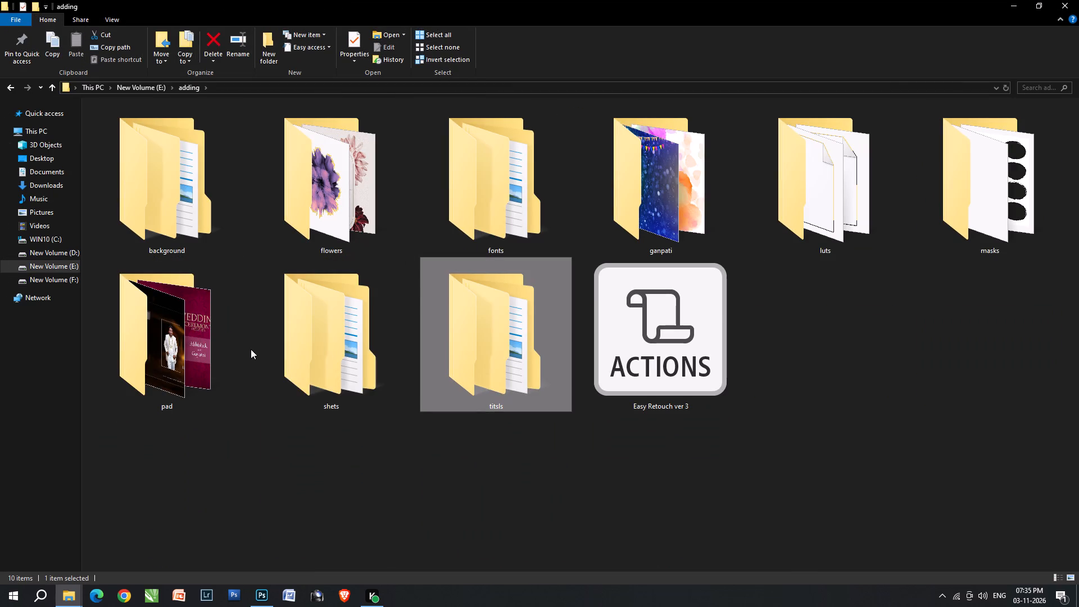
double_click(308, 350)
double_click(445, 193)
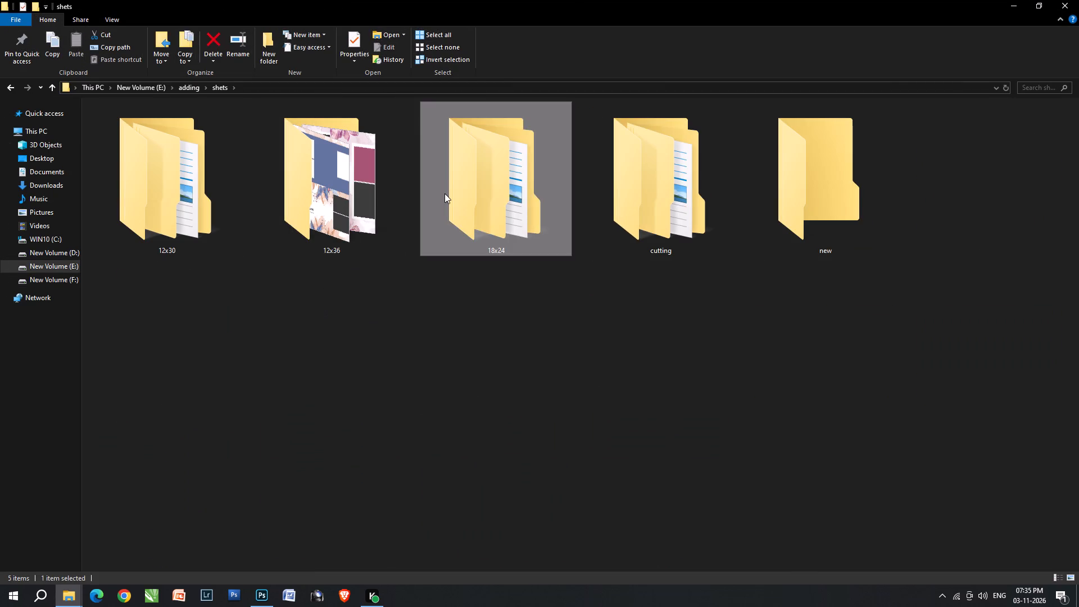
double_click(214, 197)
click(214, 197)
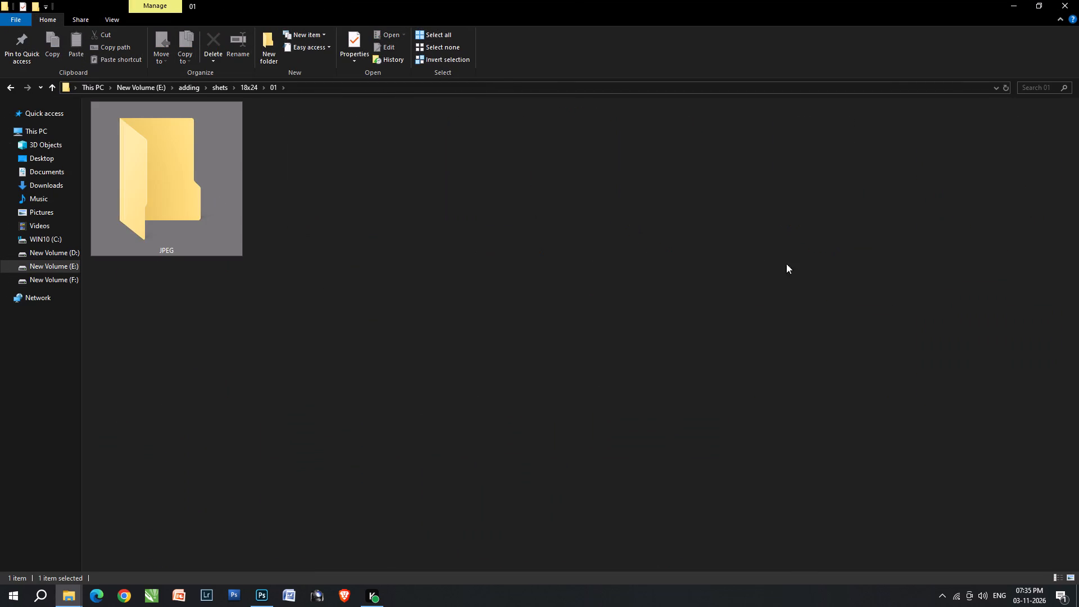
key(BackSpace)
double_click(923, 232)
double_click(111, 169)
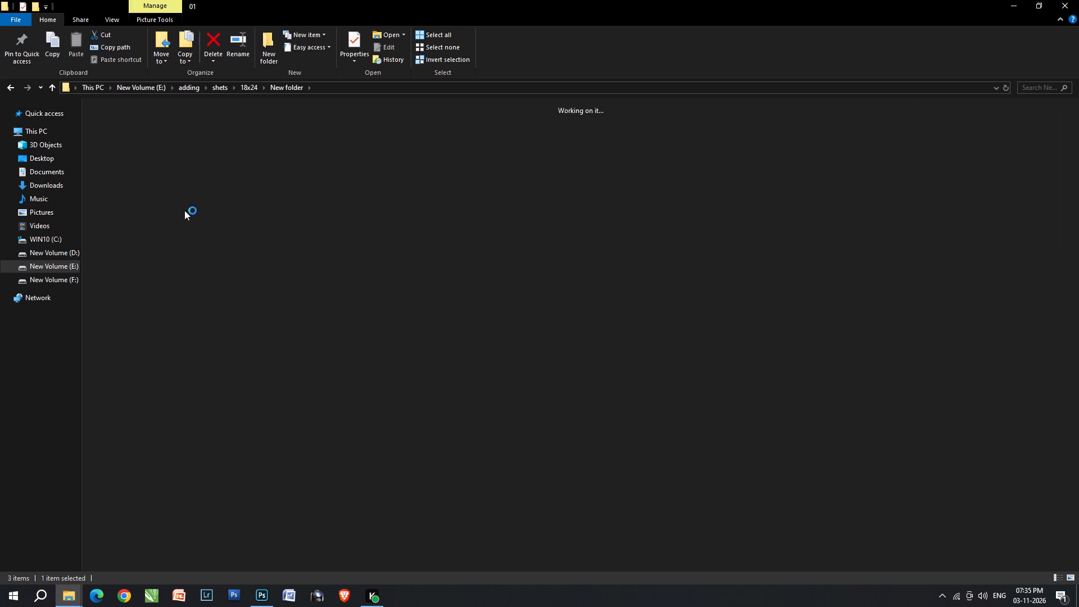
Look through the sample sheets in folder 01 for layout ideas and preview sheet 61 at full size.
scroll(327, 299, down, 1)
scroll(346, 388, down, 1)
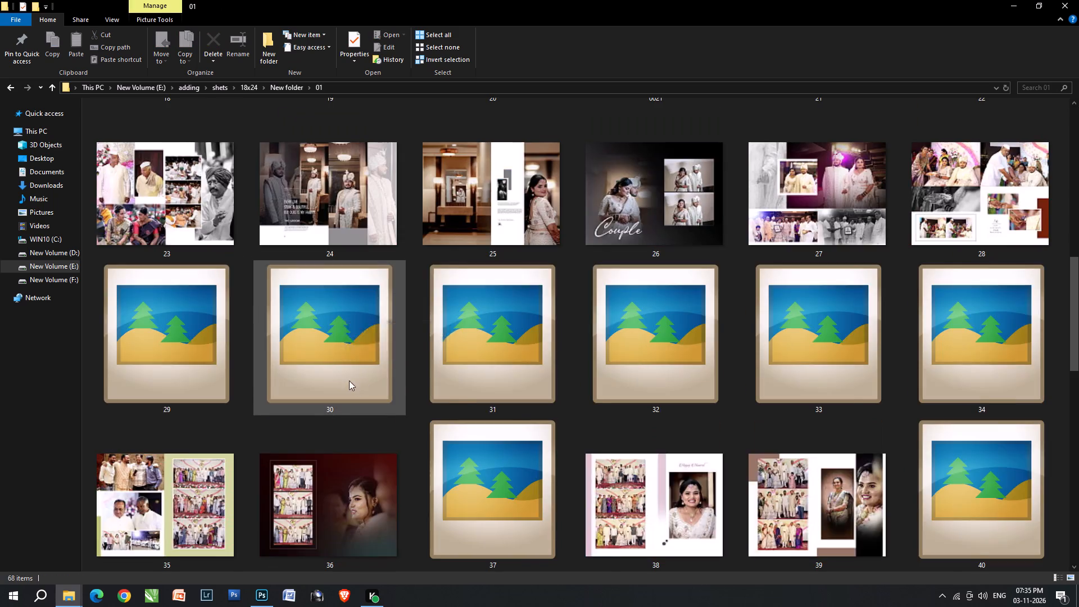
scroll(279, 364, up, 1)
scroll(343, 365, down, 3)
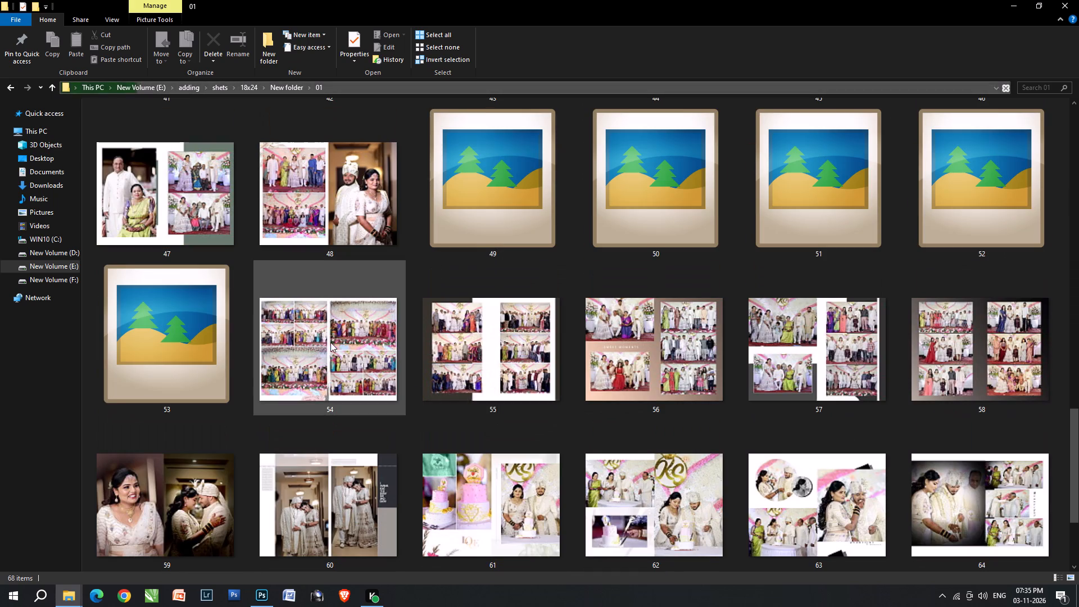
scroll(538, 377, down, 1)
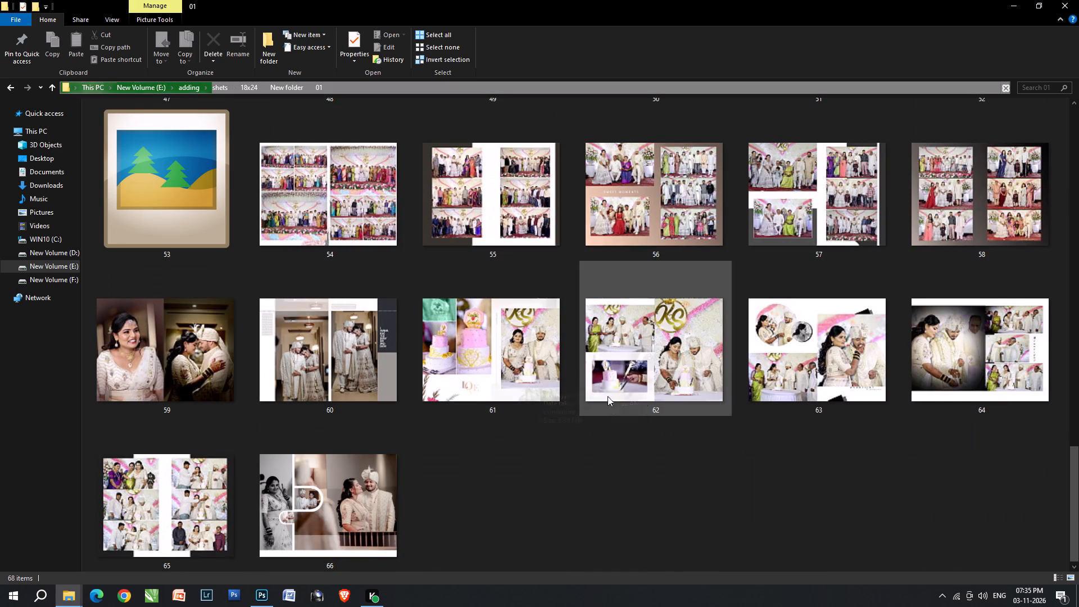
click(531, 380)
double_click(499, 377)
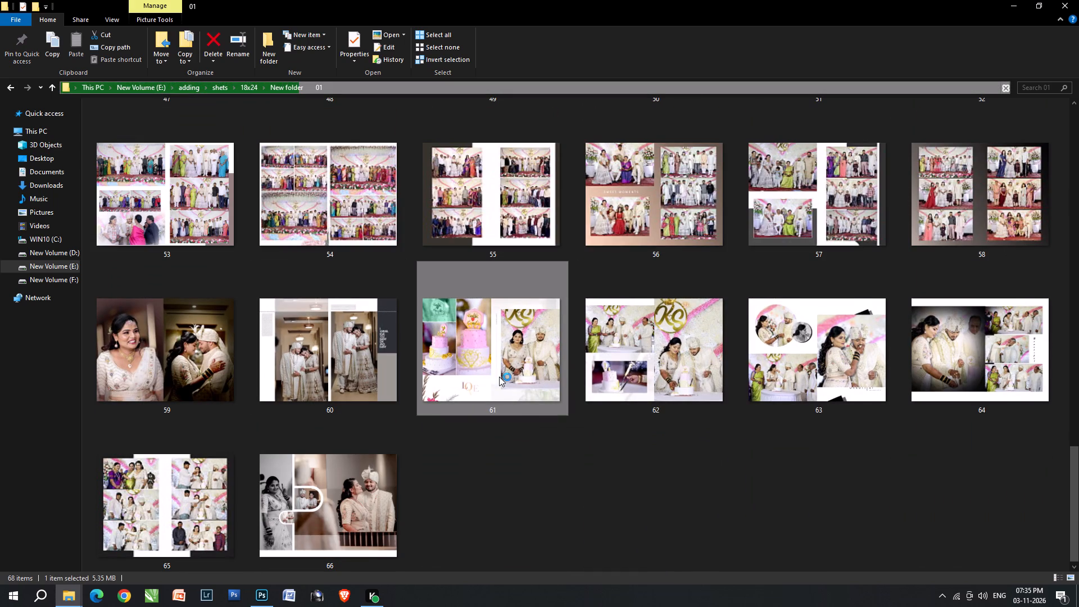
click(1078, 0)
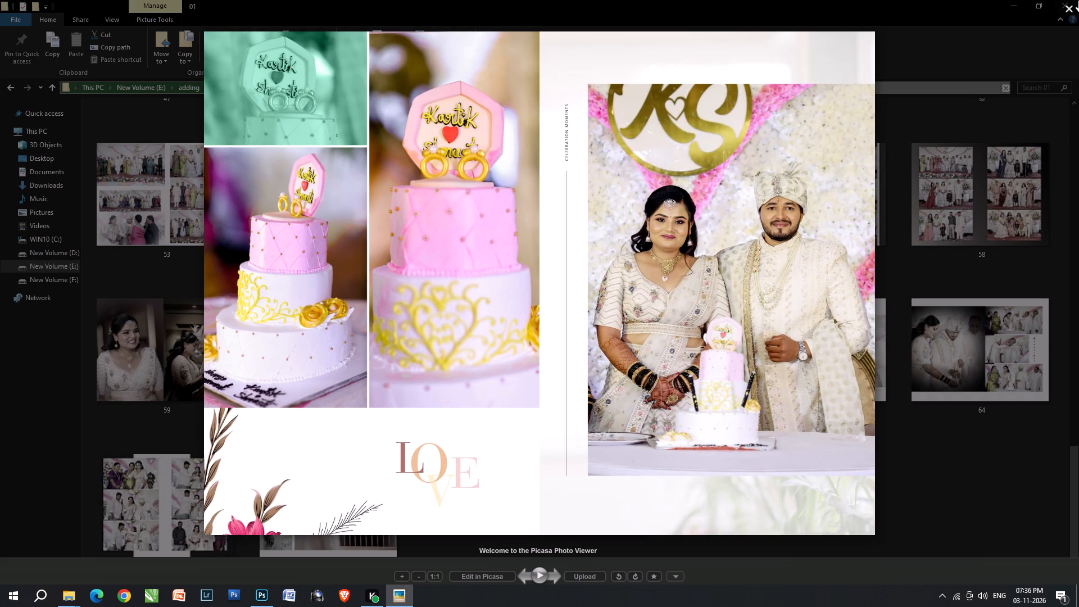
scroll(867, 293, up, 1)
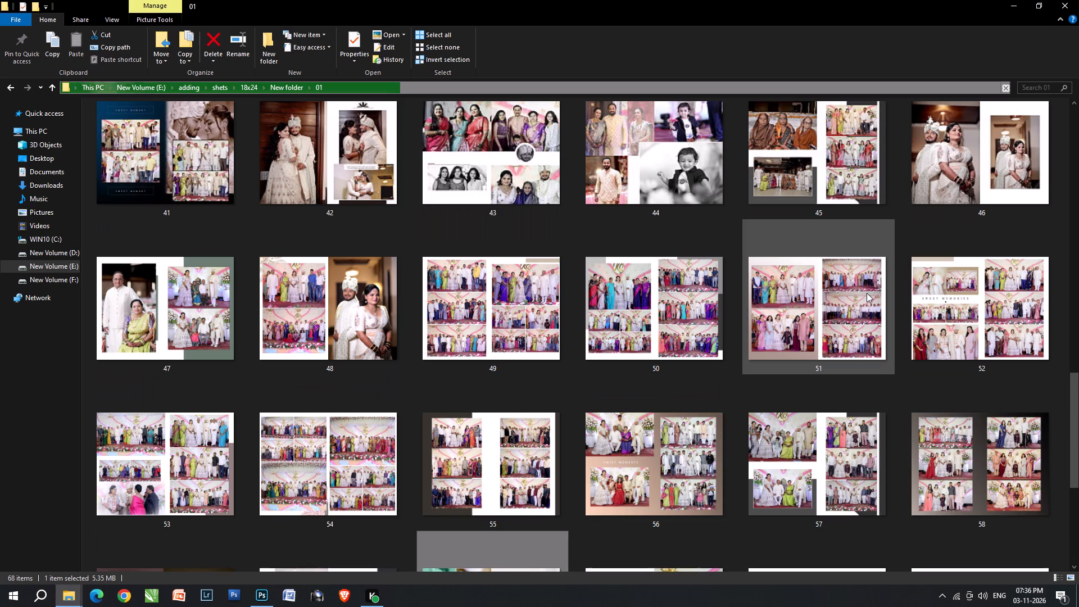
key(BackSpace)
Look through the sample sheets in the neighbouring folder 03 for layout ideas.
double_click(470, 184)
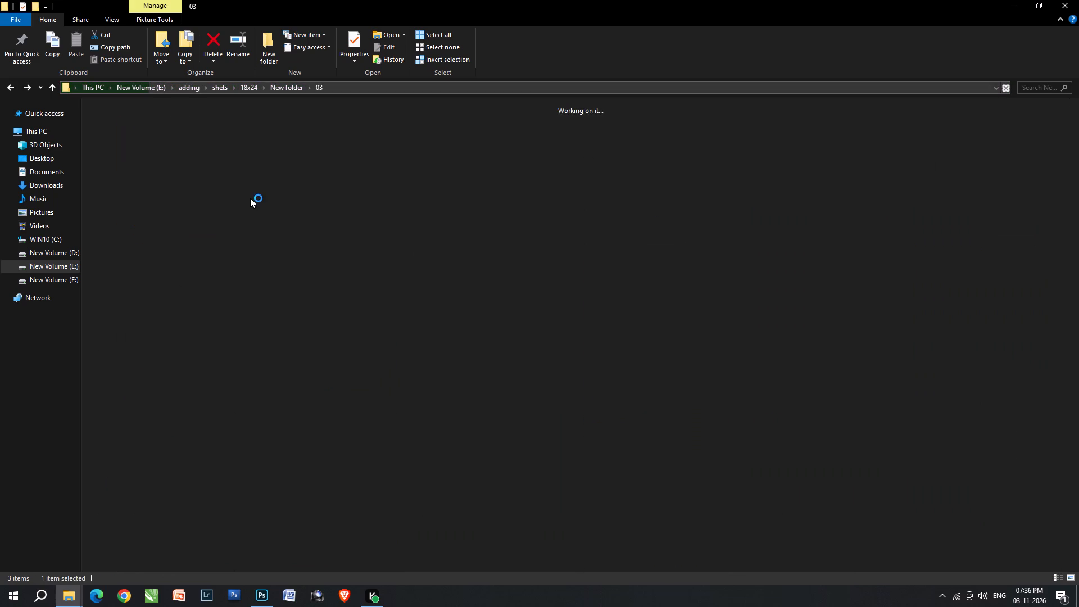
scroll(365, 251, down, 1)
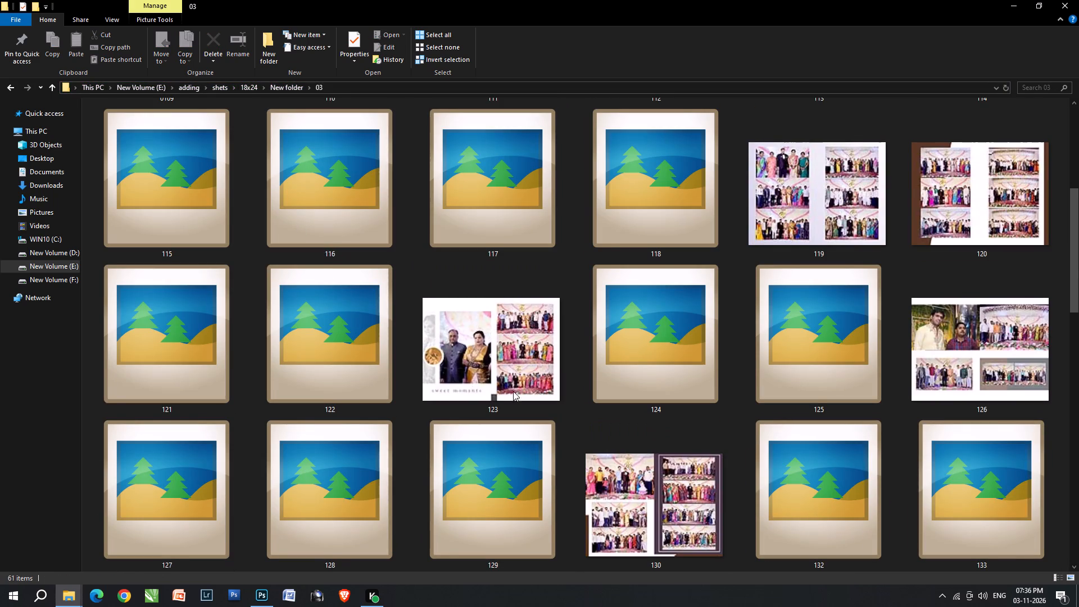
scroll(567, 406, down, 1)
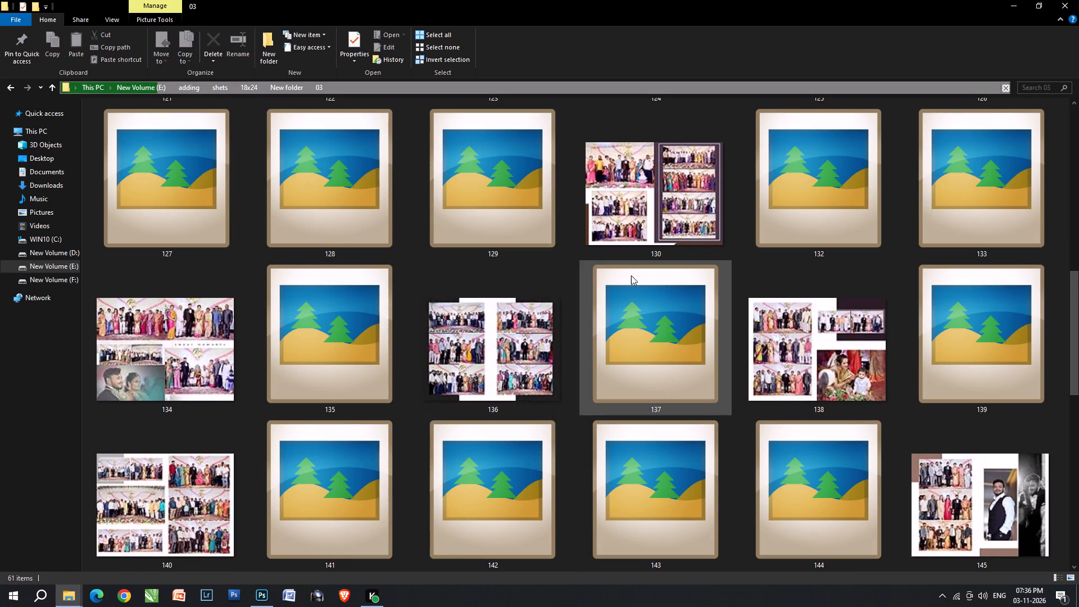
scroll(650, 322, down, 3)
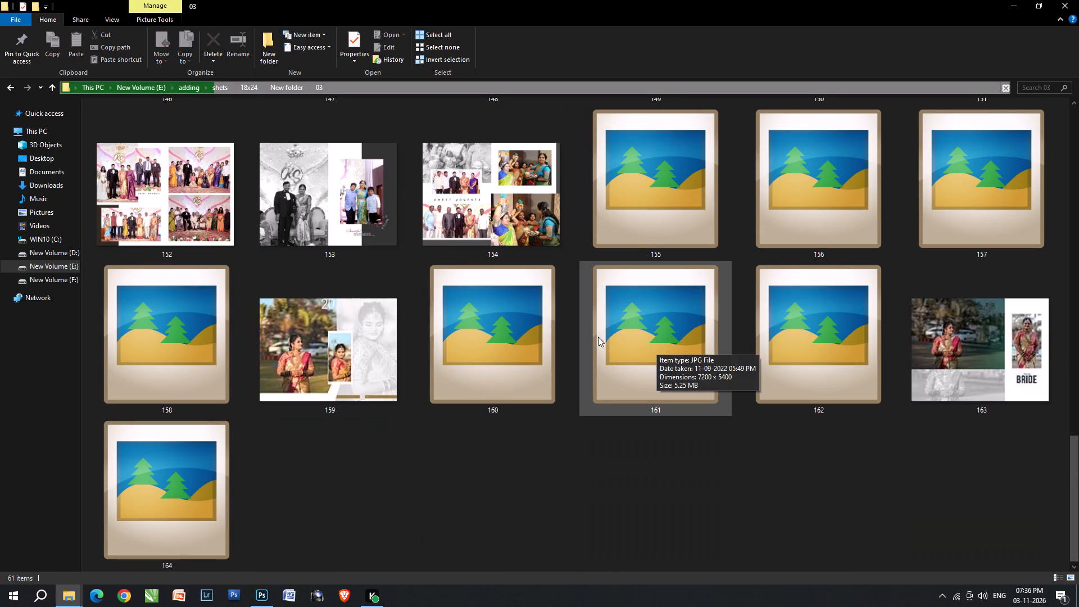
scroll(427, 216, up, 1)
key(BackSpace)
double_click(490, 218)
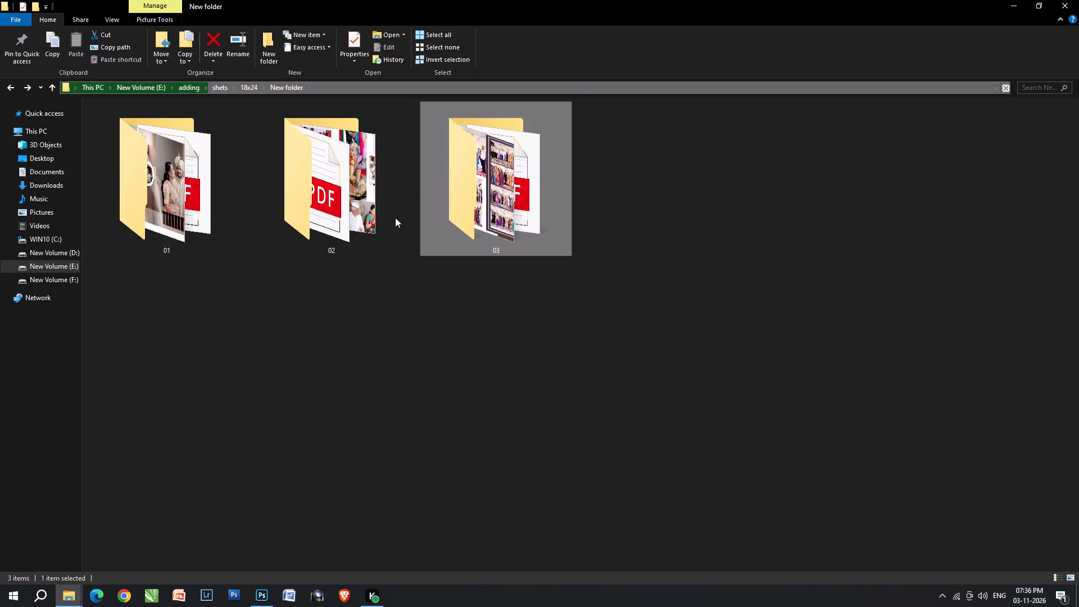
key(BackSpace)
Look through sample folder 02 and preview its sheets at full size from sheet 79 onward.
double_click(334, 211)
scroll(376, 294, down, 1)
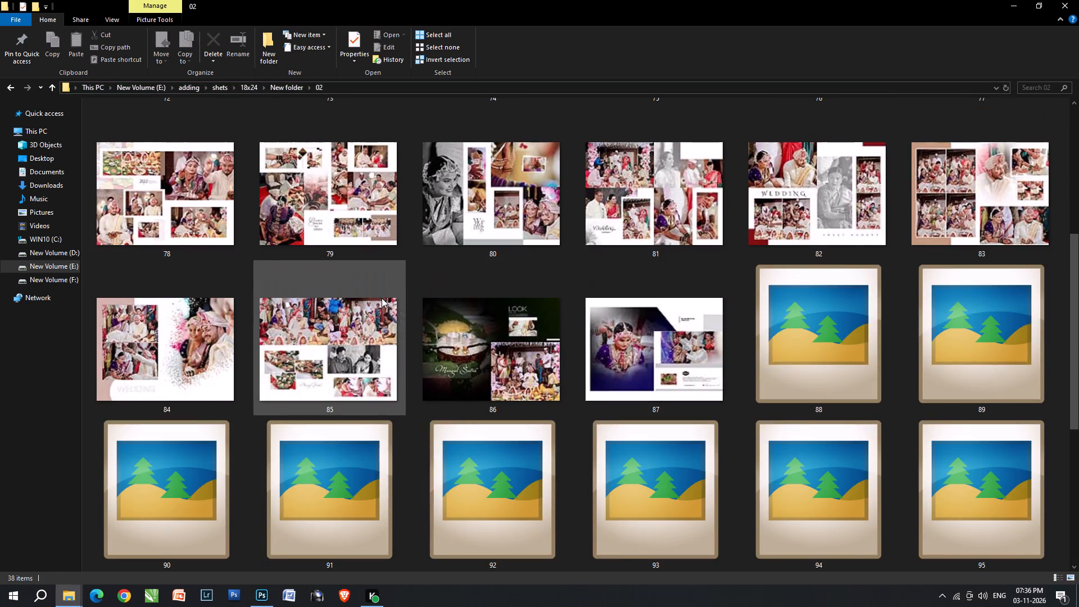
scroll(385, 300, up, 1)
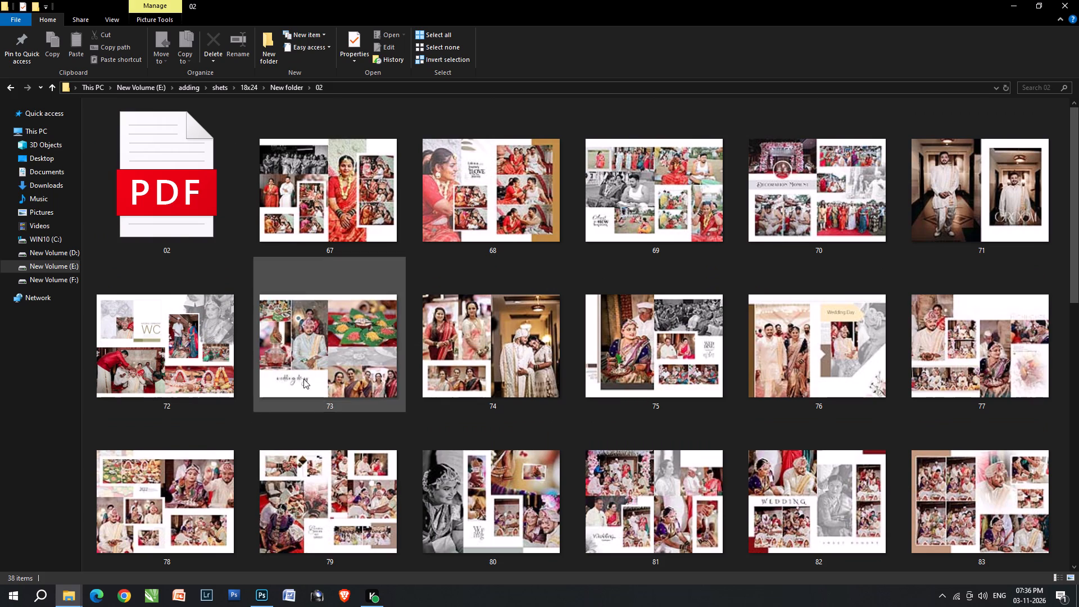
click(303, 379)
double_click(325, 477)
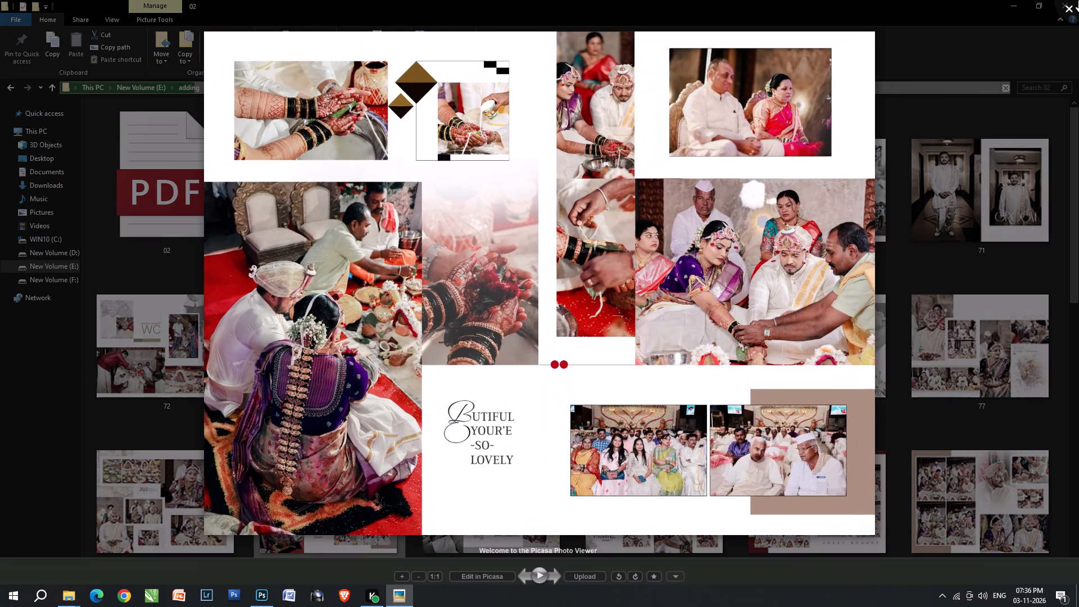
key(Right)
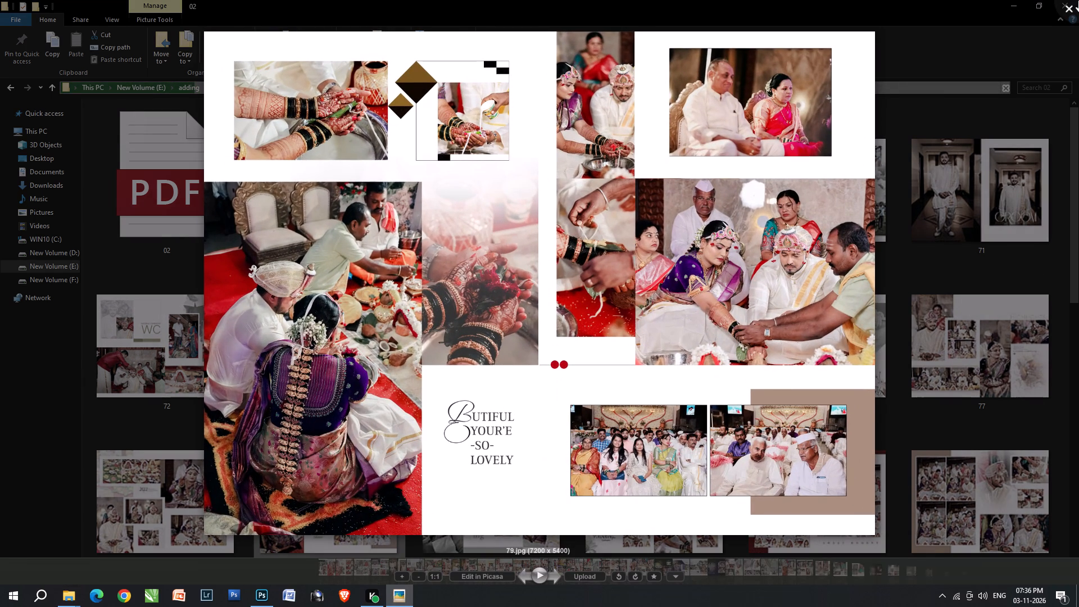
key(Right)
key(Right)
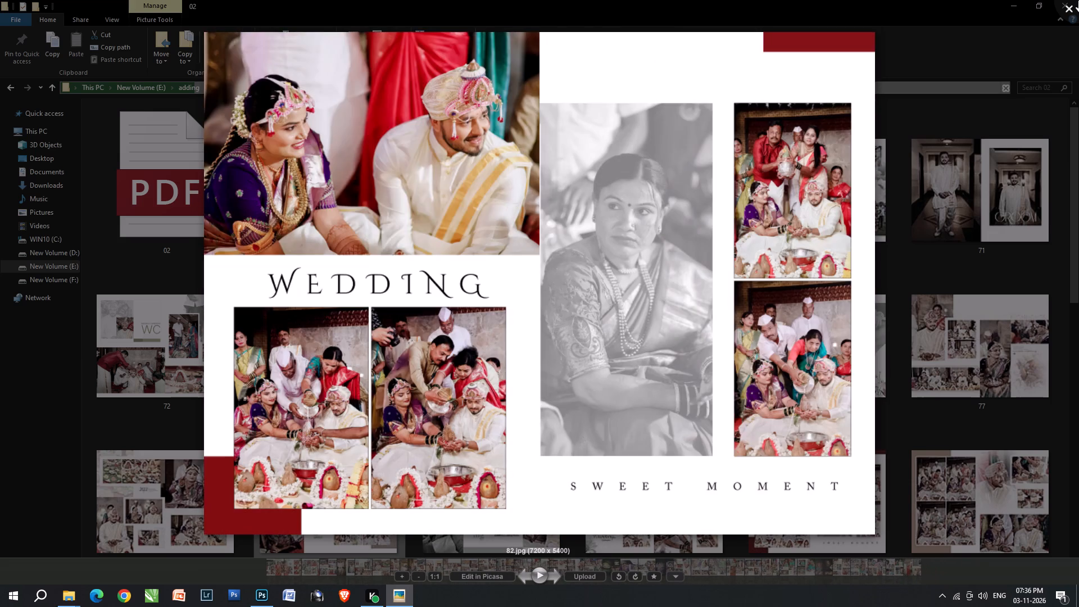
key(Right)
click(1078, 0)
Examine the remaining sheets in folder 02, previewing sheet 96 and sheet 79 for layout ideas.
scroll(721, 457, down, 2)
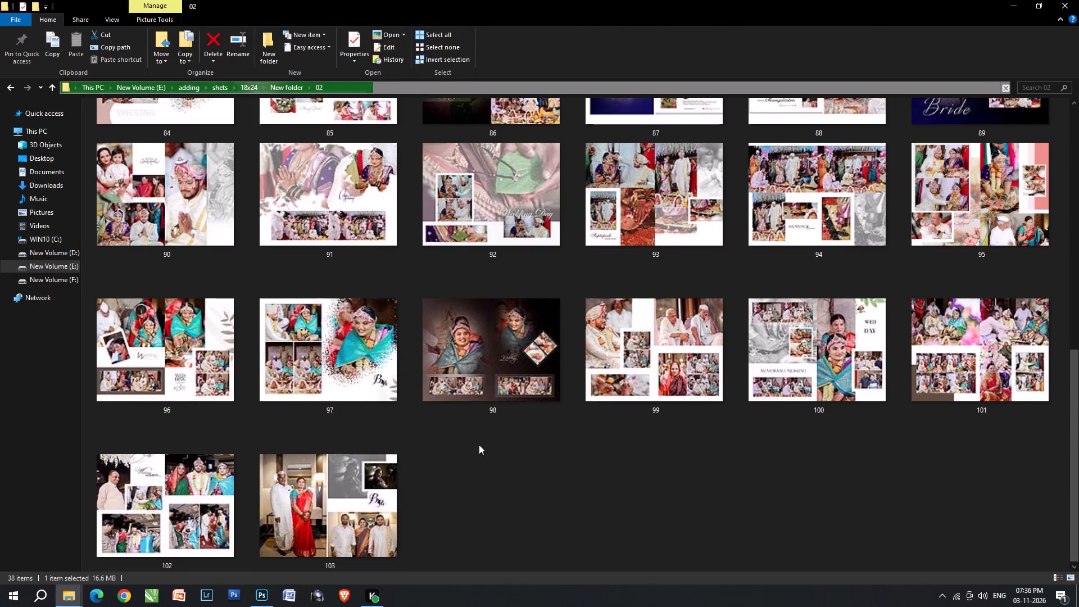
double_click(185, 369)
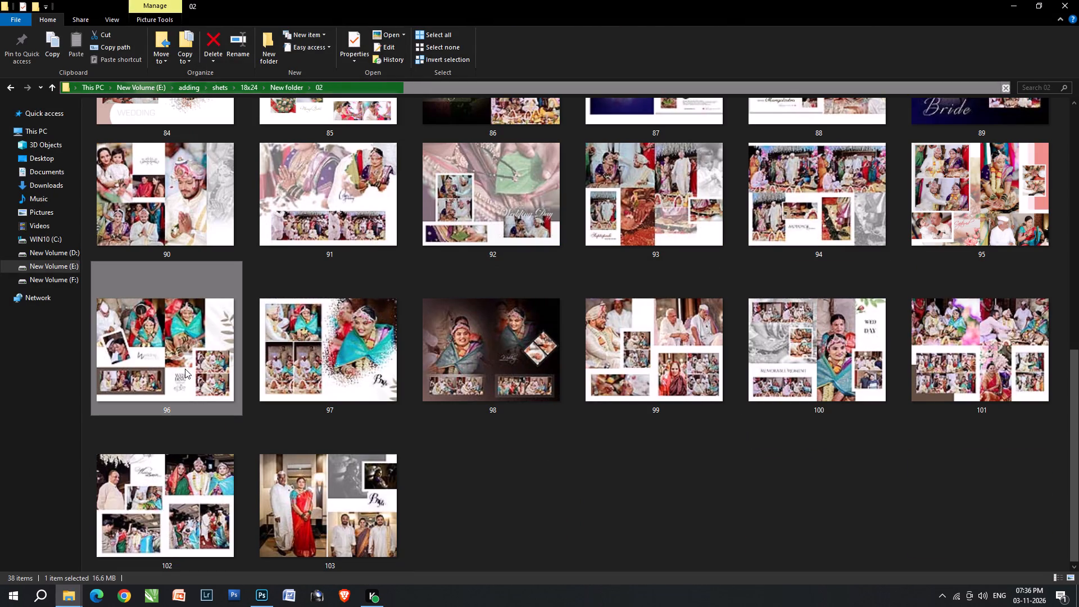
click(1078, 0)
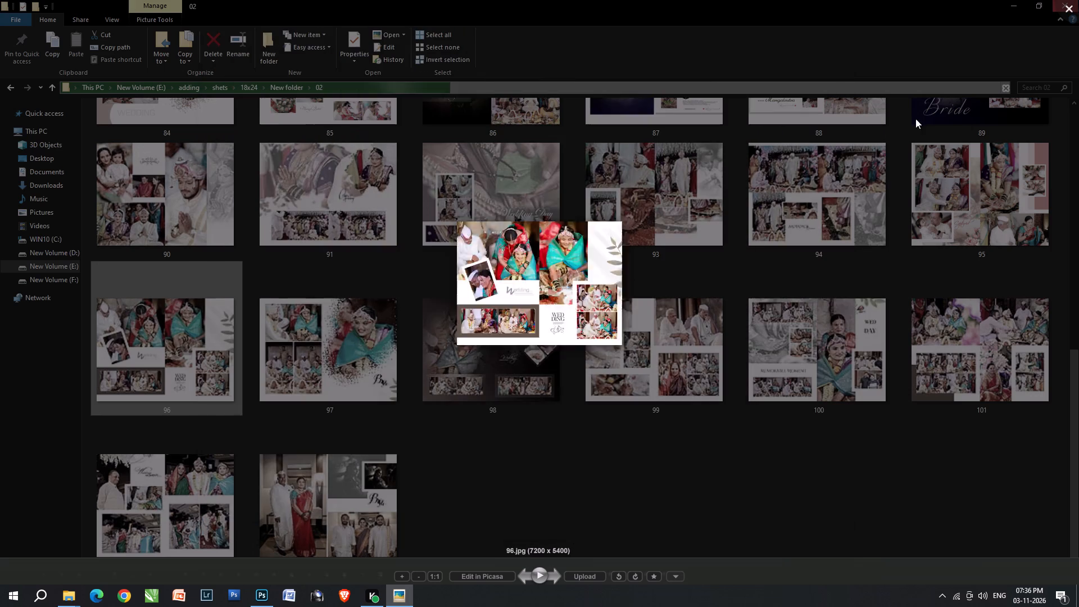
scroll(480, 273, up, 1)
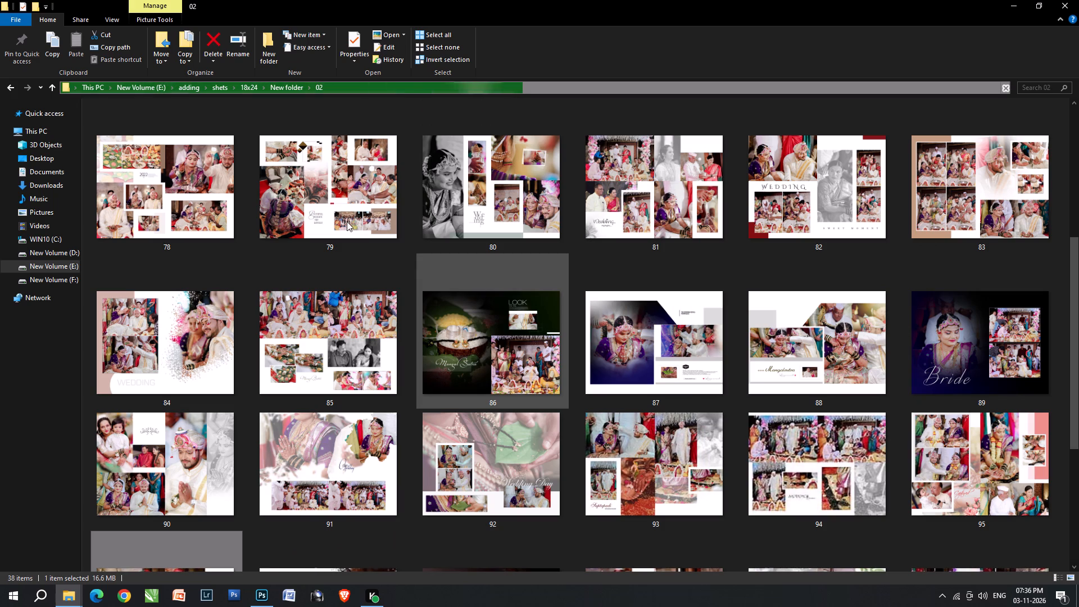
double_click(337, 198)
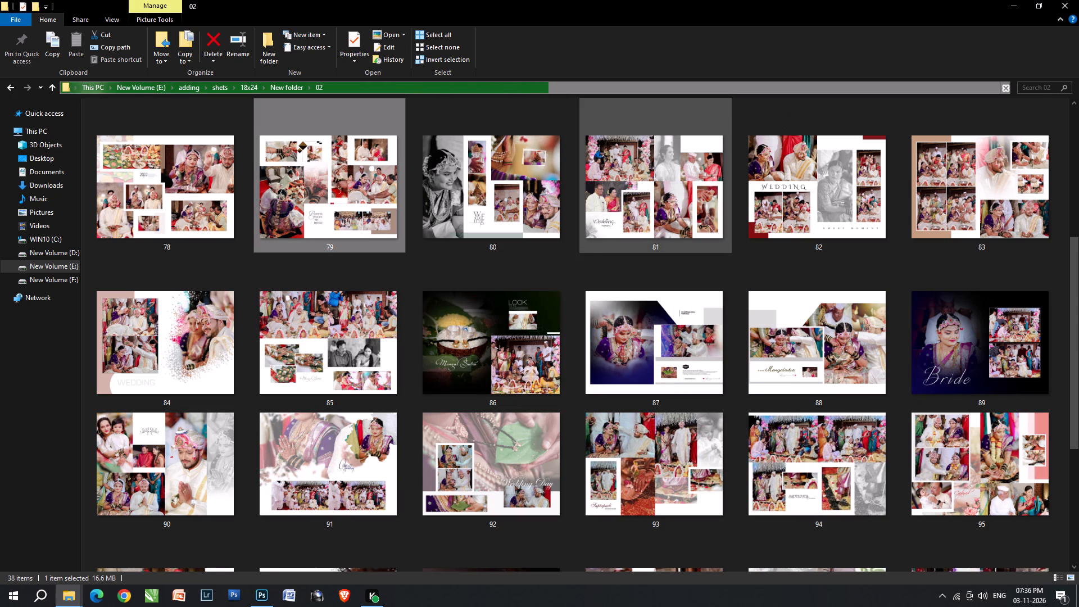
click(1078, 0)
scroll(832, 279, up, 2)
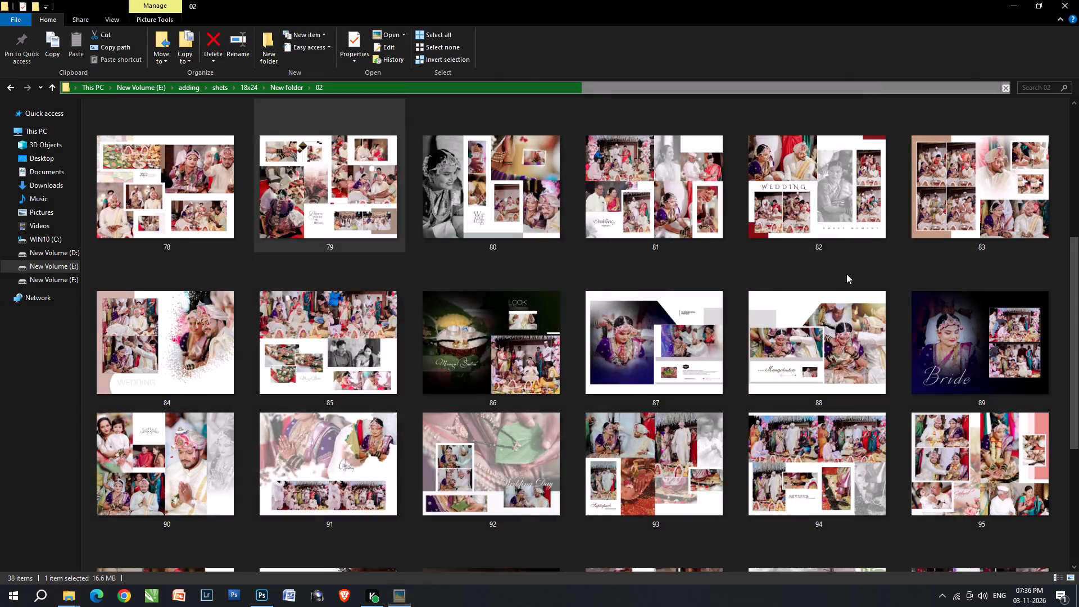
key(BackSpace)
Look through the sample sheets in folder 01 under New folder once more, down to the last sheets.
double_click(208, 206)
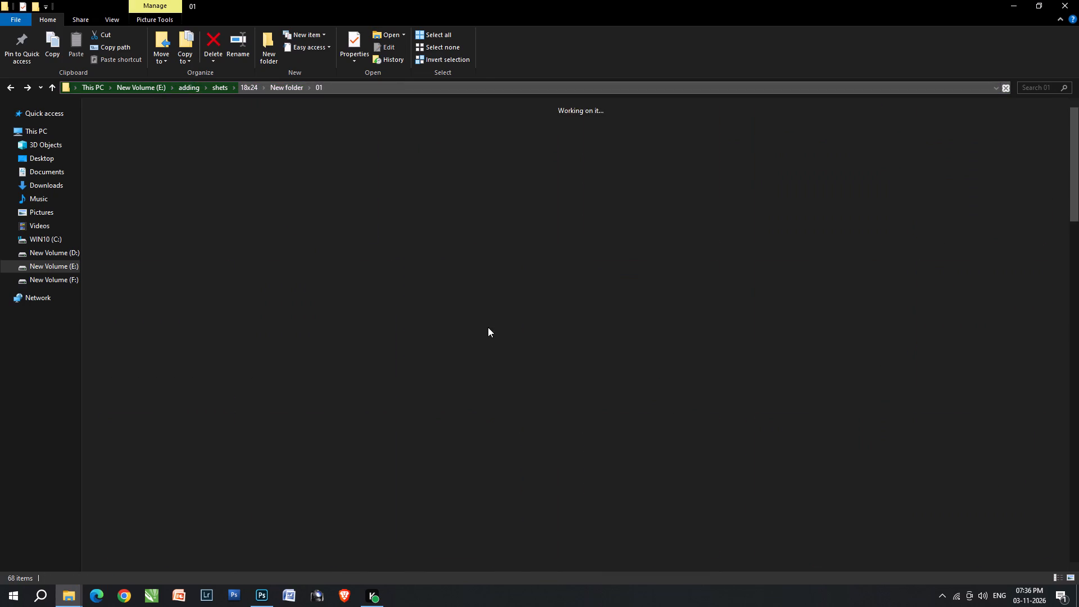
scroll(489, 327, down, 13)
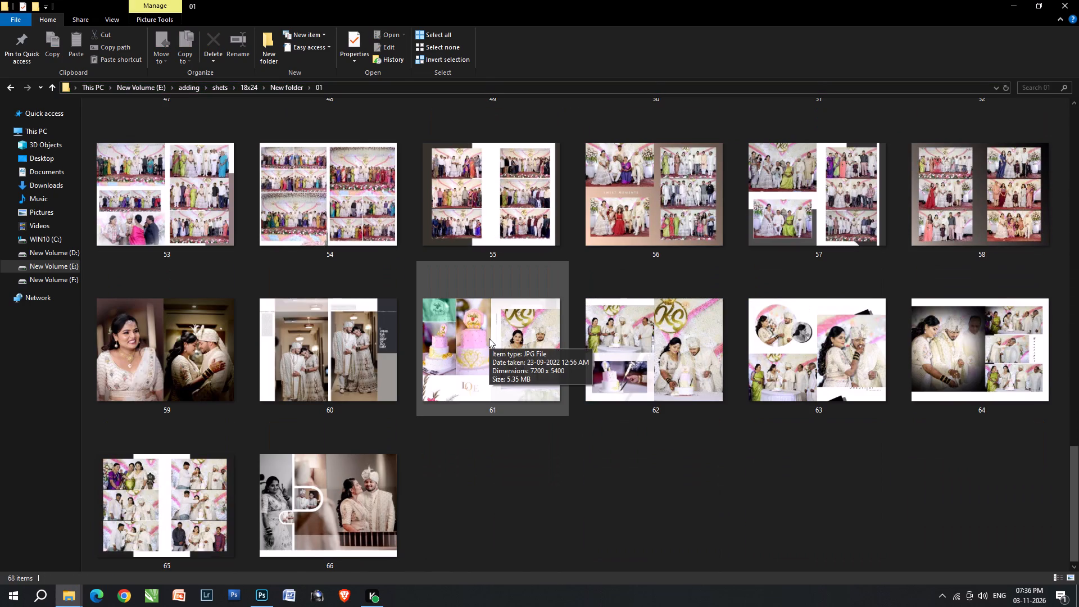
key(BackSpace)
Open the 18x24 > 01 > JPEG folder and look through its sample sheets for layout ideas.
key(BackSpace)
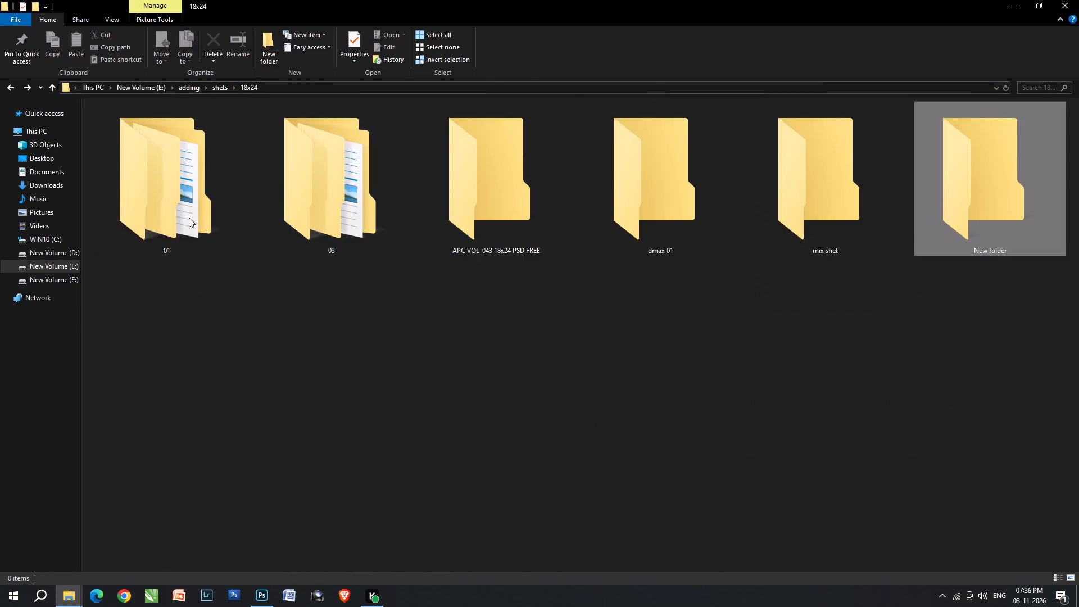
double_click(187, 216)
double_click(187, 216)
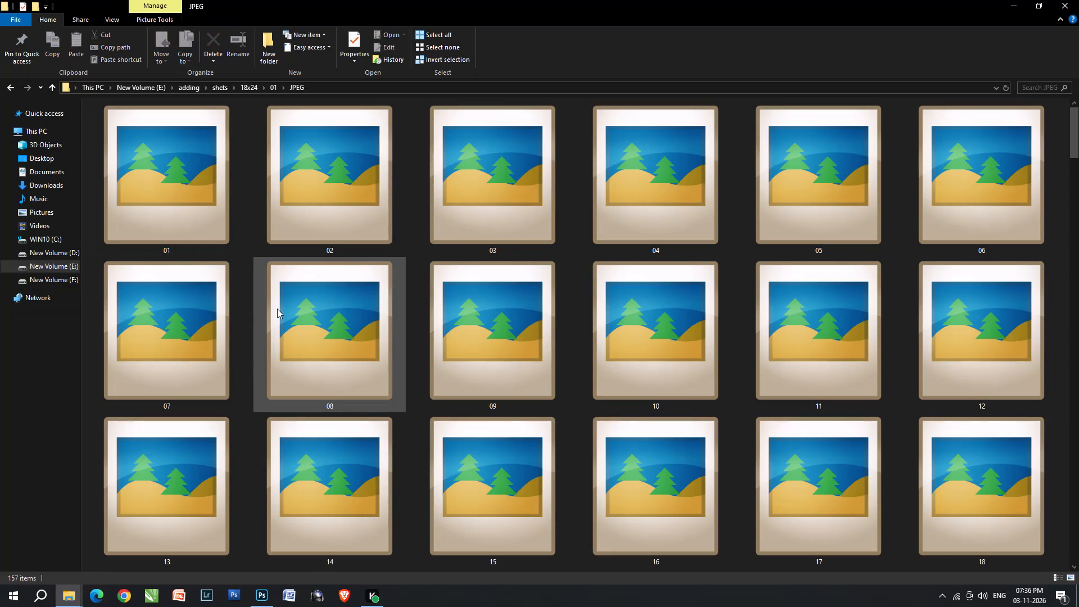
scroll(277, 309, down, 5)
scroll(377, 366, up, 11)
scroll(377, 366, down, 3)
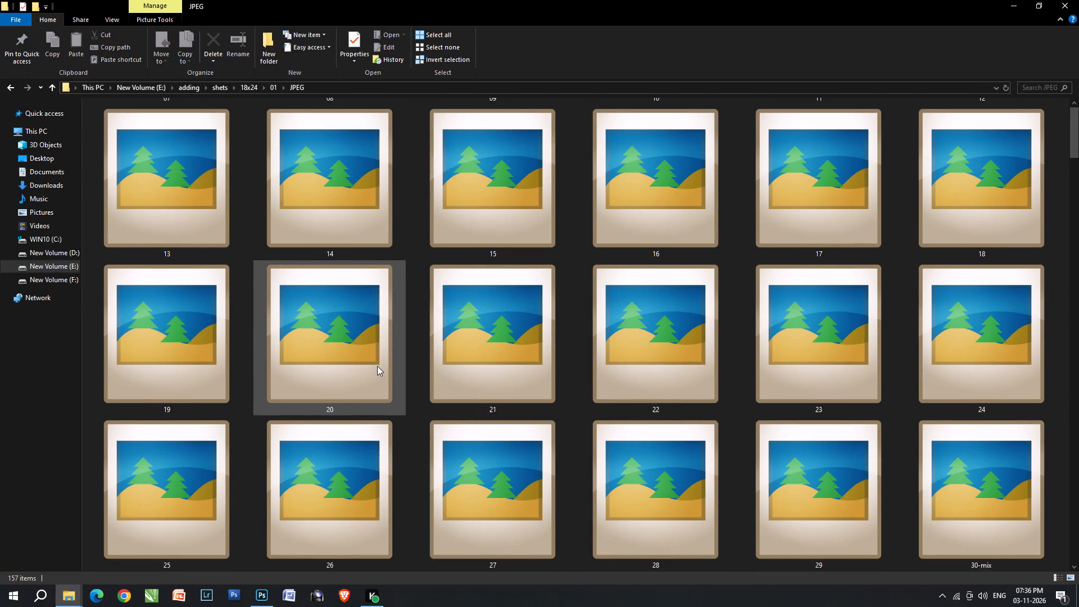
scroll(377, 366, down, 17)
scroll(417, 391, up, 17)
scroll(418, 391, down, 3)
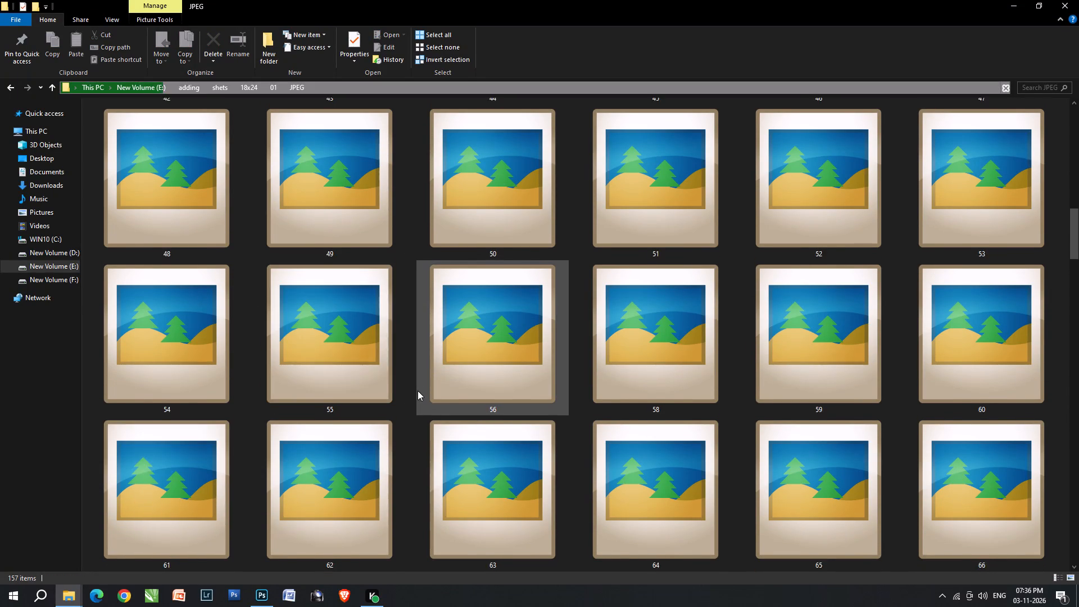
scroll(418, 391, down, 13)
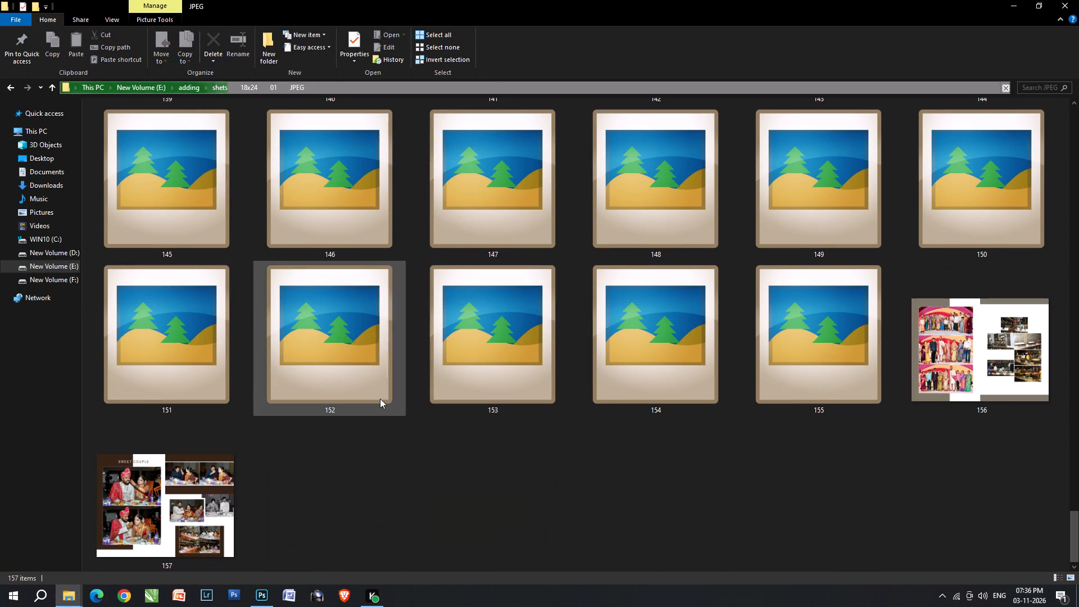
scroll(594, 338, up, 1)
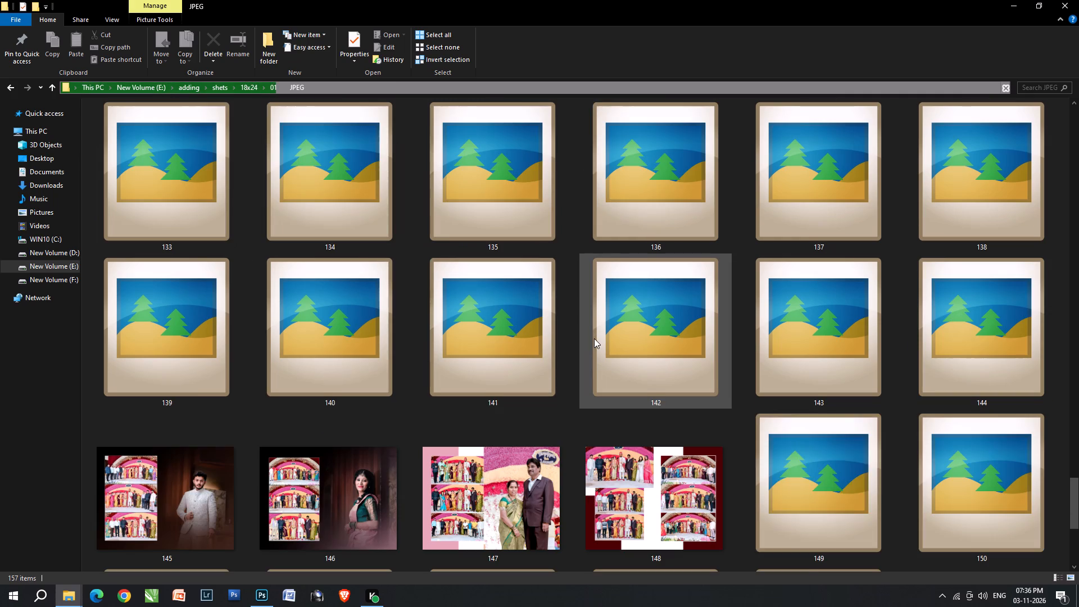
scroll(518, 333, down, 1)
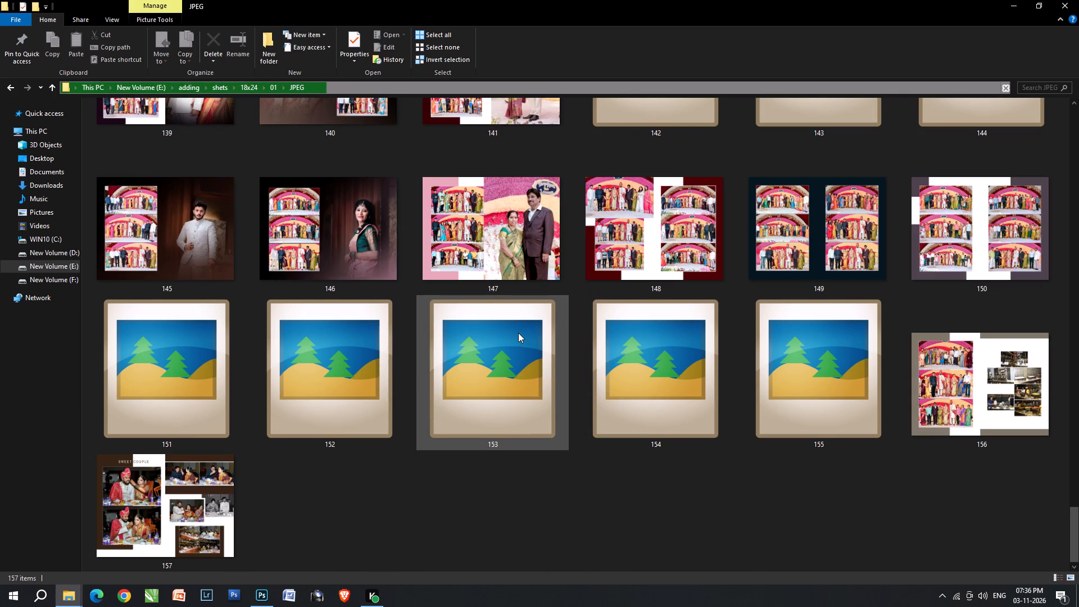
scroll(518, 333, up, 3)
scroll(247, 318, up, 2)
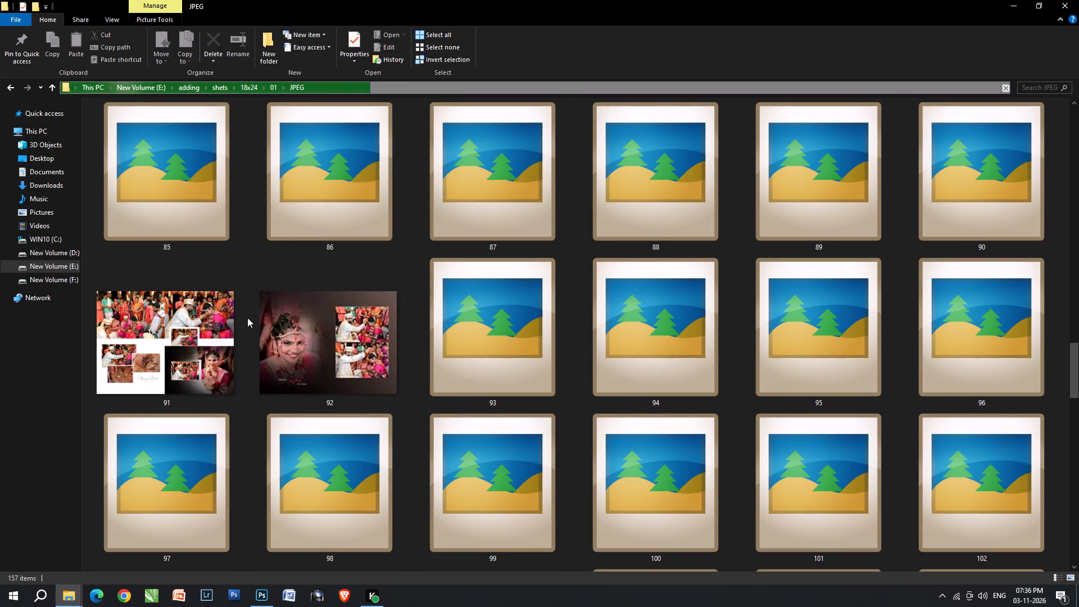
Preview sample sheet 91 from the JPEG folder at full size.
click(157, 357)
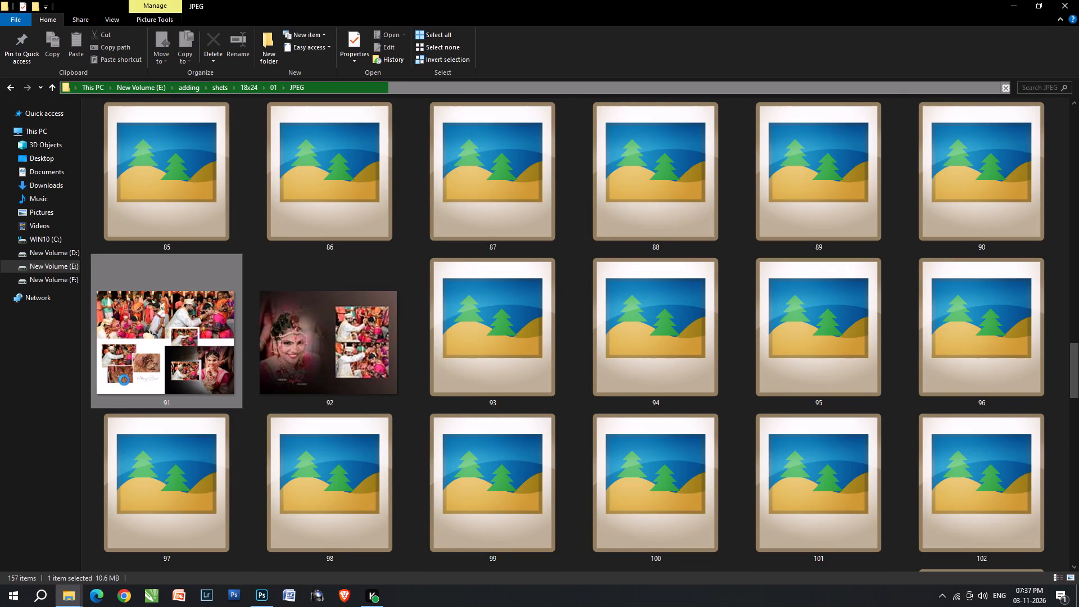
double_click(124, 380)
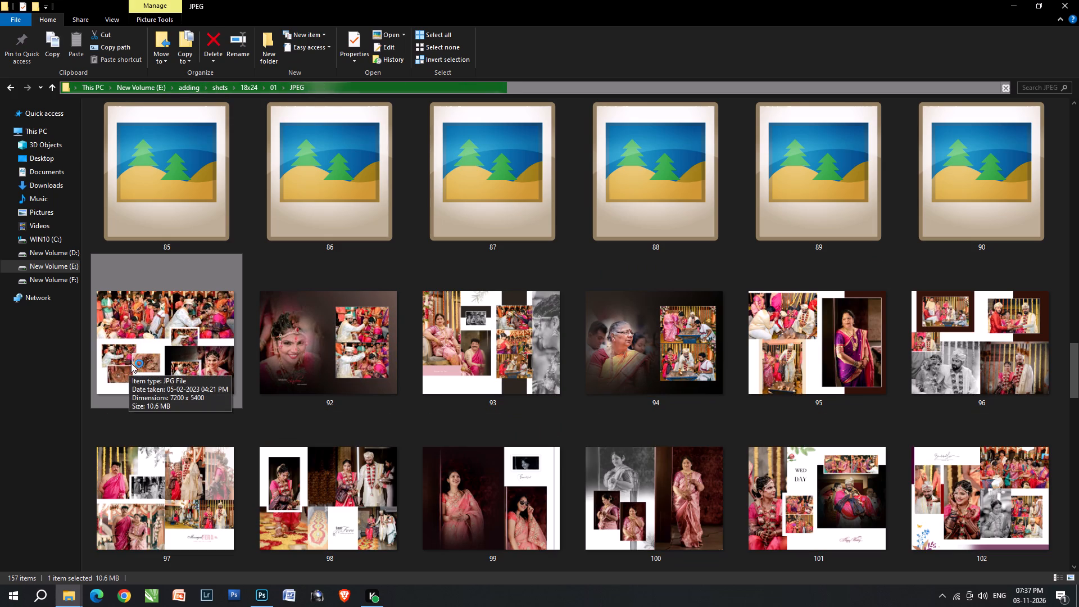
click(1078, 0)
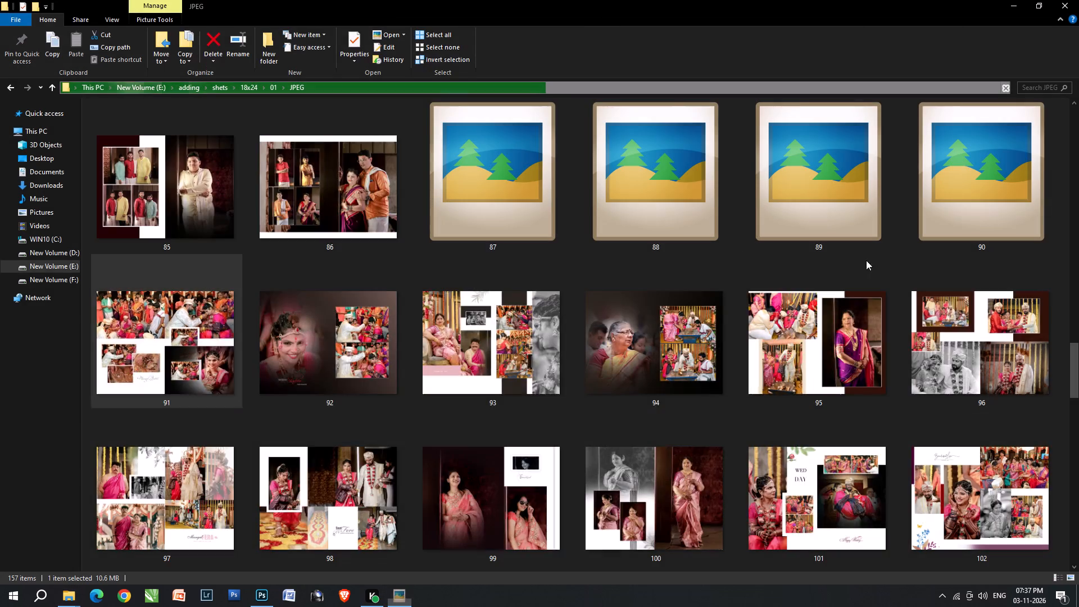
Open sample sheet 54 from the JPEG folder in Photoshop.
scroll(861, 267, up, 5)
click(169, 359)
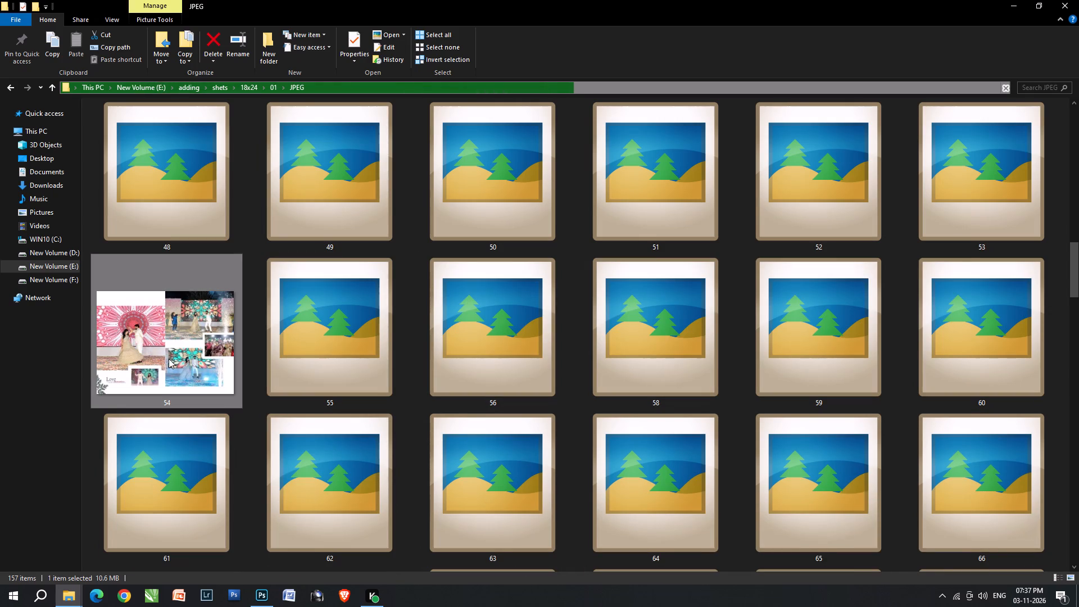
drag(155, 362, 482, 0)
key(Tab)
key(space)
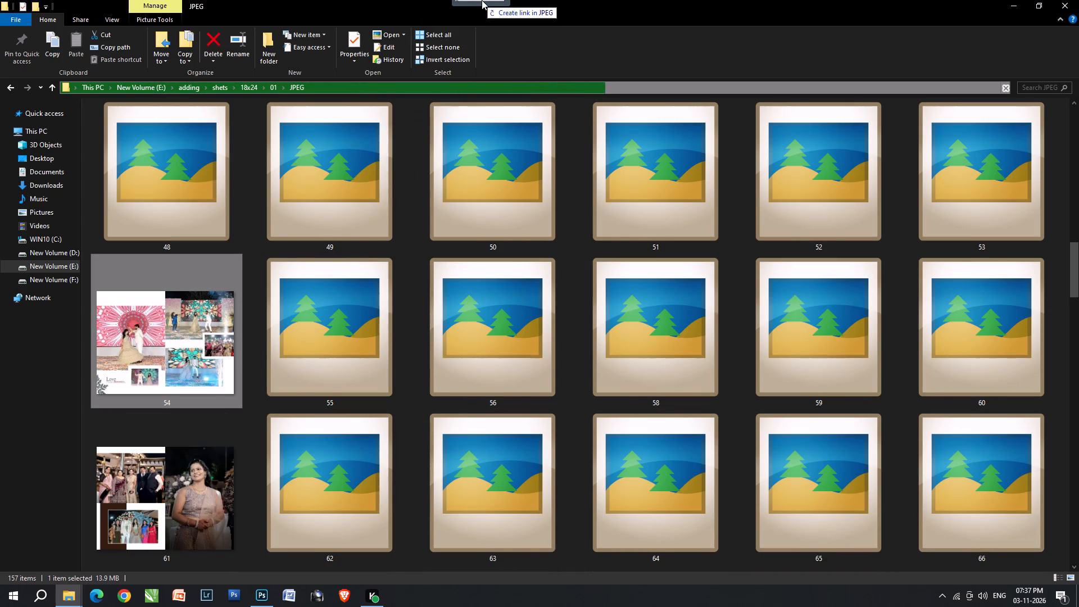
drag(482, 0, 501, 0)
key(alt+Tab)
key(alt+Tab)
key(alt+Tab)
click(501, 0)
text(vv)
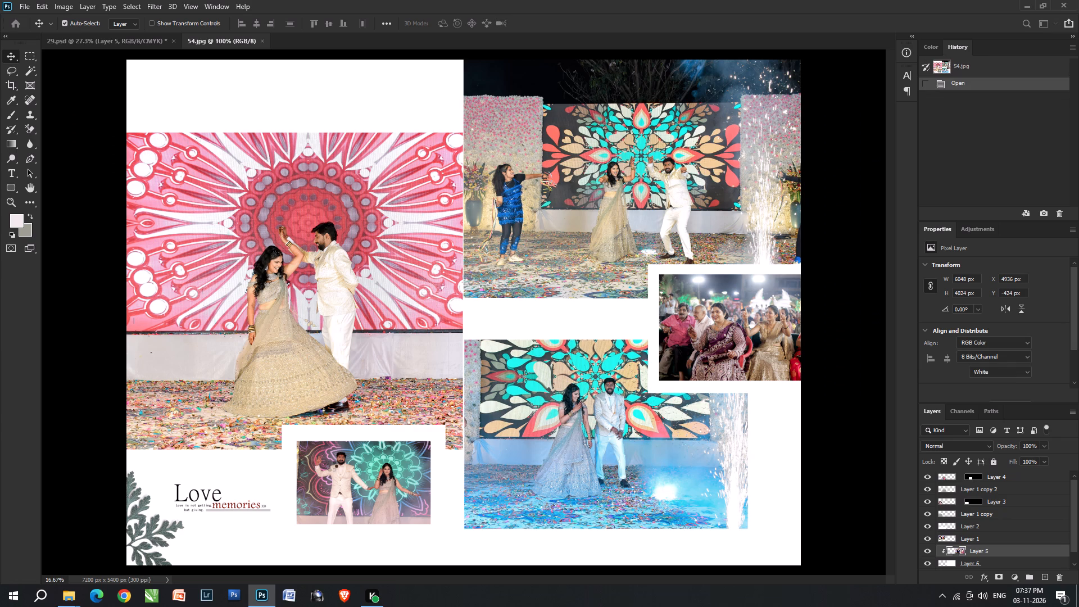
Copy the "Love memories" caption from sheet 54 into the white gap of 29.psd.
key(alt+space)
alt+scroll(219, 491, up, 10)
key(space)
drag(214, 493, 312, 457)
key(m)
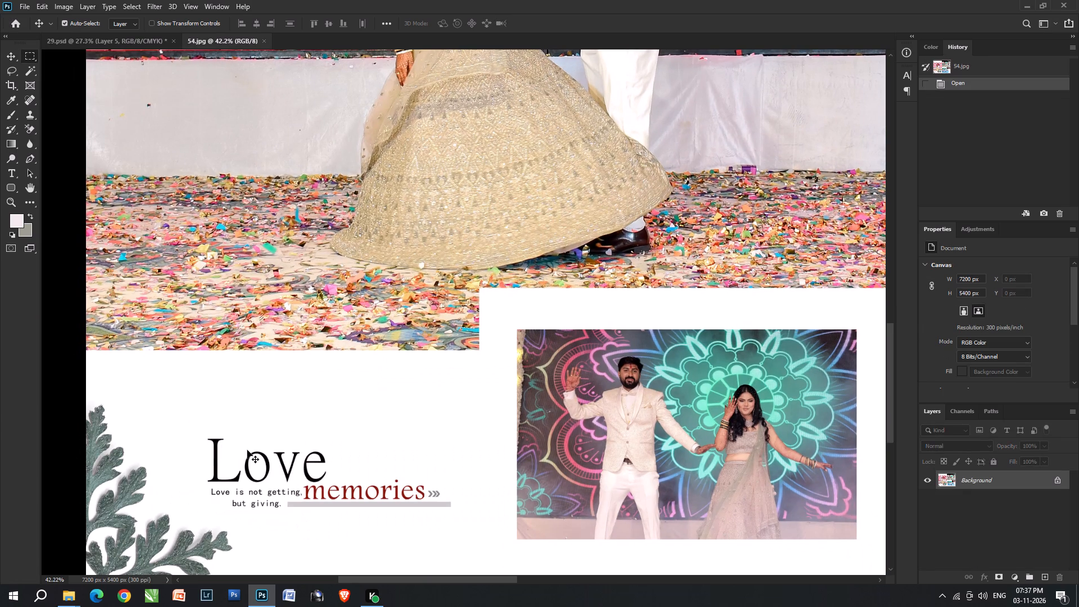
drag(201, 410, 464, 526)
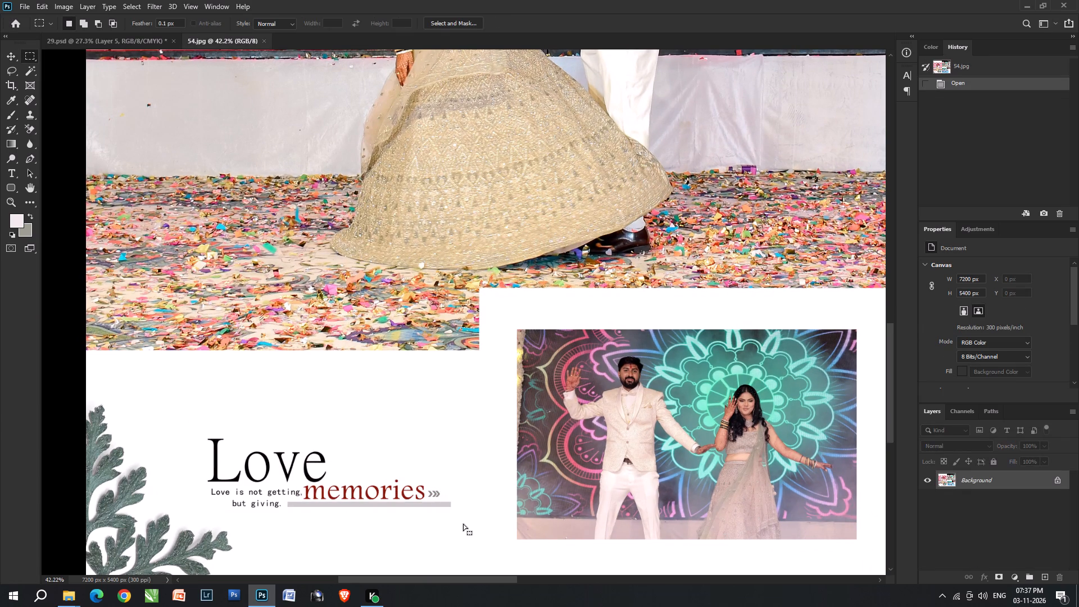
key(ctrl+j)
key(v)
key(v)
drag(324, 483, 87, 43)
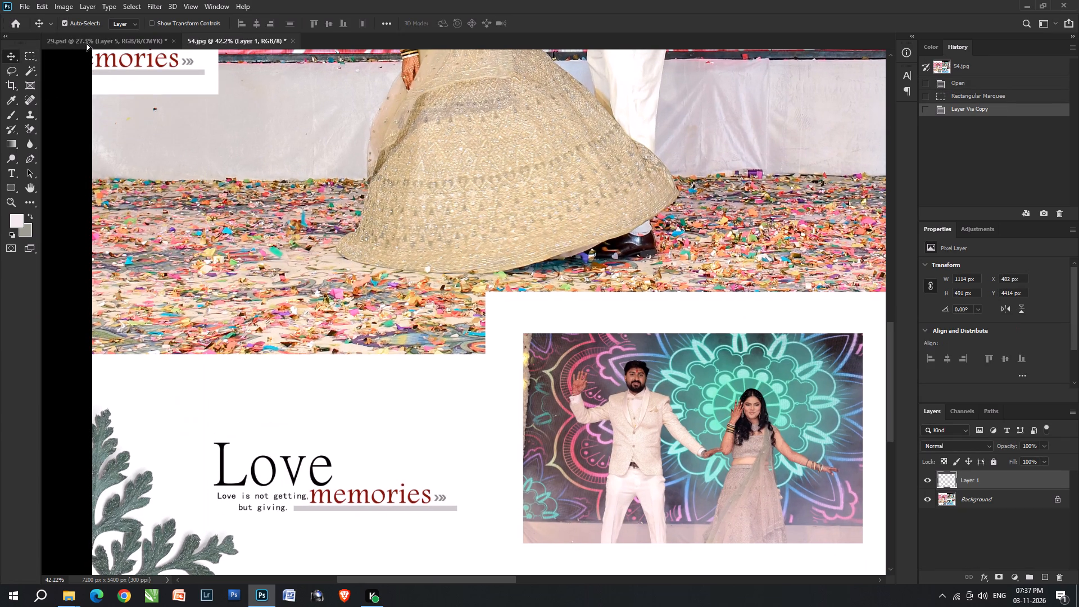
drag(87, 43, 459, 227)
Rotate the caption 90° counter-clockwise and enlarge it to about 619 x 1405 px.
key(ctrl+t)
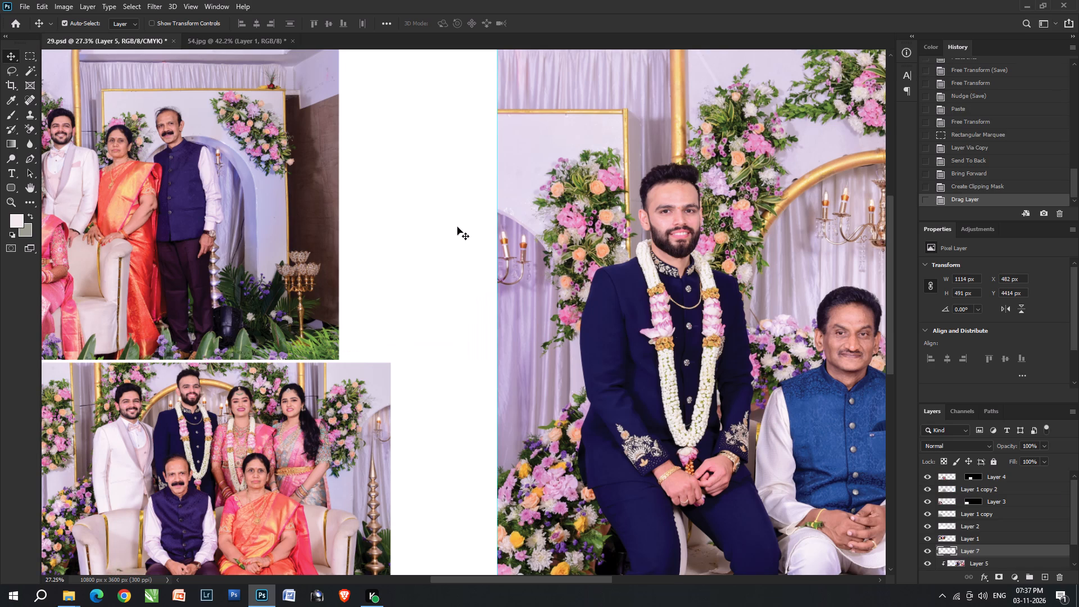
right_click(457, 227)
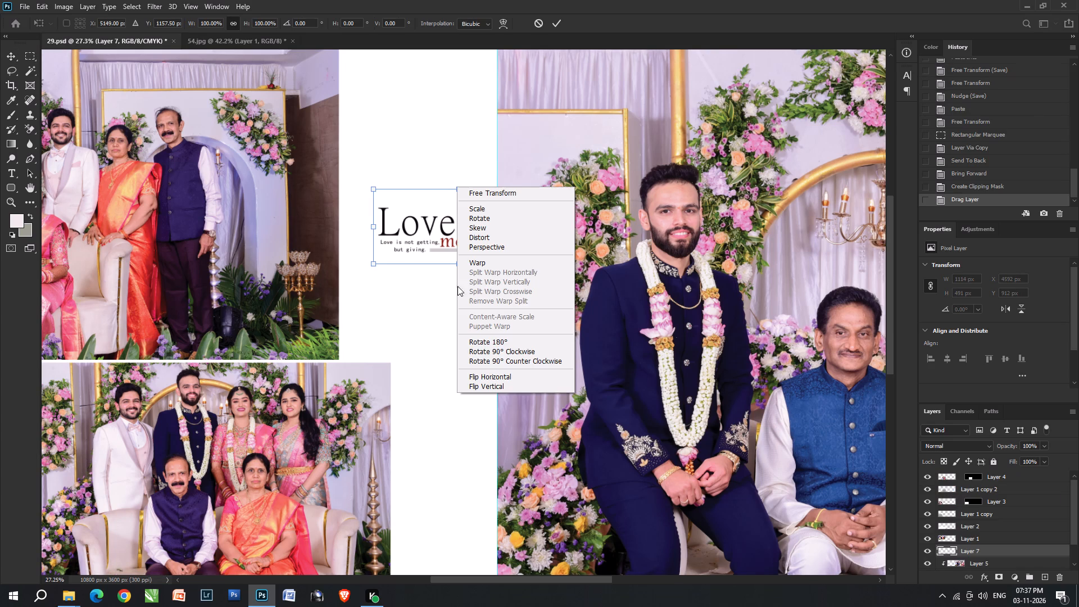
click(488, 357)
drag(458, 238, 437, 231)
drag(402, 134, 376, 93)
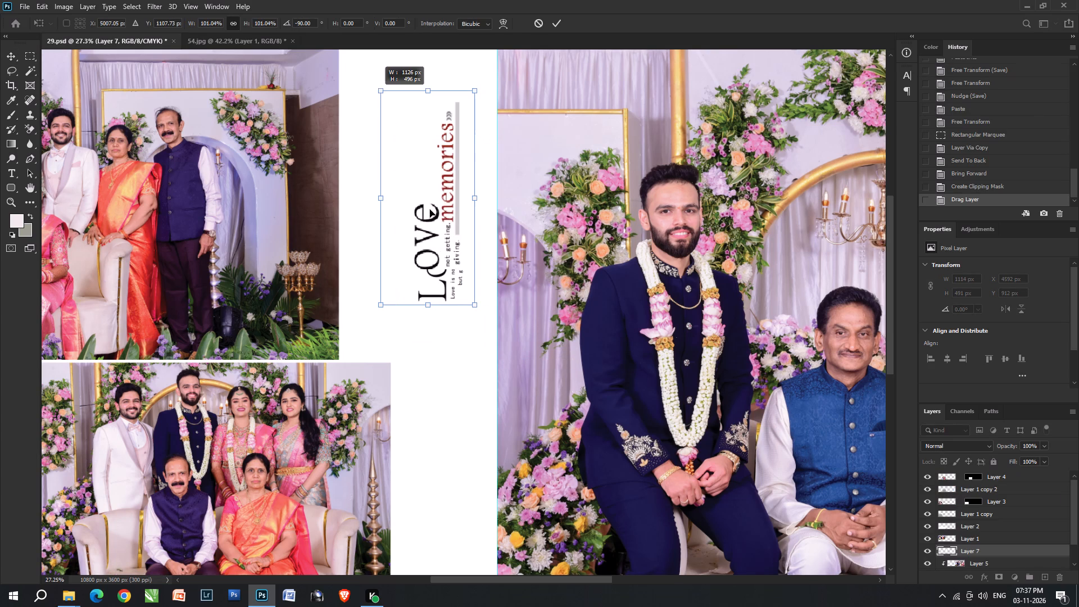
key(Return)
Position the vertical caption in the white gap beside the top family photo, at about X 4541, Y 271 px.
drag(430, 264, 421, 268)
key(Left)
key(Down)
key(Left)
key(Down)
alt+scroll(492, 278, down, 9)
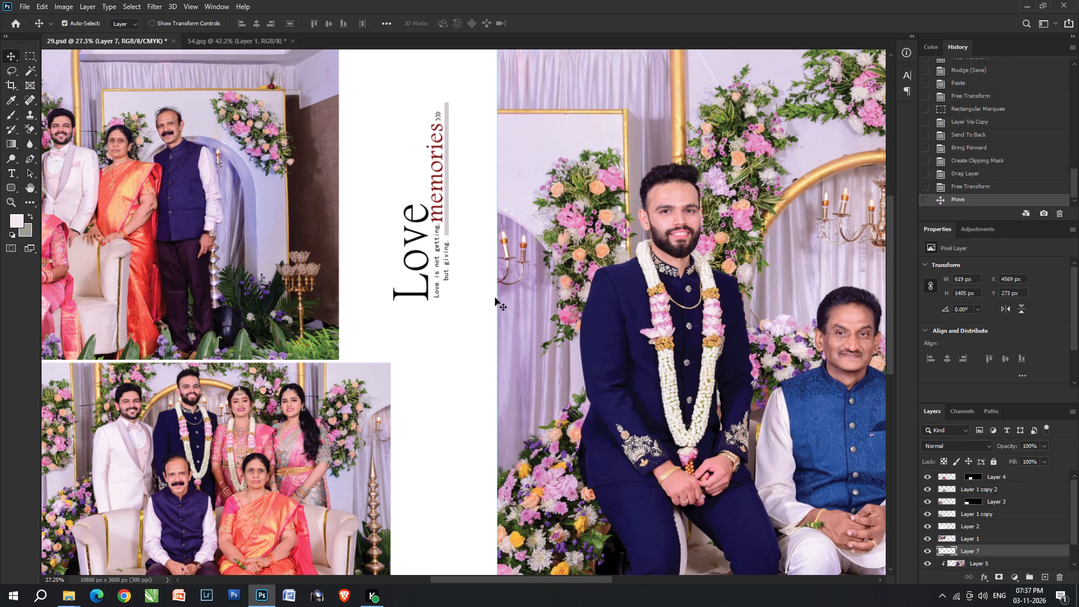
scroll(497, 304, down, 8)
key(Left)
key(Down)
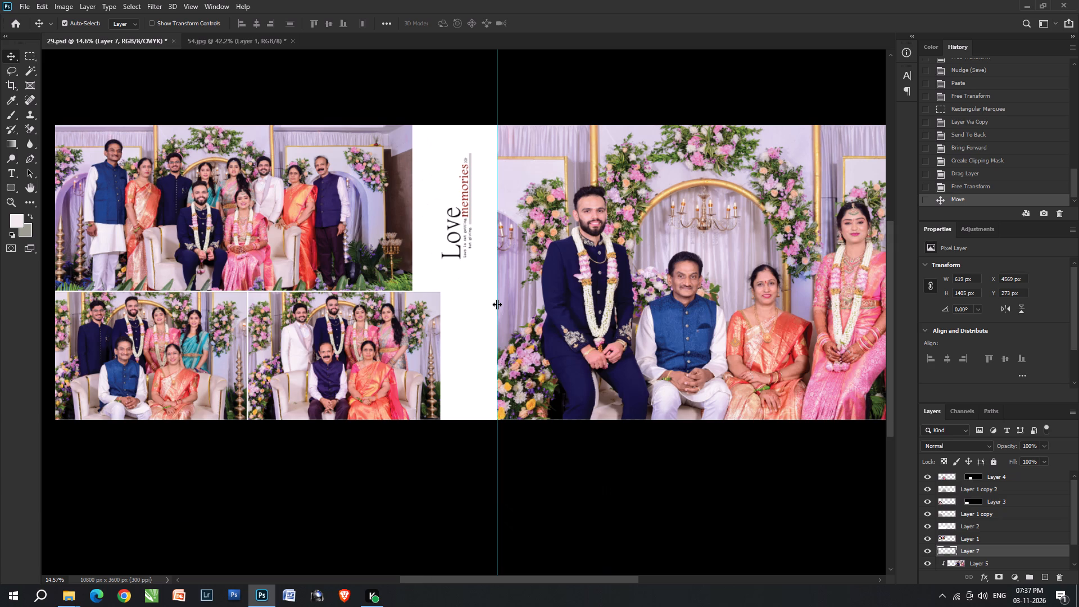
key(Left)
key(Down)
key(Left)
key(Up)
key(Left)
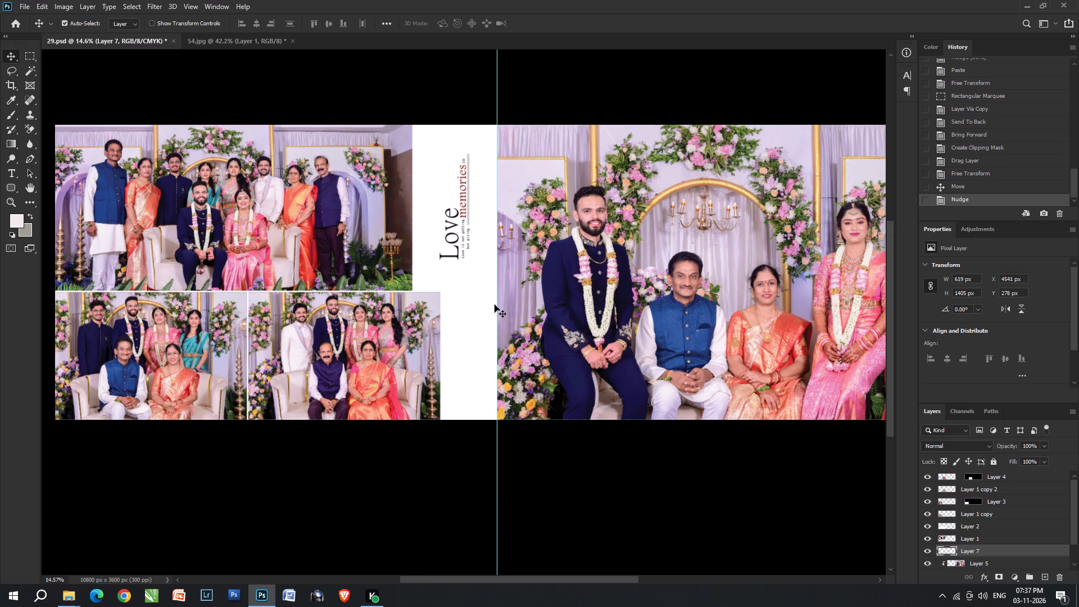
key(Up)
click(462, 334)
Save the finished spread 29.psd.
key(ctrl+s)
key(ctrl+s)
alt+scroll(465, 333, down, 3)
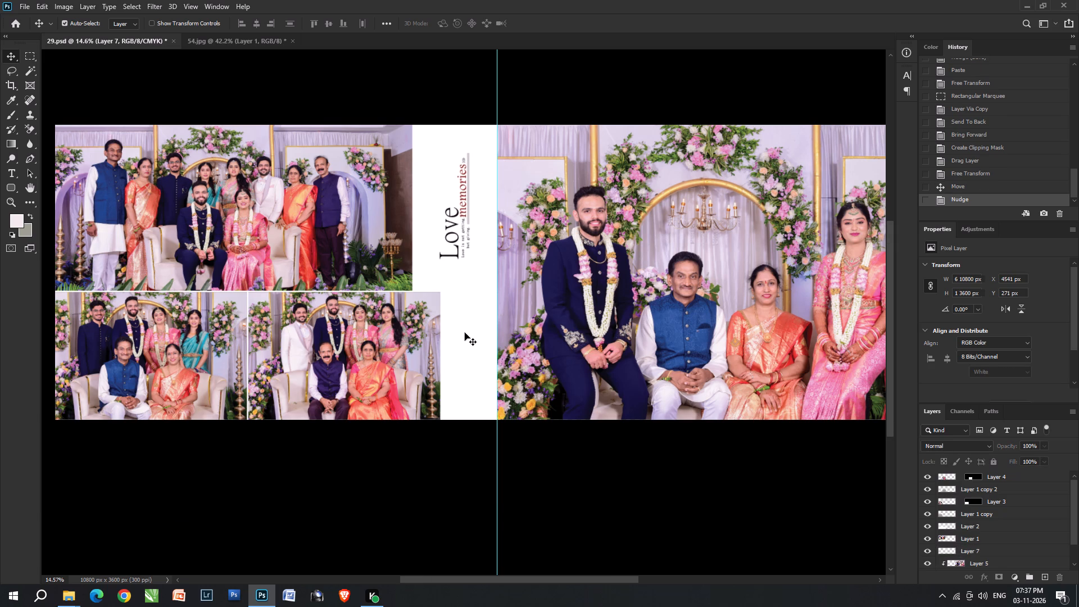
Merge all visible layers of spread 29 into one background layer.
key(ctrl+shift+e)
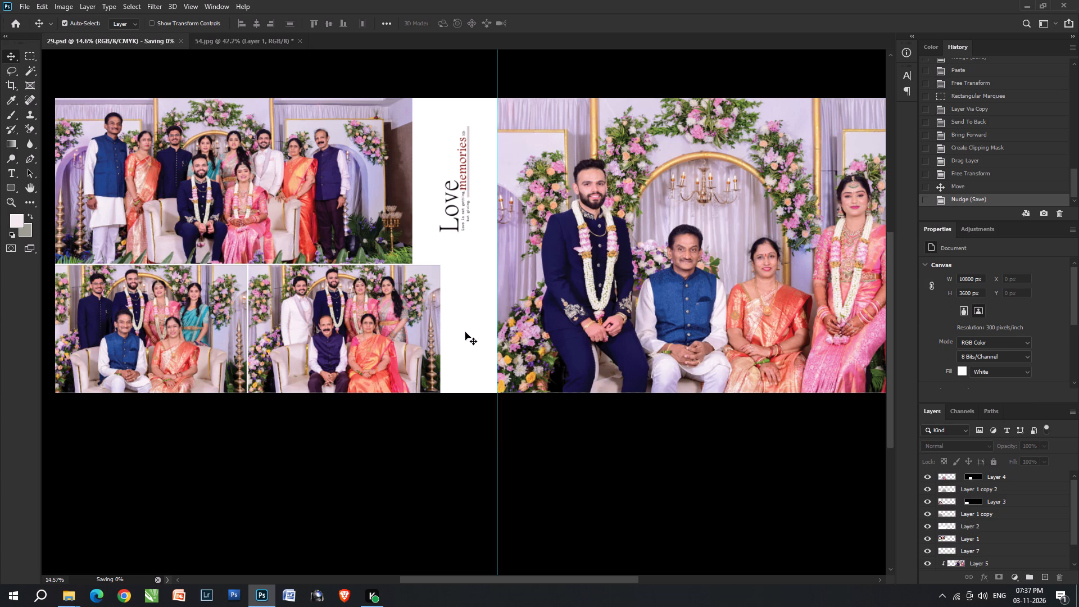
alt+scroll(532, 325, up, 3)
alt+scroll(532, 325, down, 3)
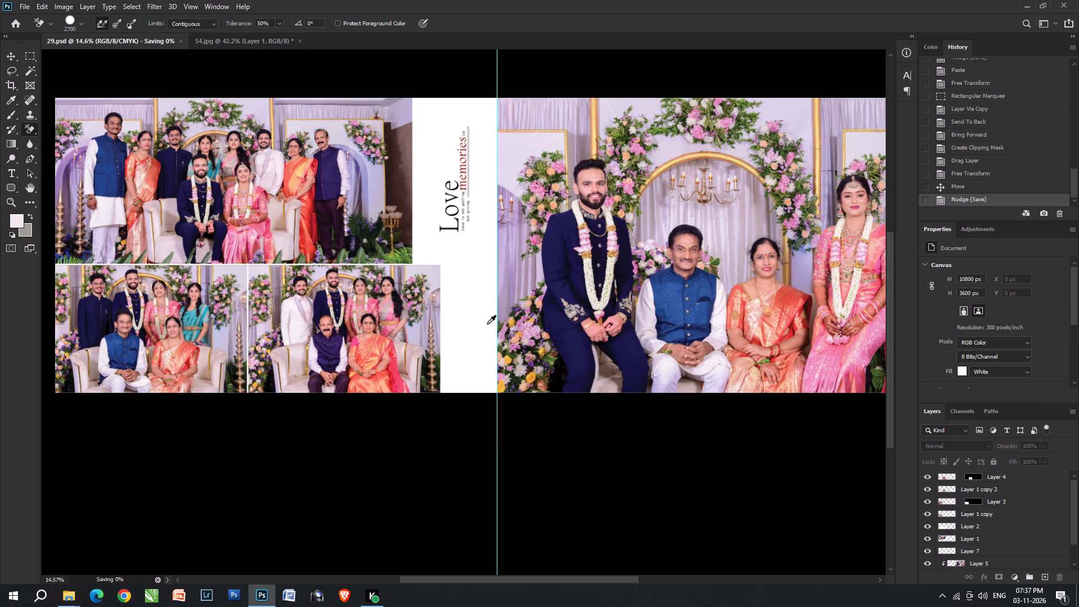
key(v)
key(ctrl+shift+e)
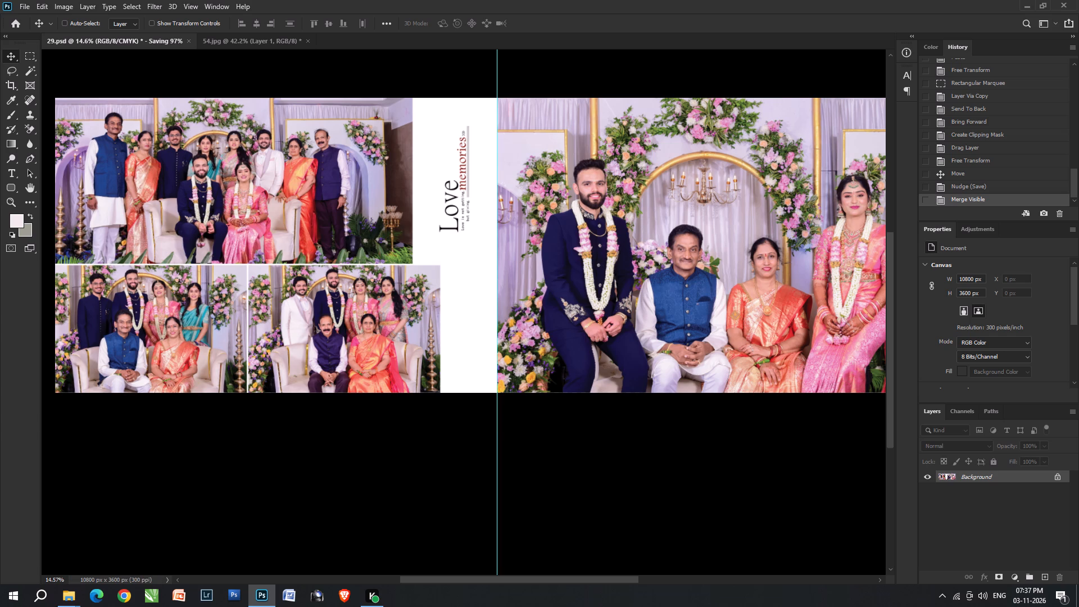
Save the merged spread as JPEG file 29 in the JPEG folder inside the sheet folder.
key(ctrl+shift+s)
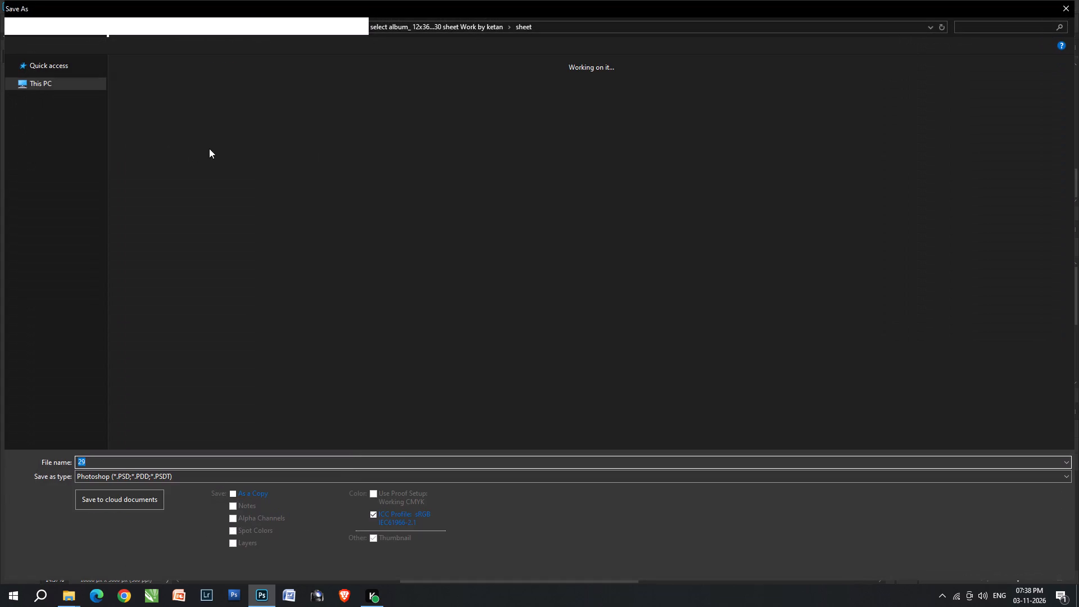
double_click(155, 126)
key(Tab)
key(Tab)
key(j)
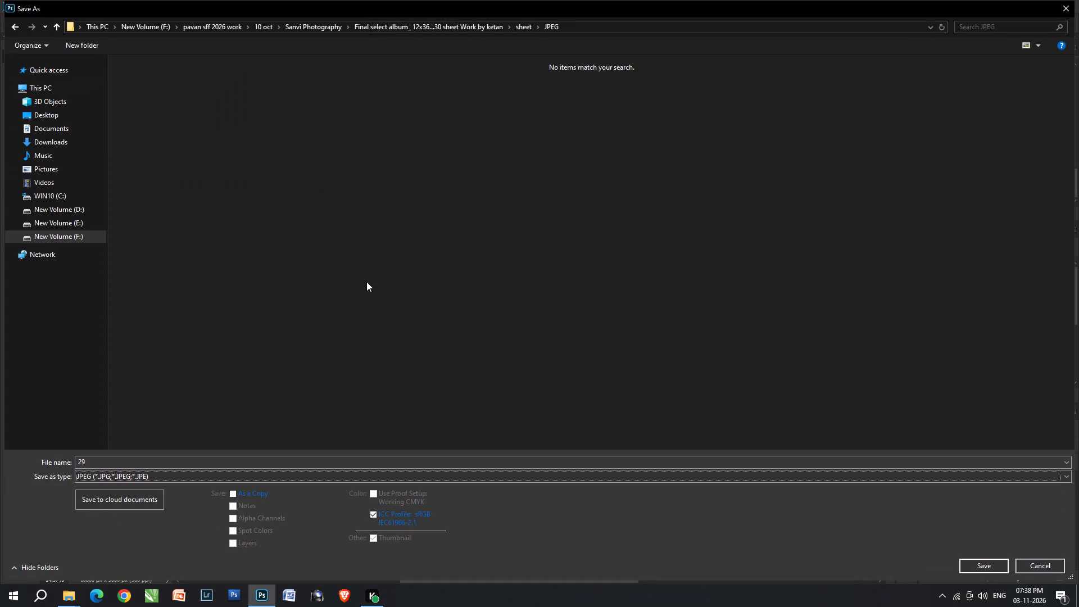
scroll(430, 321, down, 4)
click(809, 407)
key(Return)
key(Return)
key(Return)
key(Return)
key(Return)
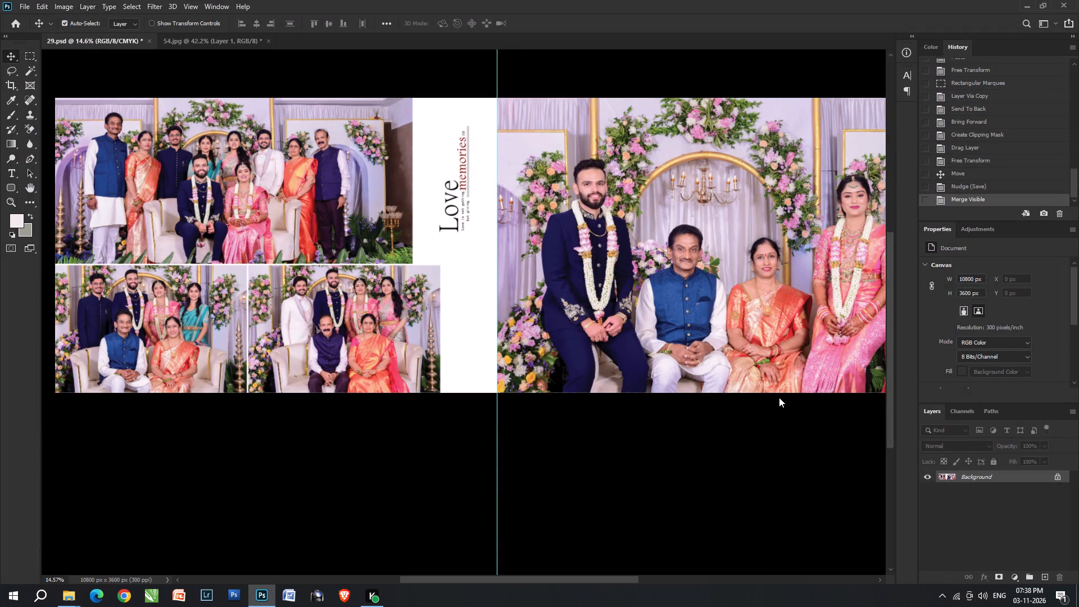
key(Return)
key(Return)
key(Return)
key(Return)
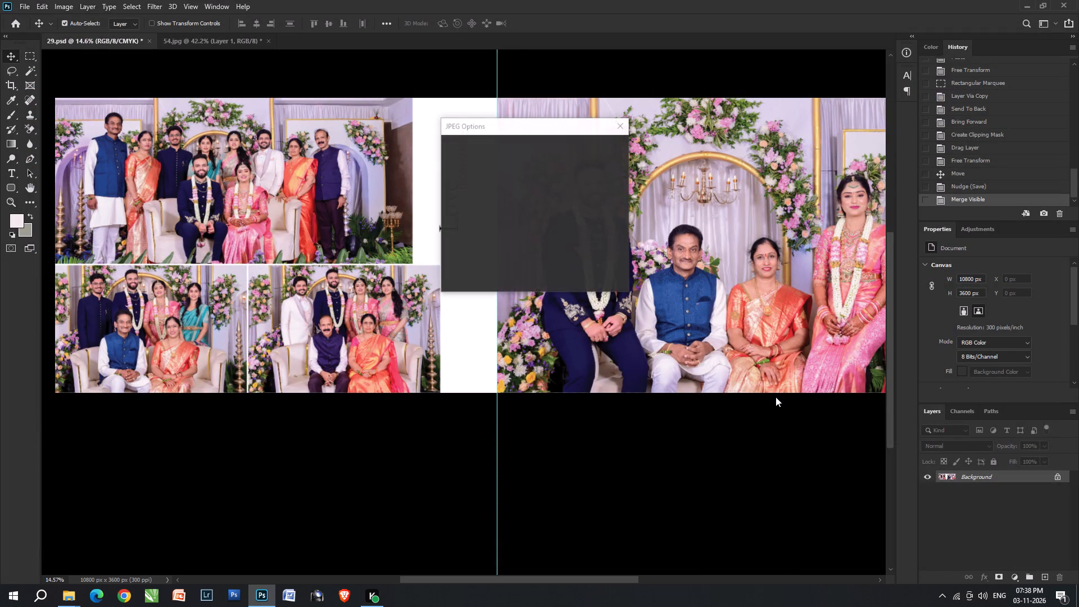
Turn the merged page blank white by reapplying the last Hue/Saturation settings.
key(ctrl+alt+u)
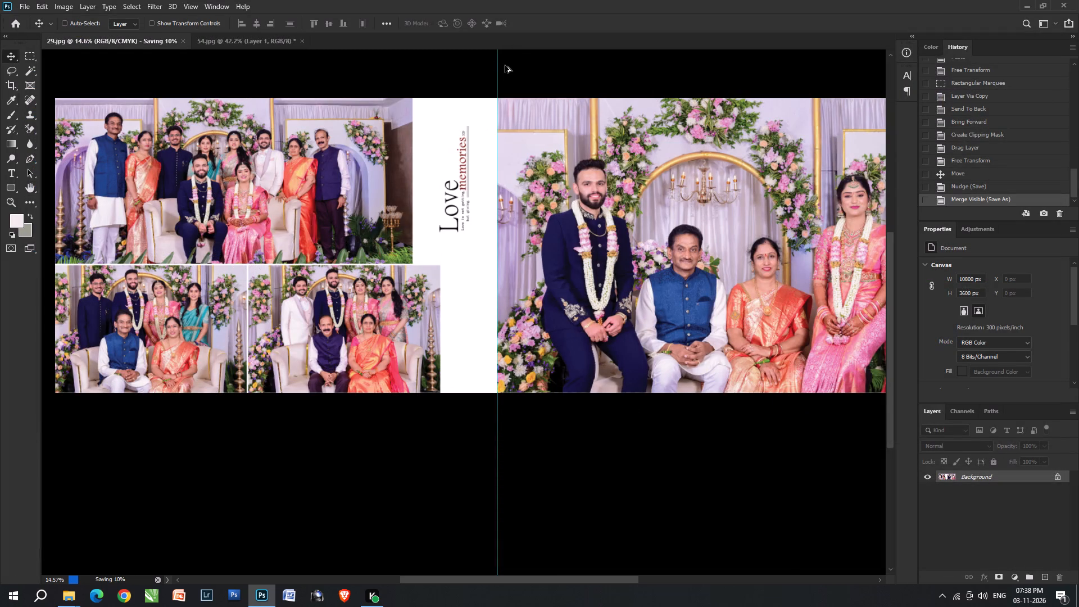
key(Return)
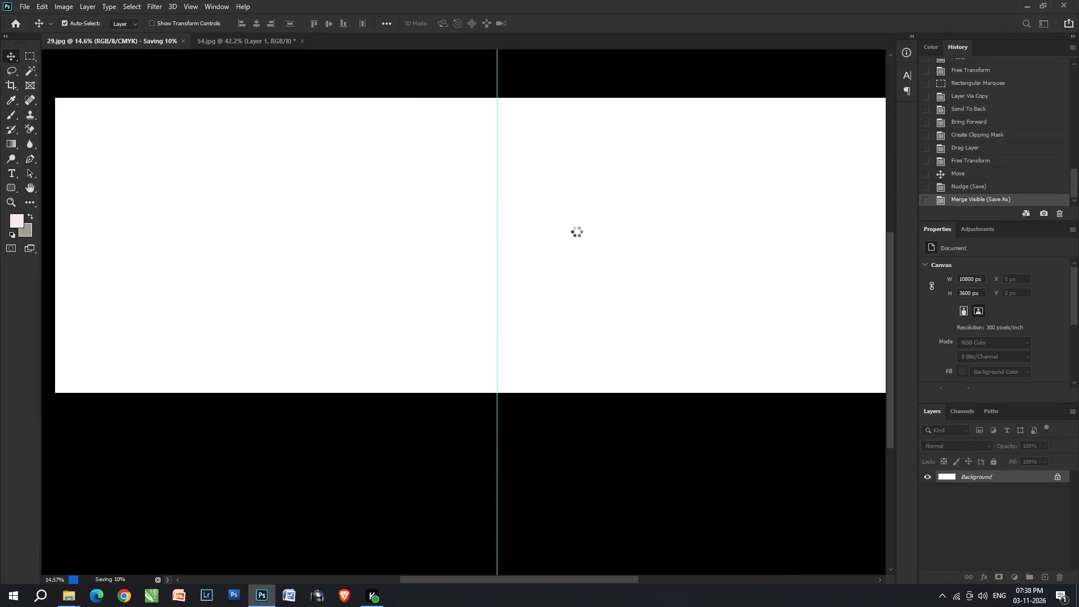
alt+scroll(533, 220, up, 4)
alt+scroll(533, 219, down, 6)
Close sample sheet 54.jpg without saving its changes.
key(ctrl+Tab)
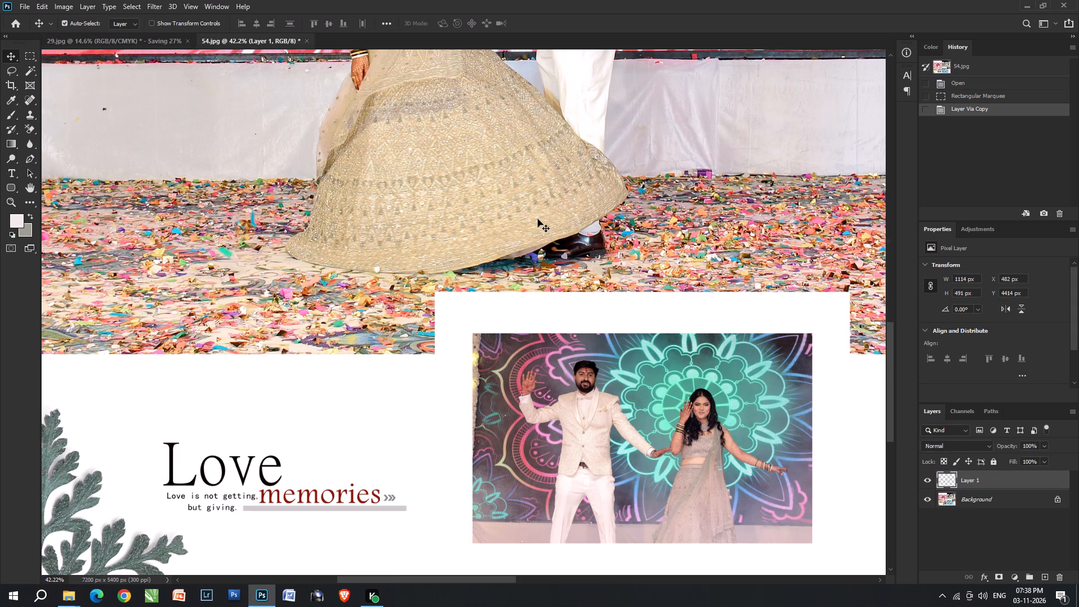
key(ctrl+w)
key(Tab)
key(Return)
key(backslash)
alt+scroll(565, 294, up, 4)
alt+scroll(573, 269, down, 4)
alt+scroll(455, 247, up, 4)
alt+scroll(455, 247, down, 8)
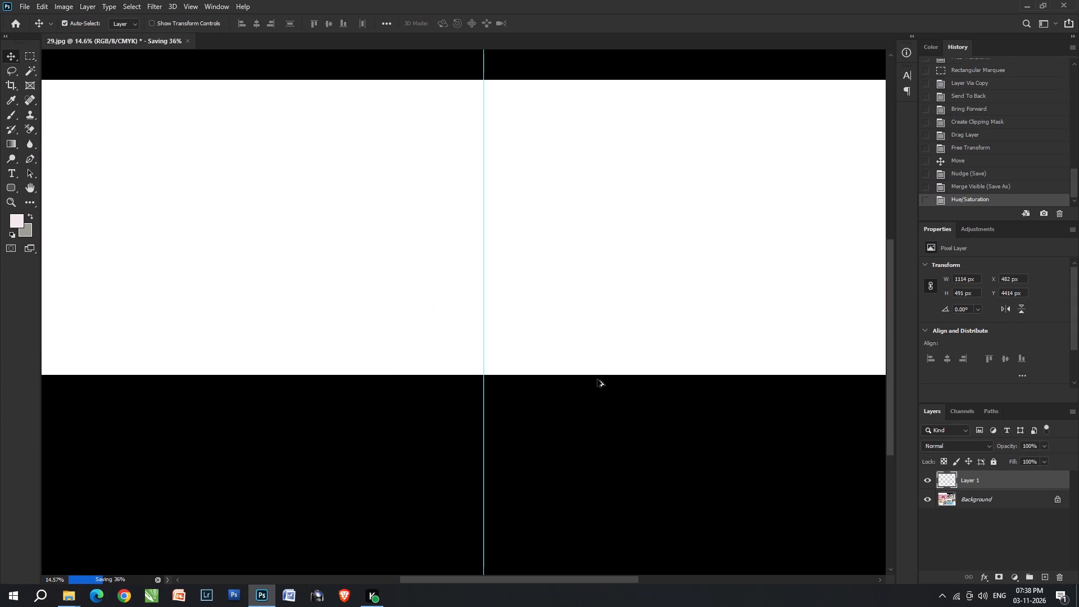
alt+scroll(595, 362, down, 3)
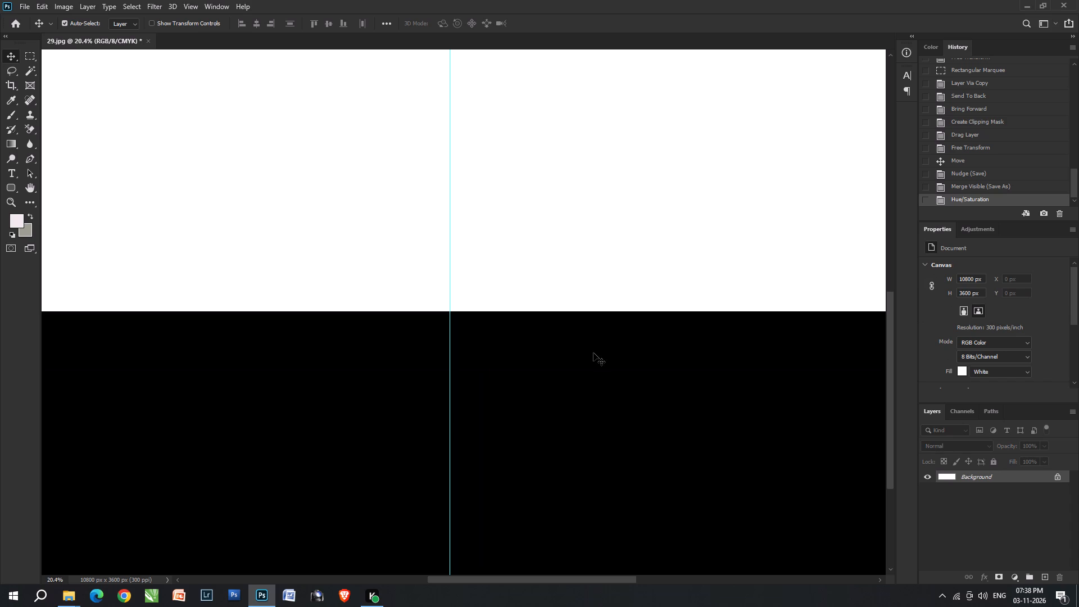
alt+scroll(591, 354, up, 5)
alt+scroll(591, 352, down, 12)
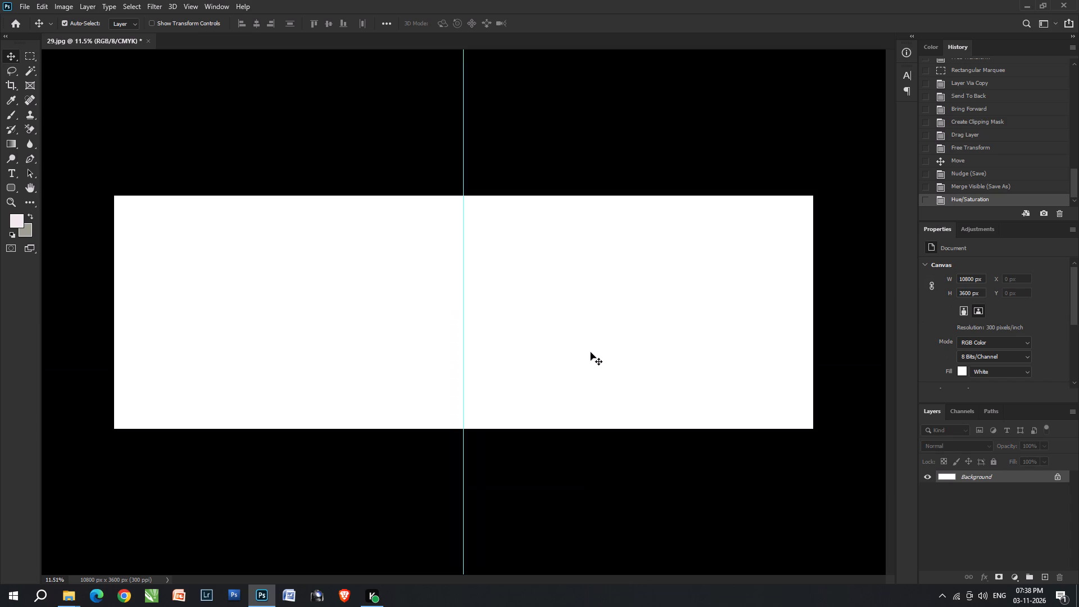
Move the used photo VIJ_8154 into the done folder of the 12x36 album in File Explorer.
key(alt+Tab)
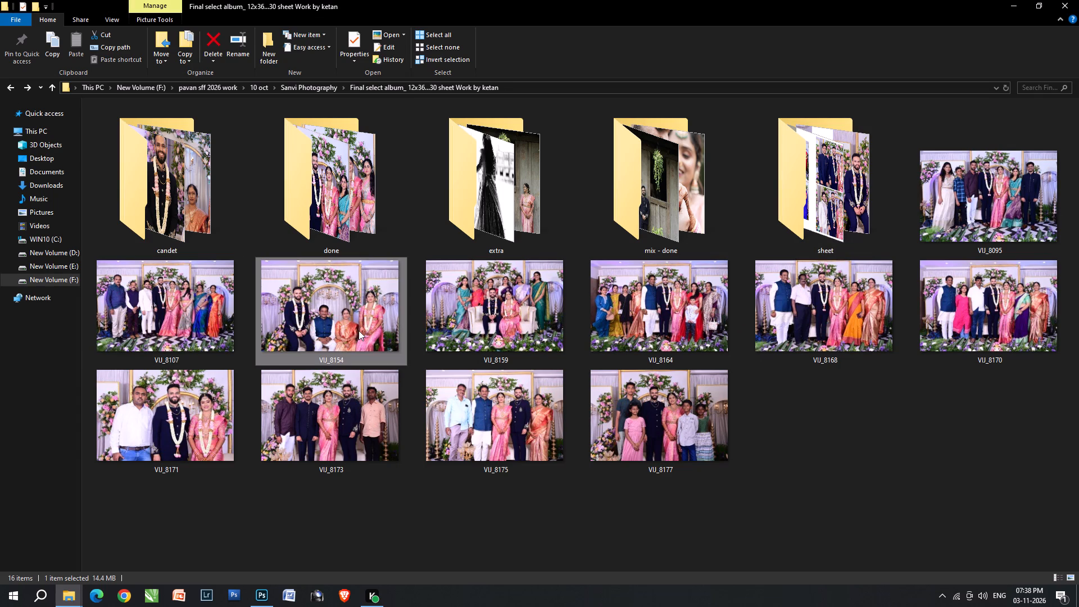
drag(359, 330, 351, 215)
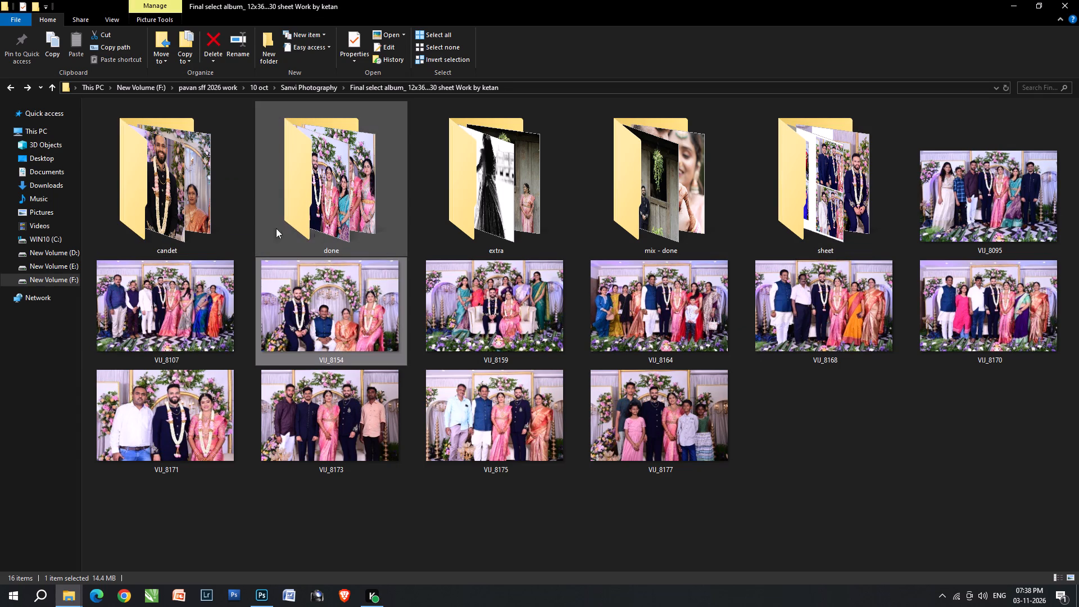
Look through the candet folder and the remaining family photos for the next spread, then return to the blank page in Photoshop.
double_click(198, 220)
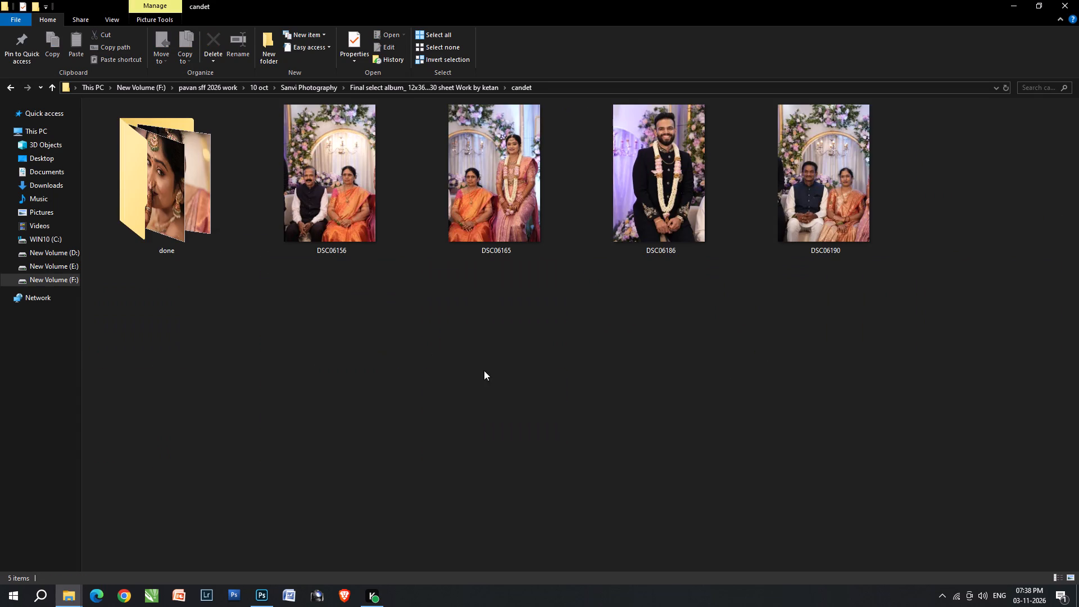
key(BackSpace)
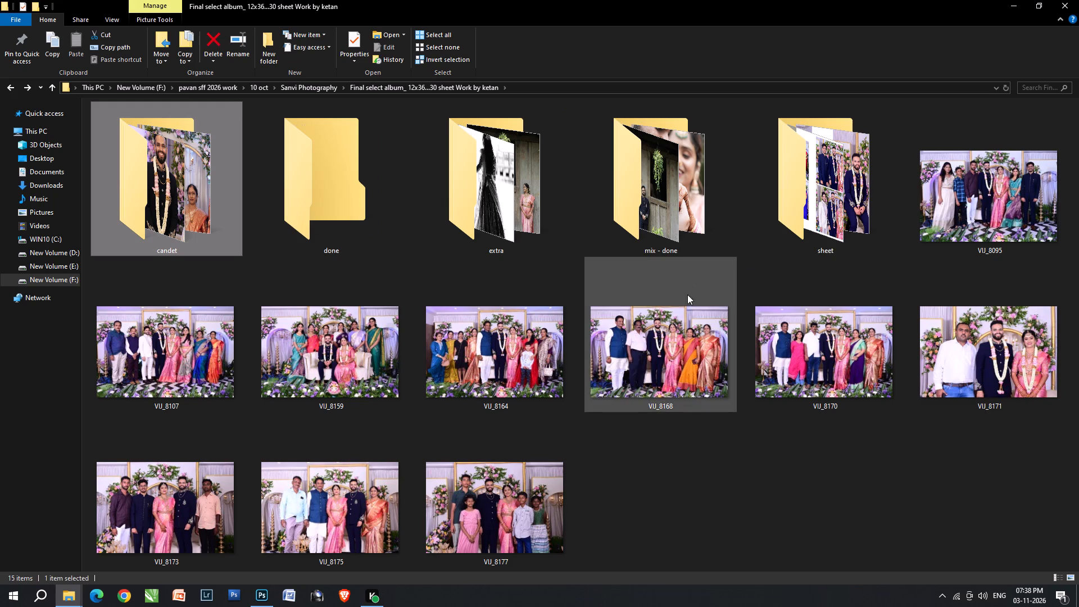
click(1014, 221)
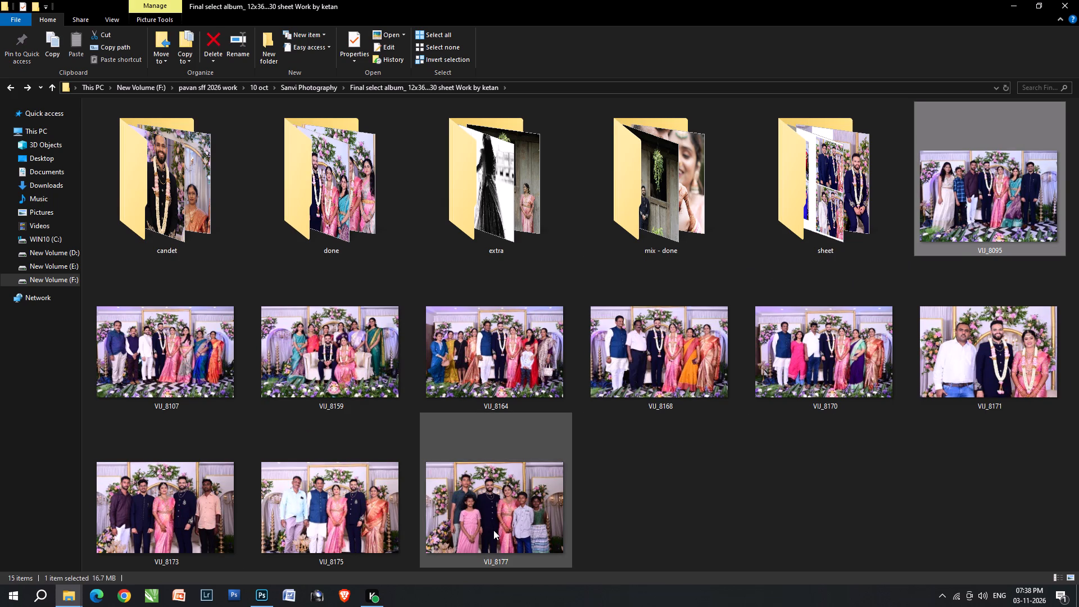
shift+click(493, 530)
click(740, 524)
key(alt+Tab)
key(alt+Tab)
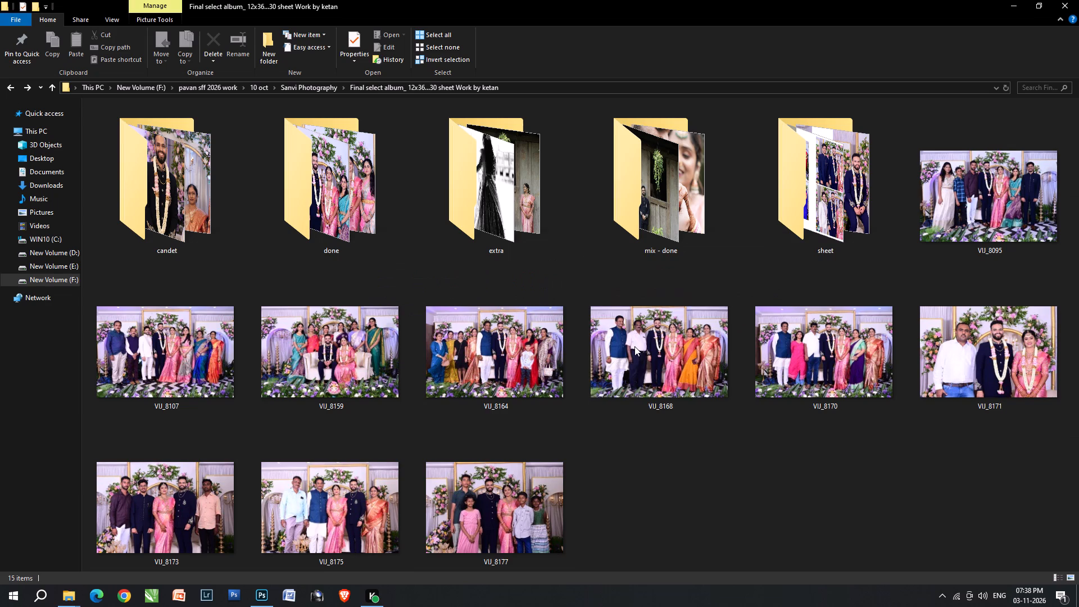
key(alt+Tab)
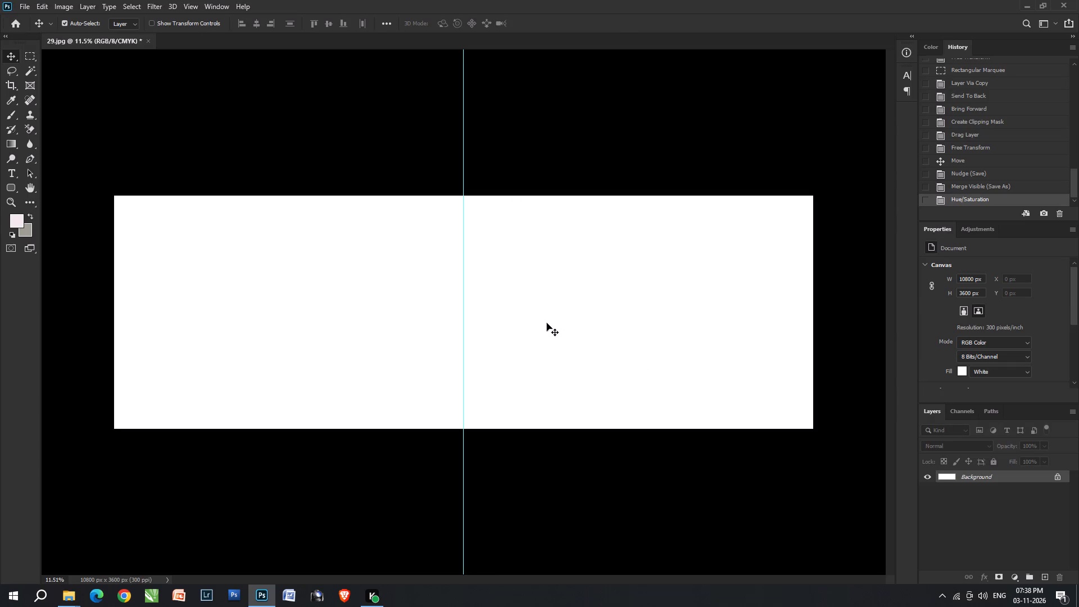
Save the blank page as a Photoshop file named 30 in the album's sheet folder.
key(alt+Tab)
key(alt+Tab)
key(alt+Tab)
key(Tab)
key(alt+Tab)
key(ctrl+shift+s)
click(524, 25)
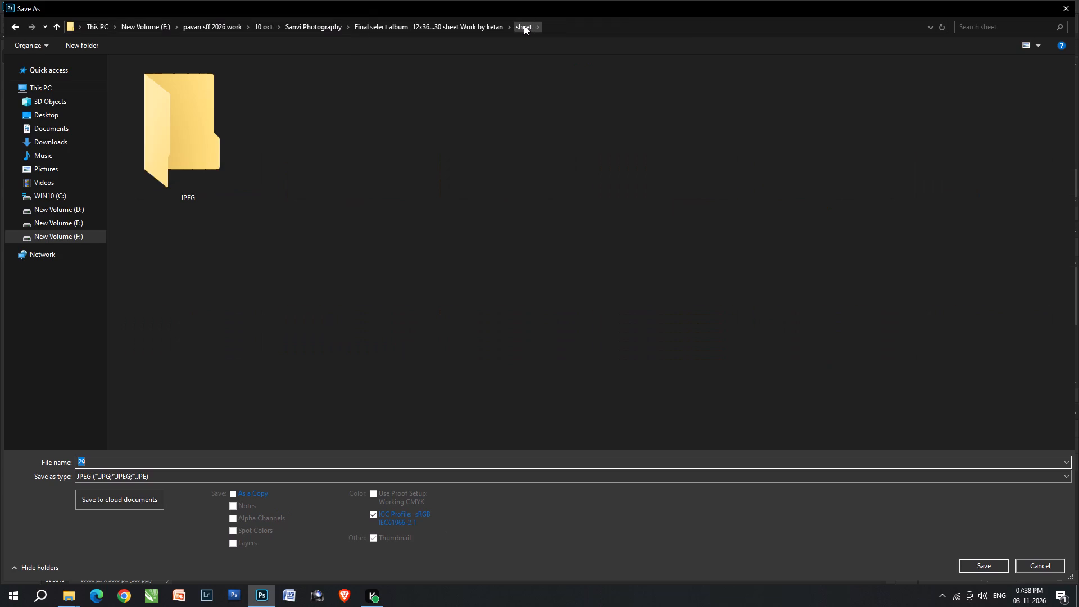
text(30)
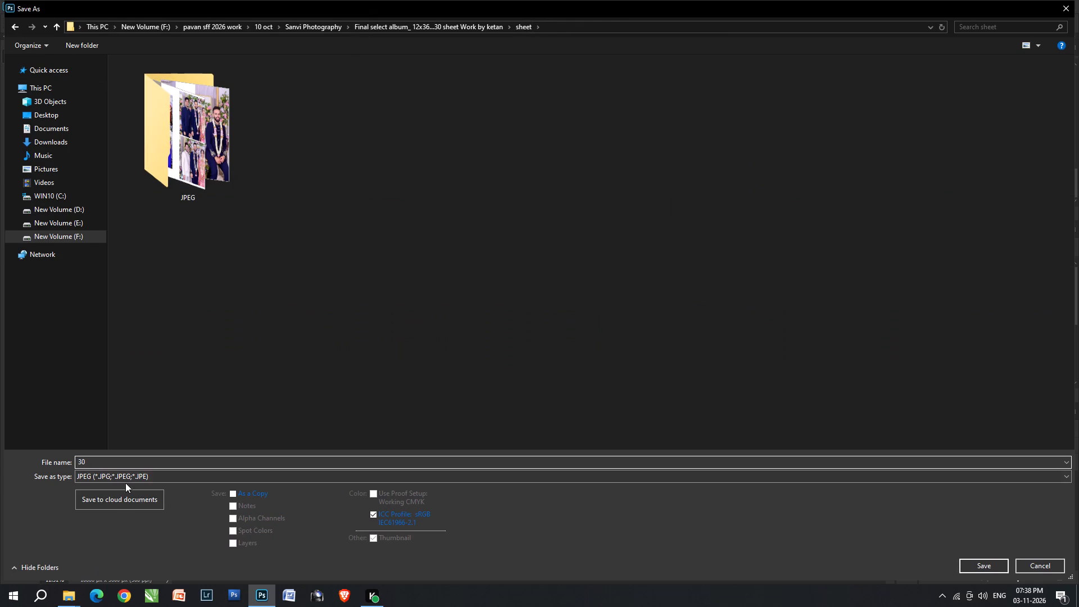
click(129, 476)
click(82, 284)
scroll(407, 359, down, 5)
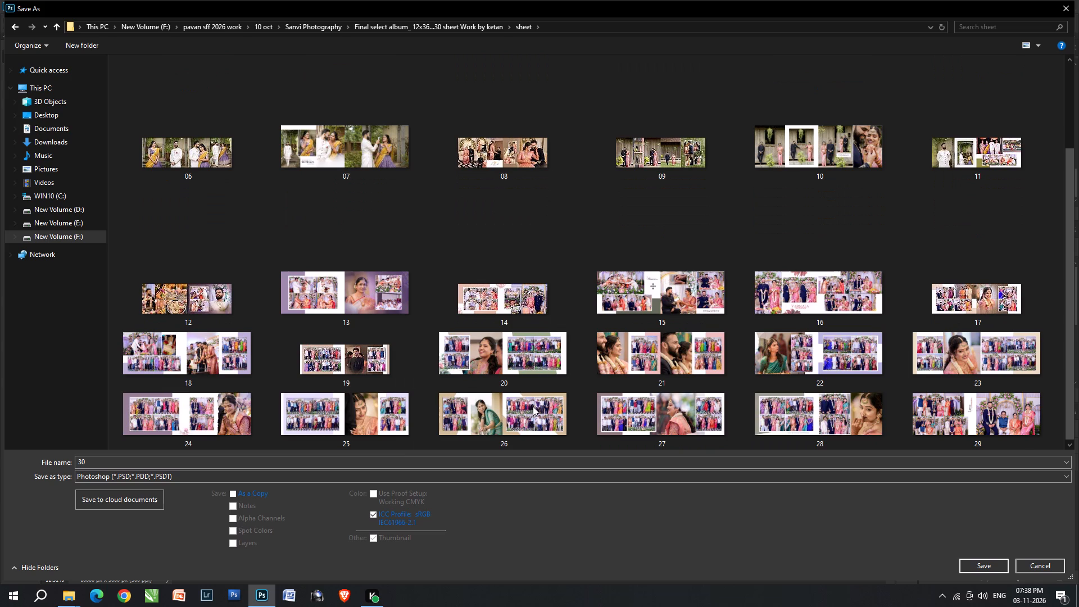
scroll(722, 435, down, 7)
key(Return)
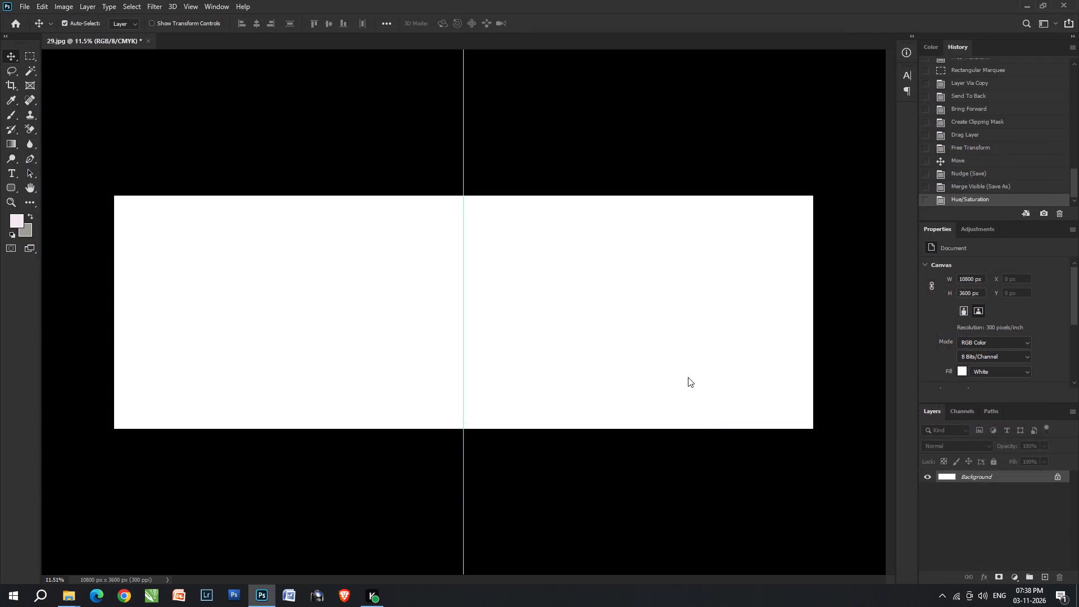
Open the family photos VIJ_8095, VIJ_8107 and VIJ_8159 from the album folder in Photoshop as separate documents.
key(alt+Tab)
click(465, 472)
shift+click(1026, 202)
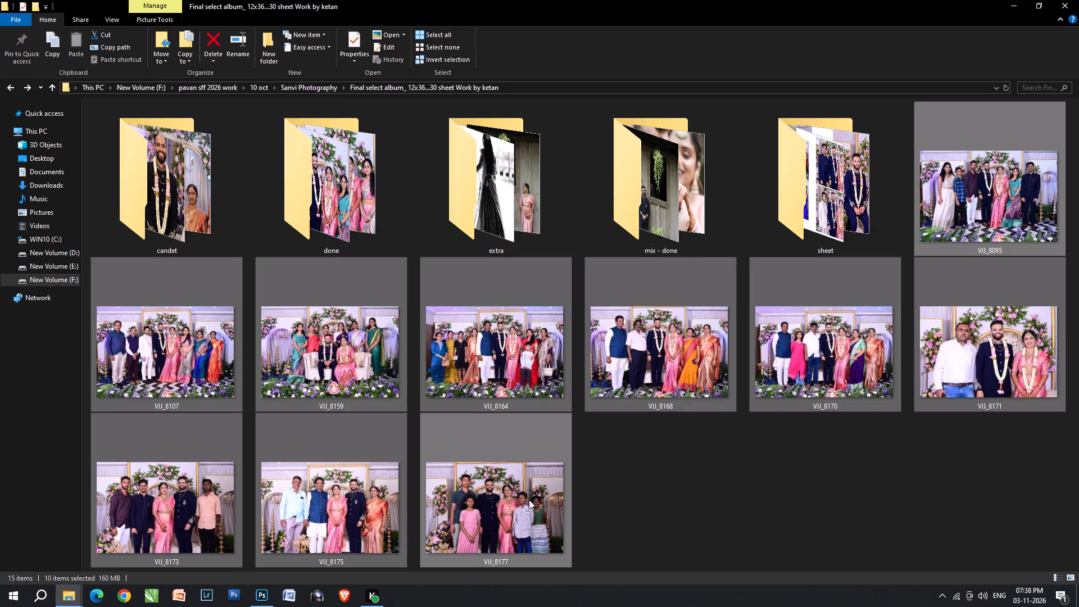
shift+click(524, 398)
shift+click(614, 386)
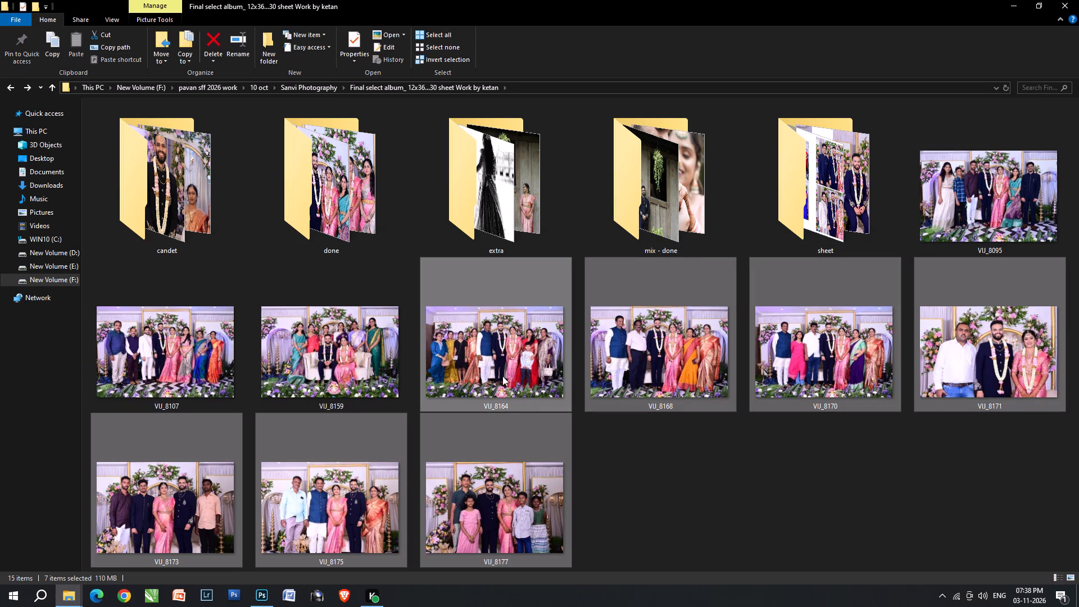
shift+click(501, 375)
click(338, 363)
shift+click(1017, 220)
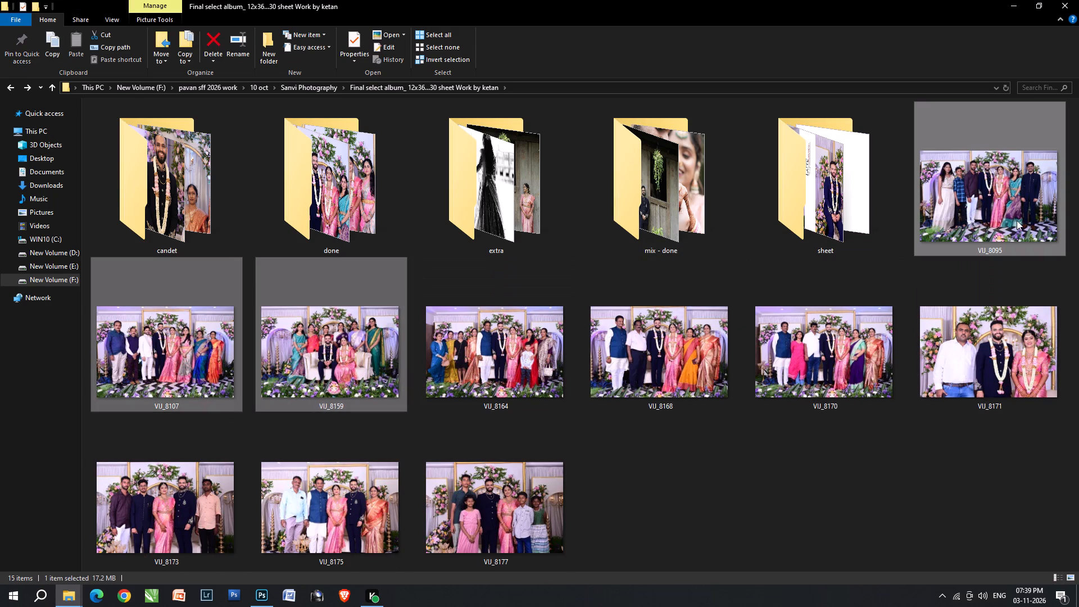
drag(327, 361, 560, 13)
key(alt+Tab)
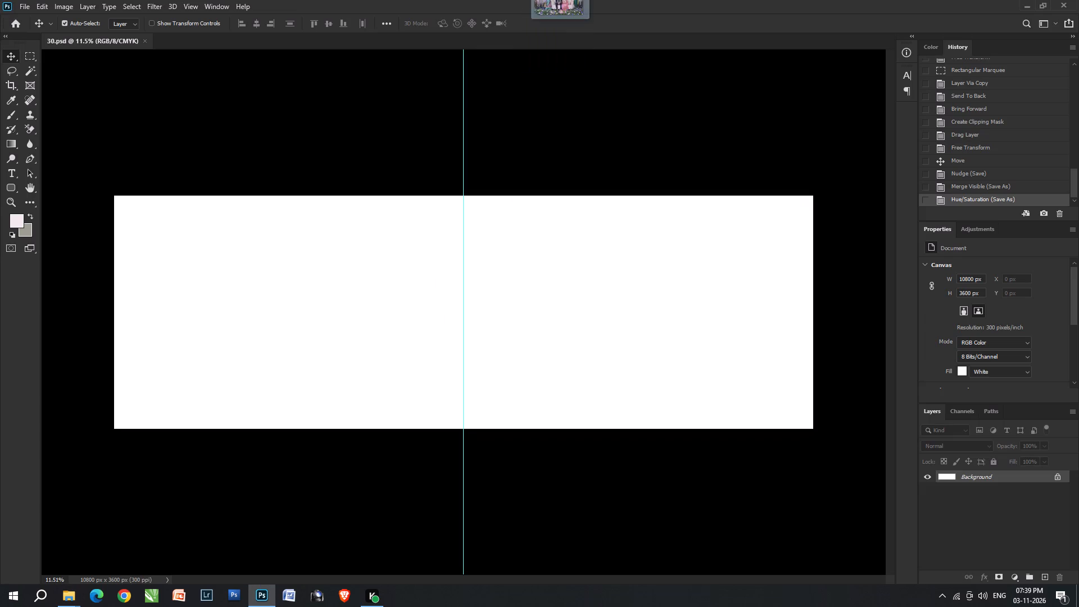
drag(560, 13, 561, 34)
click(561, 34)
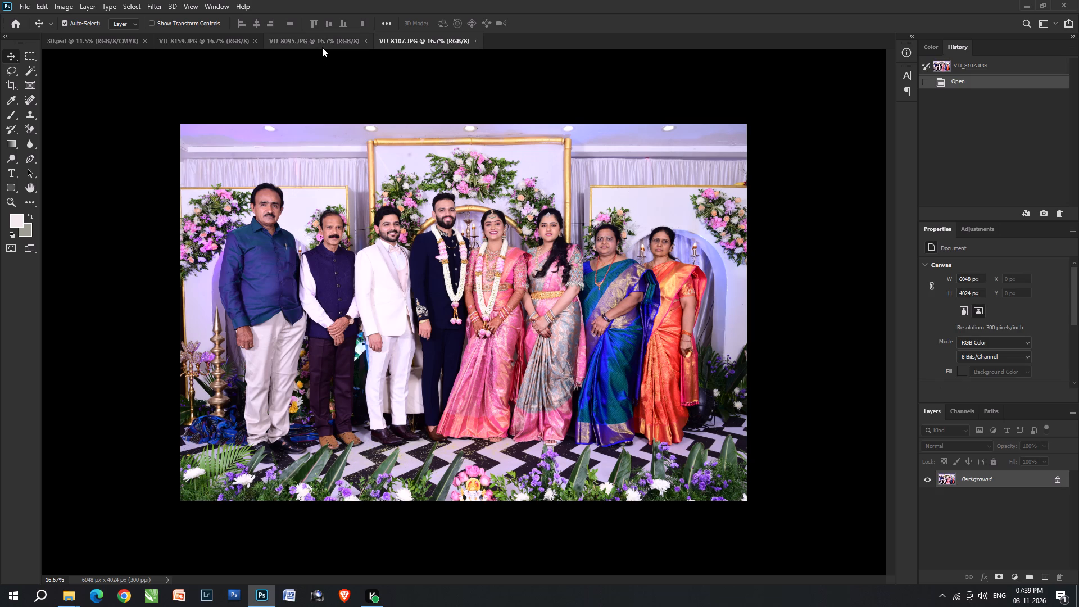
Review the three opened photos and apply the Camera Raw Filter with the Previous Conversion settings to VIJ_8159.
click(326, 38)
click(207, 44)
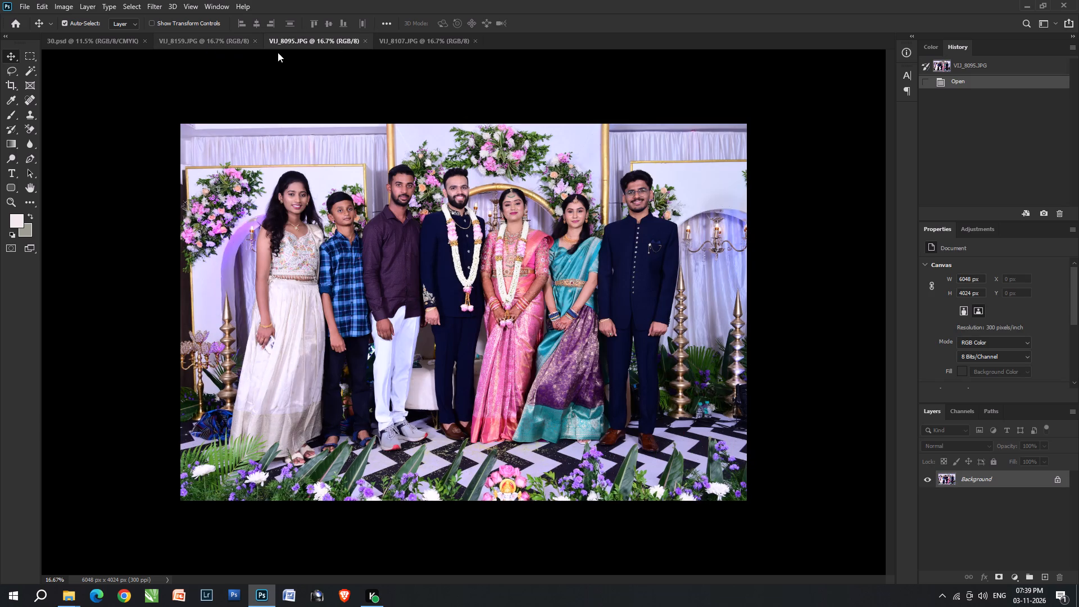
click(406, 37)
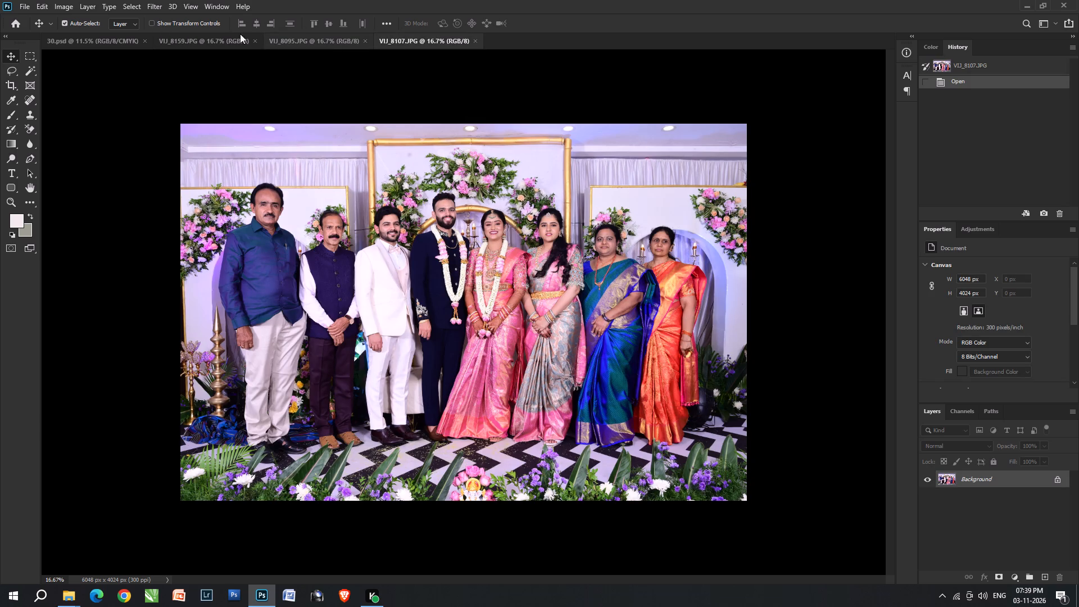
click(218, 40)
alt+scroll(484, 293, up, 4)
key(ctrl+shift+a)
key(ctrl+shift+a)
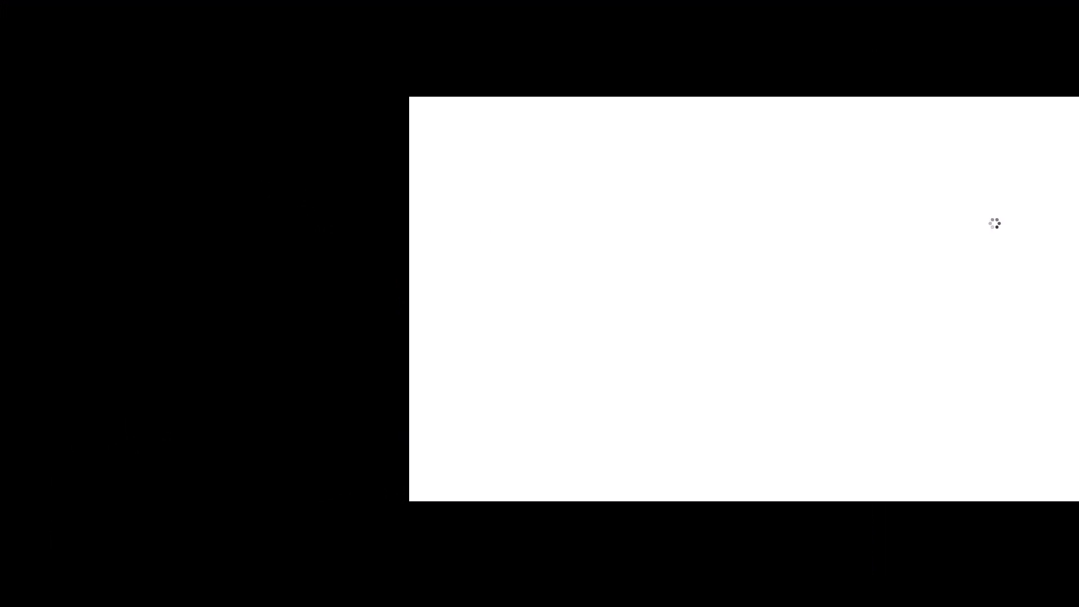
click(1065, 119)
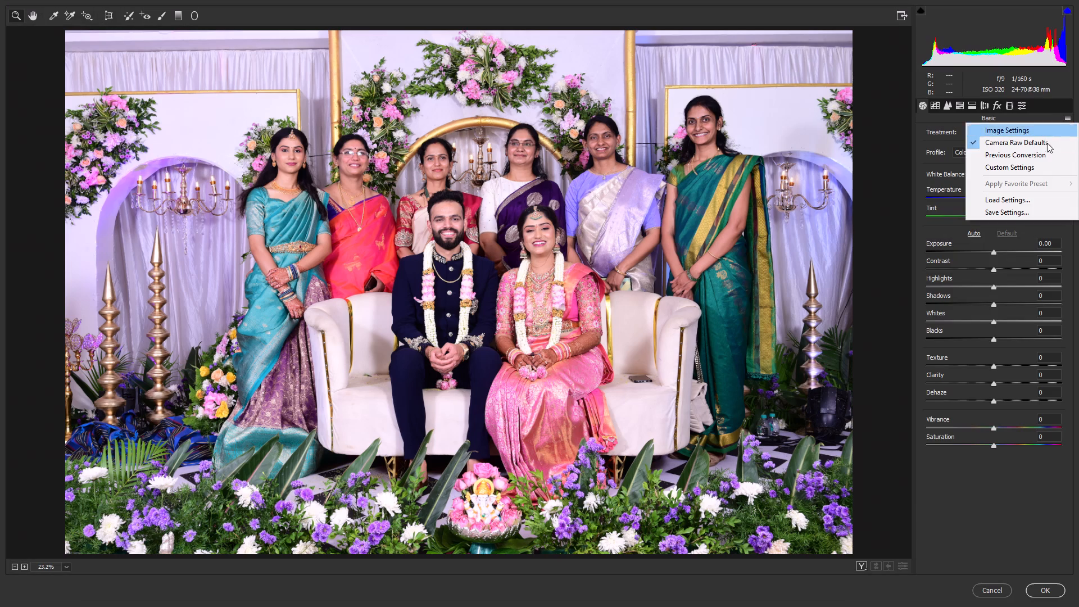
drag(1045, 148, 1045, 154)
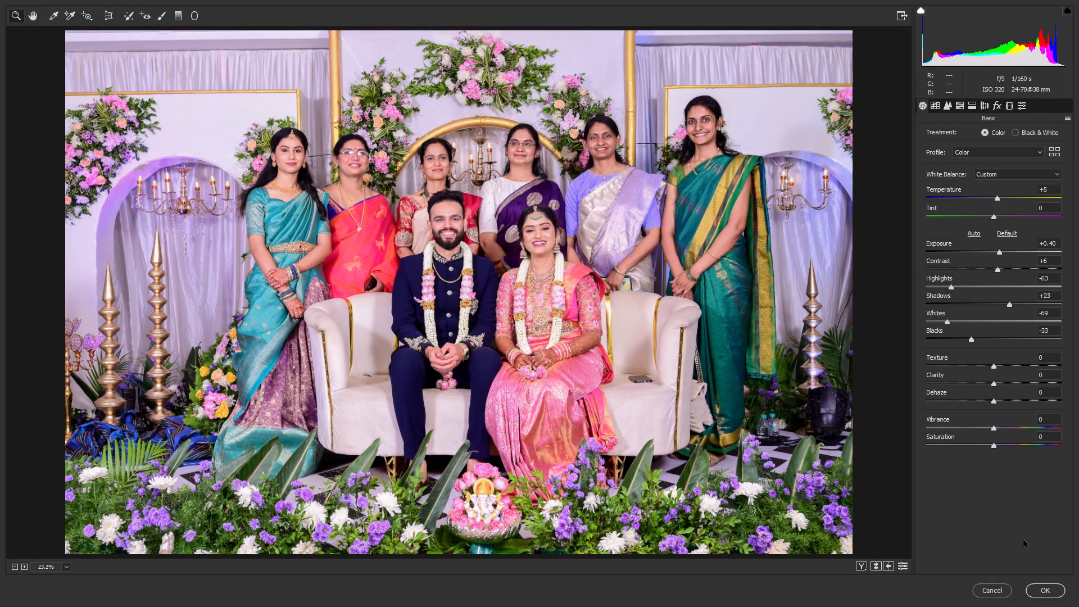
drag(486, 219, 499, 235)
click(1051, 583)
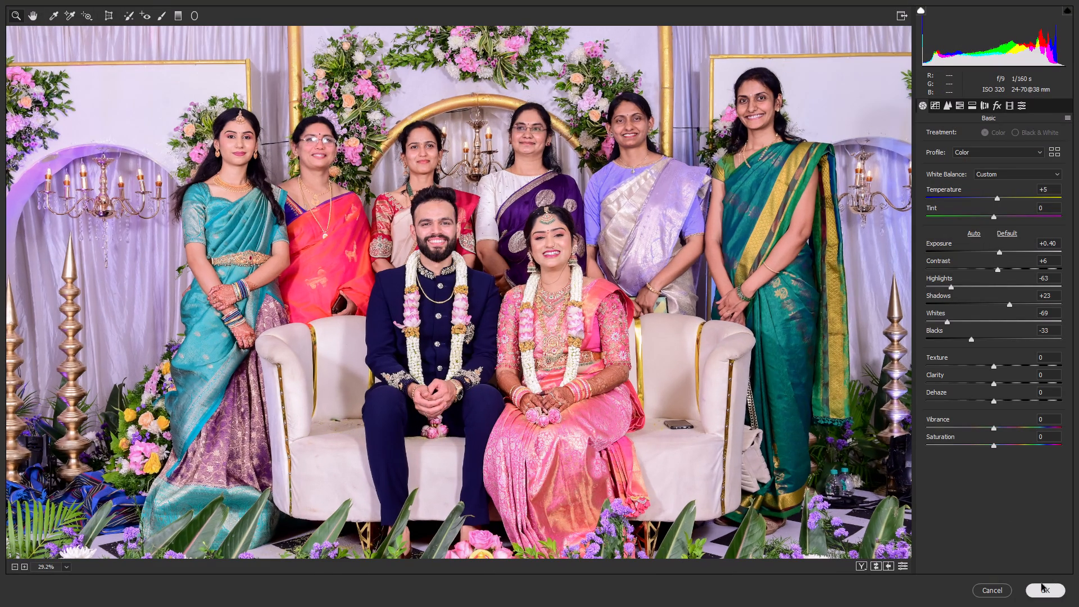
key(l)
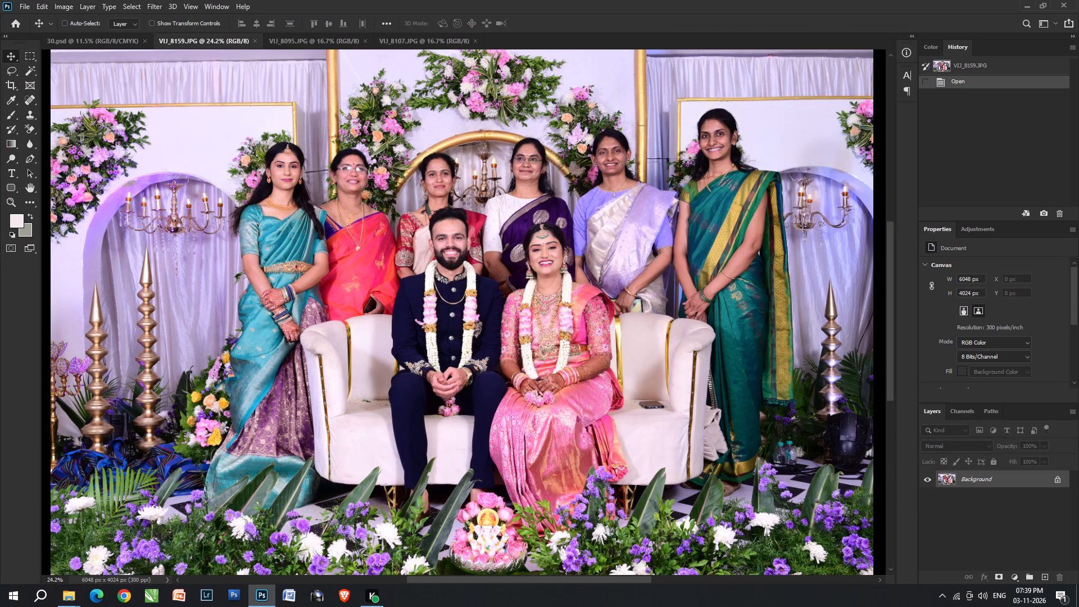
key(ctrl+z)
key(ctrl+shift+z)
Cut the entire VIJ_8159 image to the clipboard and switch to the blank 30.psd page.
key(ctrl+a)
key(ctrl+x)
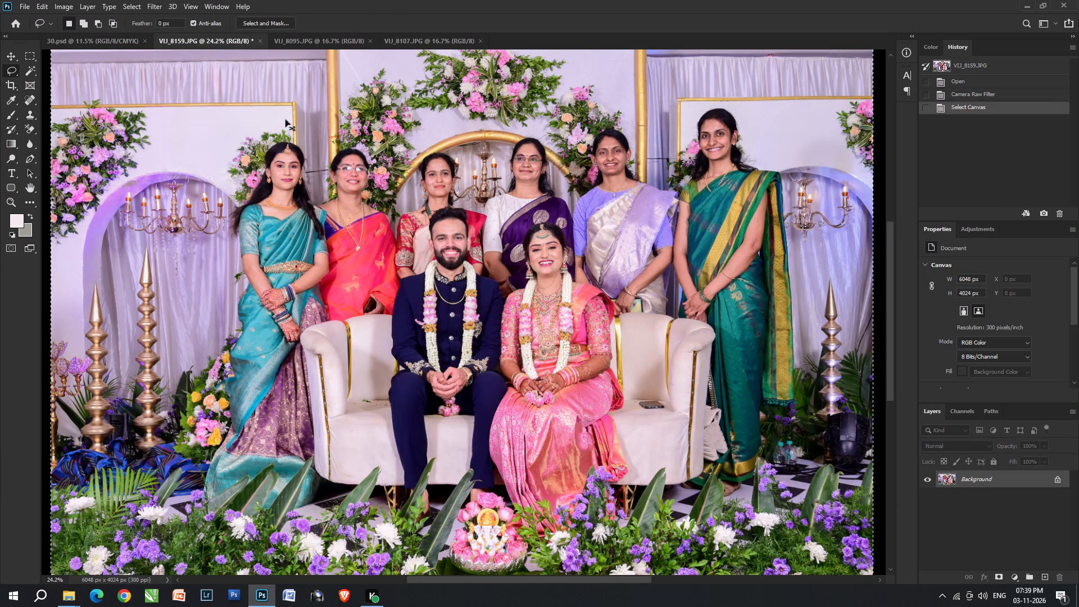
click(99, 44)
alt+scroll(328, 256, up, 2)
Review the remaining family photos in the album folder in File Explorer, selecting them in groups to plan their split across spreads.
key(alt+Tab)
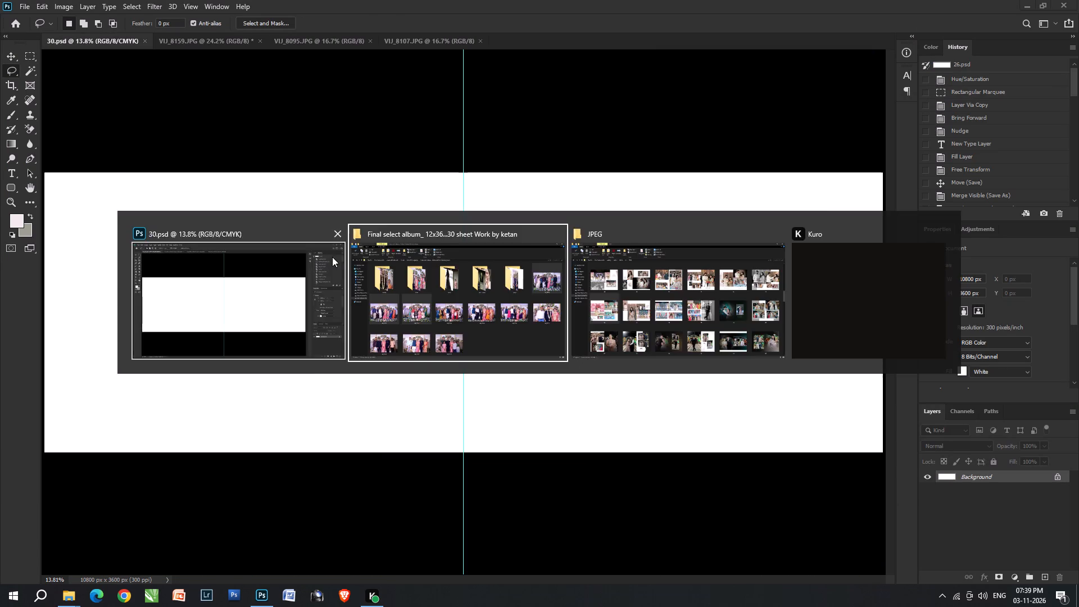
click(549, 463)
shift+click(1017, 182)
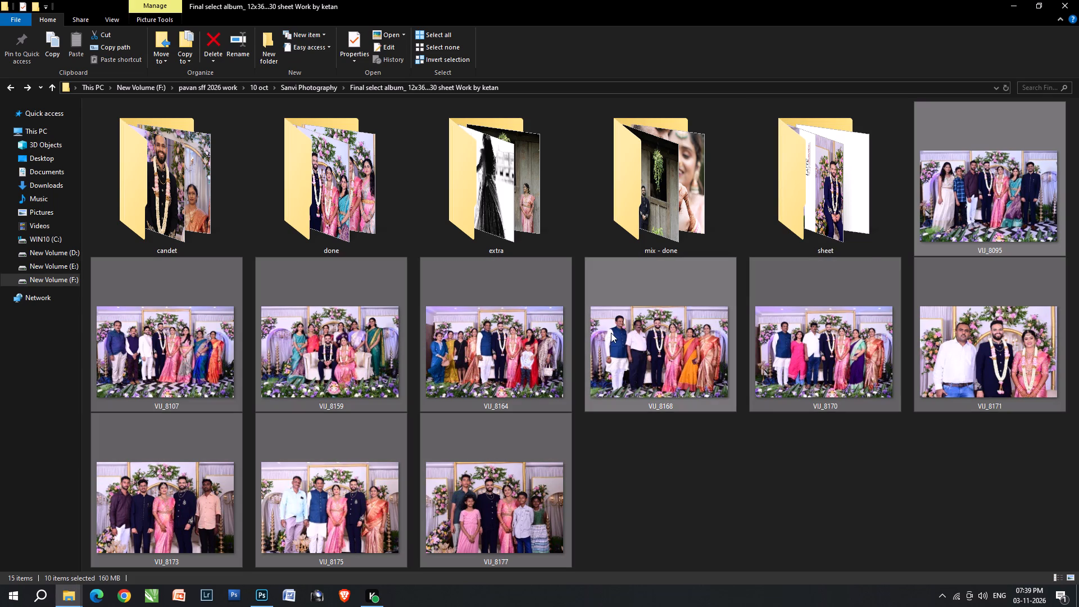
click(566, 223)
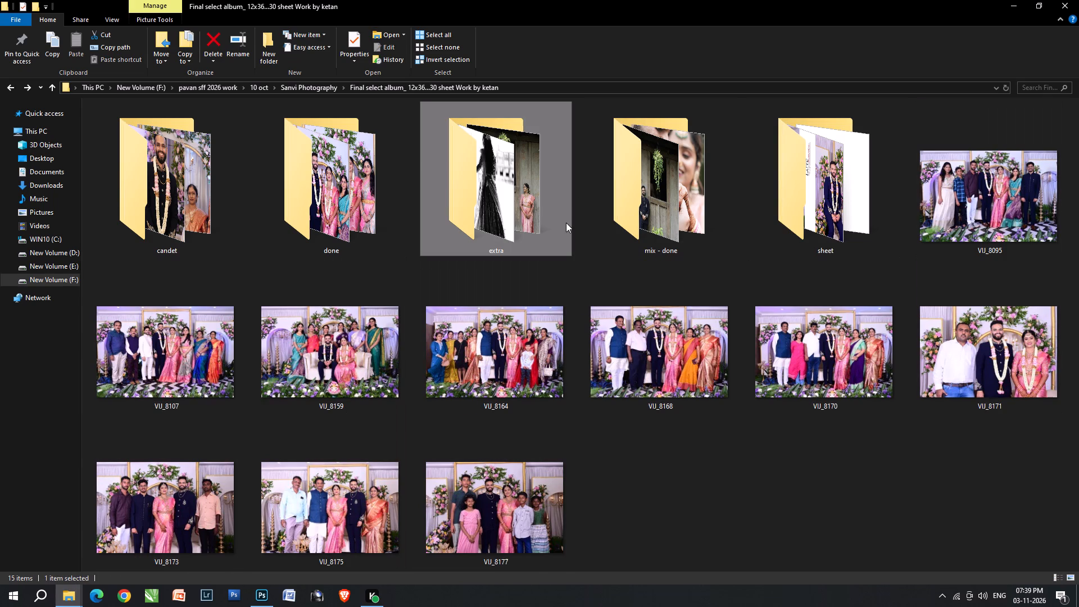
key(alt+Tab)
alt+scroll(463, 257, down, 1)
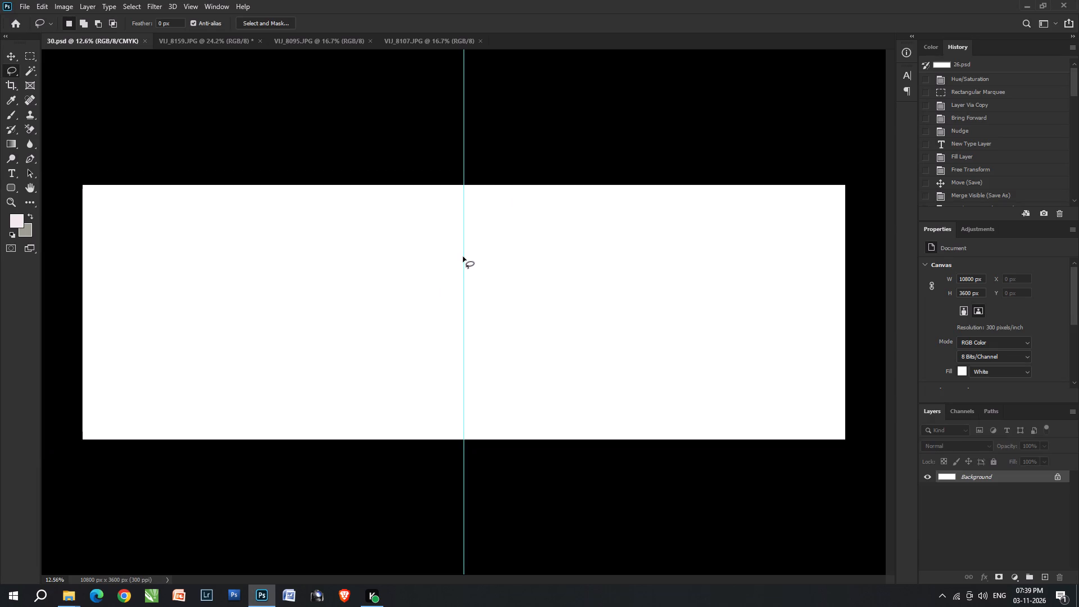
key(alt+Tab)
click(484, 474)
shift+click(955, 230)
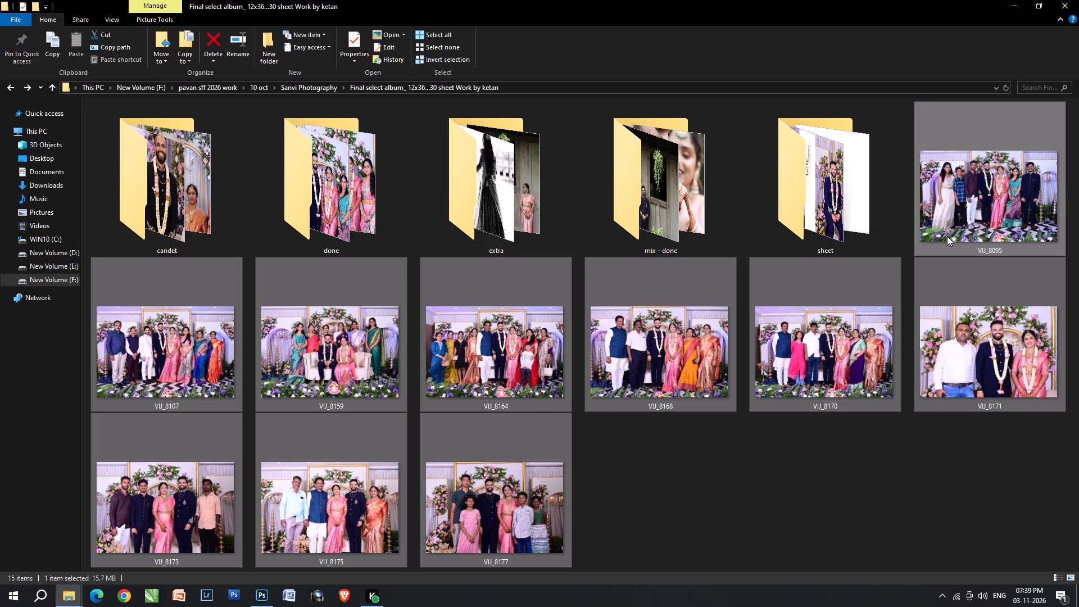
ctrl+click(964, 214)
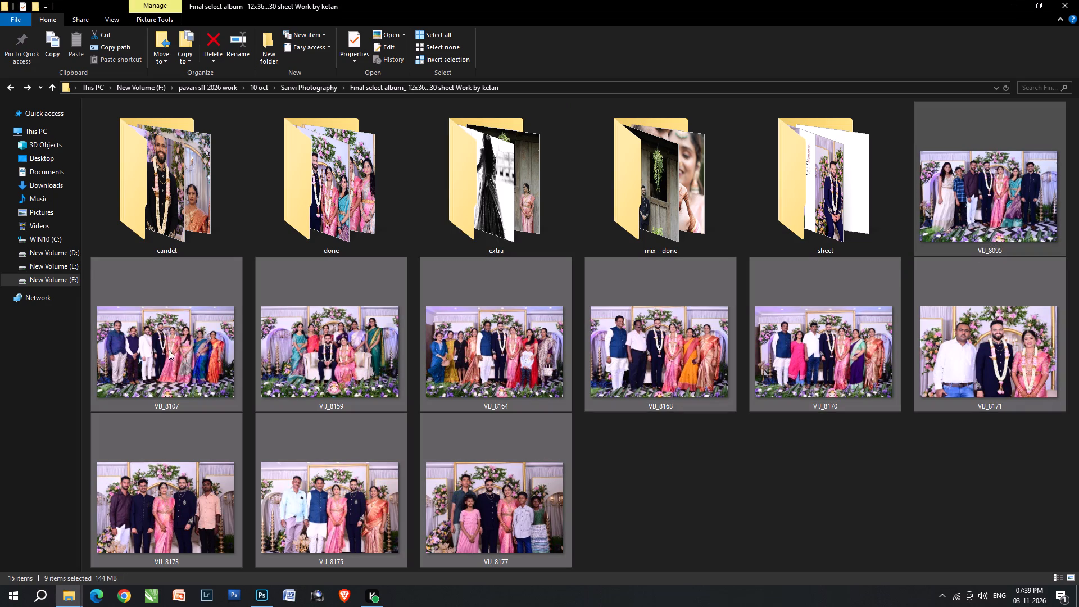
ctrl+click(189, 347)
ctrl+click(323, 369)
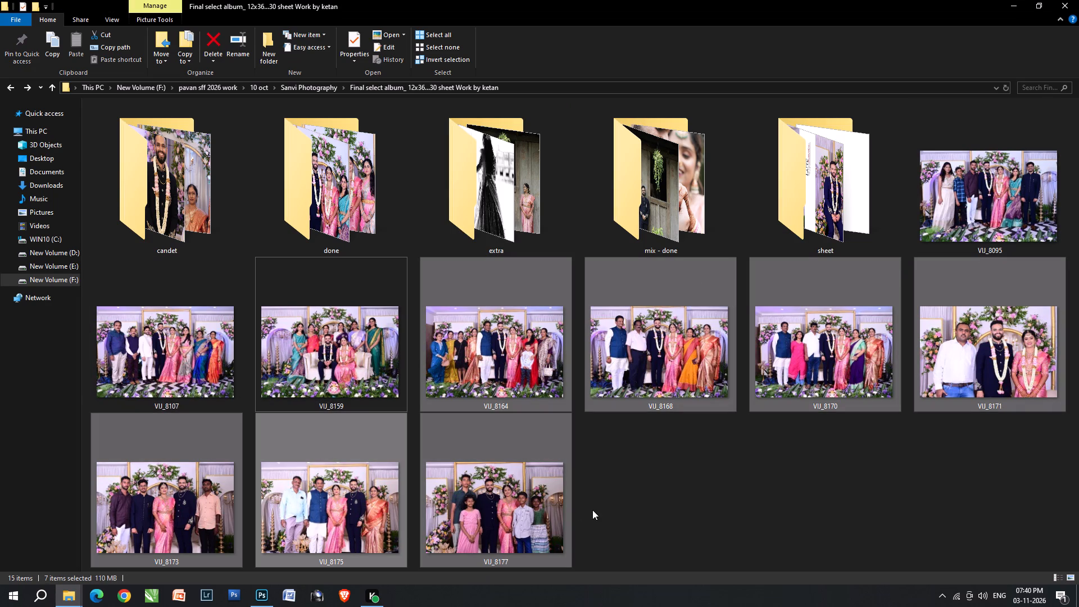
ctrl+click(516, 378)
ctrl+click(488, 379)
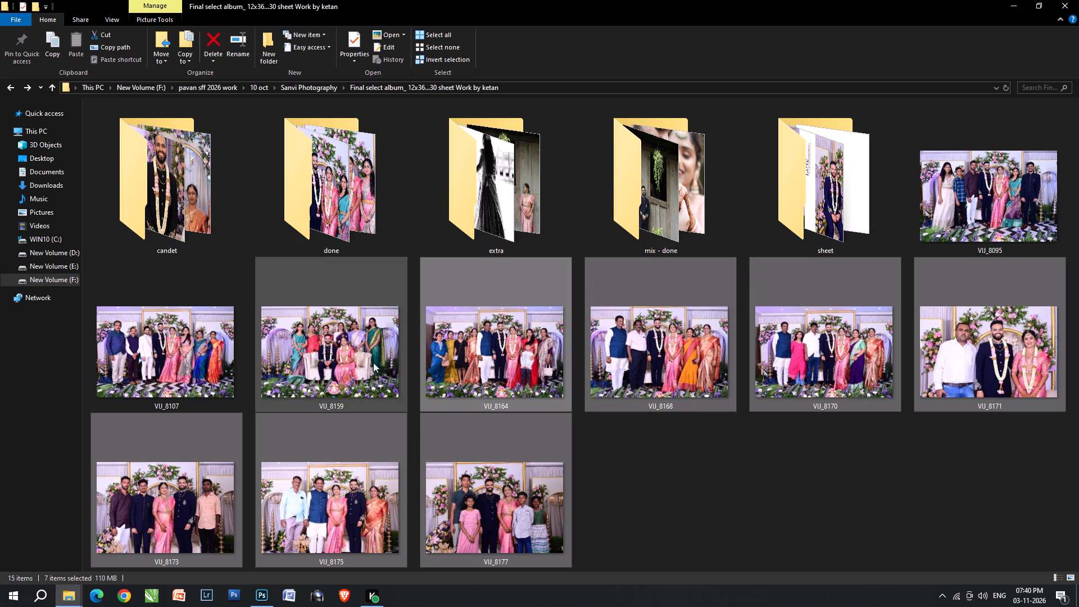
key(alt+Tab)
key(alt+Tab)
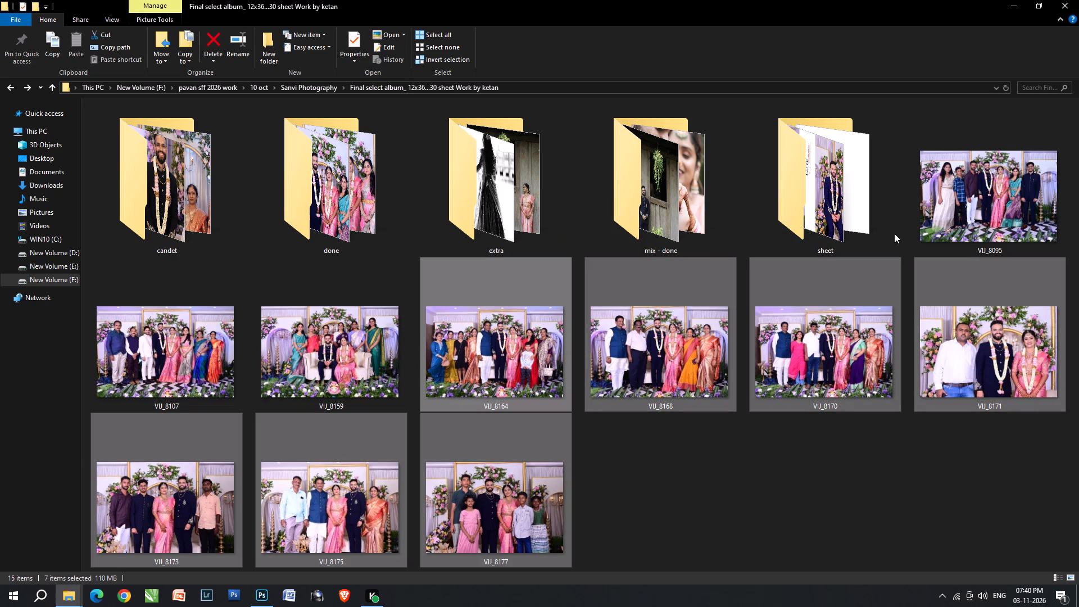
click(943, 224)
shift+click(314, 363)
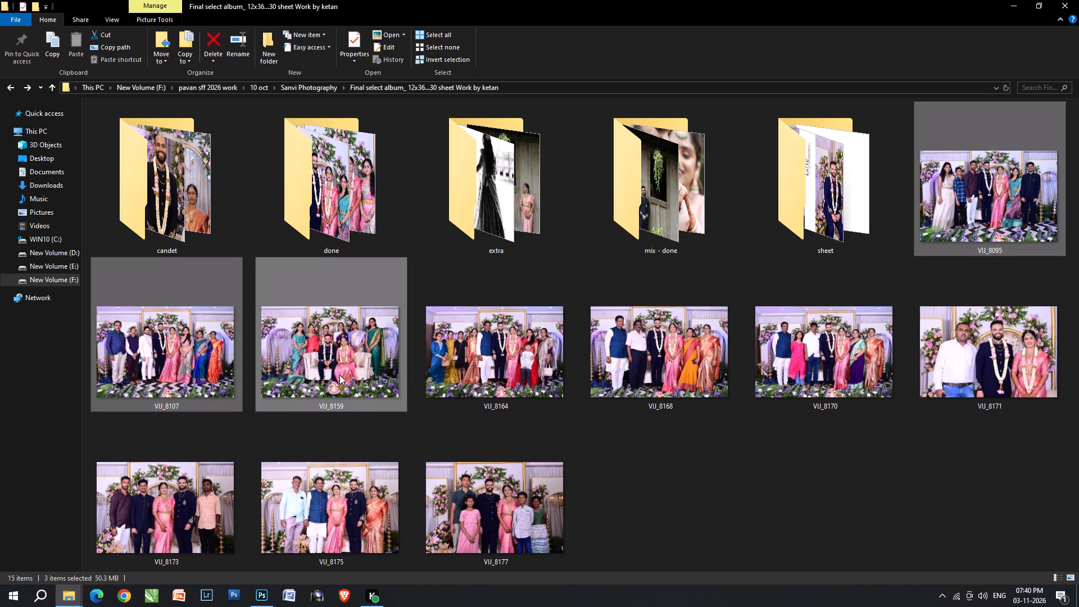
Look through the extra folder, the remaining group photos and the candet folder for pictures to use, returning to the album folder.
double_click(507, 241)
right_click(270, 257)
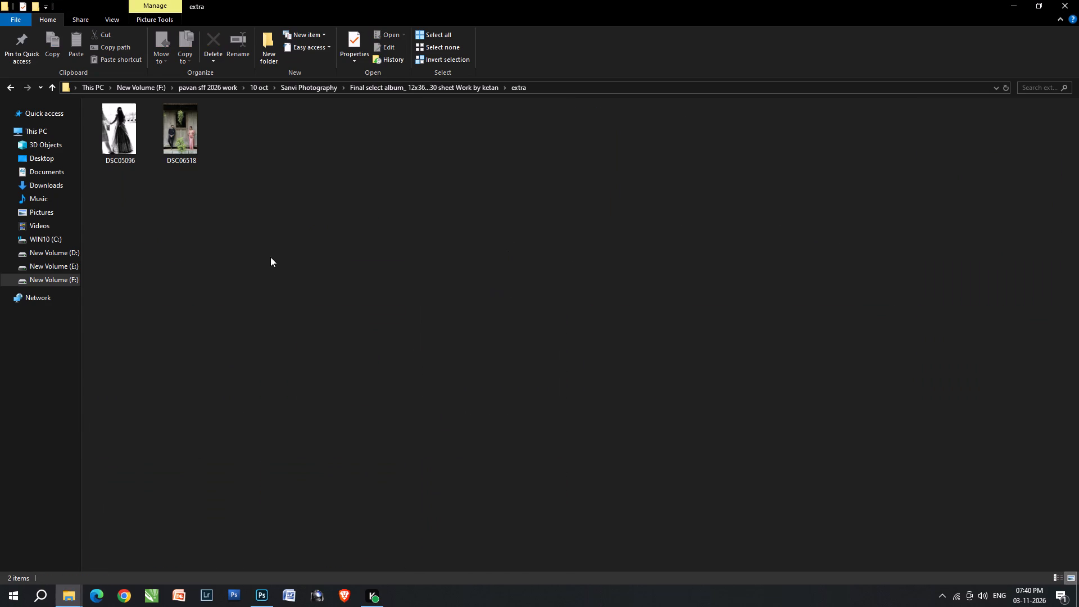
drag(306, 267, 430, 270)
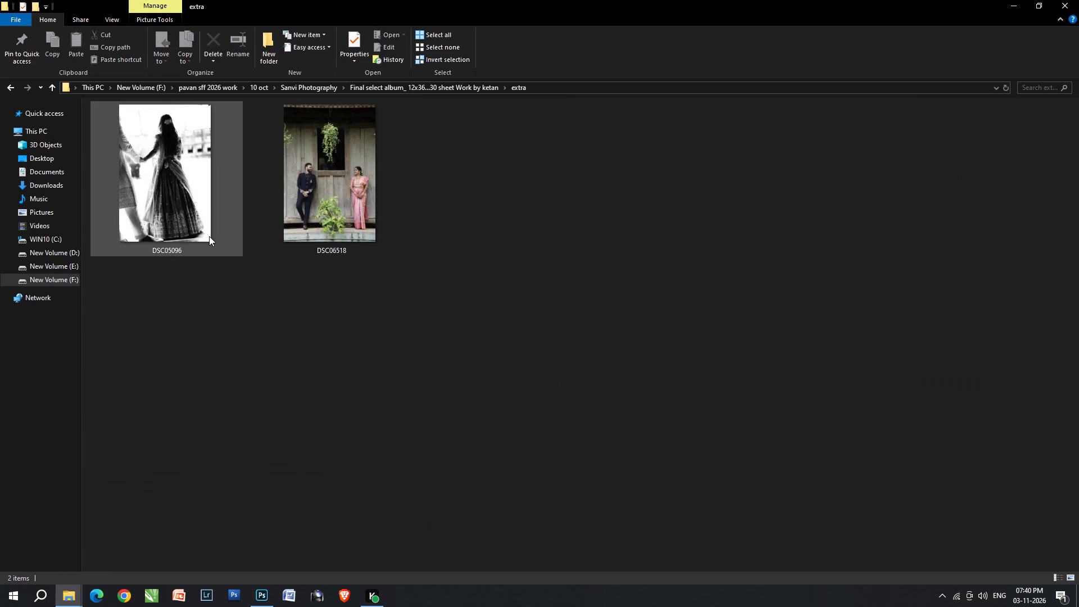
click(209, 236)
key(BackSpace)
click(956, 222)
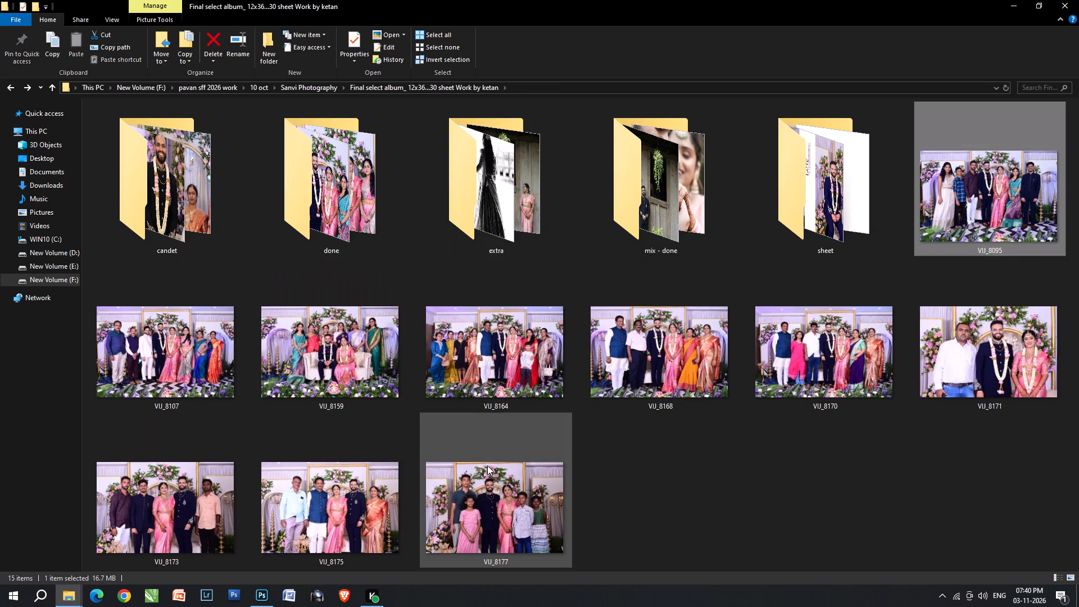
shift+click(460, 491)
click(486, 485)
shift+click(369, 392)
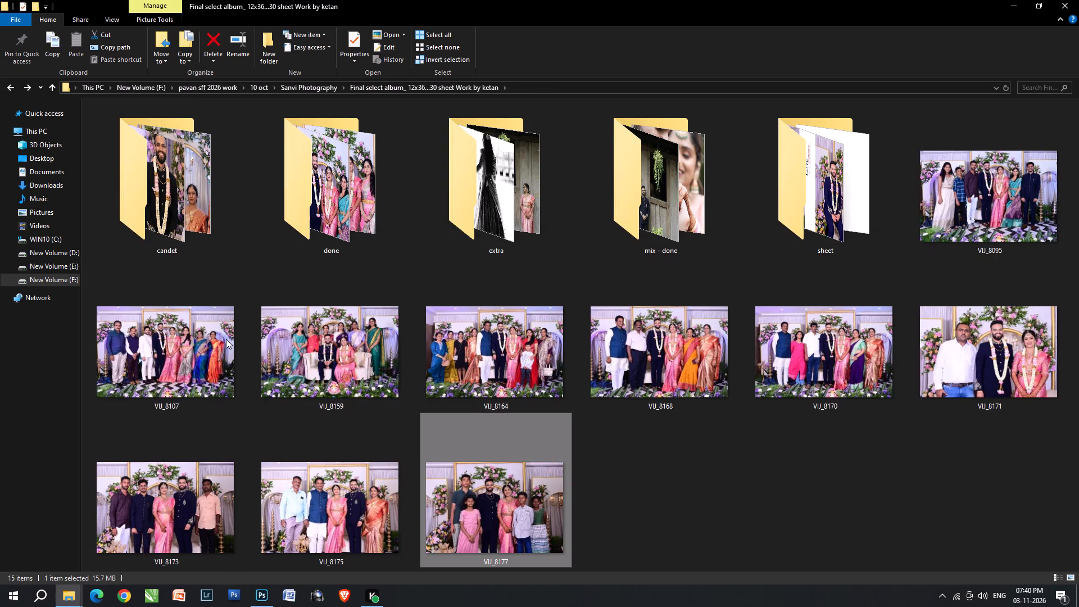
click(226, 339)
double_click(185, 201)
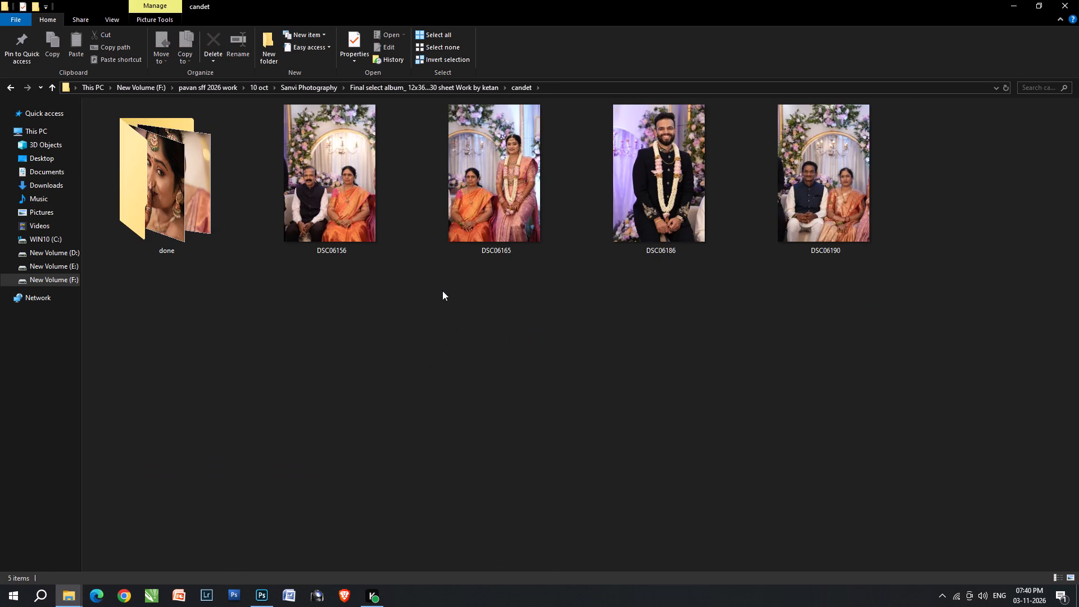
key(BackSpace)
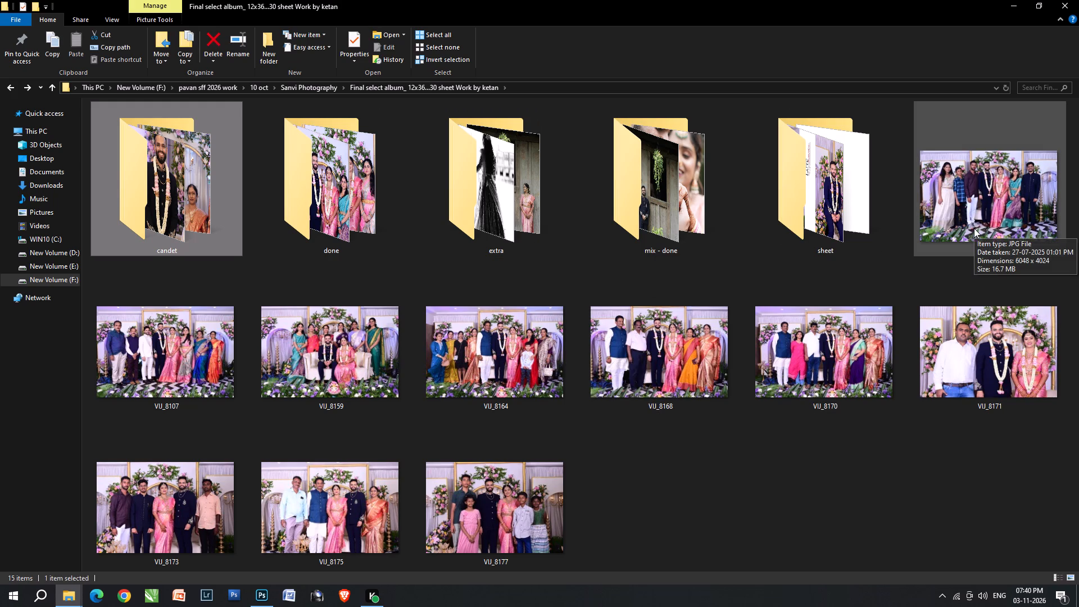
Review which remaining family photos in the album folder can be grouped for the spreads, and return to Photoshop.
click(974, 228)
ctrl+click(187, 369)
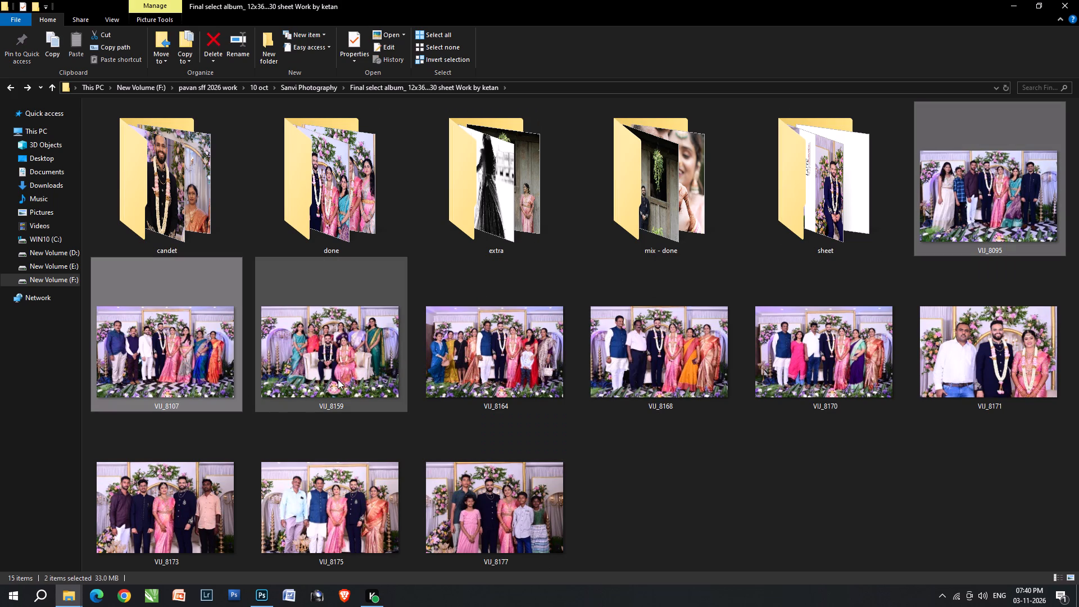
click(339, 379)
shift+click(470, 490)
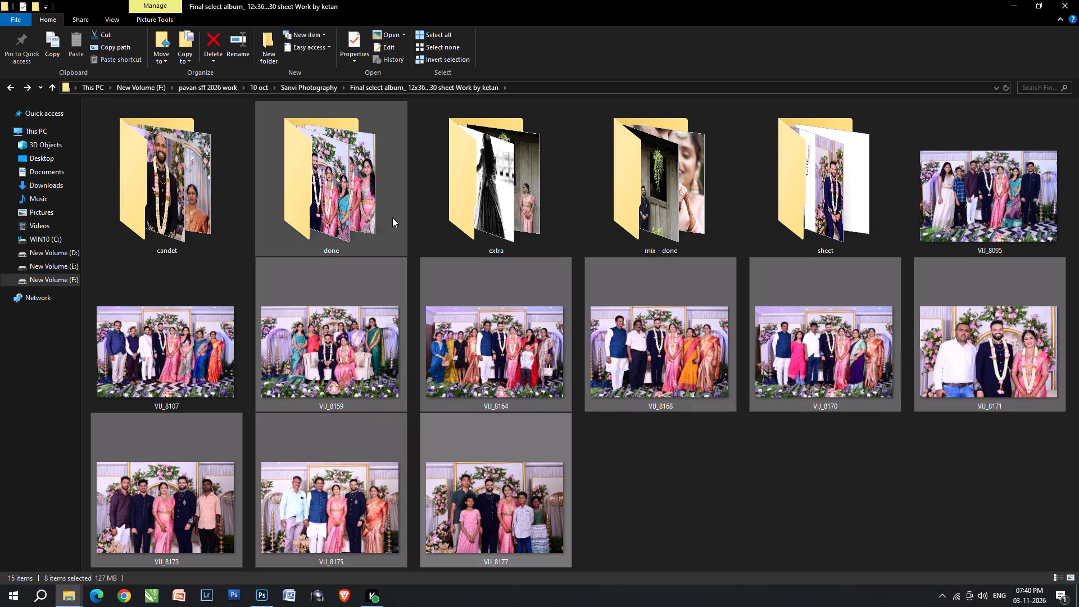
key(Tab)
key(alt+Tab)
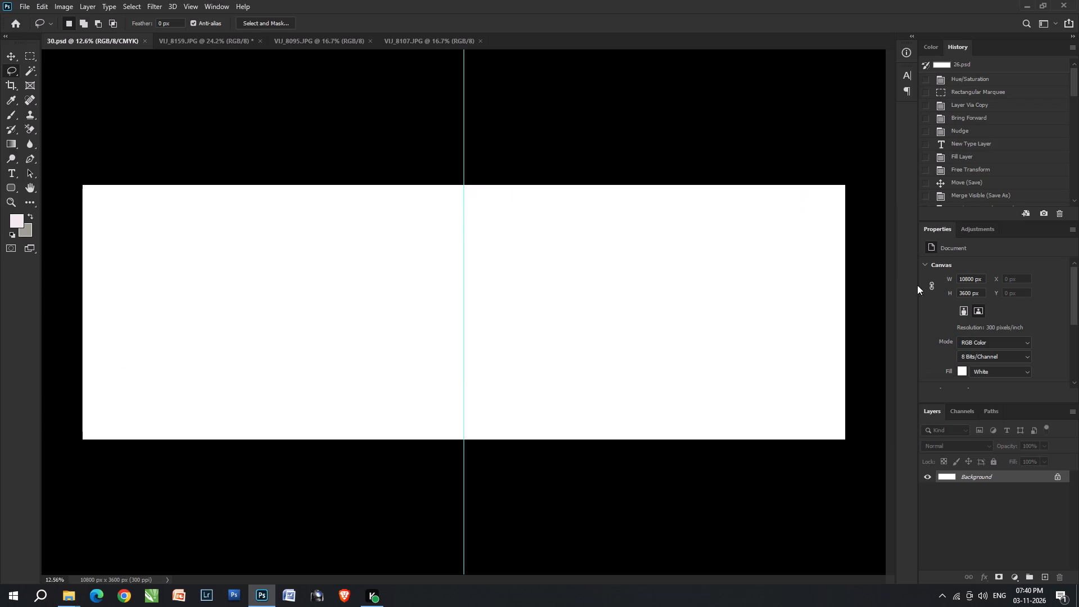
Undo the clearing and merging of 30.psd to bring back the earlier layered family spread.
key(ctrl+z)
key(ctrl+z)
key(ctrl+z)
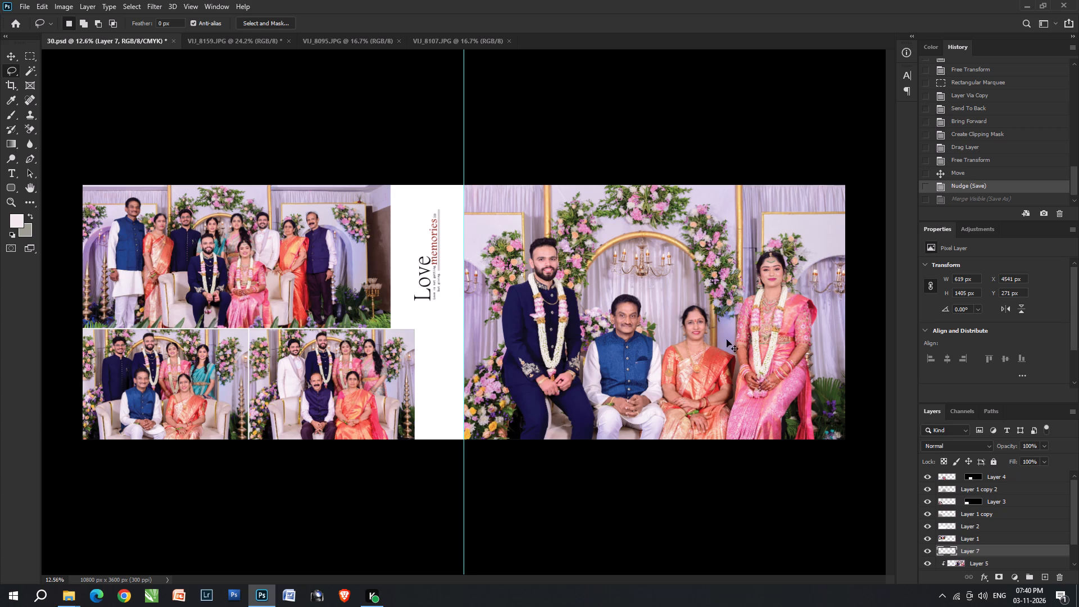
key(ctrl+shift+z)
Select the large couple-with-parents photo and scale it to about 74%, keeping it at the page's top beside the centre guide.
right_click(655, 321)
click(646, 317)
key(v)
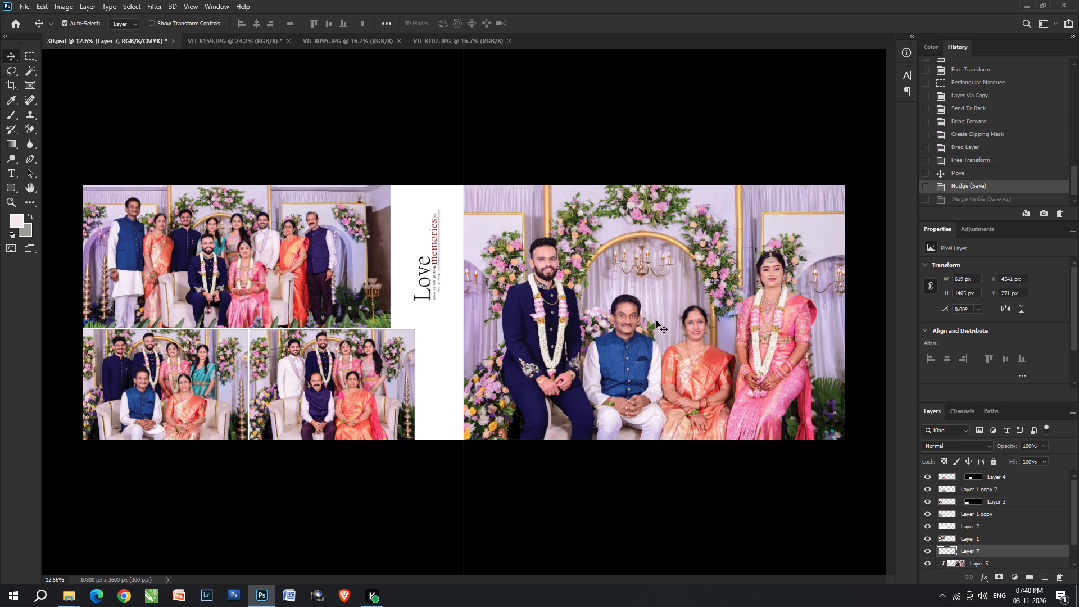
key(ctrl+d)
key(v)
right_click(660, 325)
click(673, 333)
key(ctrl+t)
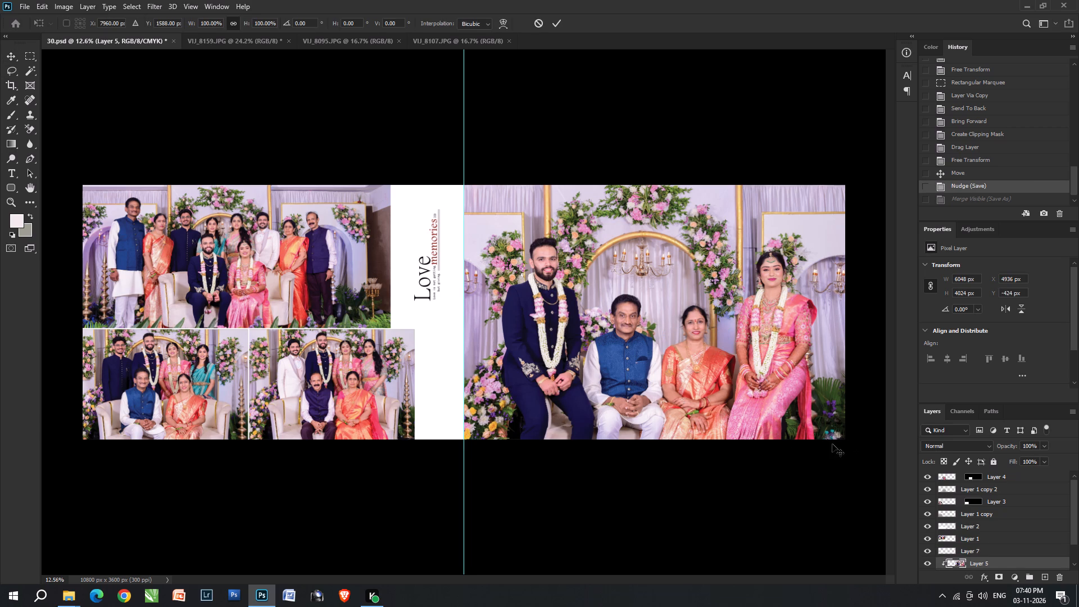
drag(855, 442, 784, 361)
drag(662, 313, 670, 305)
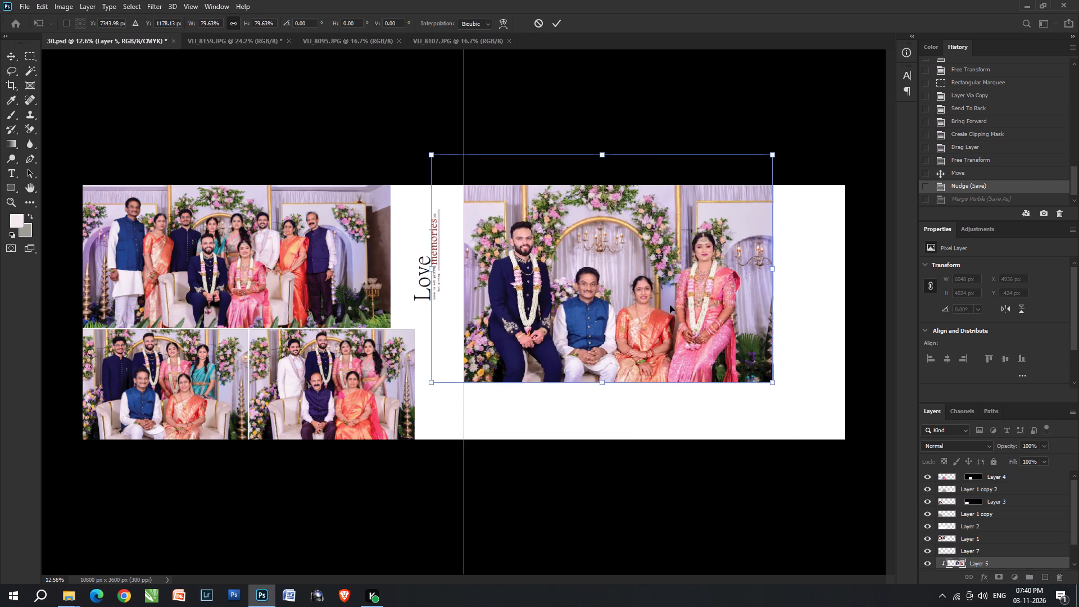
drag(670, 305, 667, 297)
drag(773, 365, 754, 342)
click(715, 290)
key(Return)
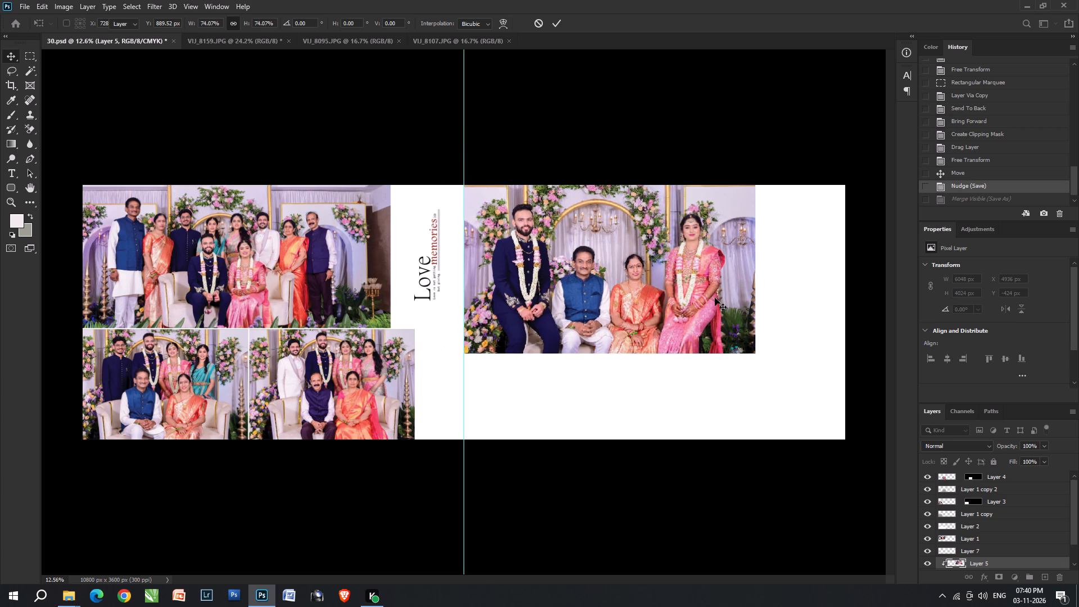
key(v)
key(v)
Reapply the last filter to VIJ_8095 and compare the photo before and after.
click(343, 42)
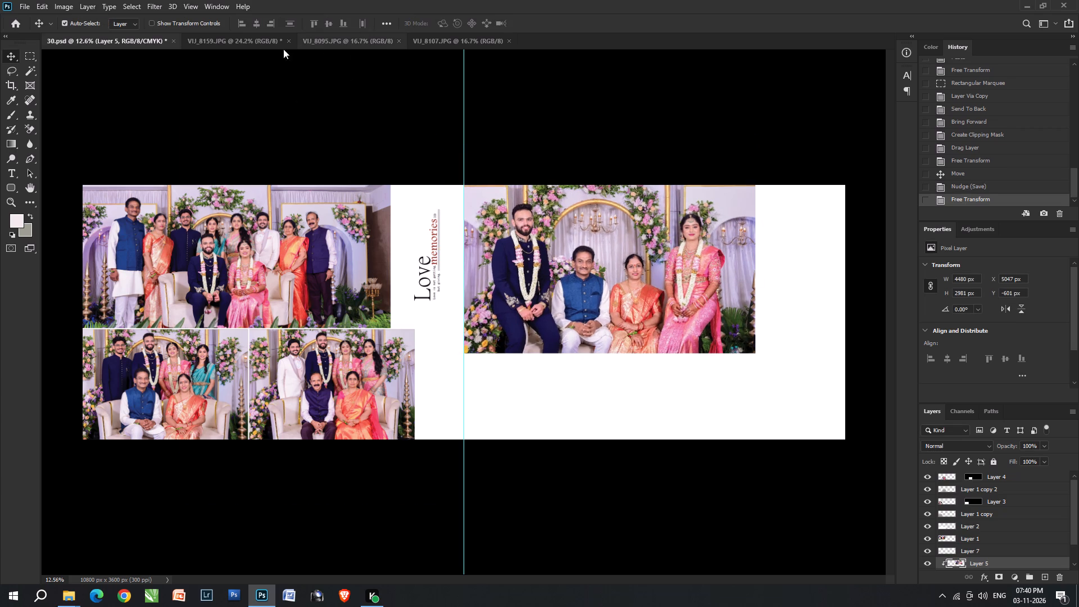
click(245, 44)
click(313, 41)
key(ctrl+alt+f)
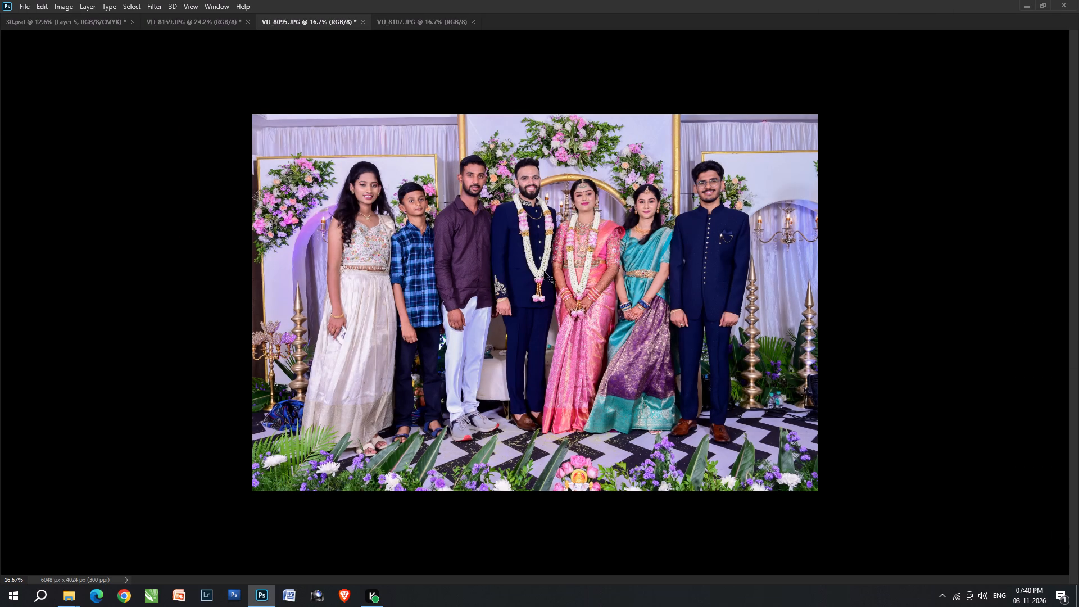
key(ctrl+z)
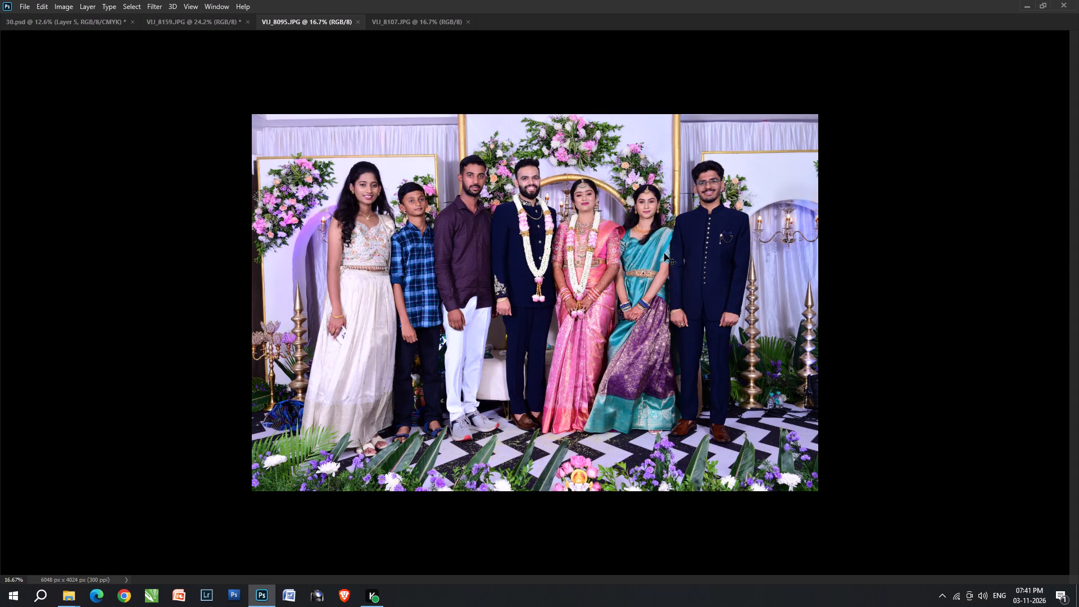
key(ctrl+shift+z)
Brighten VIJ_8095 with Levels, raising the midtones to about 1.09 and adjusting the highlights.
key(ctrl+l)
click(795, 345)
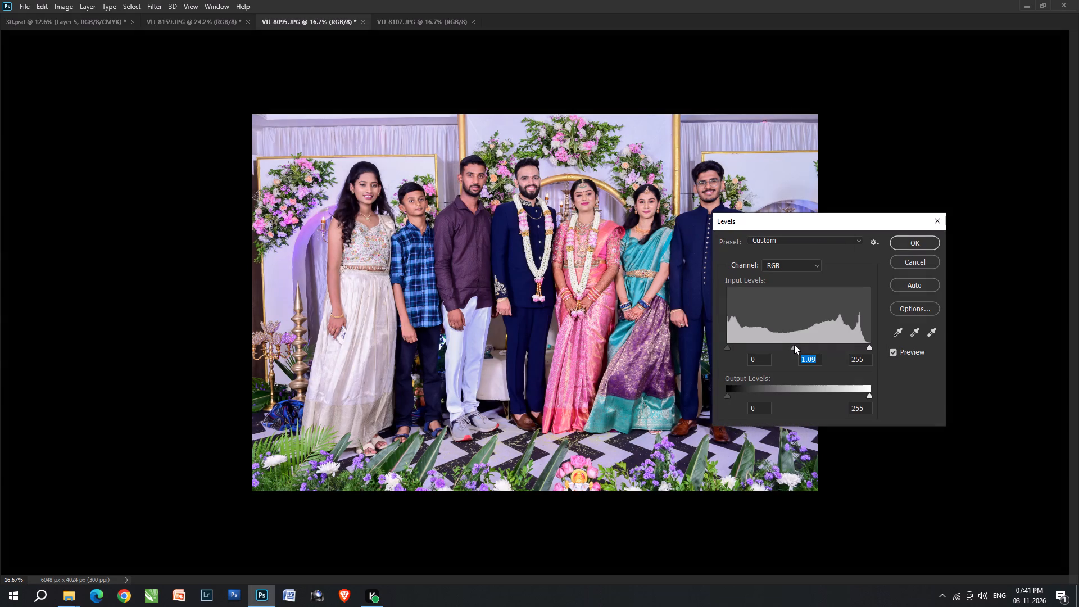
scroll(849, 344, up, 2)
double_click(862, 345)
key(Return)
Cut the entire VIJ_8095 image, paste it into 30.psd and scale it to about 30% below the large couple-with-parents photo.
key(ctrl+a)
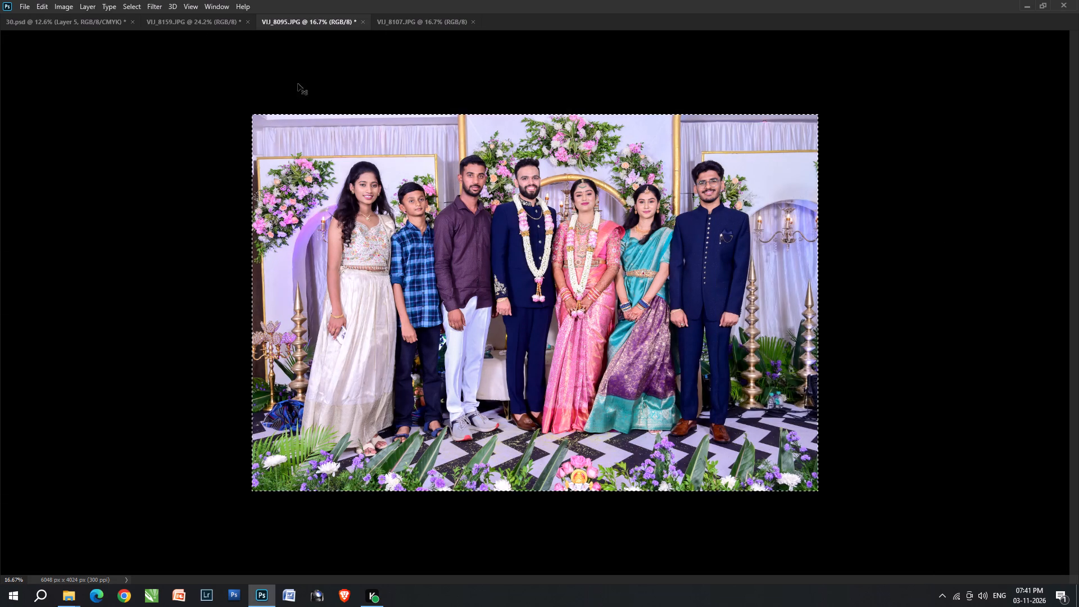
key(ctrl+x)
click(60, 26)
key(Tab)
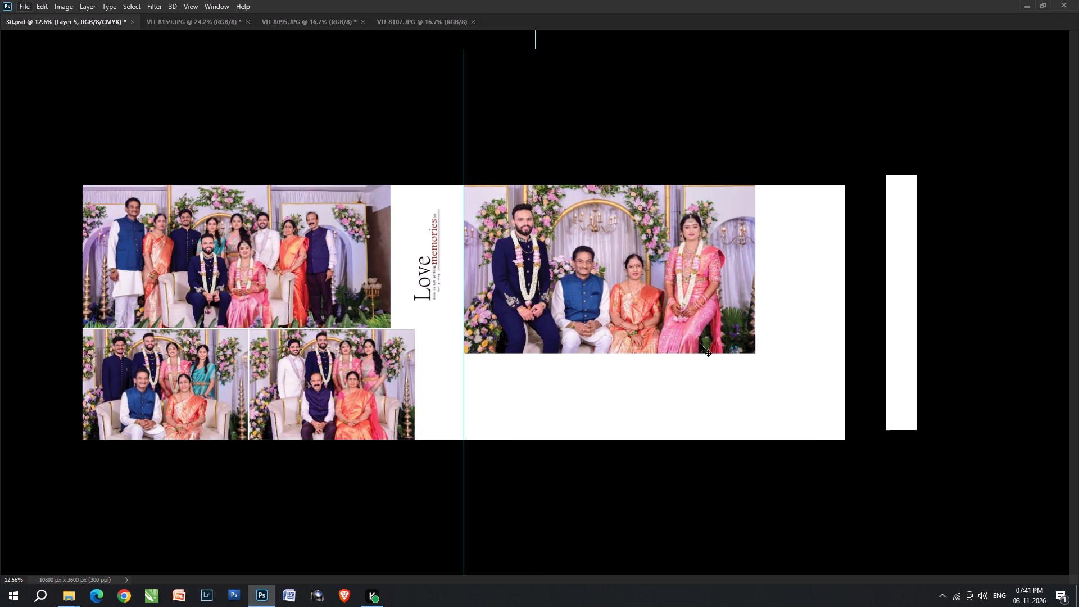
key(ctrl+v)
key(ctrl+t)
text(vv)
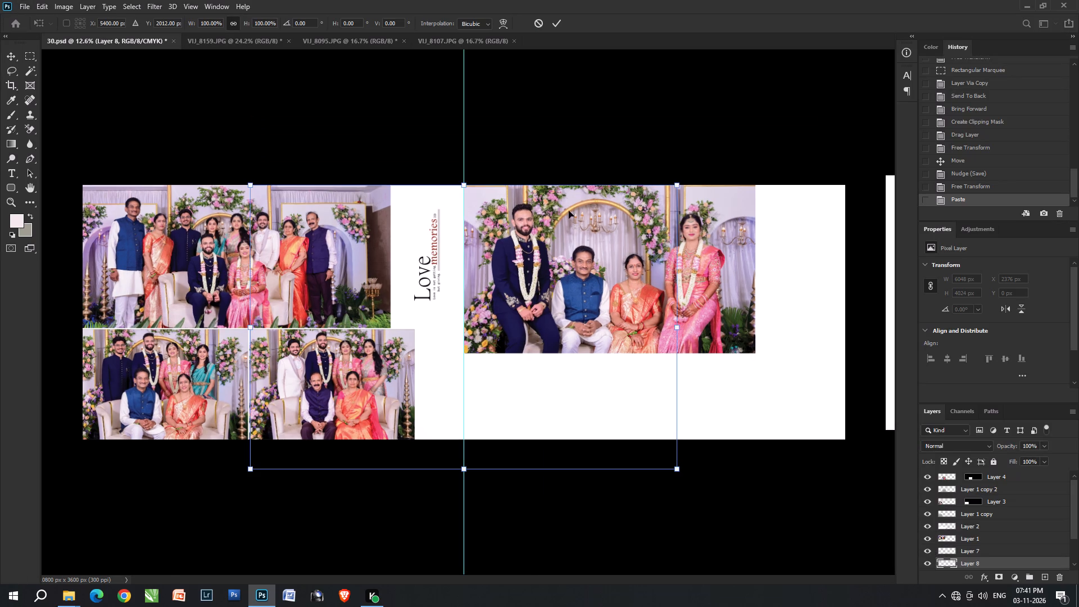
drag(465, 184, 477, 368)
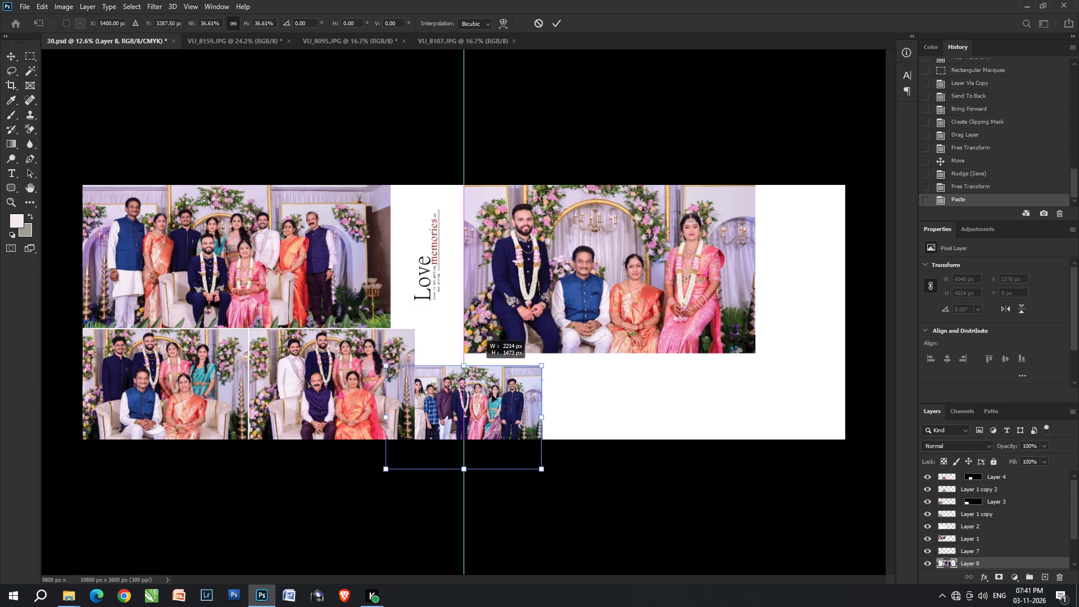
drag(497, 402, 605, 358)
drag(573, 335, 572, 344)
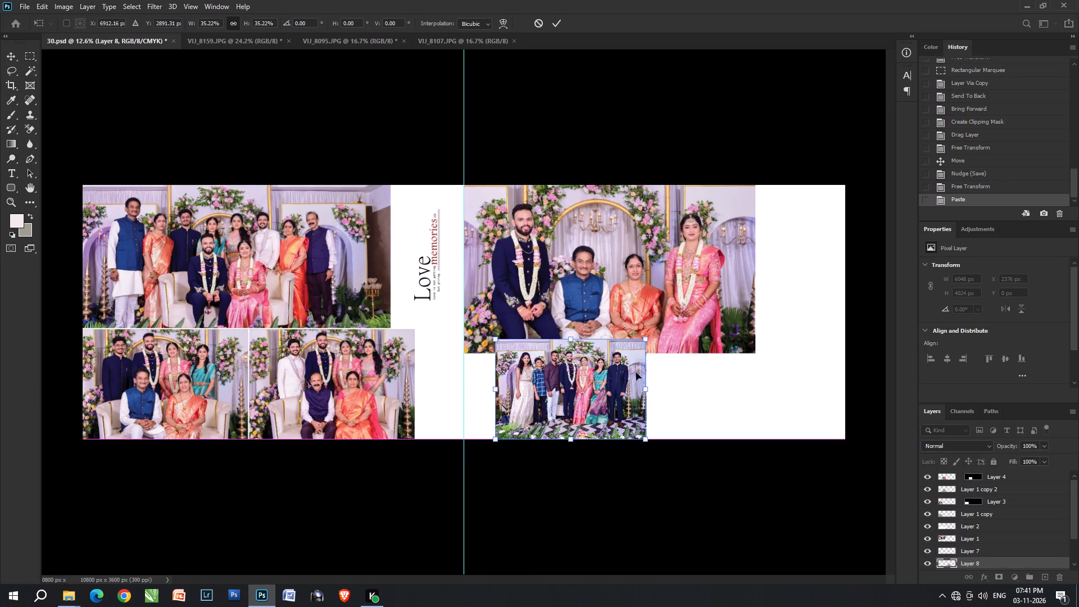
drag(643, 386, 621, 379)
key(Return)
Duplicate the small pasted group photo horizontally beside the original, leaving a thin gap between the two.
alt+shift+drag(548, 382, 596, 386)
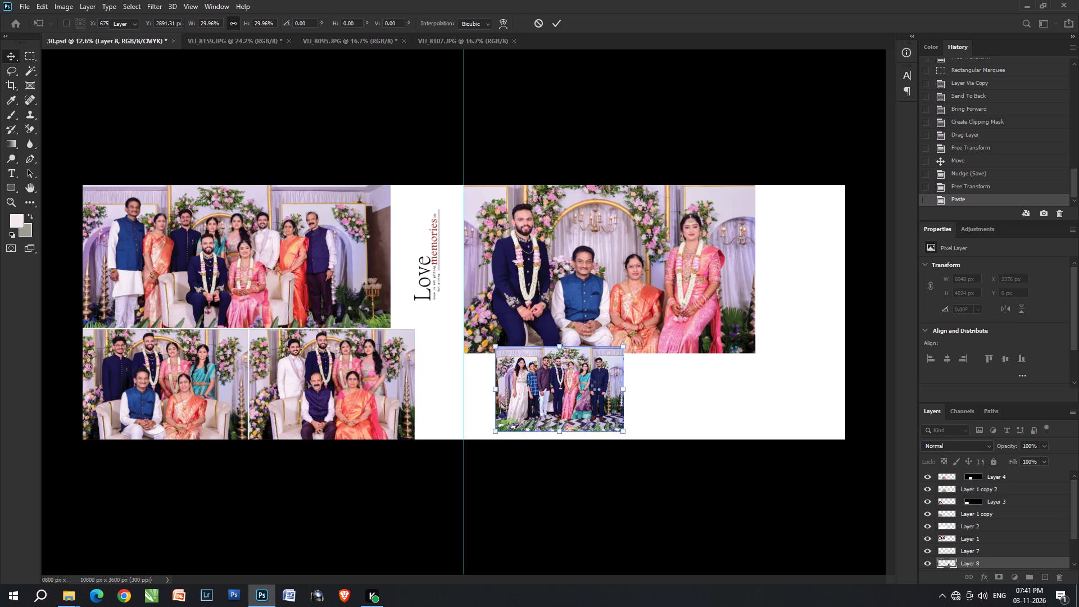
alt+shift+drag(596, 386, 674, 375)
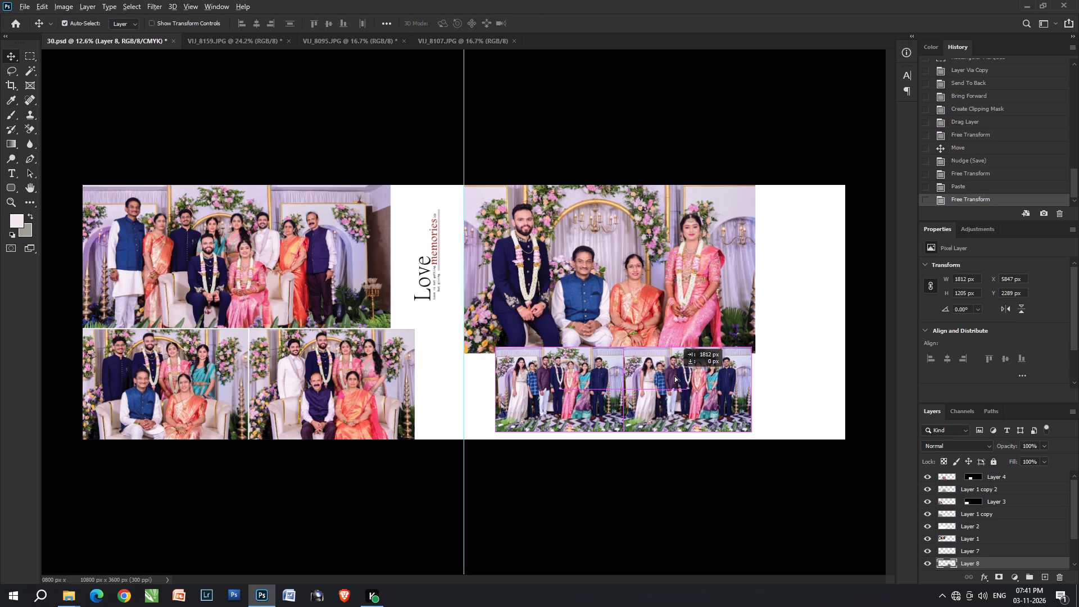
alt+shift+drag(674, 375, 675, 375)
key(Right)
key(Right)
key(Right)
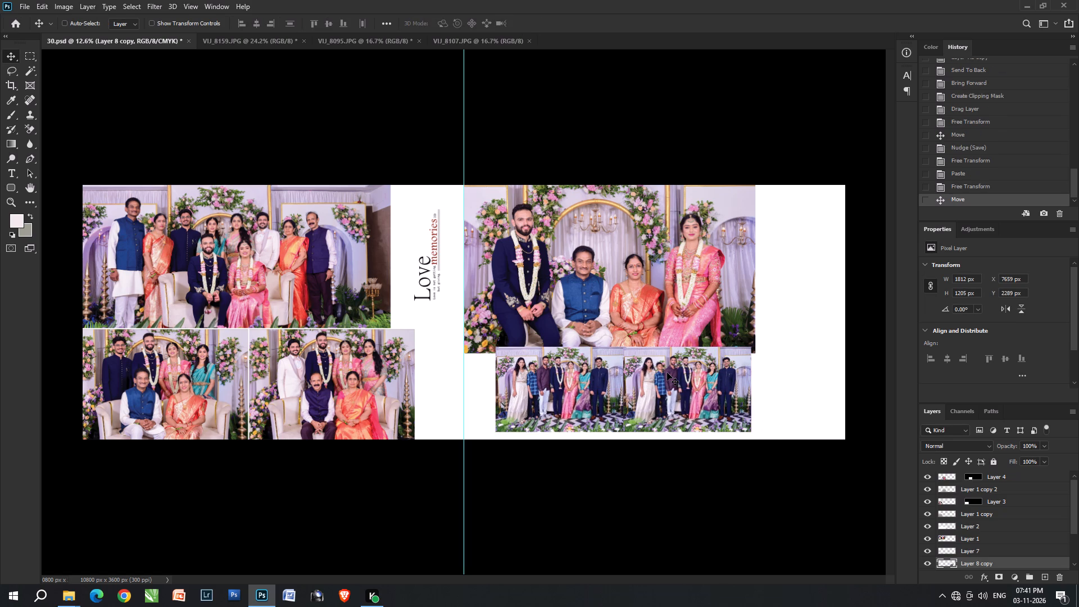
Fill both small photo layers with the grey background colour as placeholder frames and fine-tune the gap between them.
key(ctrl+shift+BackSpace)
alt+scroll(659, 342, up, 8)
double_click(666, 417)
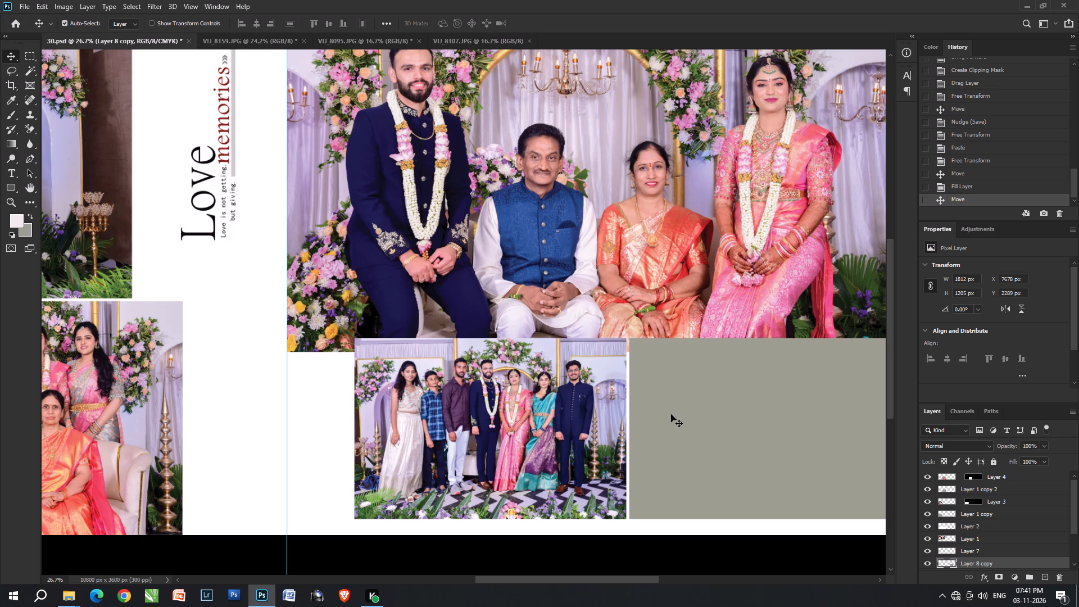
key(Left)
click(563, 424)
key(ctrl+shift+BackSpace)
Move both grey frames together toward the page's outer edge, to about X 6738 px and Y 2259 px.
key(space)
key(space)
key(space)
key(space)
drag(565, 425, 10, 431)
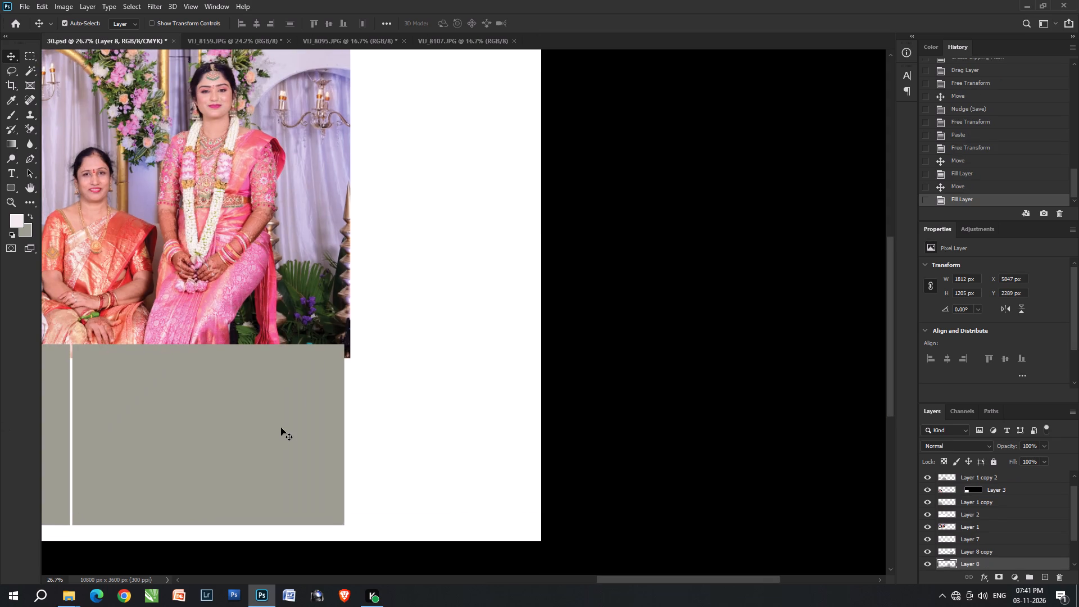
shift+click(281, 428)
key(space)
drag(266, 429, 527, 415)
key(ctrl+t)
drag(436, 423, 573, 419)
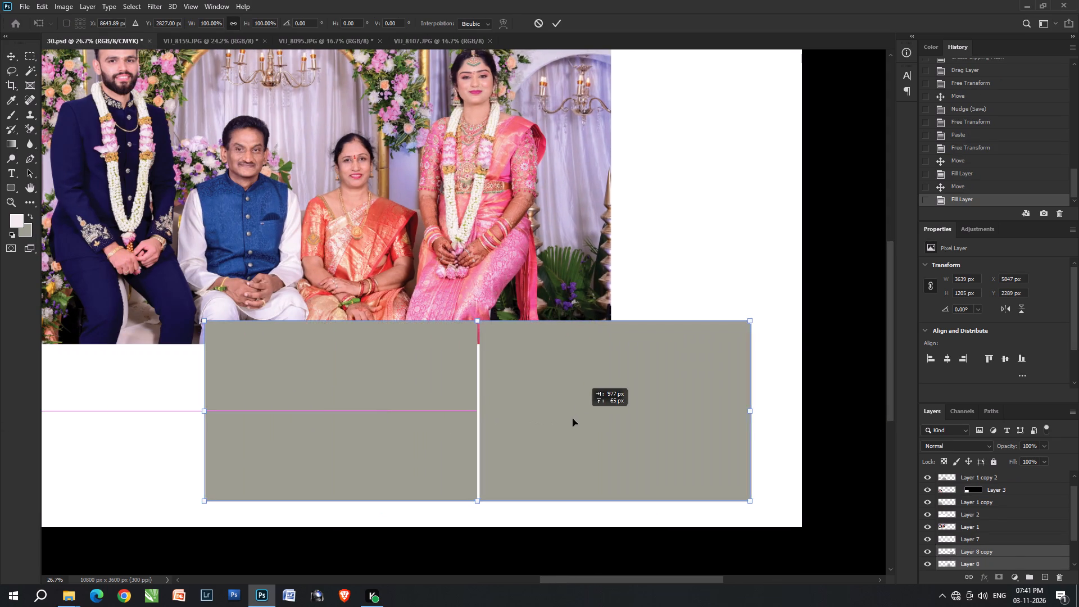
drag(573, 419, 570, 419)
key(space)
key(space)
key(space)
drag(510, 413, 646, 417)
double_click(662, 417)
Shift the large couple-with-parents photo slightly upward so its bottom edge ends just above the grey frames.
alt+scroll(584, 401, down, 5)
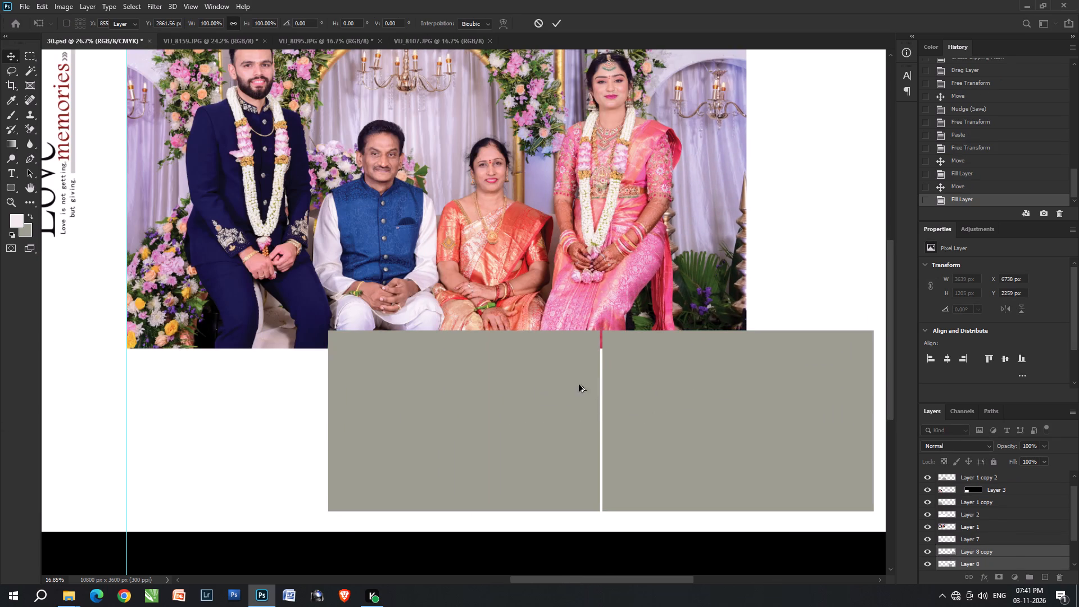
click(551, 292)
key(ctrl+t)
shift+drag(568, 272, 566, 262)
key(Up)
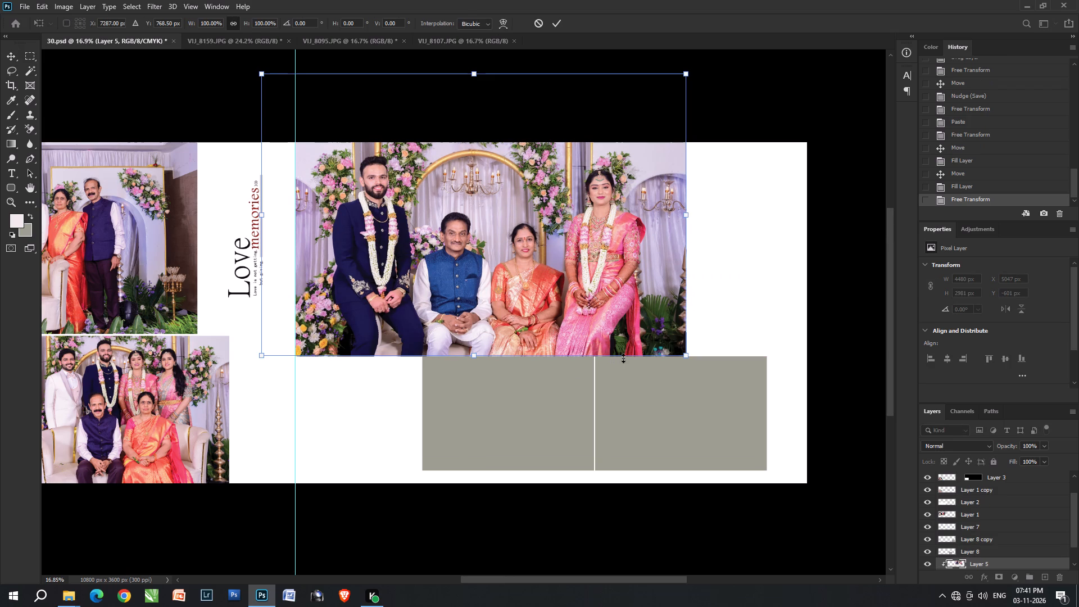
key(Up)
key(Return)
Move both grey frames slightly down and inward to about X 6494 px and Y 2269 px, leaving a thin gap below the photo.
click(644, 405)
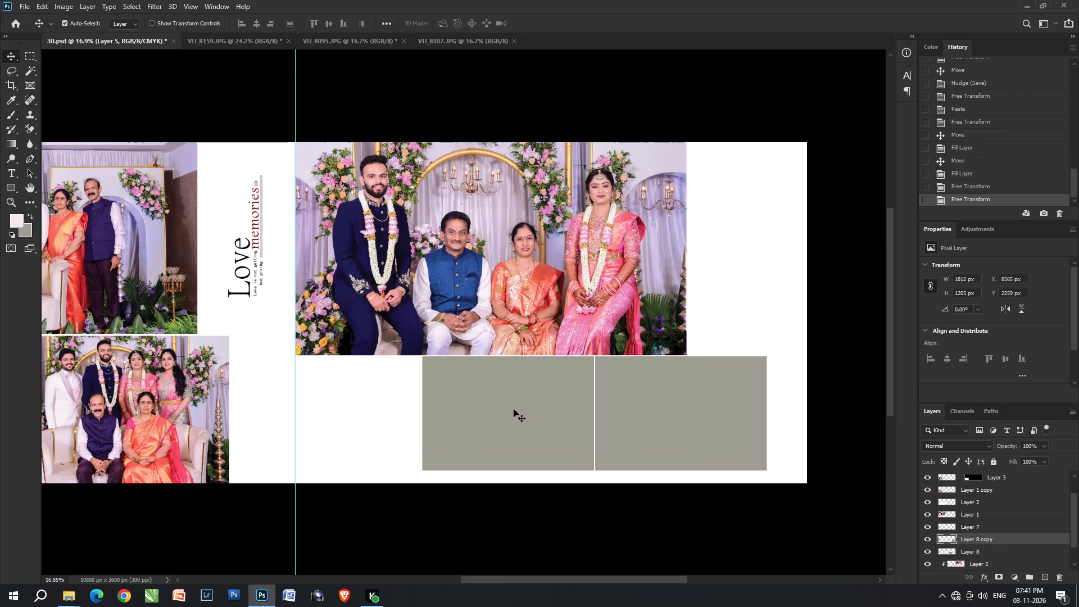
shift+click(514, 409)
key(Left)
key(Down)
key(Down)
key(Left)
key(Left)
key(Left)
key(Left)
key(Left)
key(Left)
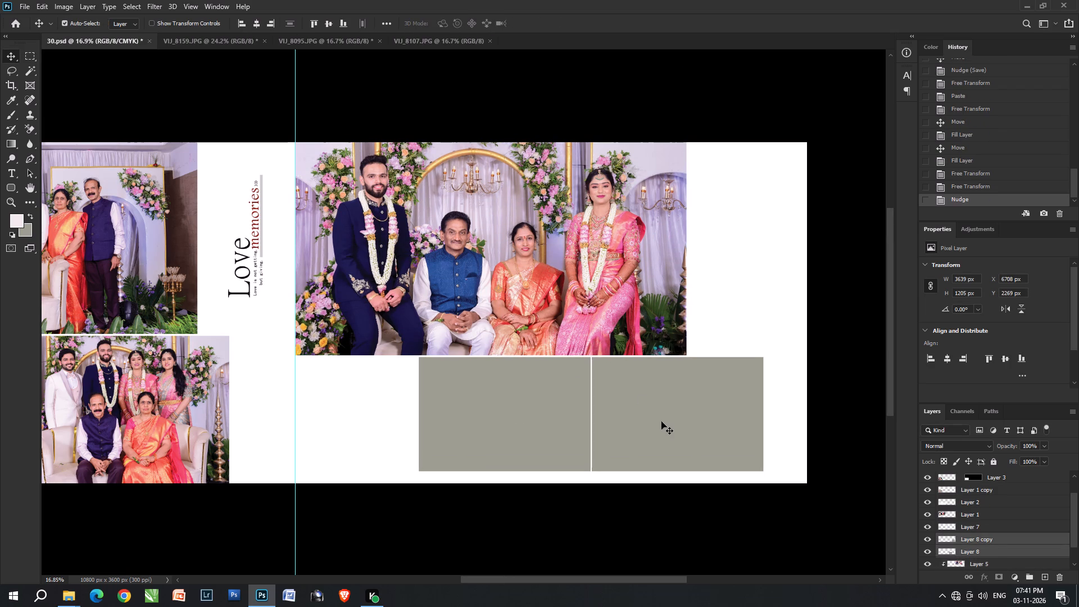
key(Left)
key(Left)
key(Left)
shift+click(647, 424)
shift+drag(647, 424, 630, 422)
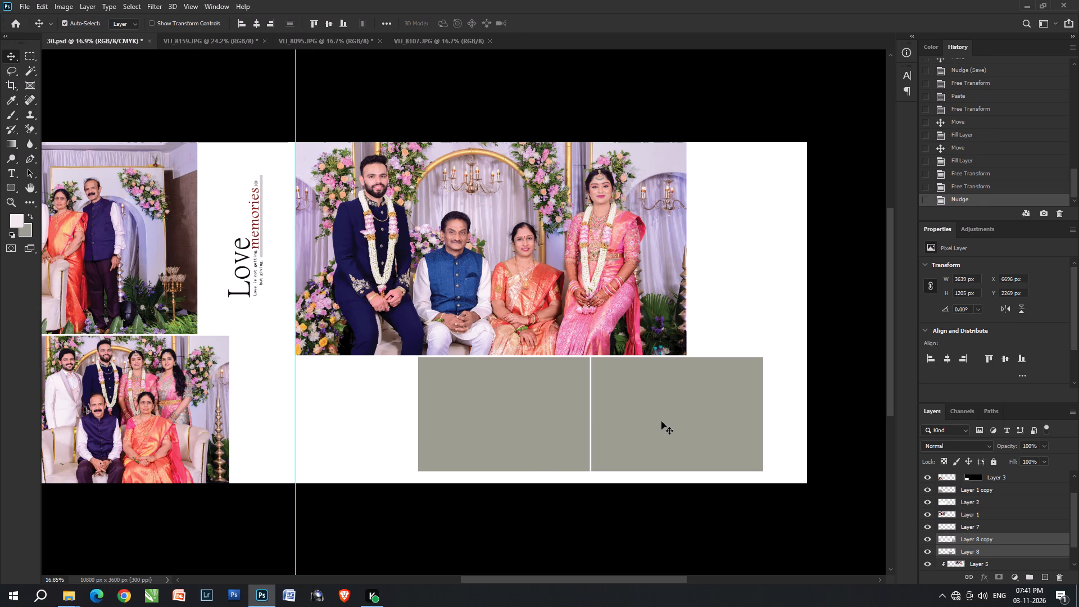
Select the inner grey frame's area with the Magic Wand and paste the seven-person group photo into it.
right_click(468, 416)
click(491, 427)
key(w)
click(491, 427)
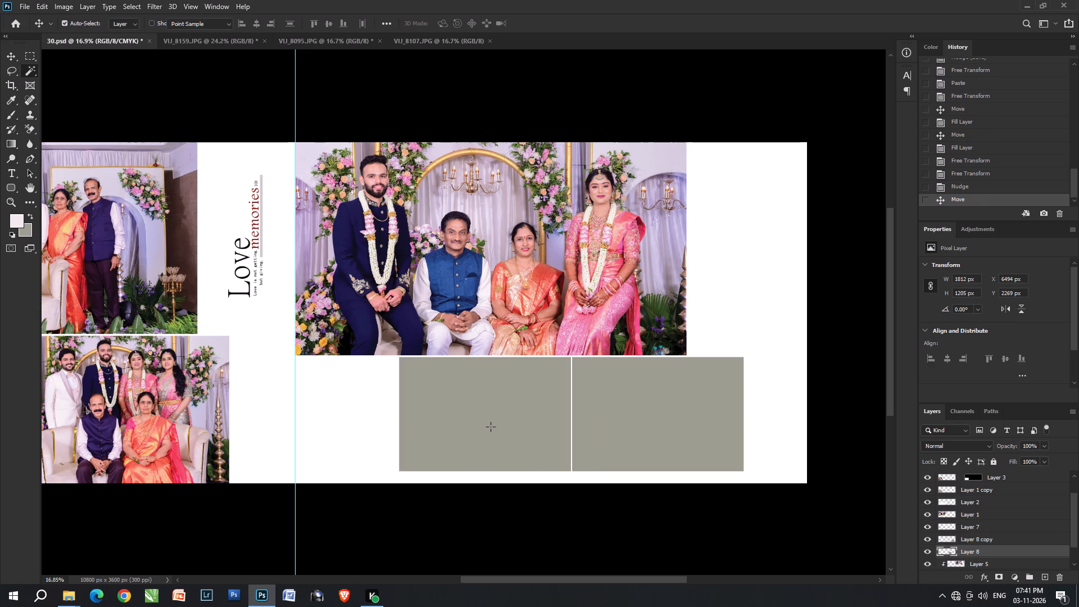
key(ctrl+alt+shift+v)
Scale the pasted group photo to about 34.9% and position it so the whole group fits inside the inner frame.
key(ctrl+t)
text(vv)
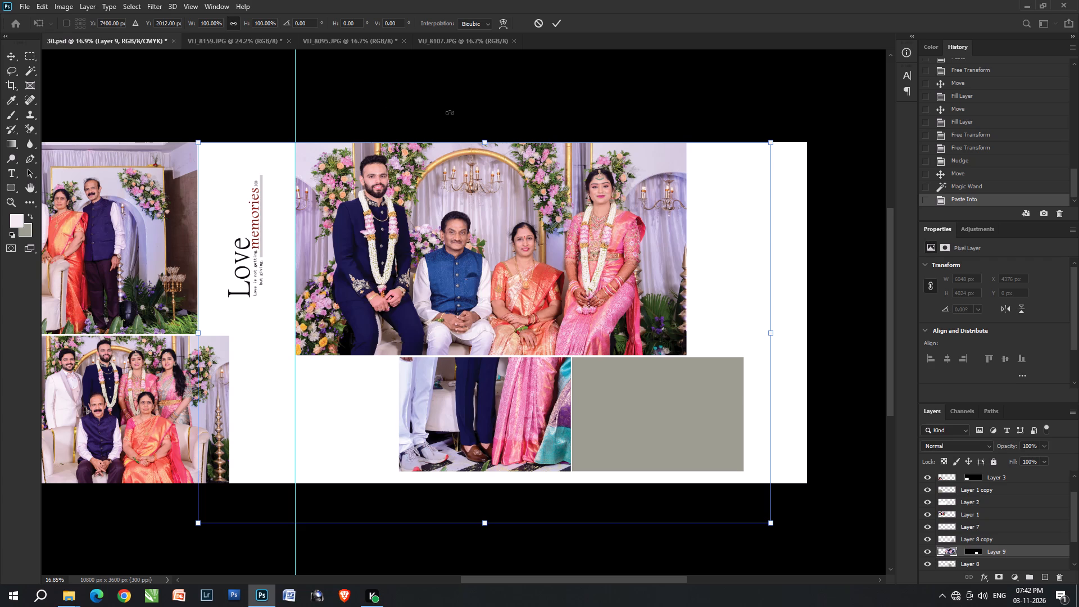
drag(483, 146, 494, 362)
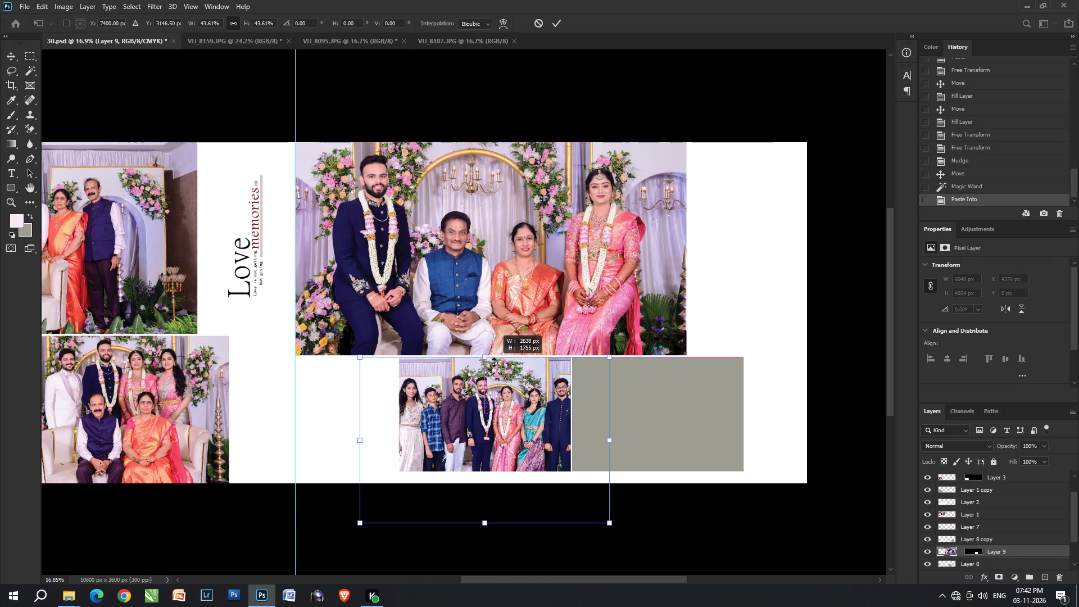
drag(494, 362, 494, 368)
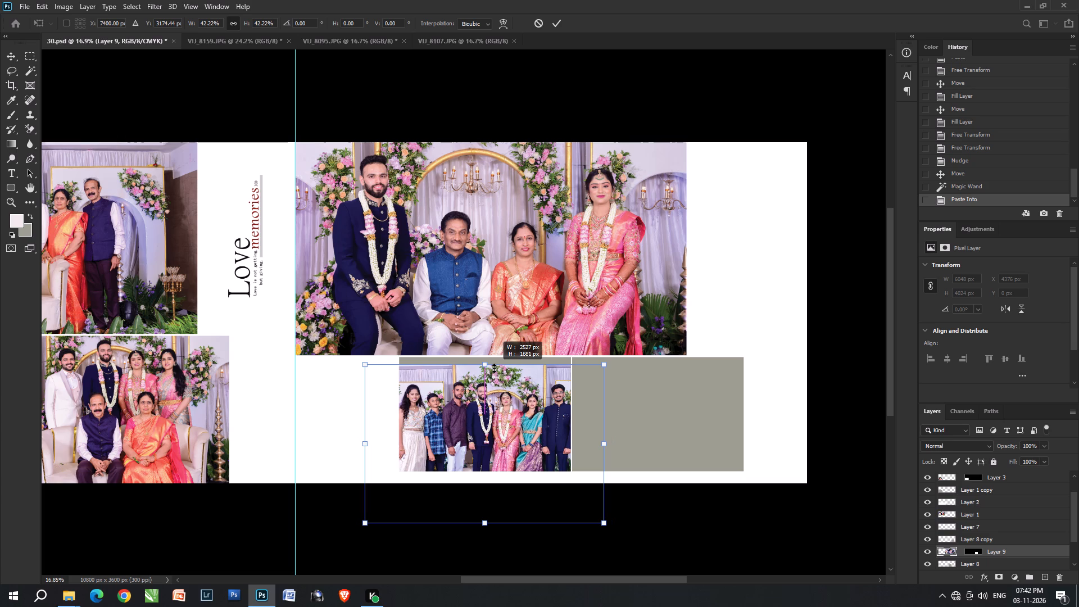
drag(494, 368, 488, 396)
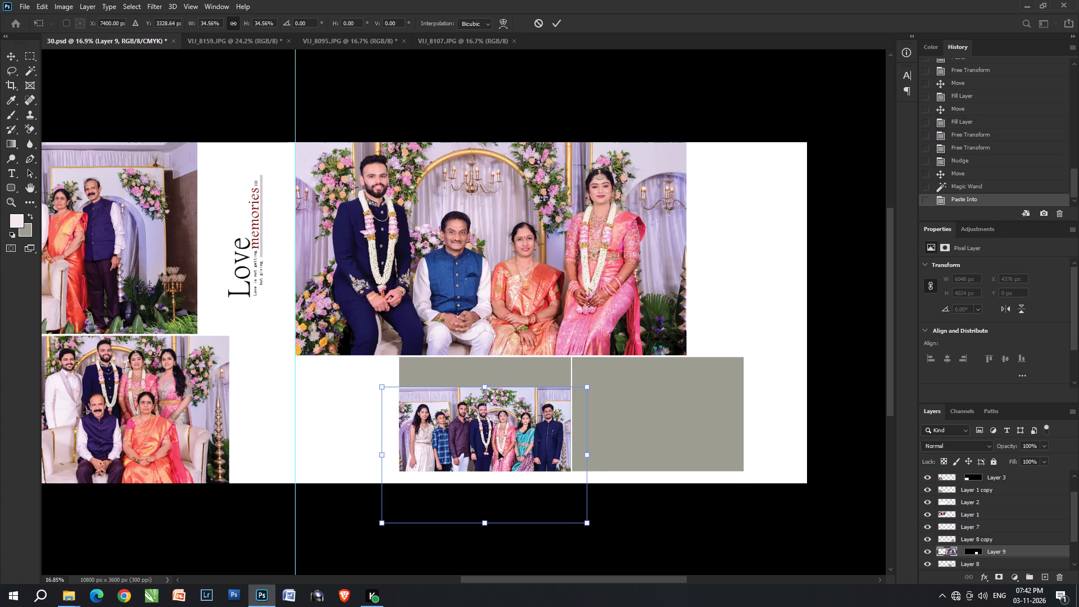
shift+drag(515, 463, 522, 418)
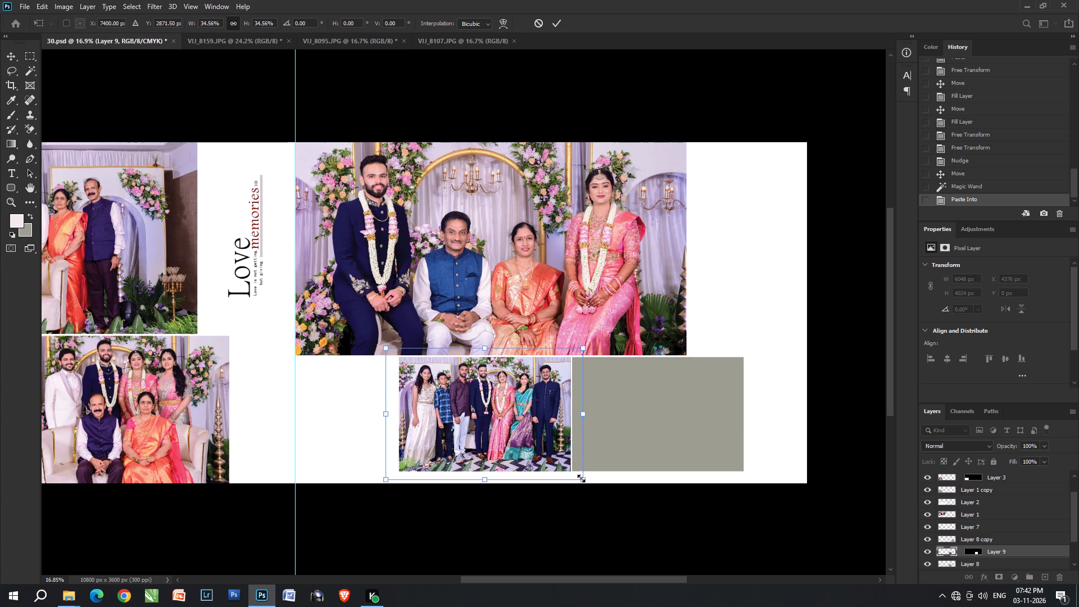
click(582, 478)
key(Right)
key(Right)
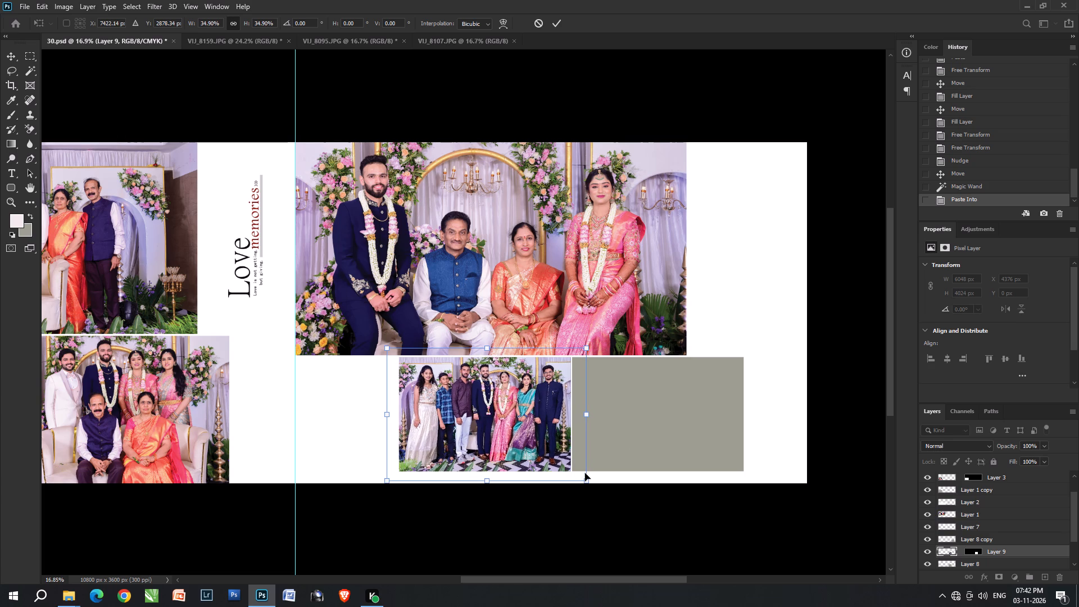
key(Right)
key(Return)
Select the outer grey frame's layer and its whole grey area with the Magic Wand.
key(v)
triple_click(631, 416)
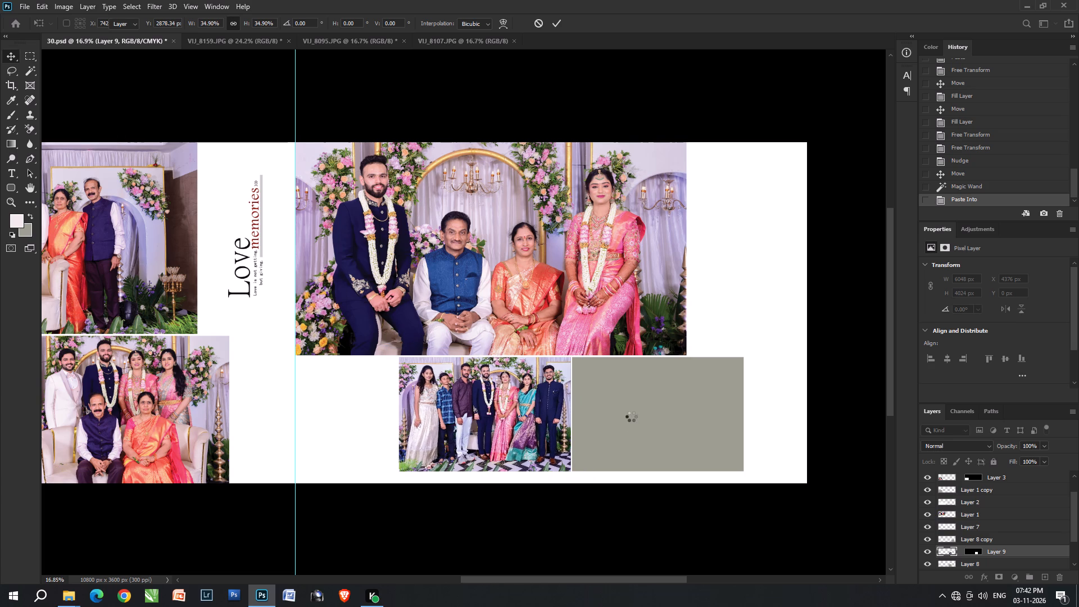
triple_click(631, 416)
click(492, 403)
click(620, 420)
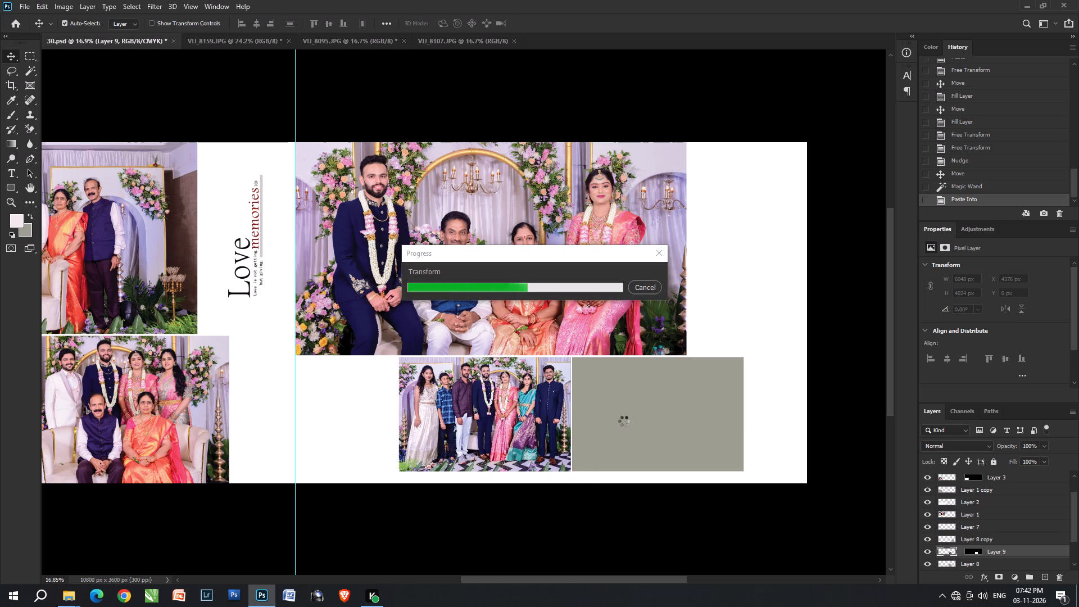
double_click(629, 422)
key(v)
click(629, 423)
click(629, 423)
right_click(629, 423)
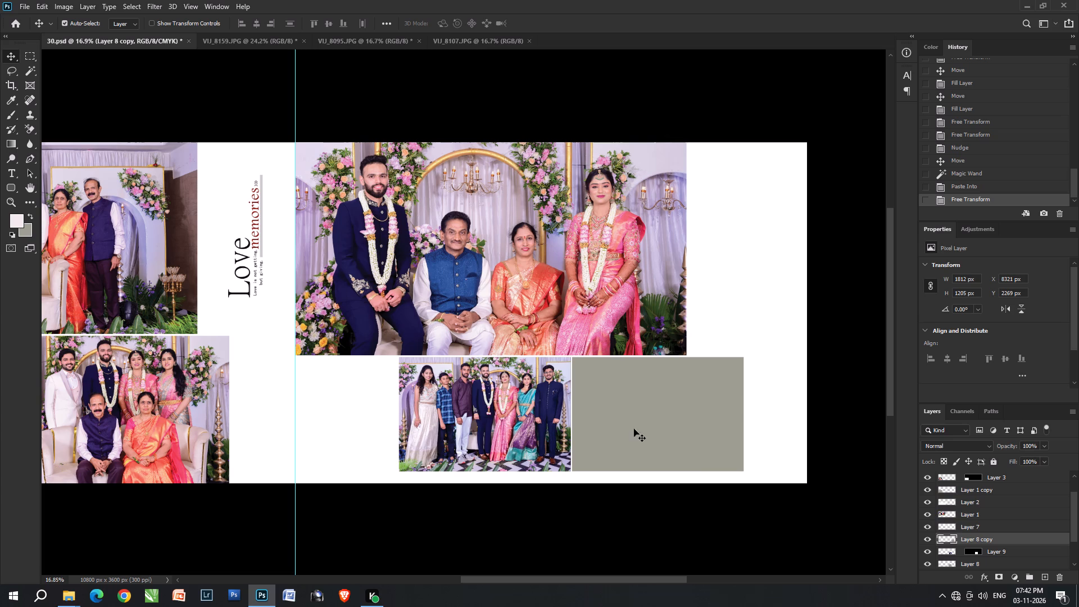
click(652, 449)
key(w)
click(651, 434)
Colour-correct VIJ_8107.JPG by reapplying the Camera Raw filter and setting Levels midtones to 1.10 with a slightly lowered white point.
key(ctrl+Tab)
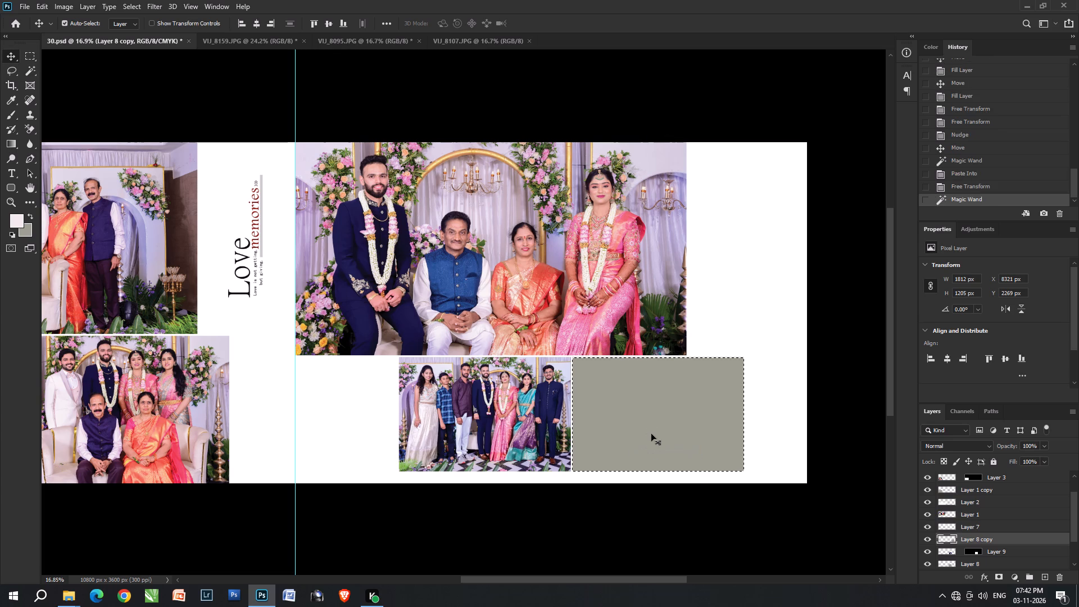
key(ctrl+Tab)
key(ctrl+Tab)
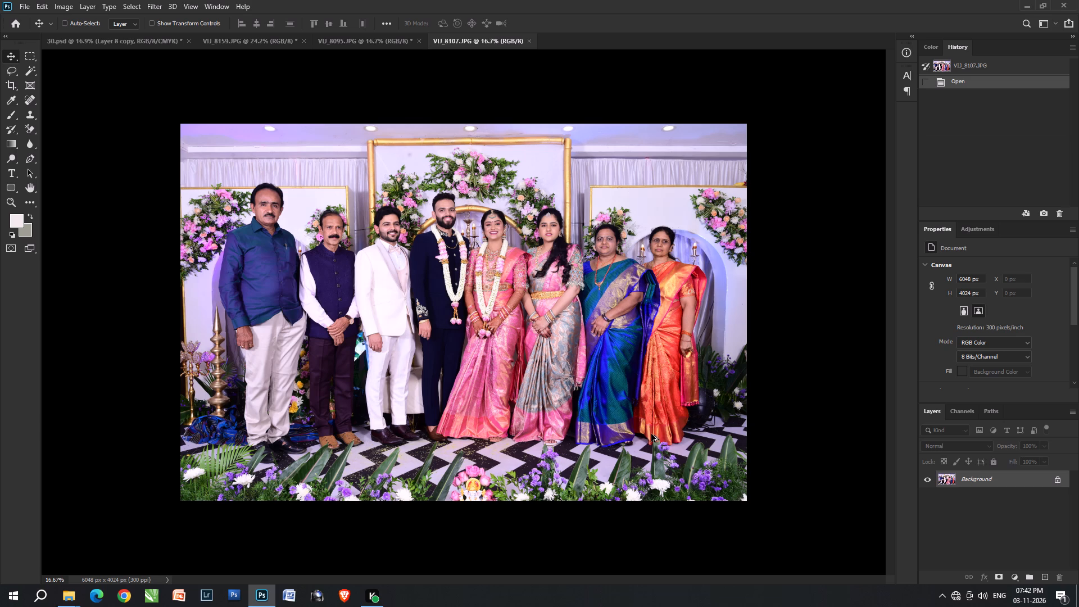
key(ctrl+alt+f)
key(ctrl+l)
click(794, 347)
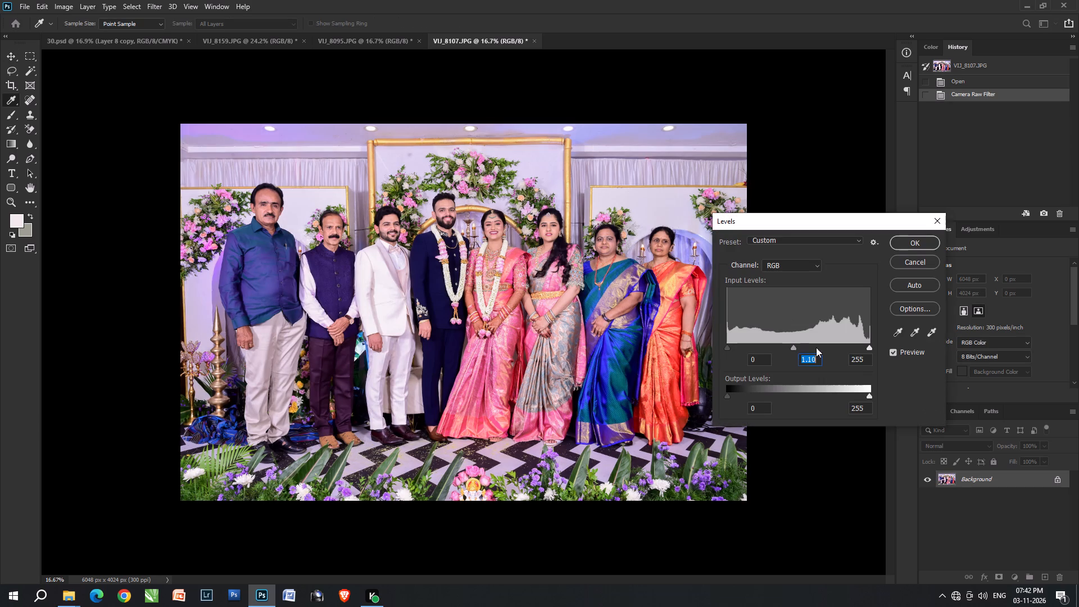
scroll(854, 349, down, 1)
click(864, 348)
key(Return)
Cut the entire corrected VIJ_8107 image from its canvas.
key(ctrl+a)
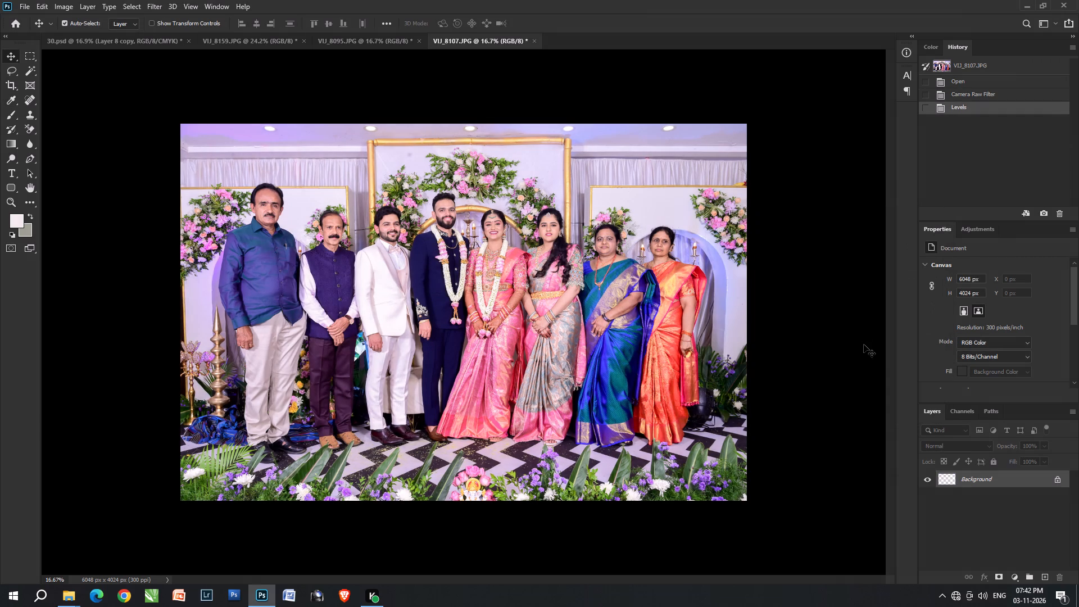
key(ctrl+x)
Close the source documents VIJ_8107, VIJ_8095 and VIJ_8159 without saving them.
key(ctrl+w)
key(ctrl+Tab)
key(ctrl+Return)
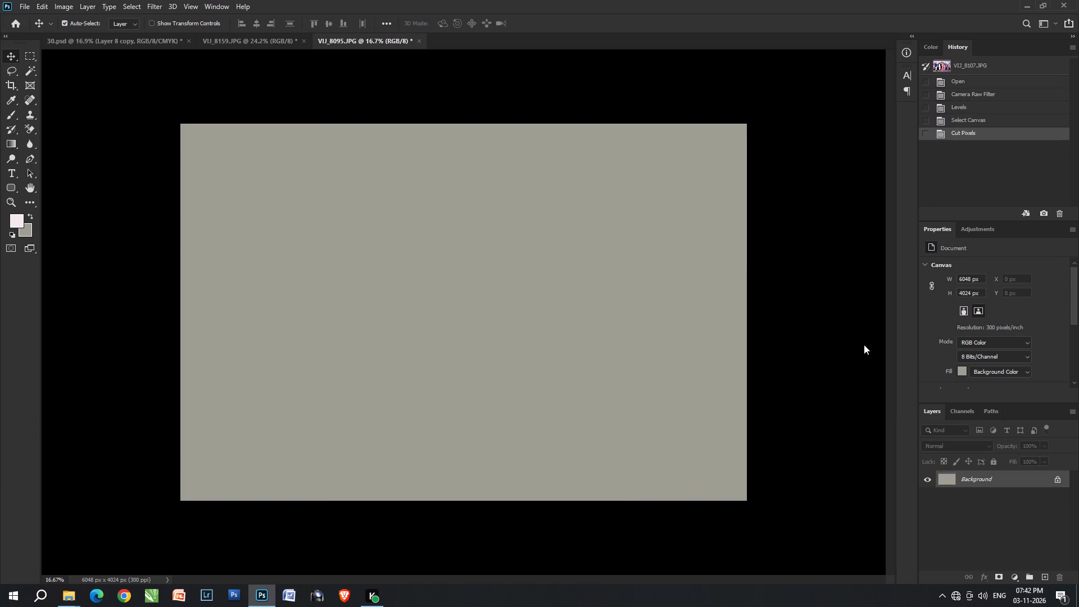
key(ctrl+w)
key(ctrl+Tab)
key(ctrl+backslash)
key(ctrl+Return)
key(ctrl+w)
key(ctrl+Tab)
key(ctrl+Return)
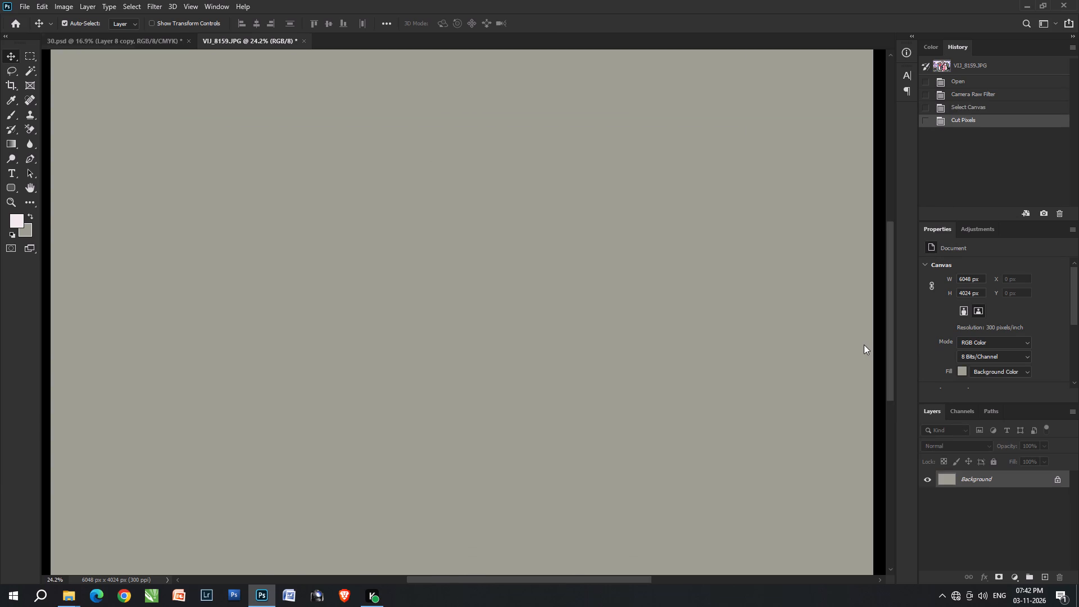
Paste the cut photo into the selected outer frame, scale it to about 33.8% and position the whole group inside.
key(ctrl+alt+shift+v)
key(ctrl+t)
key(ctrl+shift+t)
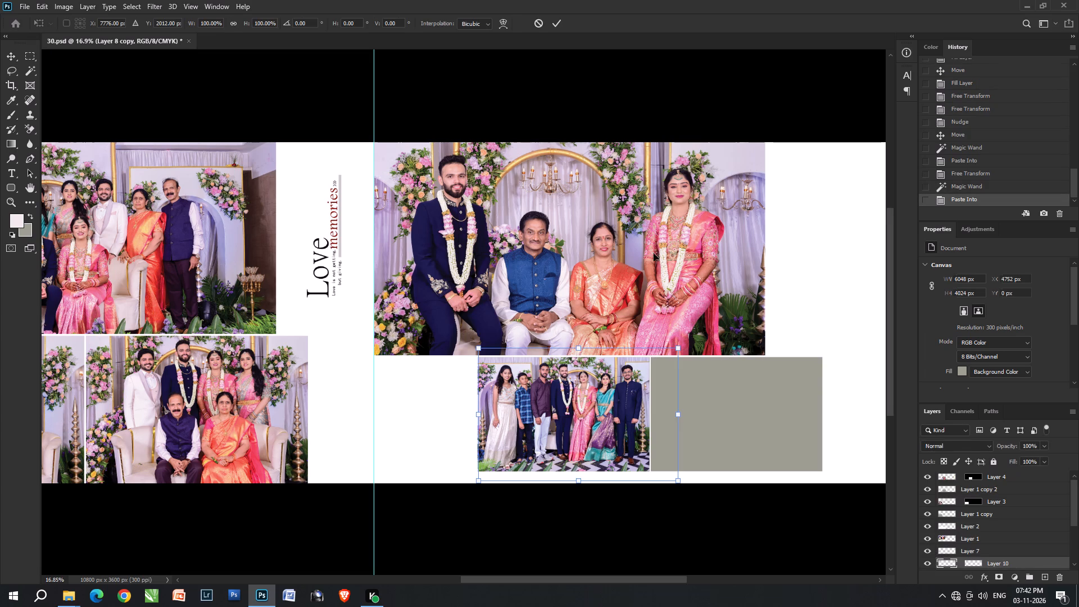
shift+drag(631, 342, 772, 351)
key(ctrl+z)
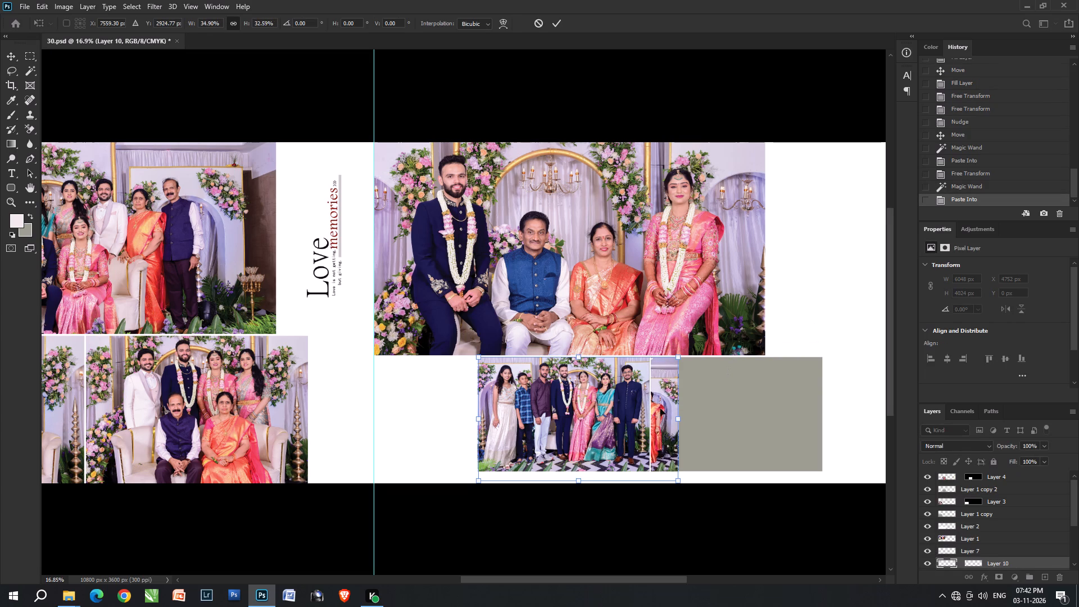
shift+drag(629, 408, 772, 408)
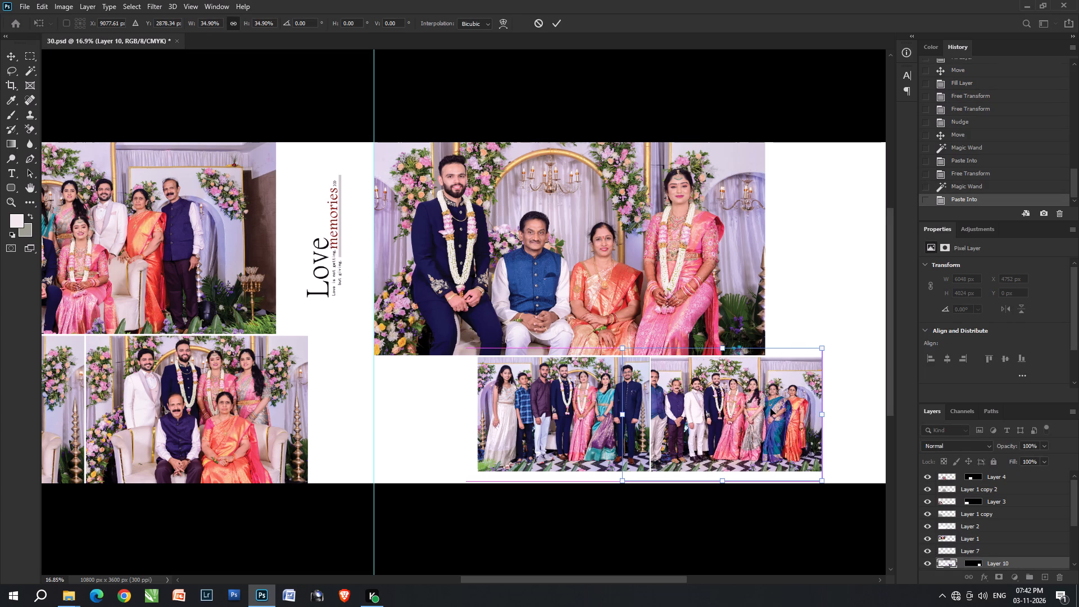
drag(767, 409, 782, 409)
drag(838, 410, 832, 411)
key(Right)
key(Right)
key(Right)
key(Right)
key(Right)
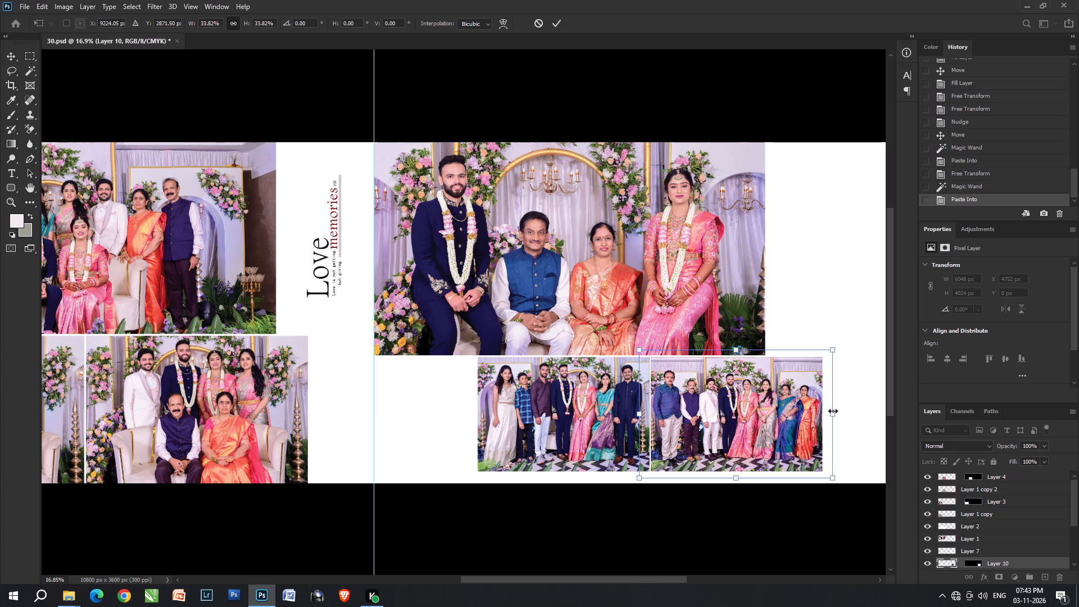
key(Return)
Nudge the photo in the outer frame slightly upward to about Y 2167 px.
key(v)
key(Up)
key(Up)
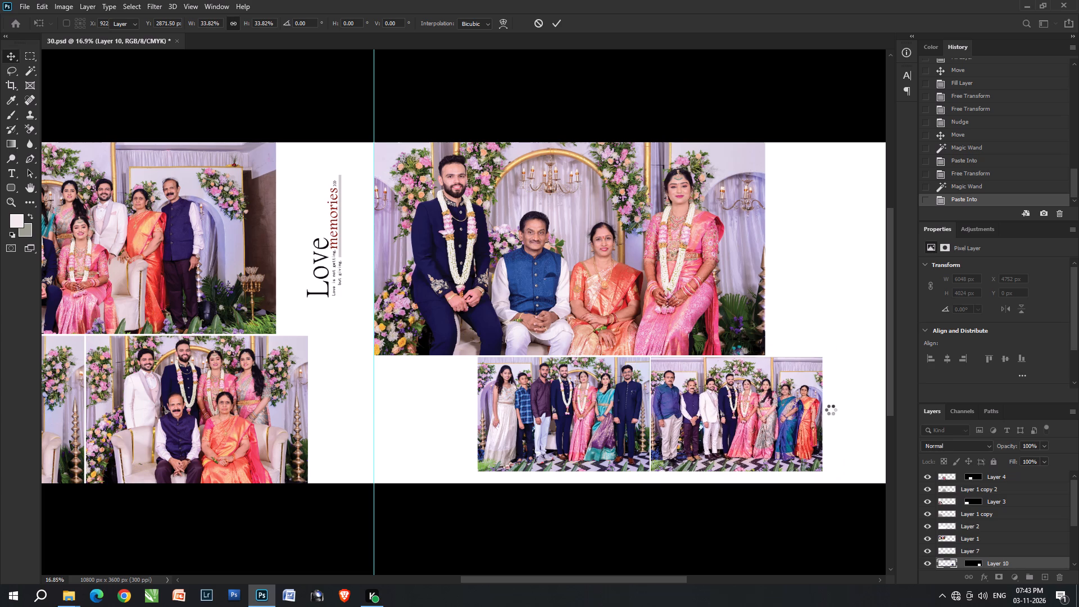
key(Up)
key(Up)
key(Up)
key(Up)
key(Up)
key(Up)
key(Up)
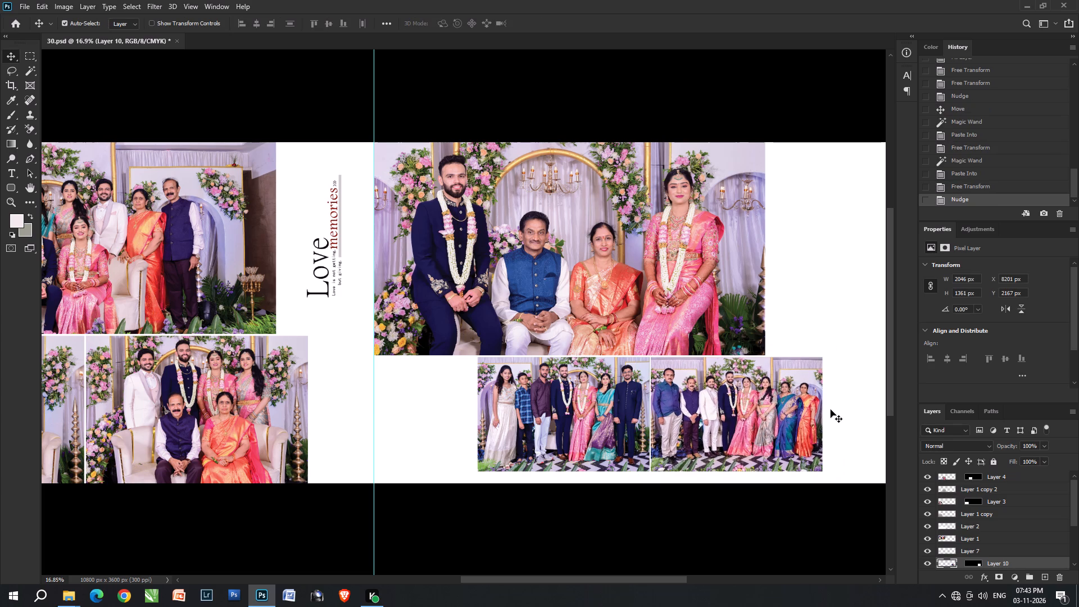
Save the 30.psd spread with Maximize Compatibility on.
key(v)
key(ctrl+s)
key(ctrl+s)
key(ctrl+s)
key(ctrl+s)
alt+scroll(758, 355, down, 4)
click(563, 133)
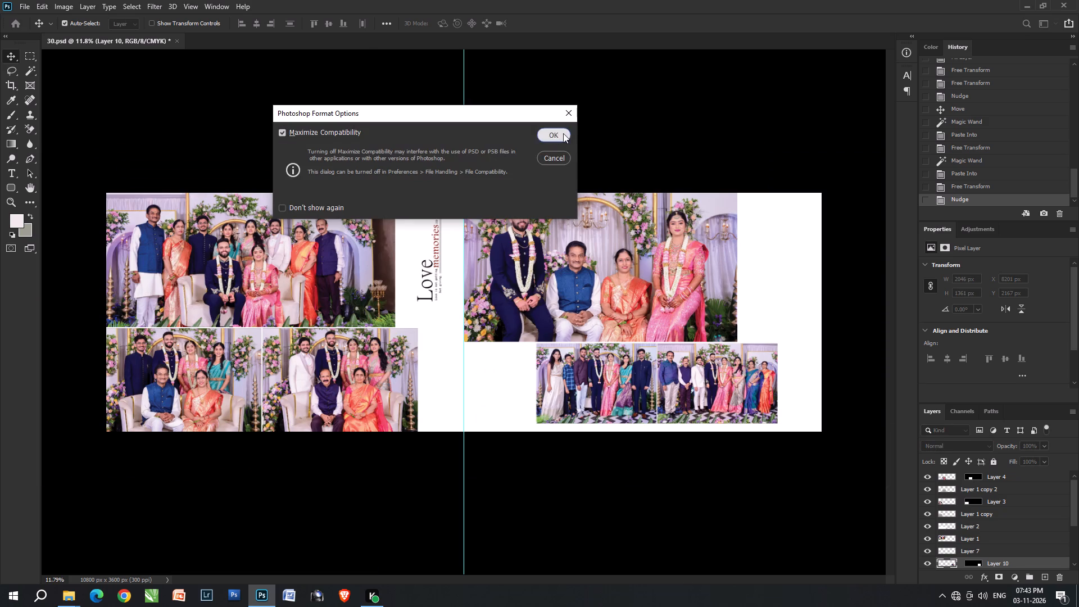
alt+scroll(610, 262, up, 2)
key(ctrl+Tab)
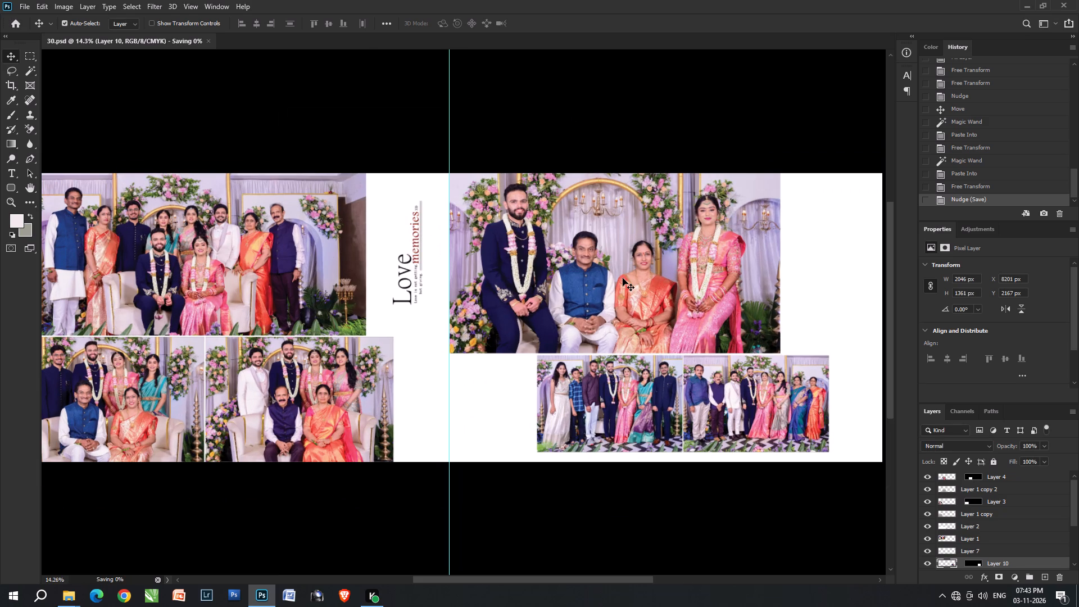
Find sample sheet 93 in the JPEG folder of reference layouts and bring it into Photoshop.
key(alt+Tab)
key(alt+Tab)
key(alt+Tab)
key(alt+Tab)
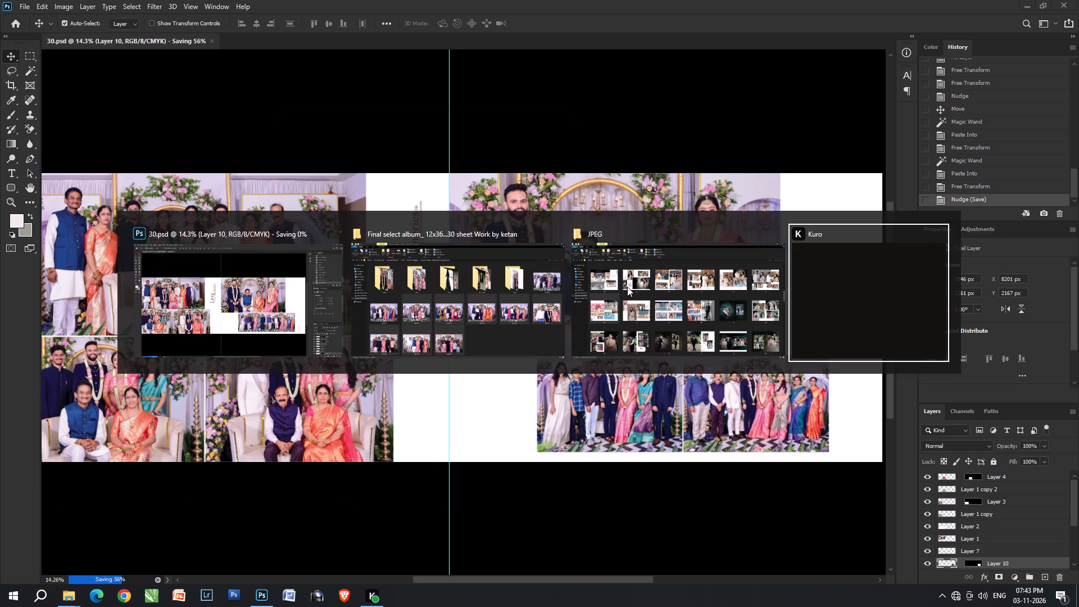
key(alt+Tab)
key(alt+Tab)
key(alt+Tab)
scroll(686, 416, down, 2)
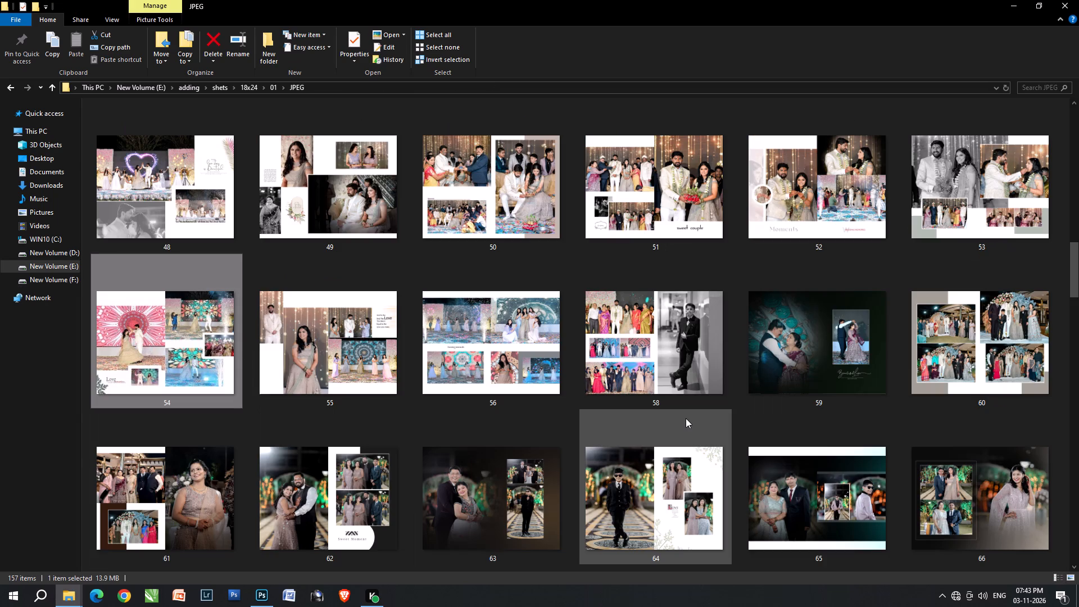
scroll(502, 420, down, 1)
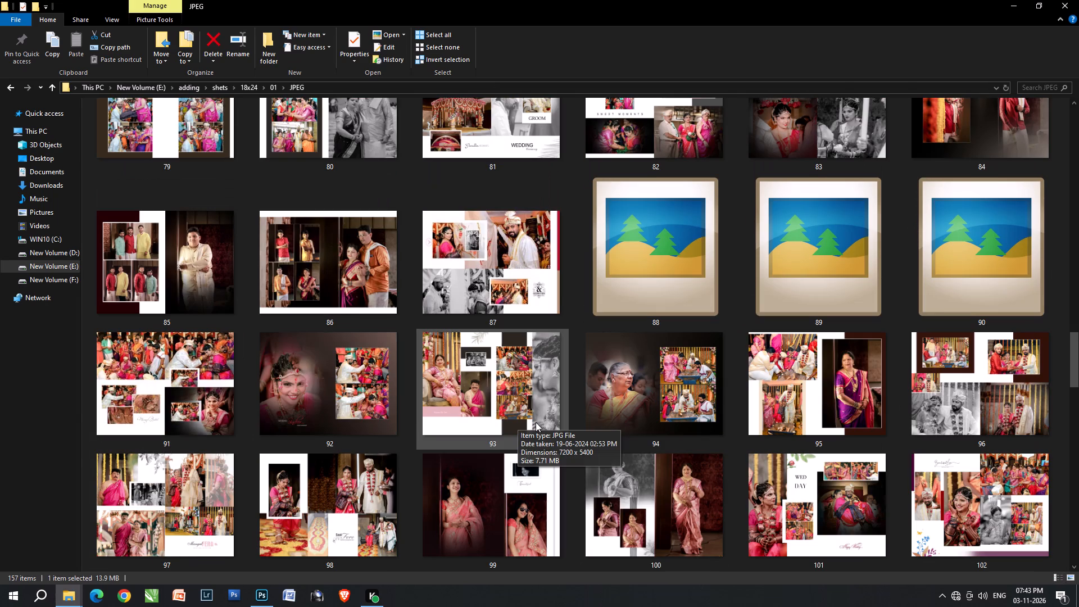
click(487, 410)
drag(478, 397, 487, 410)
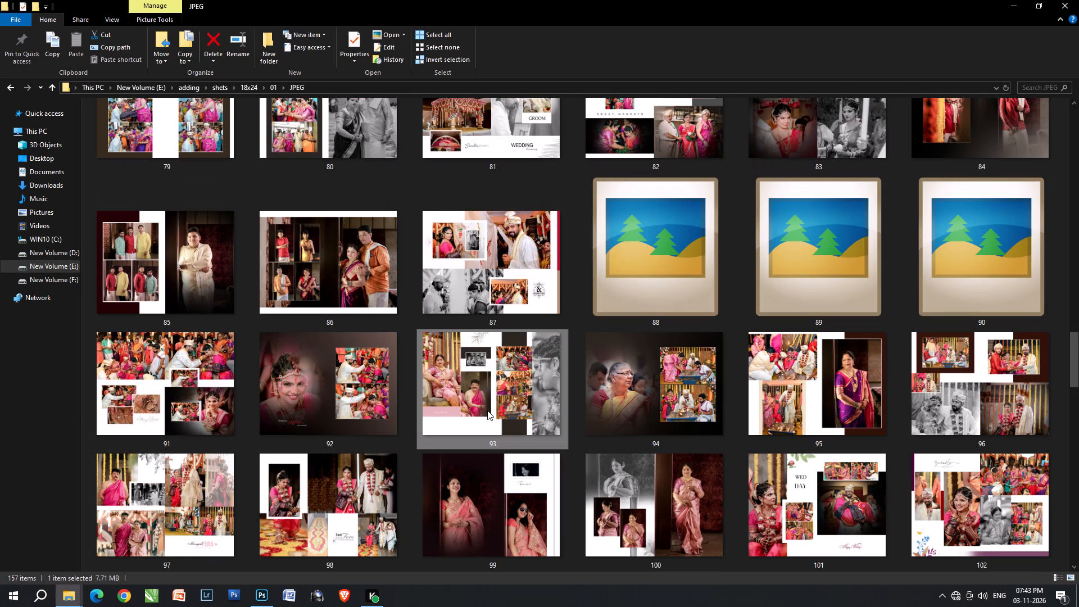
drag(487, 410, 619, 29)
key(alt+Tab)
key(alt+Tab)
key(alt+Tab)
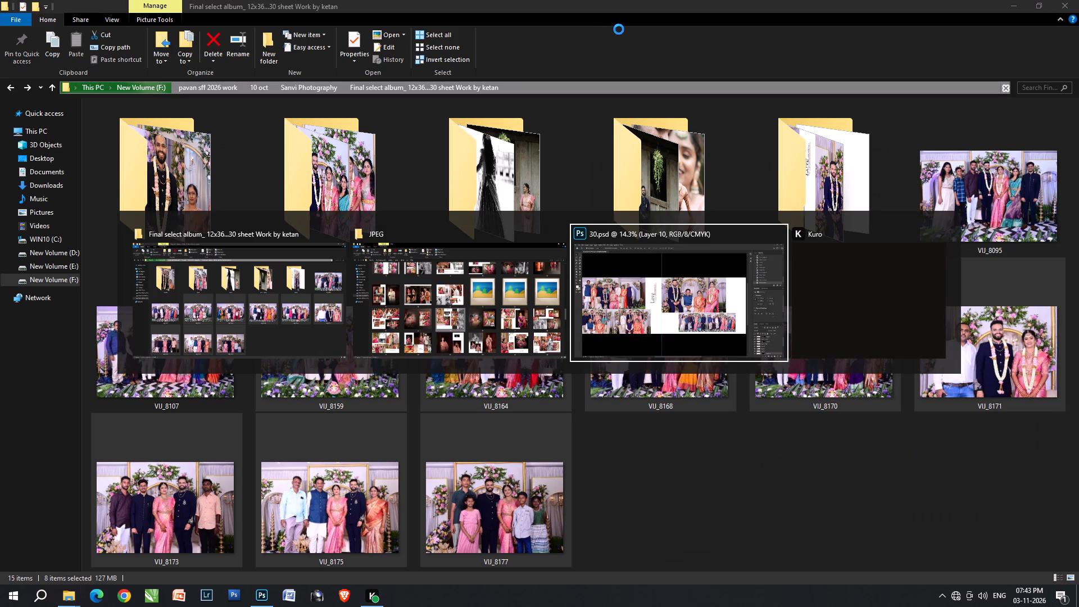
key(alt+Tab)
key(alt+Tab)
key(alt+Tab)
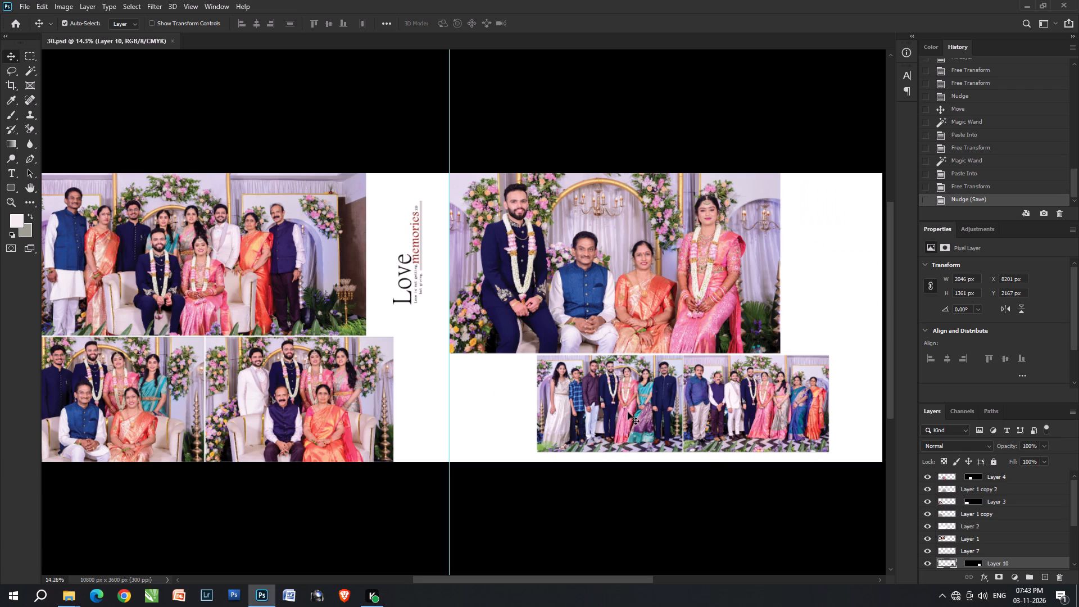
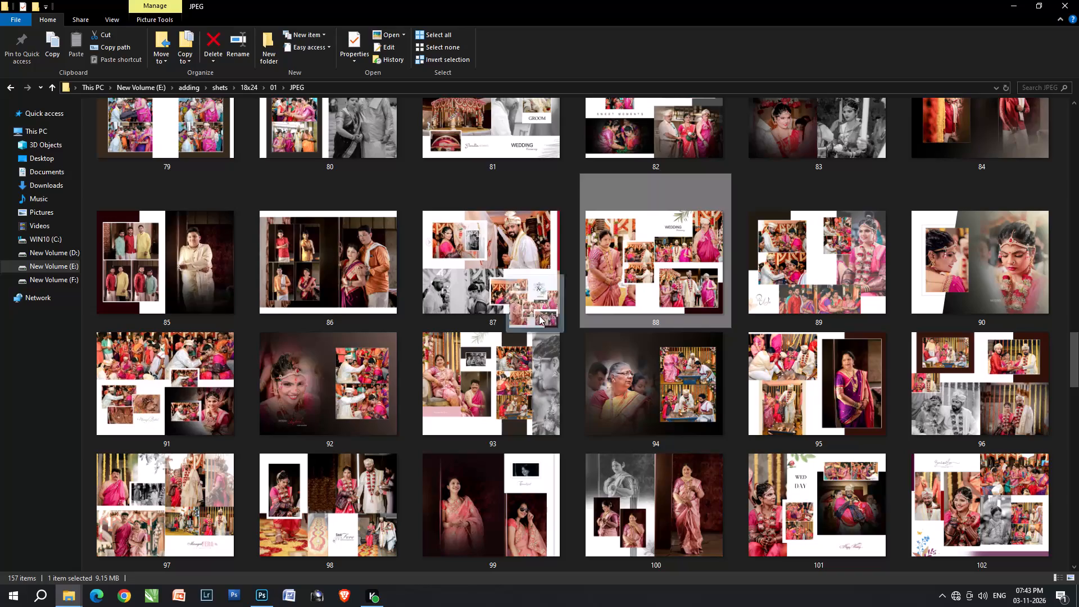
In Photoshop, cut the green palm leaf above the WEDDING Ceremony title out of sample sheet 88.jpg with the Lasso.
key(alt+Tab)
key(alt+Tab)
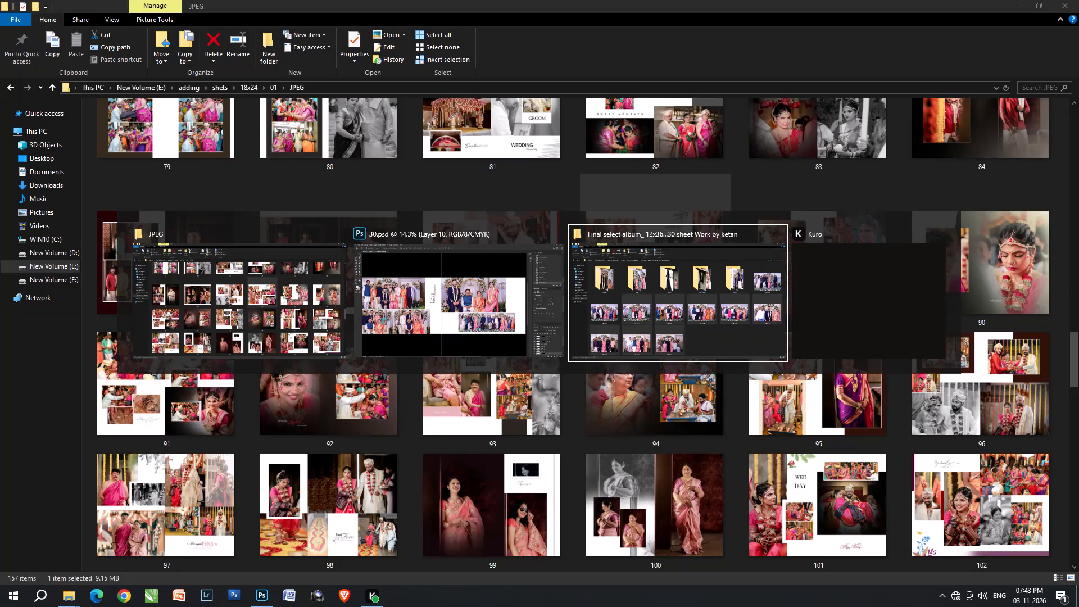
key(alt+Tab)
key(alt+Tab)
key(alt+Tab)
click(673, 0)
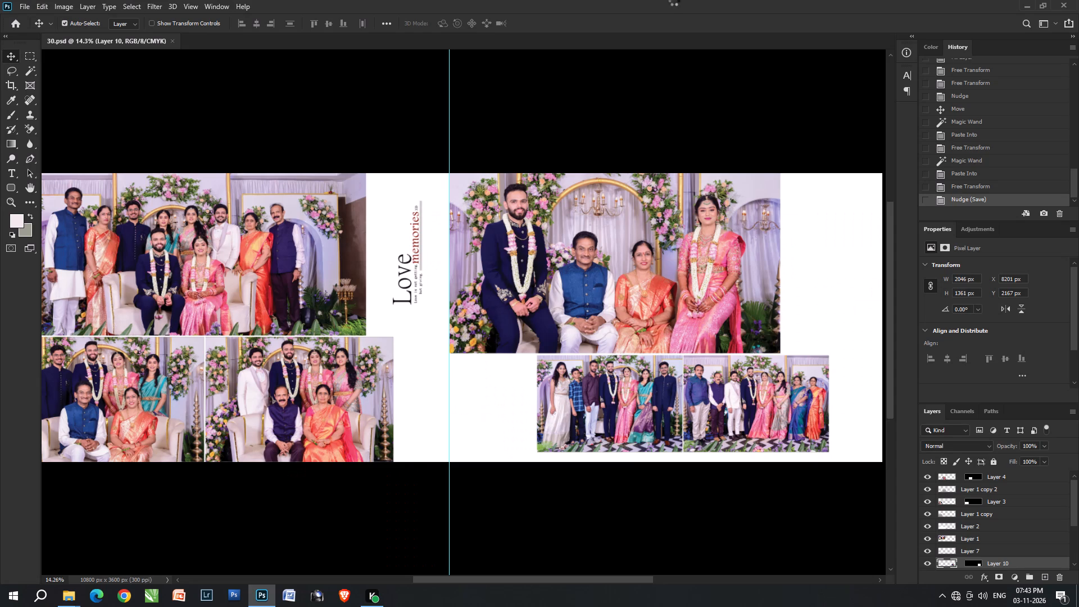
text(vv)
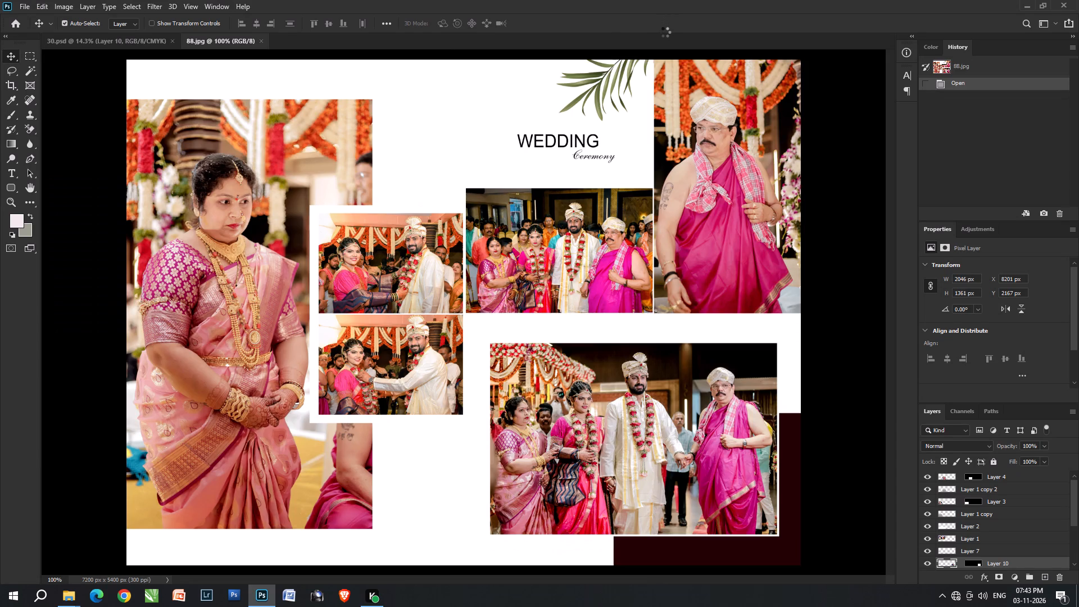
alt+scroll(574, 117, up, 8)
key(space)
drag(615, 109, 557, 306)
alt+scroll(578, 269, up, 4)
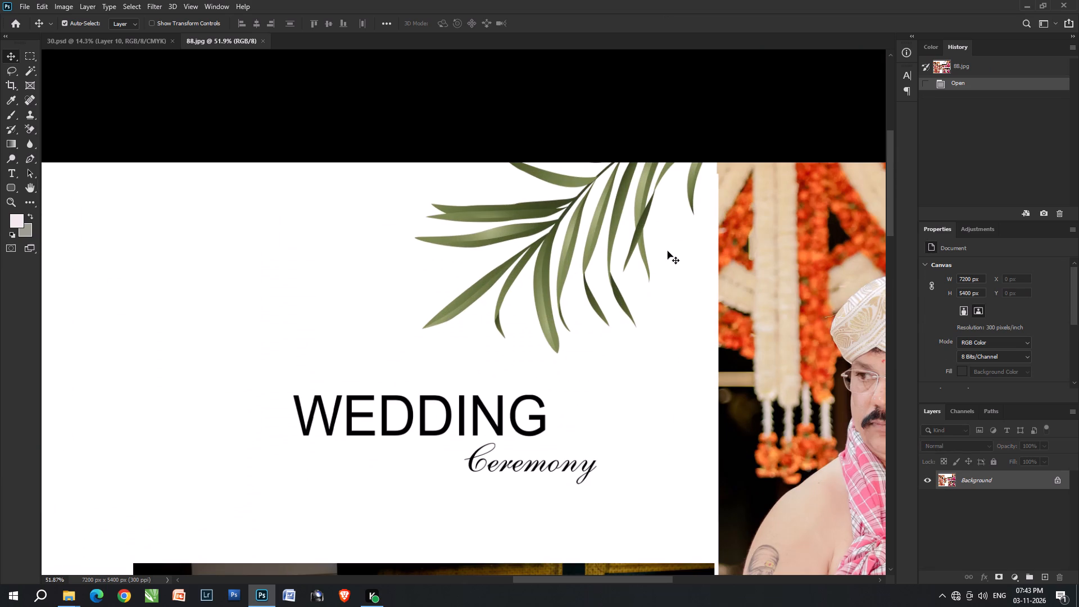
key(l)
drag(711, 143, 556, 366)
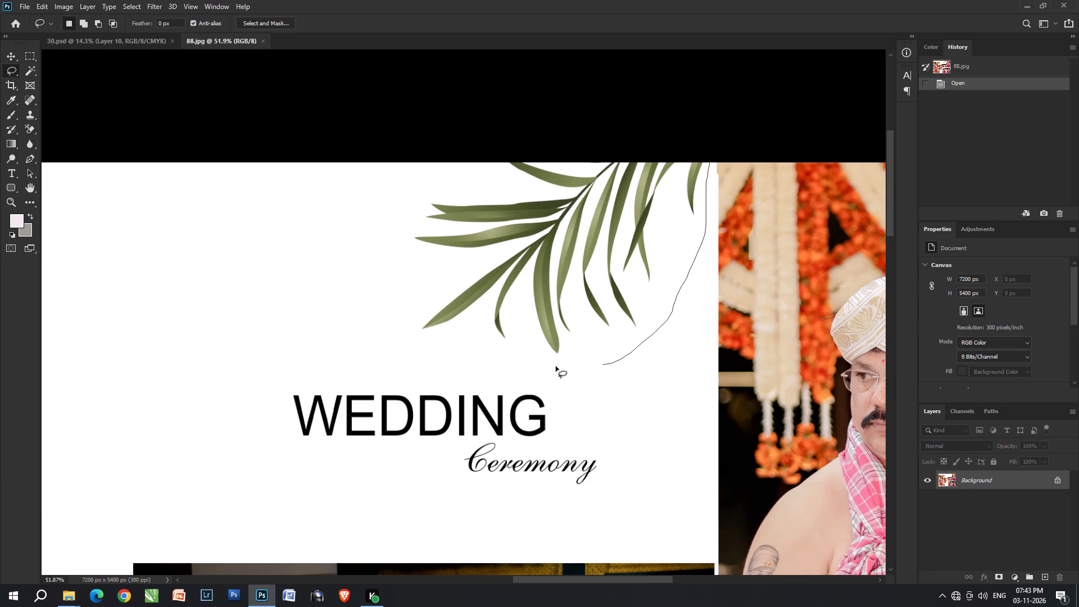
drag(556, 366, 667, 67)
key(ctrl+z)
key(ctrl+shift+z)
key(ctrl+x)
Close sample sheet 88.jpg without saving its changes.
key(ctrl+w)
key(ctrl+Tab)
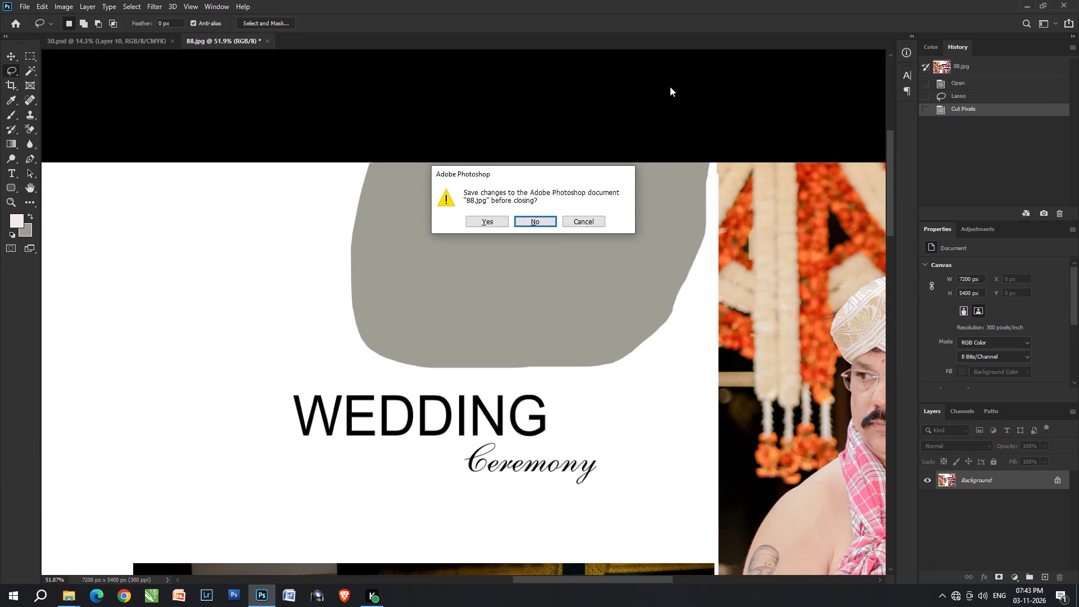
key(Return)
Paste the palm leaf into 30.psd, scale it to about 151% and rotate it to grow upward from the bottom edge at the centre fold.
key(ctrl+v)
key(ctrl+t)
key(v)
key(v)
key(v)
key(v)
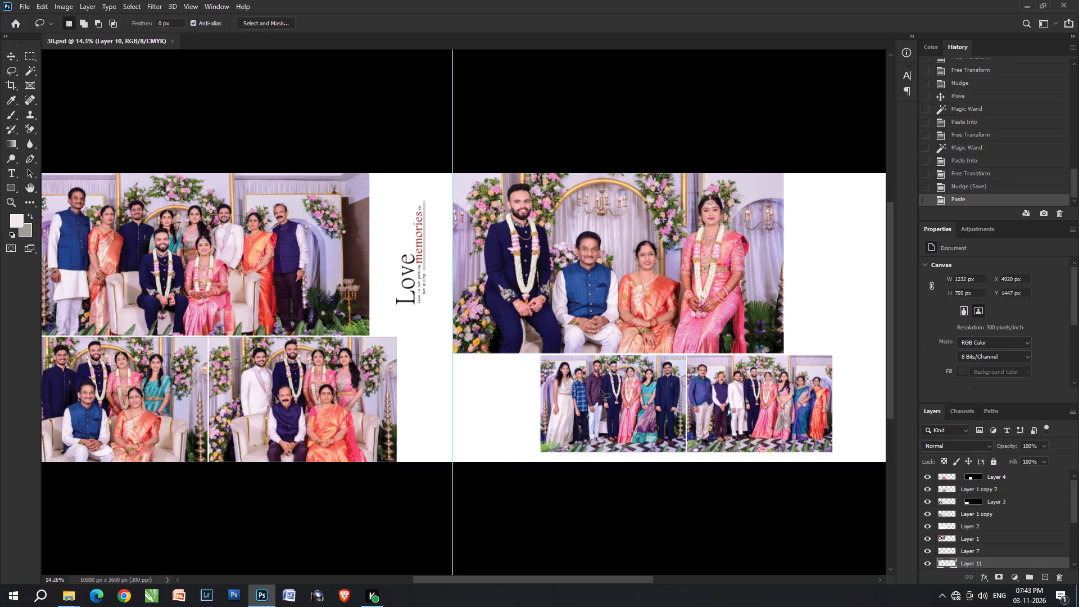
drag(496, 318, 492, 413)
drag(506, 492, 403, 428)
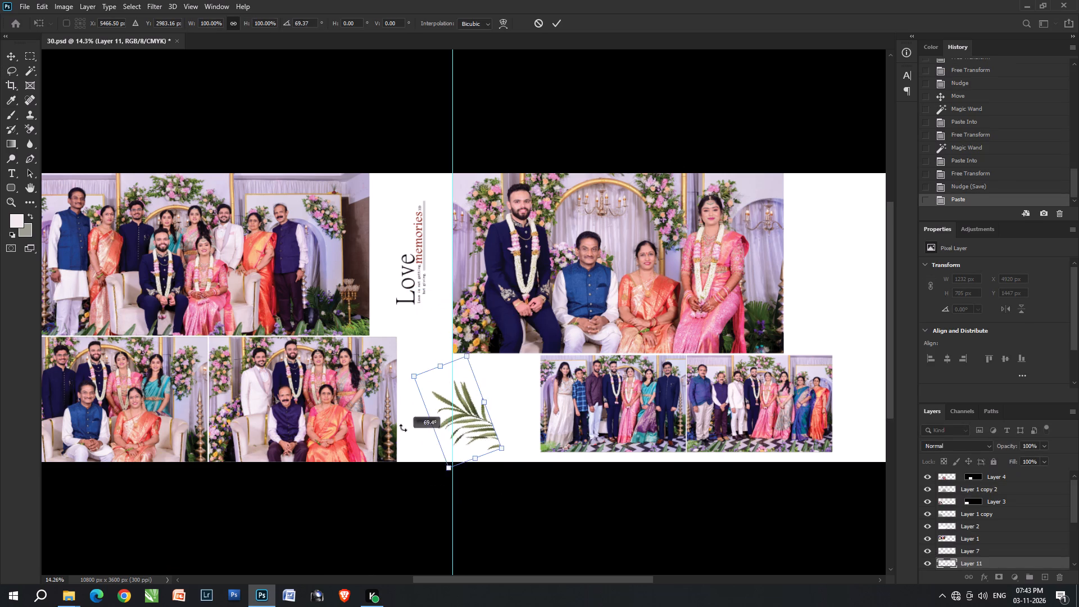
drag(403, 428, 423, 393)
drag(474, 423, 491, 453)
drag(515, 502, 497, 515)
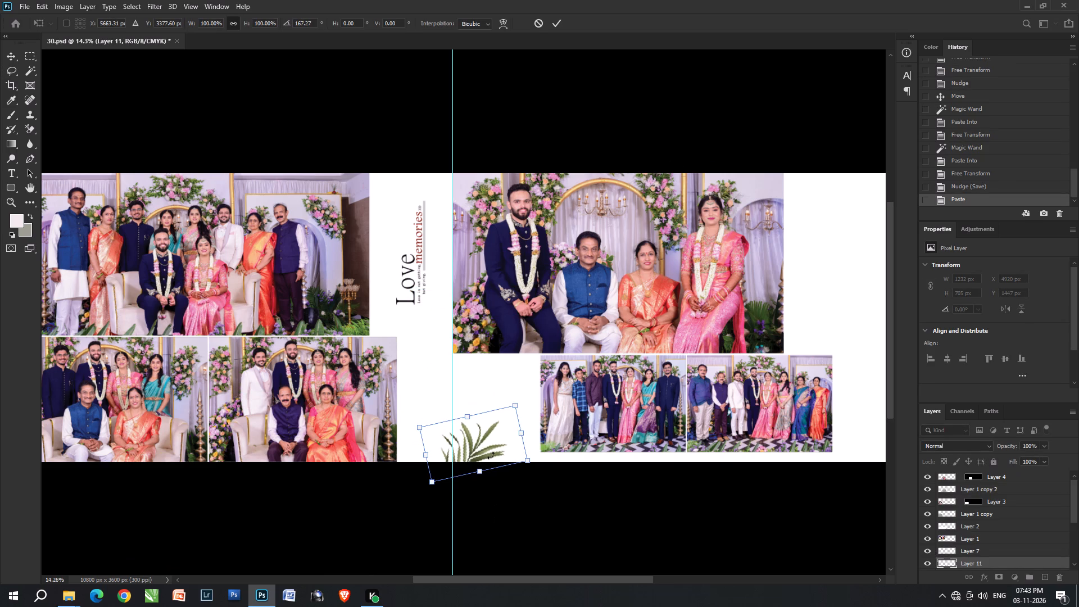
drag(469, 416, 480, 384)
drag(497, 494, 502, 495)
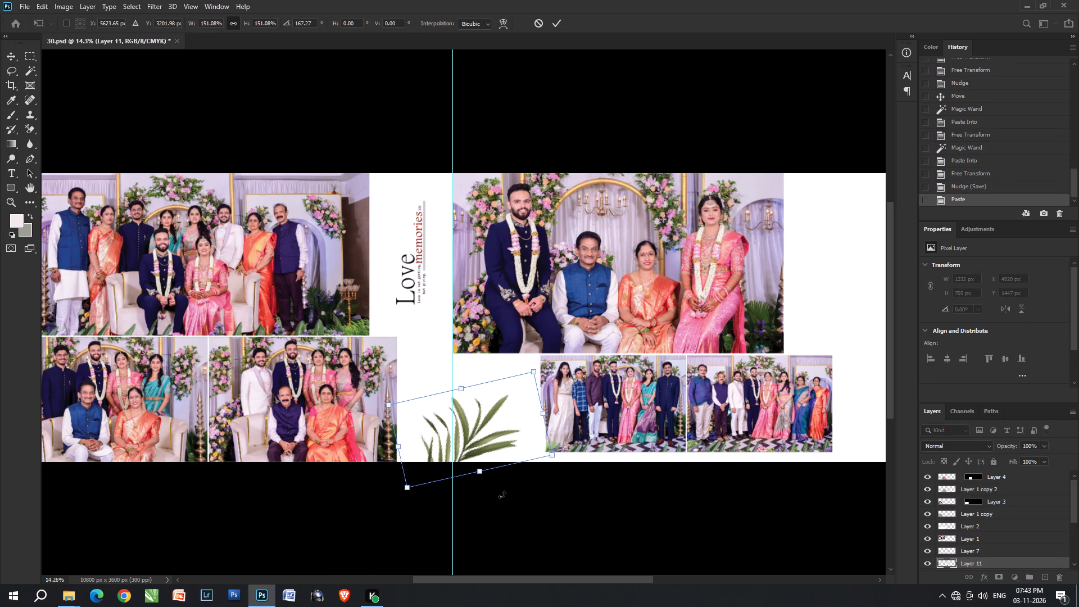
drag(502, 495, 509, 491)
key(Return)
Send the palm leaf layer to the back of the layer stack.
key(ctrl+shift+bracketleft)
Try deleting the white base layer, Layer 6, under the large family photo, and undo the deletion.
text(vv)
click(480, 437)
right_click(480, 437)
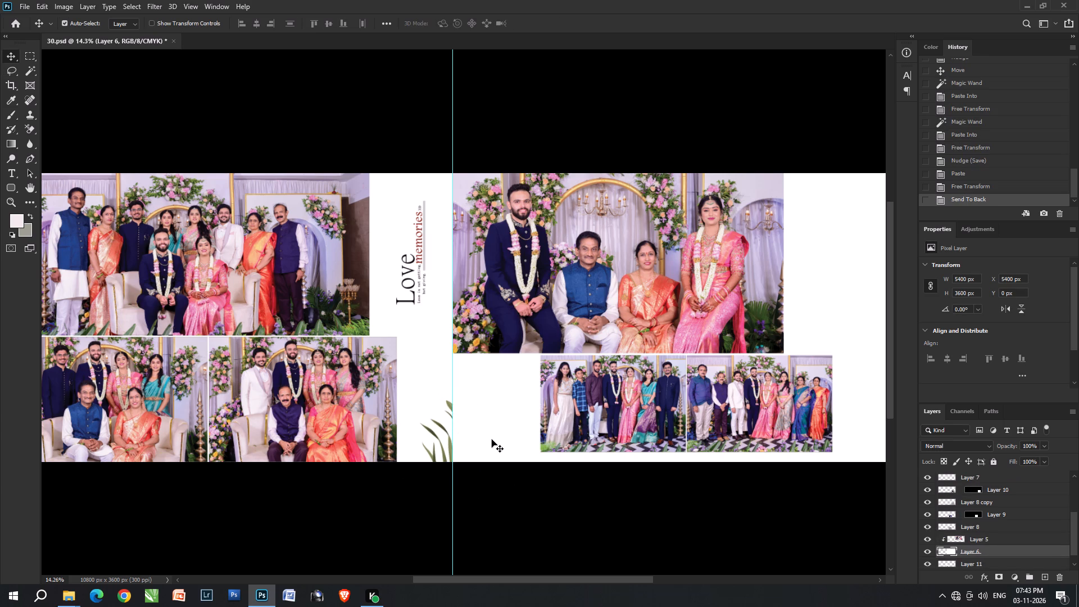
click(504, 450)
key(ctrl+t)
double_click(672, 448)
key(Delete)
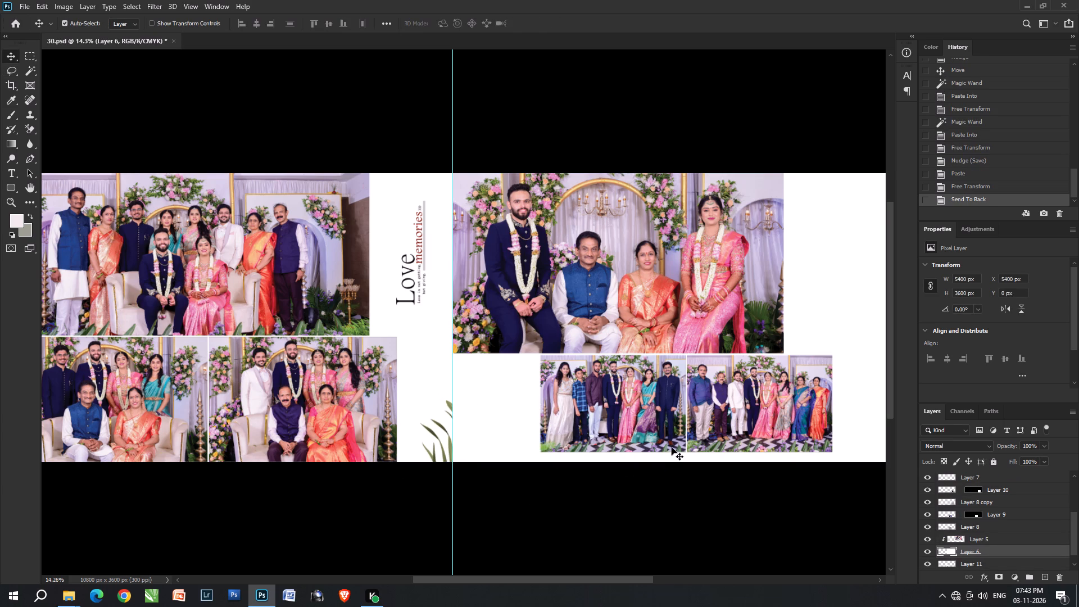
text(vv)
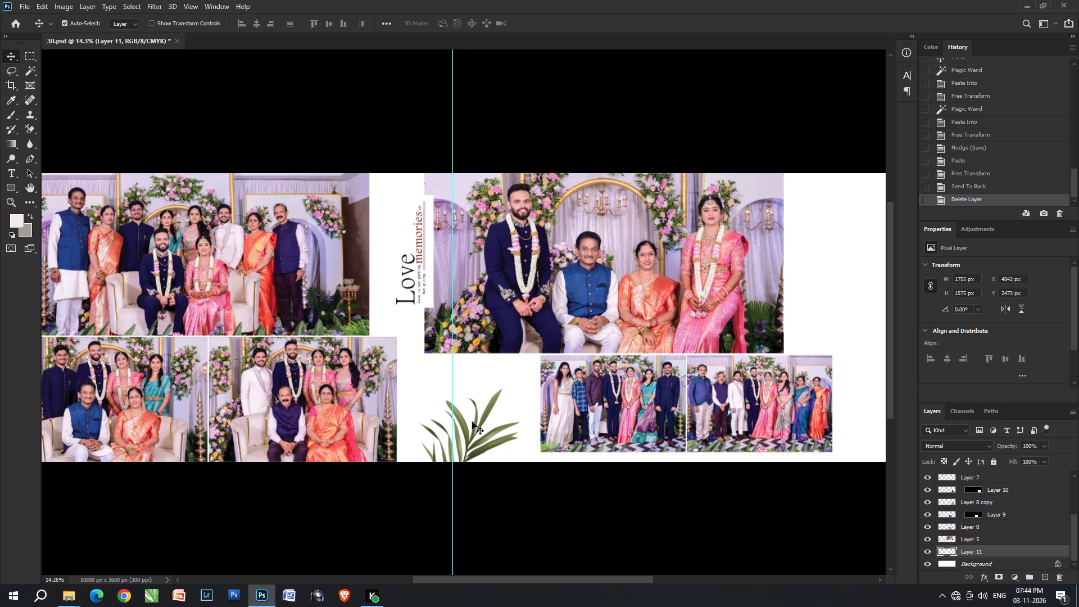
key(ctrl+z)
Shrink white base Layer 6 to the large family photo's area, about 76.4% wide and 63% high, uncovering the palm leaf.
right_click(492, 380)
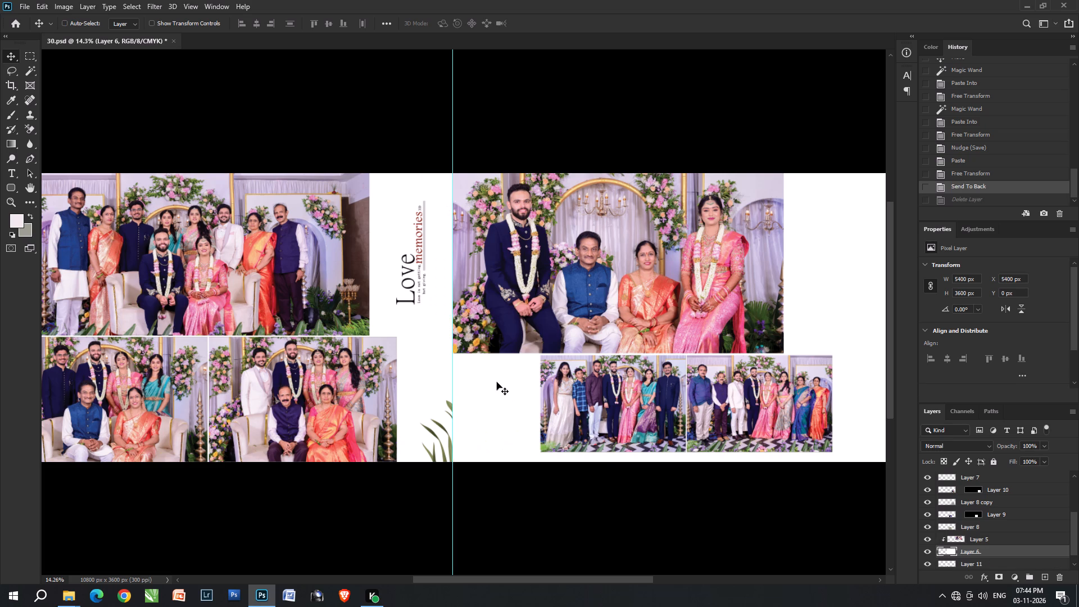
click(510, 389)
key(ctrl+t)
key(space)
key(space)
key(space)
key(space)
key(space)
drag(799, 437, 641, 445)
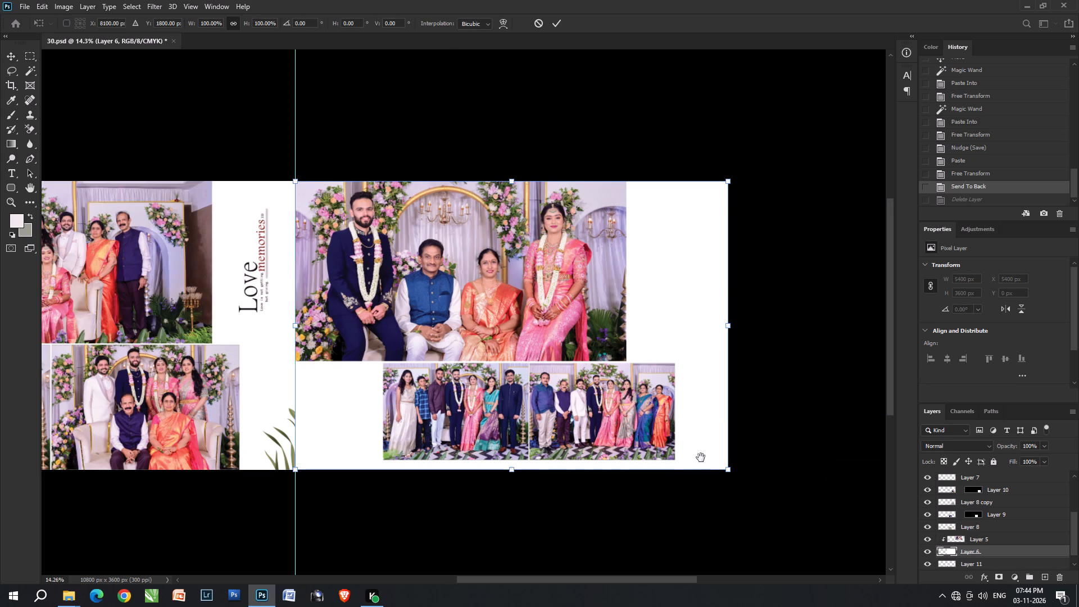
shift+drag(730, 470, 632, 362)
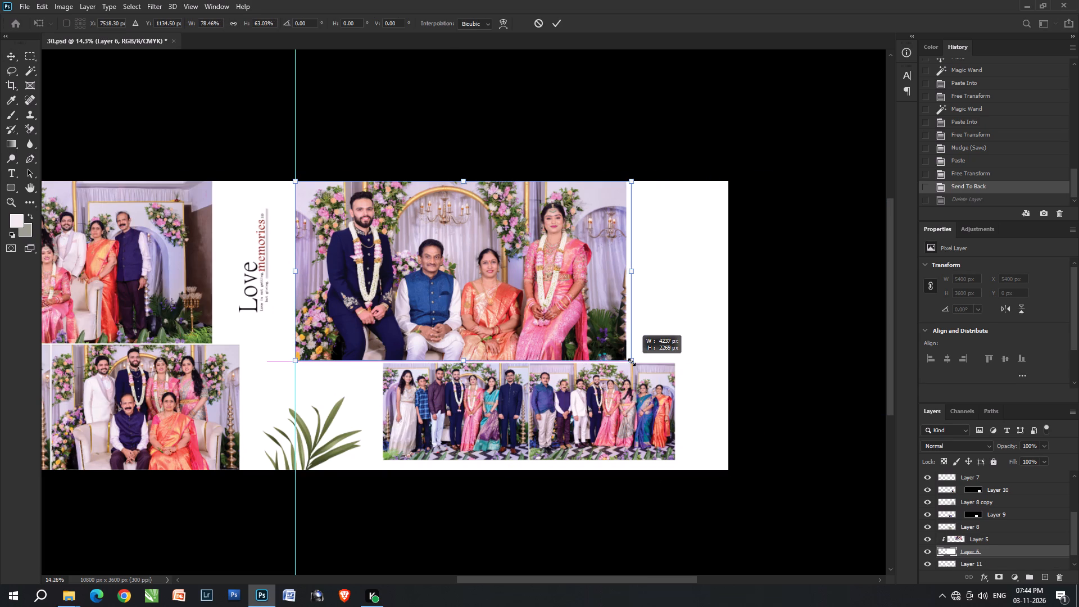
shift+drag(632, 362, 629, 365)
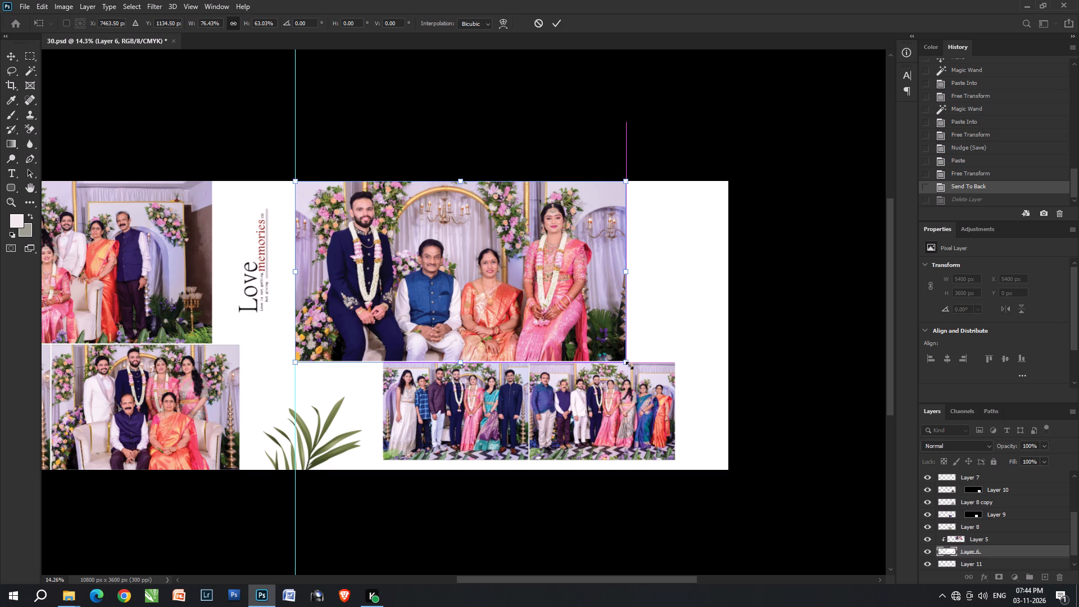
alt+scroll(548, 333, up, 8)
double_click(489, 348)
key(space)
key(space)
key(space)
key(space)
key(space)
key(space)
key(space)
key(space)
key(space)
key(space)
key(space)
key(space)
key(space)
key(space)
key(space)
key(space)
key(space)
key(space)
key(space)
key(space)
drag(355, 419, 592, 342)
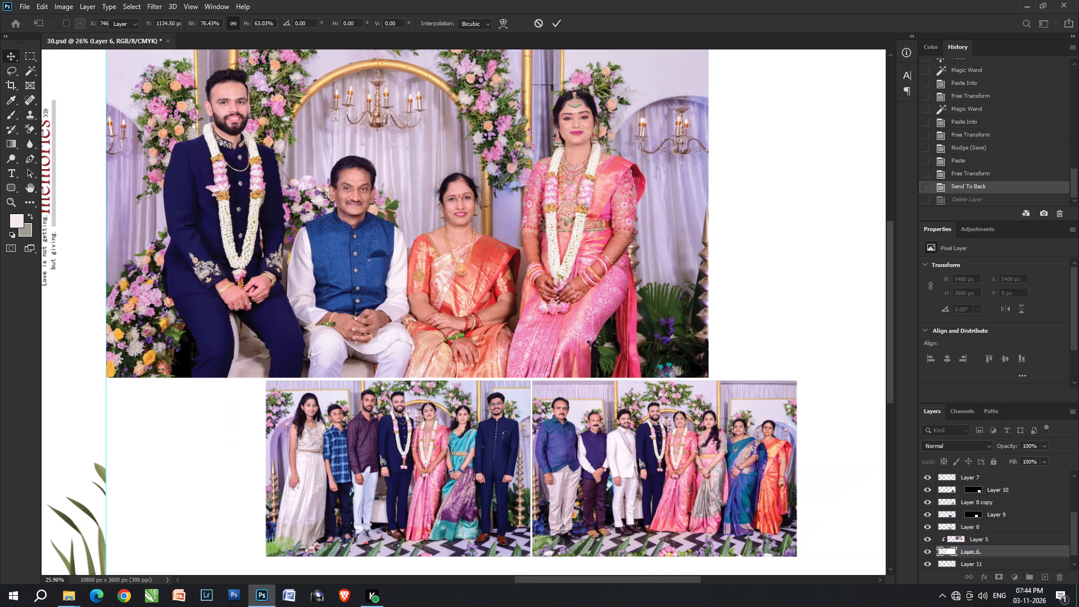
drag(592, 342, 639, 309)
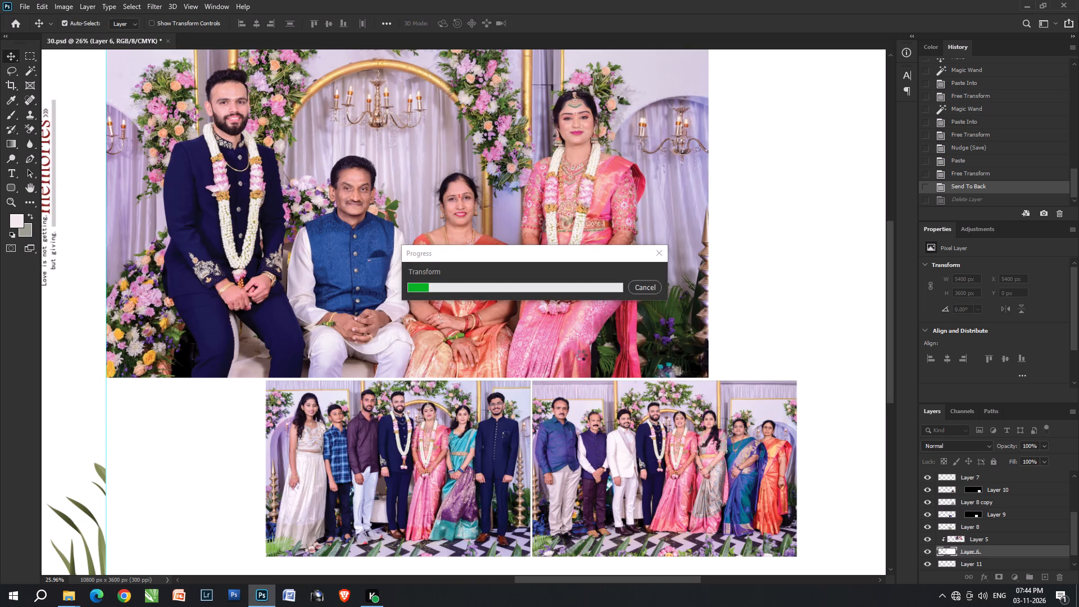
double_click(581, 355)
key(Return)
Move the palm leaf at the centre fold slightly upward to about X 4828 px, Y 2291 px.
alt+scroll(580, 365, down, 5)
alt+scroll(387, 393, down, 1)
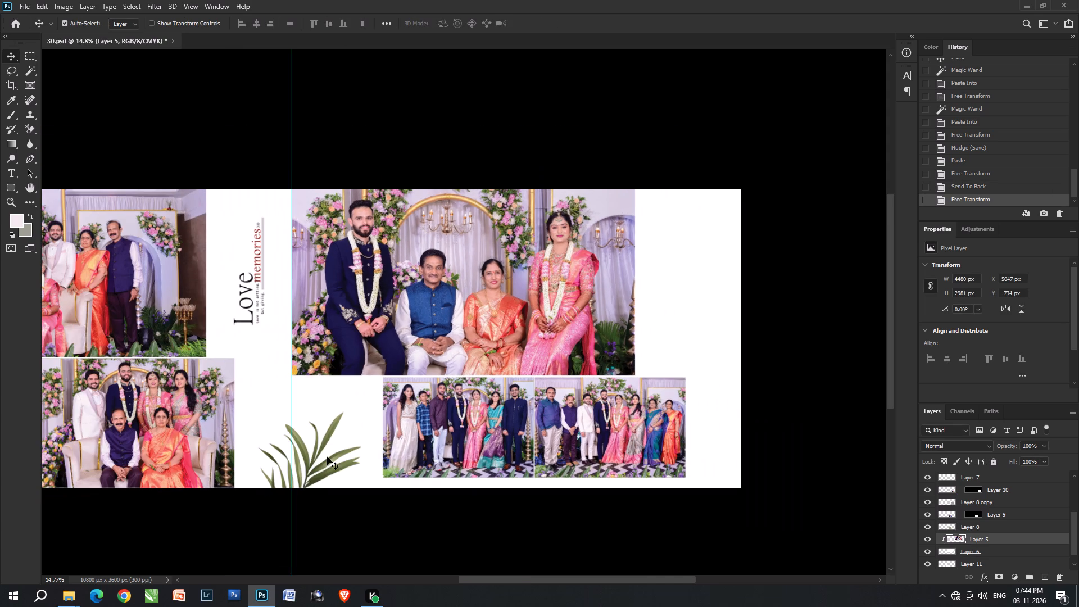
drag(309, 459, 307, 448)
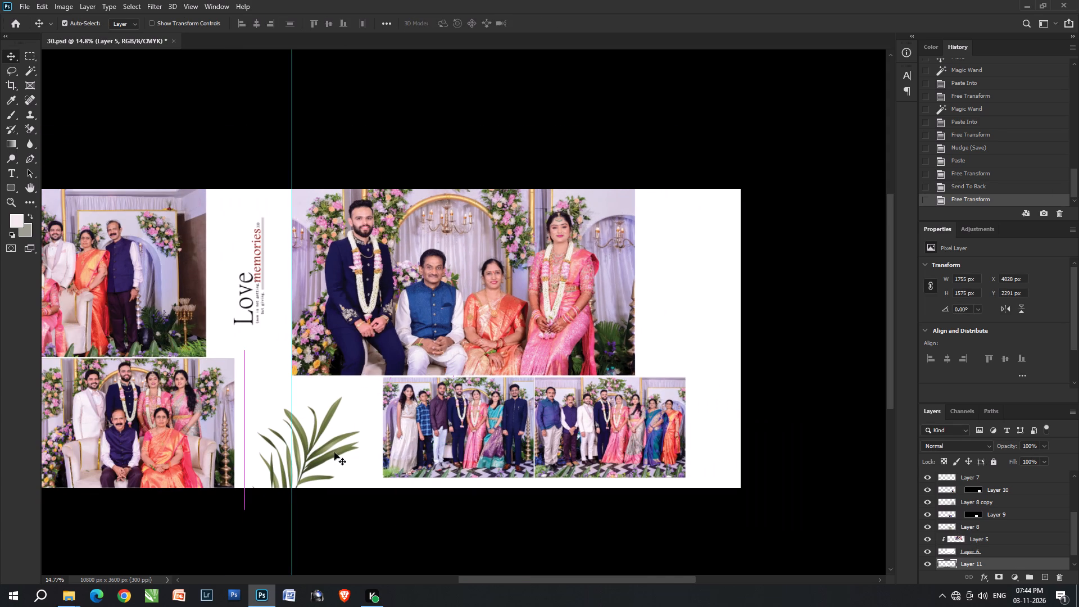
Duplicate the palm leaf beside the large family photo, rotated to grow inward from the spread's right edge and enlarged to about 1689 x 2357 px.
alt+scroll(359, 455, down, 2)
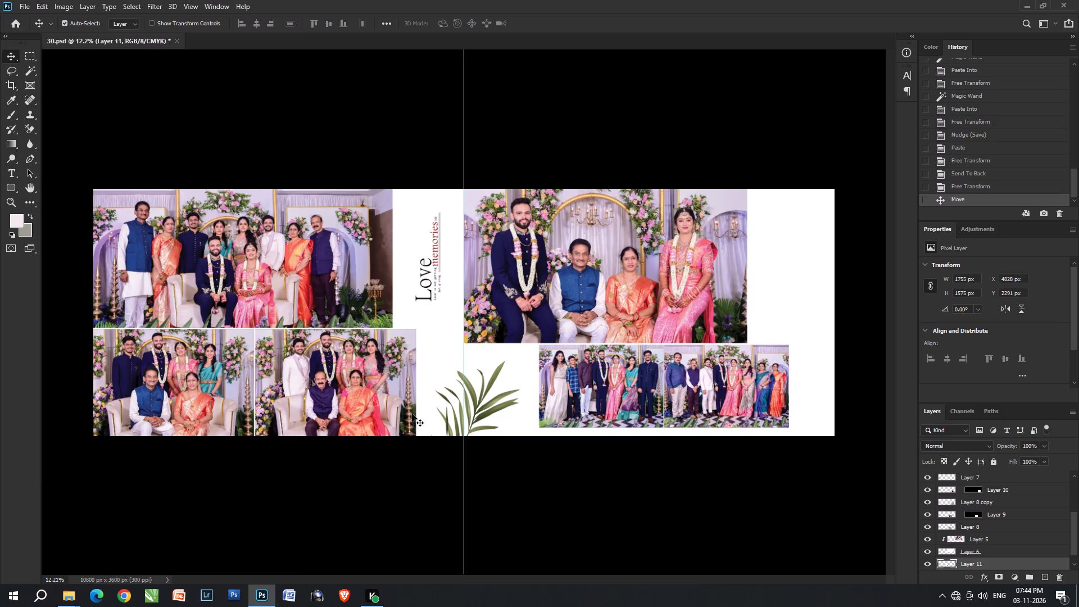
alt+drag(474, 397, 817, 253)
key(ctrl+t)
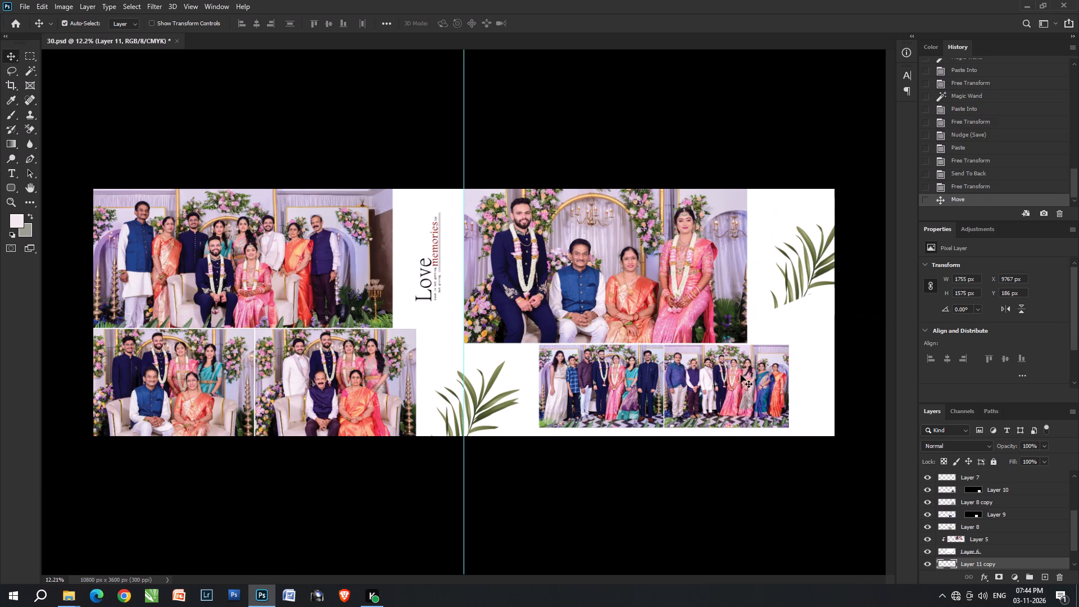
drag(727, 336, 872, 312)
drag(832, 285, 817, 256)
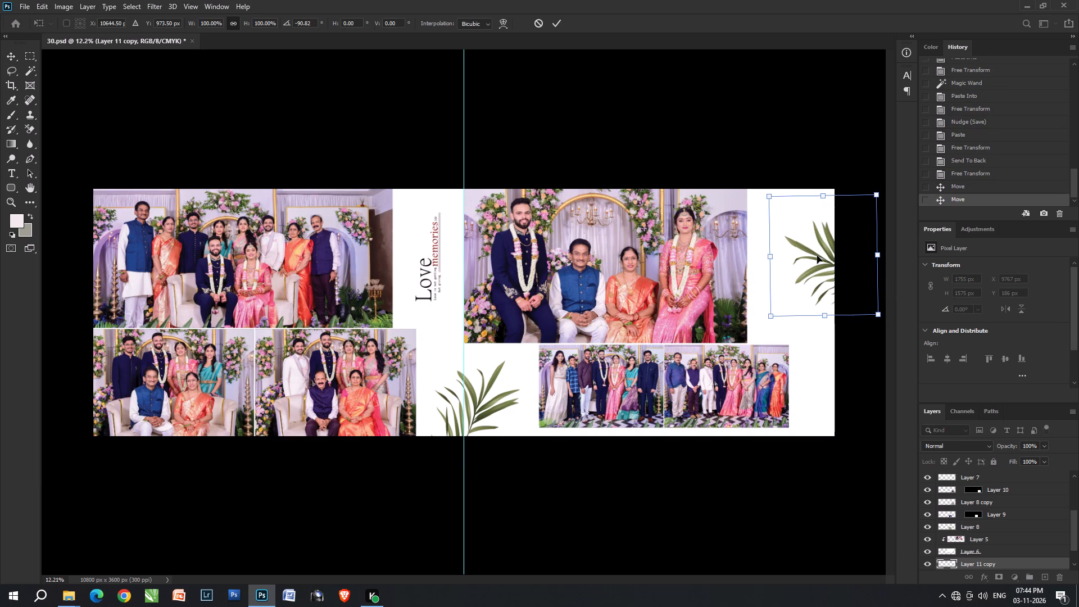
drag(817, 256, 808, 283)
drag(826, 363, 799, 365)
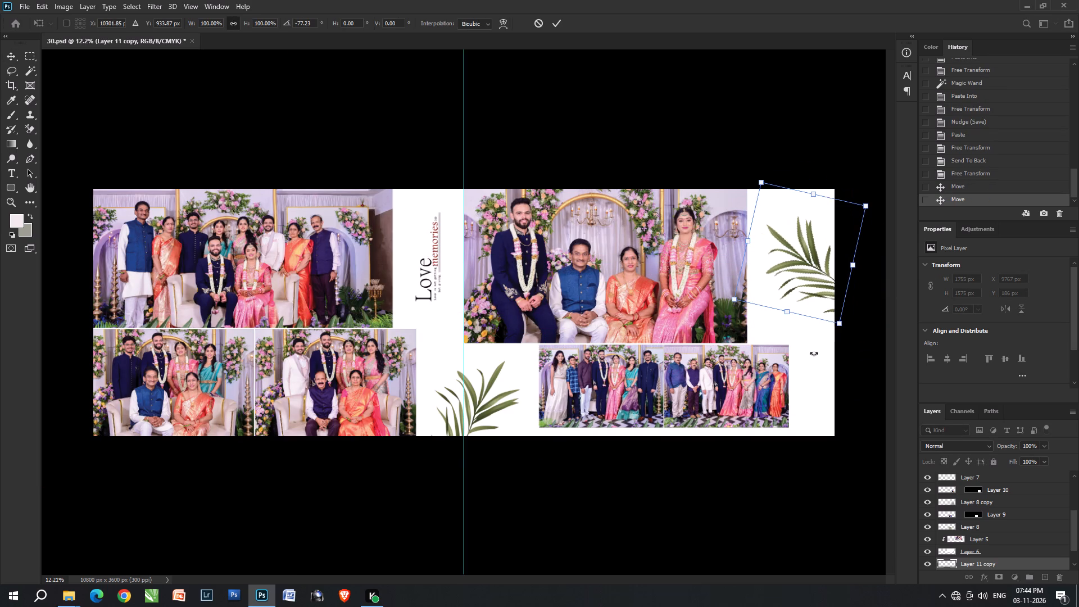
drag(838, 324, 863, 367)
drag(832, 306, 832, 287)
key(Return)
key(v)
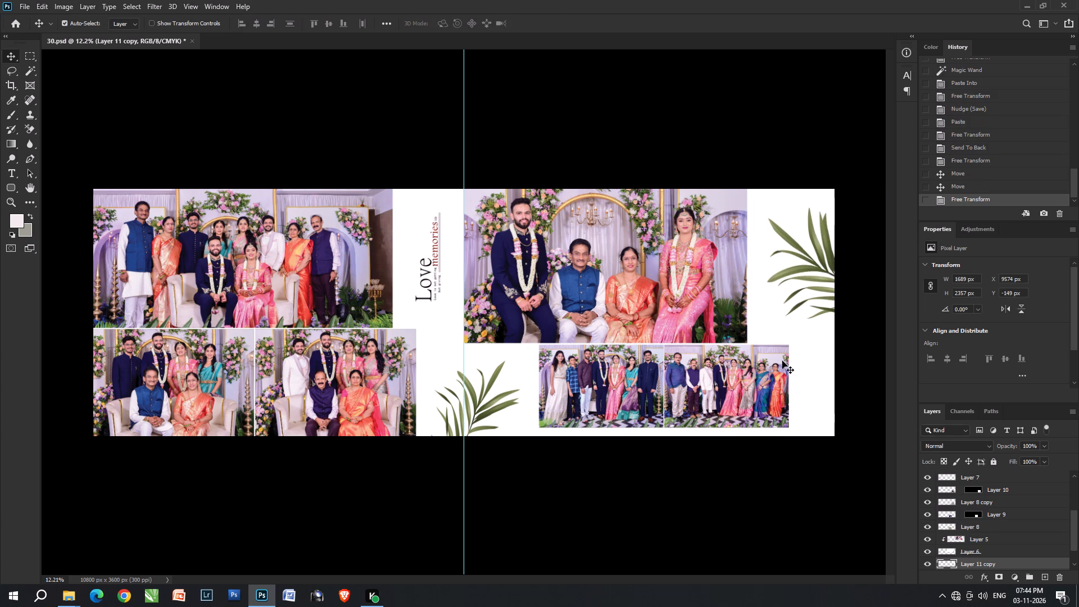
Save the spread as 29.psd in the sheet folder, replacing the existing file.
key(ctrl+shift+s)
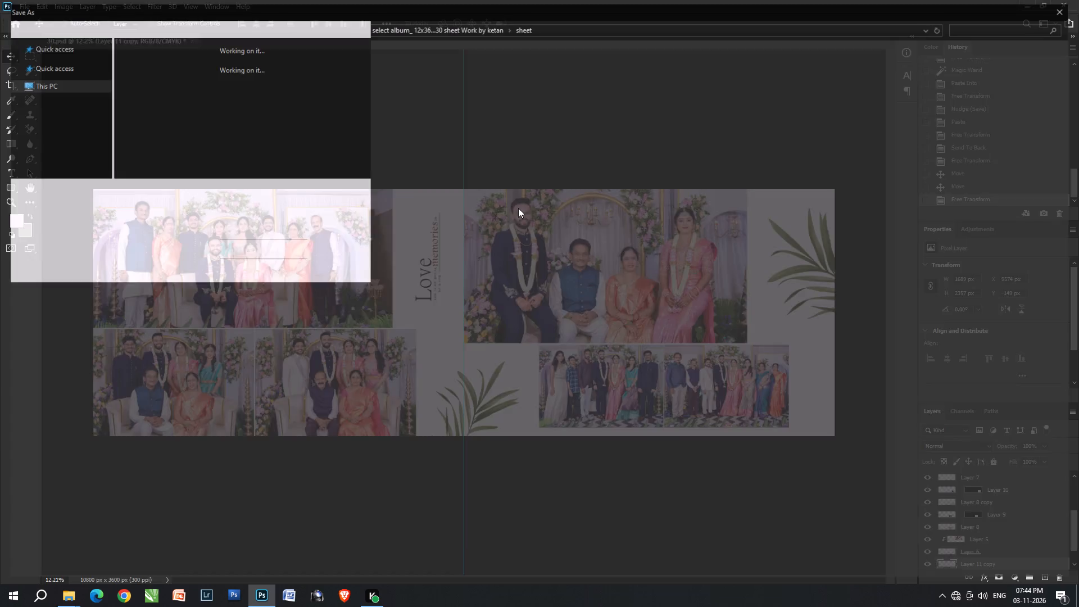
scroll(463, 314, down, 13)
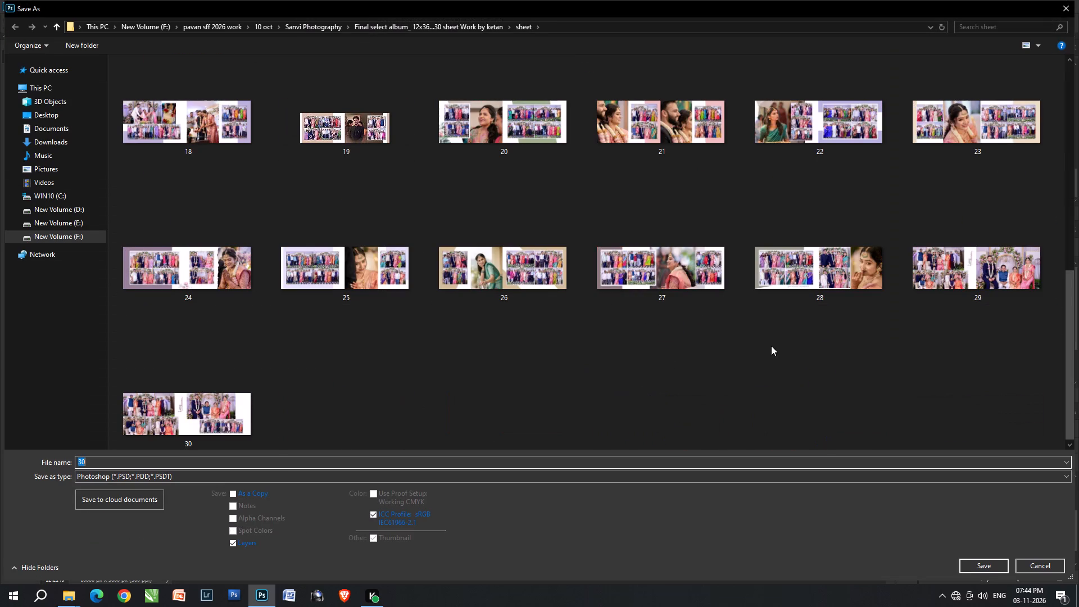
click(937, 281)
key(Return)
key(Left)
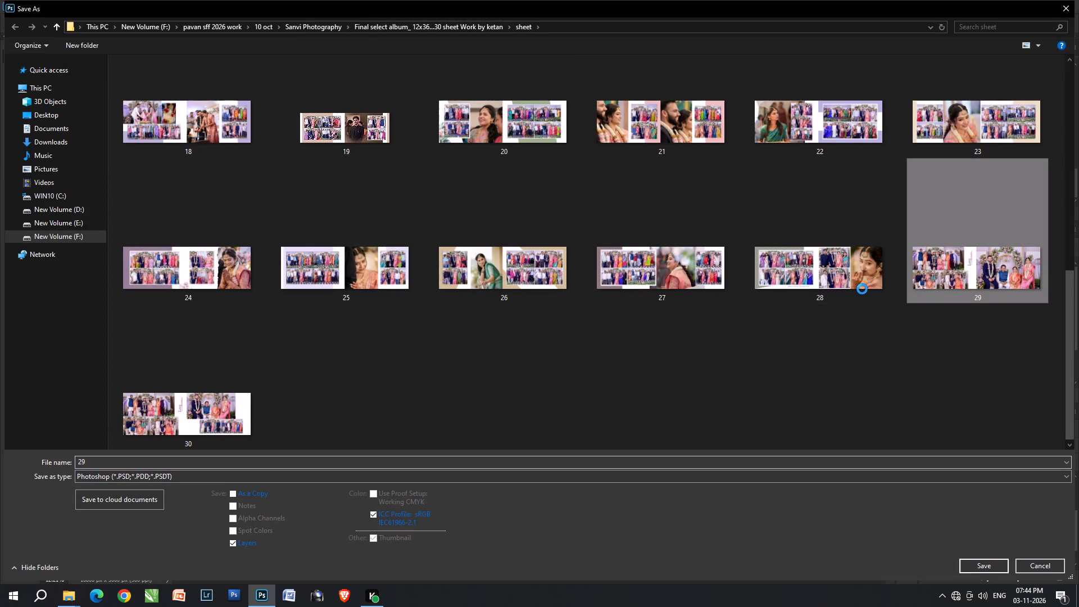
key(Left)
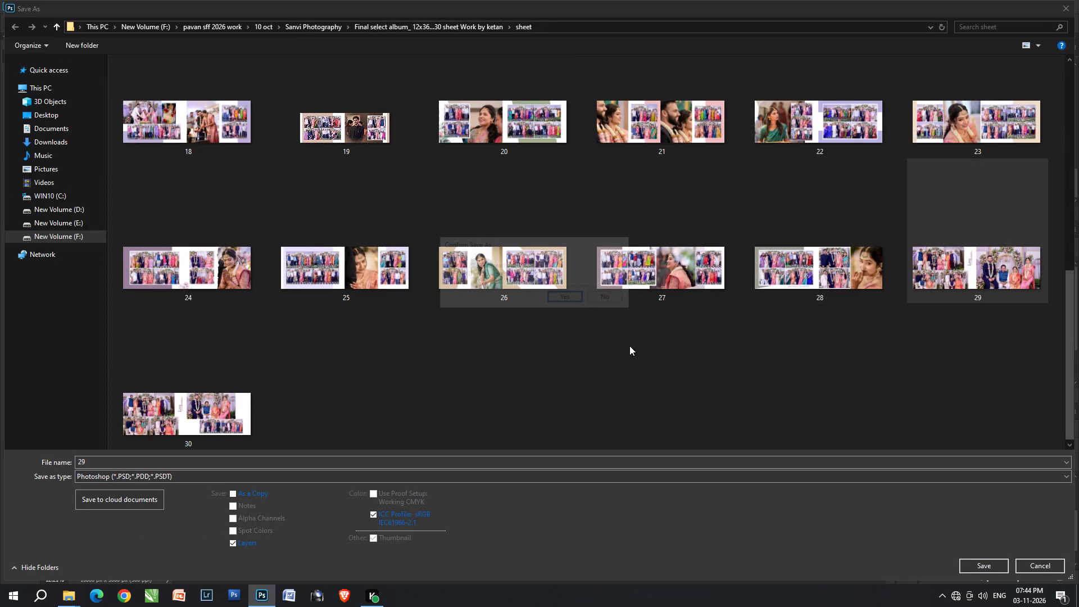
click(578, 305)
click(574, 300)
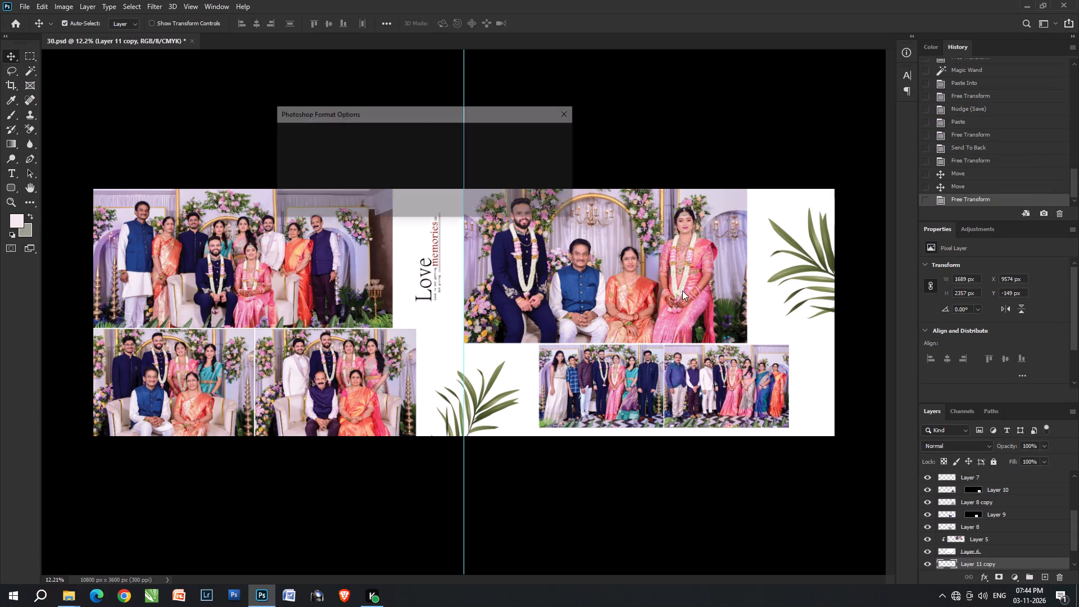
click(550, 135)
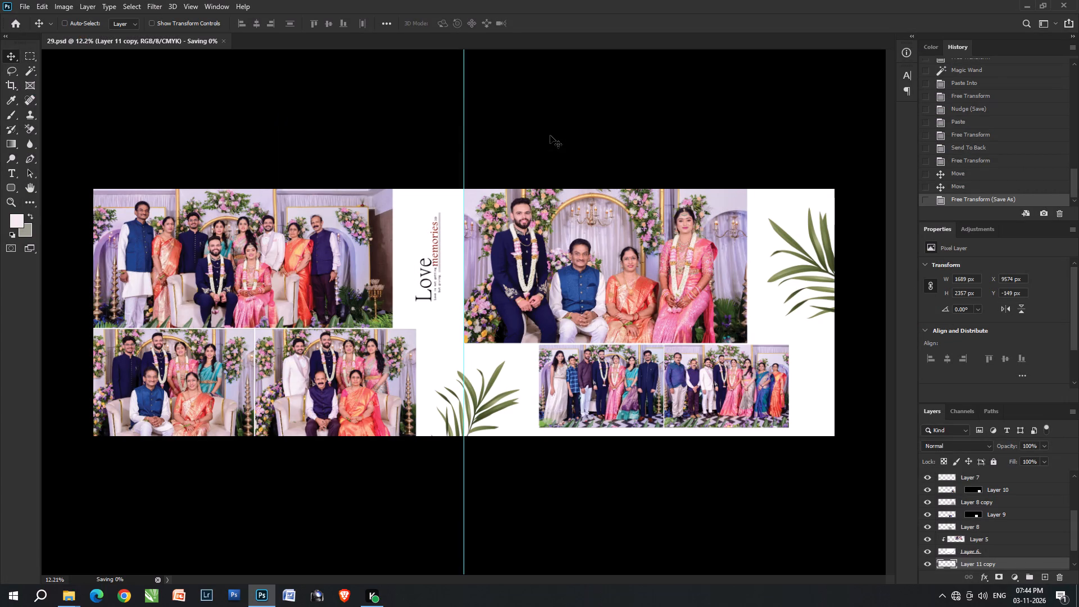
Merge all visible layers of the 29.psd spread into one.
key(ctrl+shift+e)
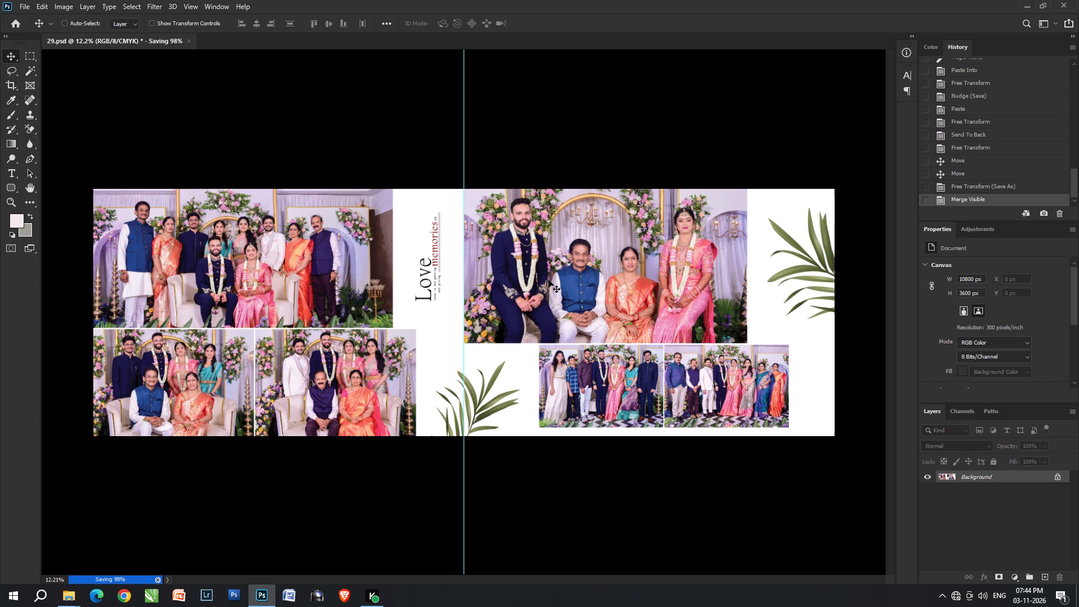
Save the flattened spread as a JPEG named 29 in the JPEG folder inside the sheet folder.
key(ctrl+shift+s)
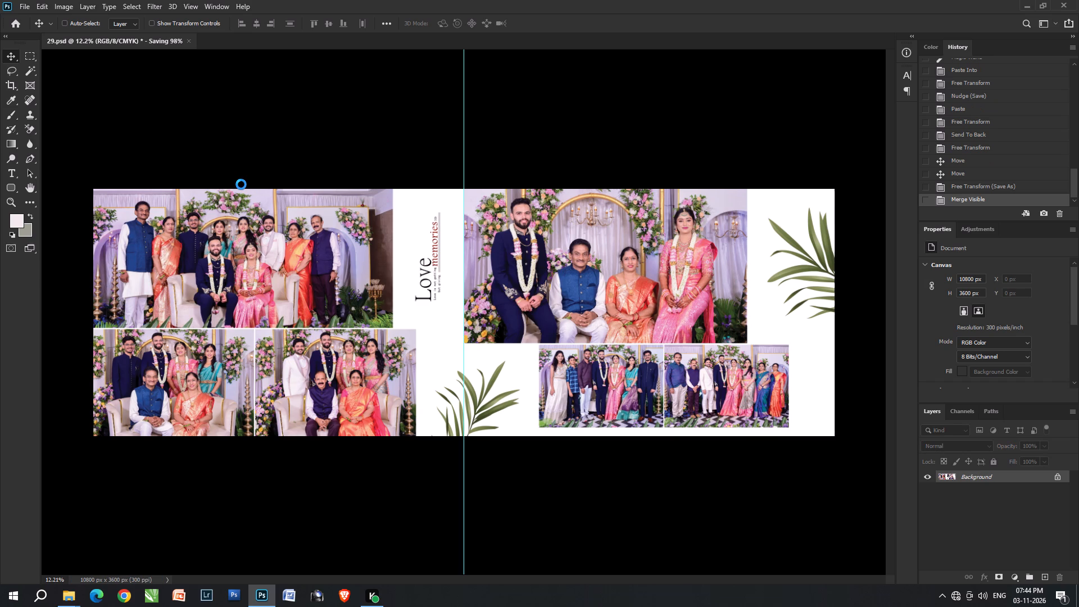
double_click(212, 162)
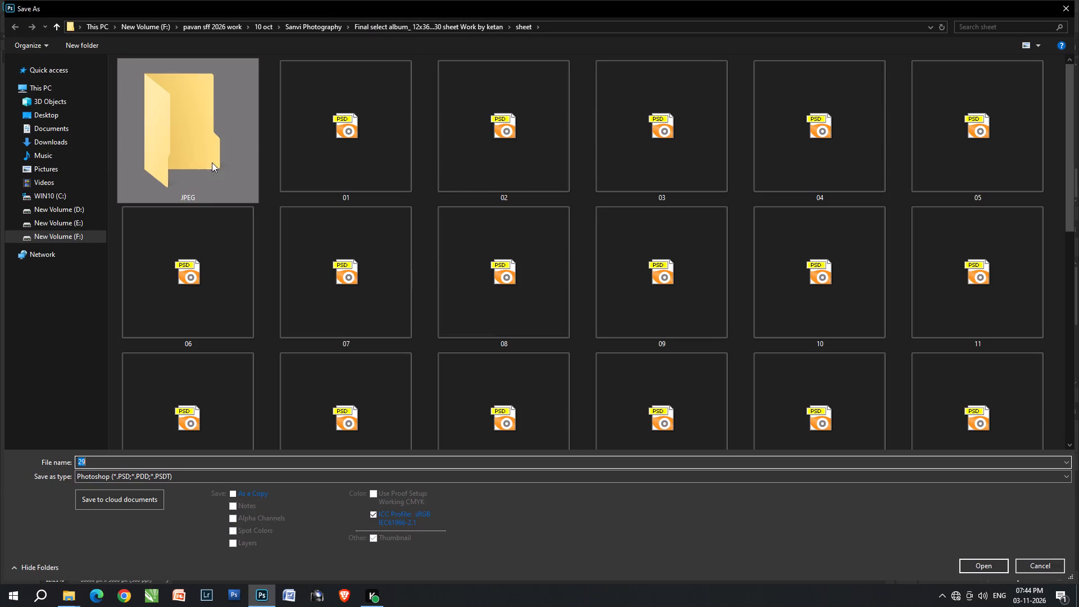
key(Tab)
key(Tab)
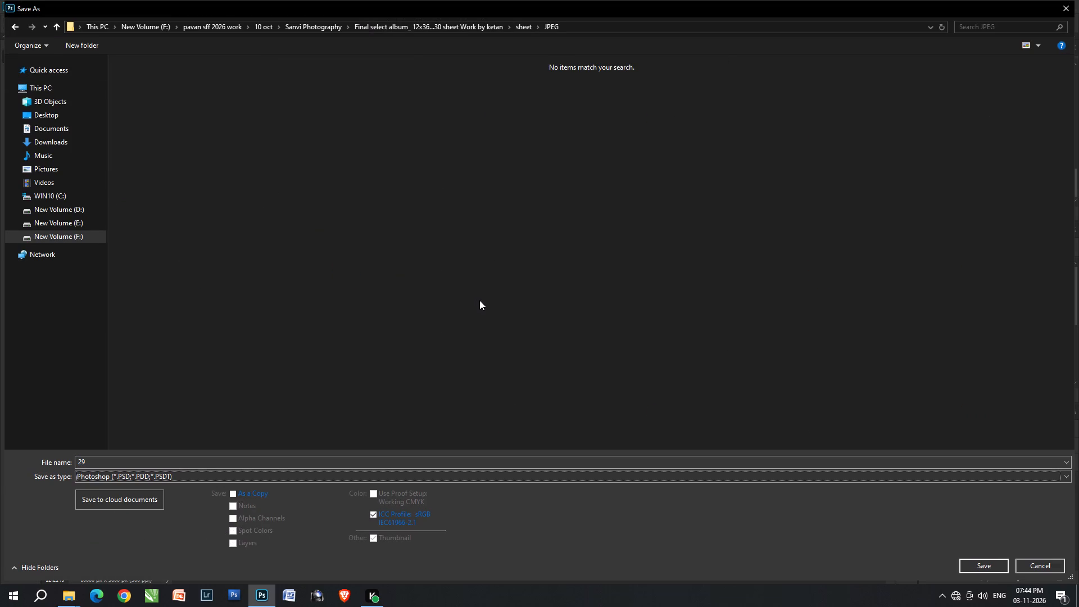
key(j)
key(Return)
key(Left)
key(Return)
key(Return)
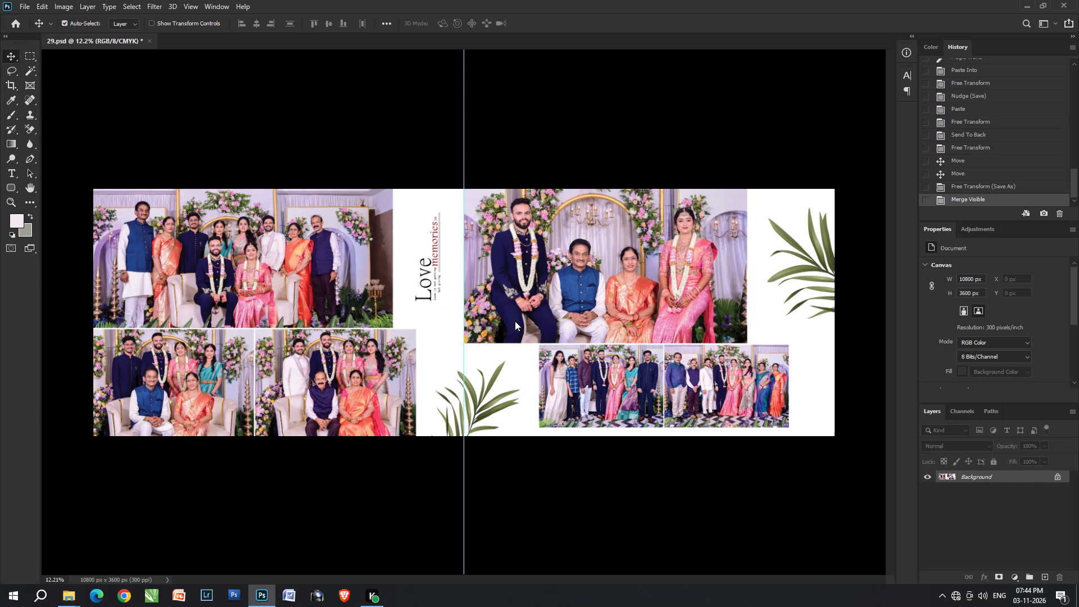
key(Return)
key(Return)
key(Return)
key(Return)
key(Return)
key(Return)
key(Return)
key(Return)
key(Return)
key(Return)
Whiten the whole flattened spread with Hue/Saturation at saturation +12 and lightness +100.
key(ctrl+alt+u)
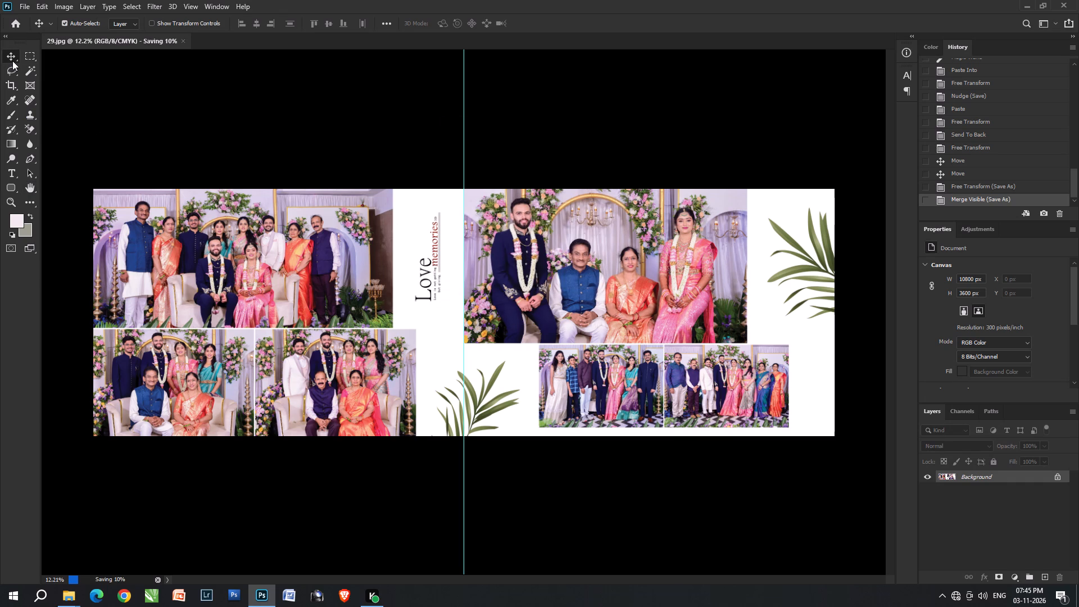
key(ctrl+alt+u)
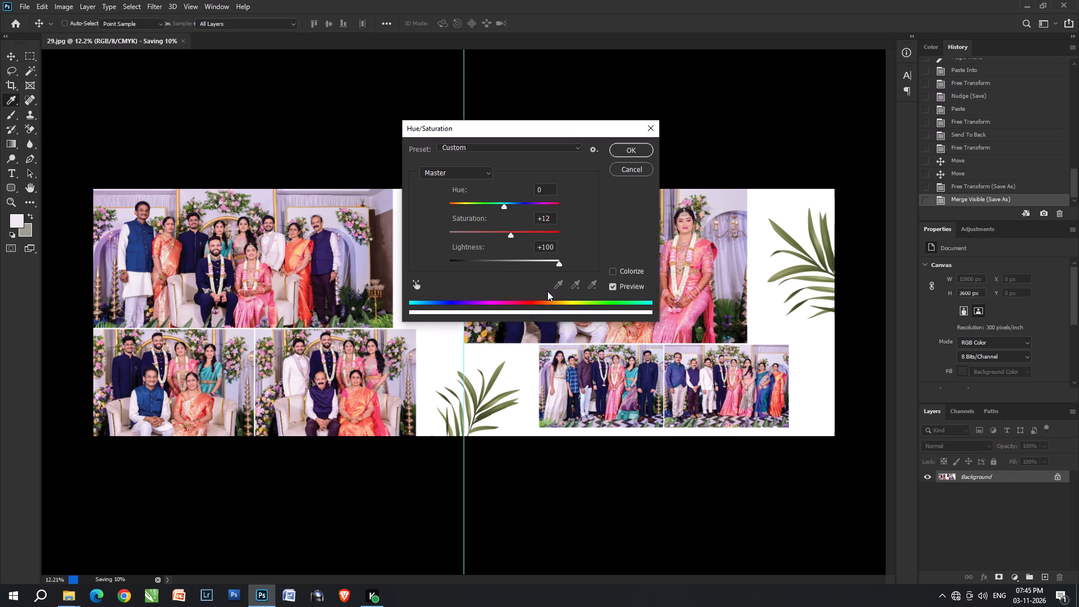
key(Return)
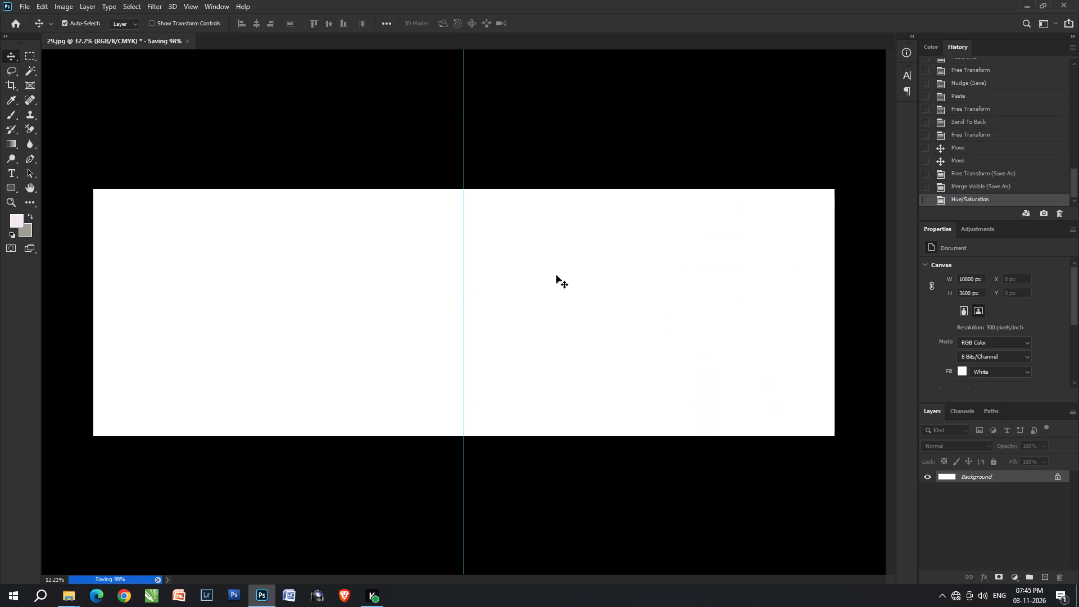
Save the document as 30 in Photoshop format in the sheet folder, replacing the existing 30.psd.
key(ctrl+shift+s)
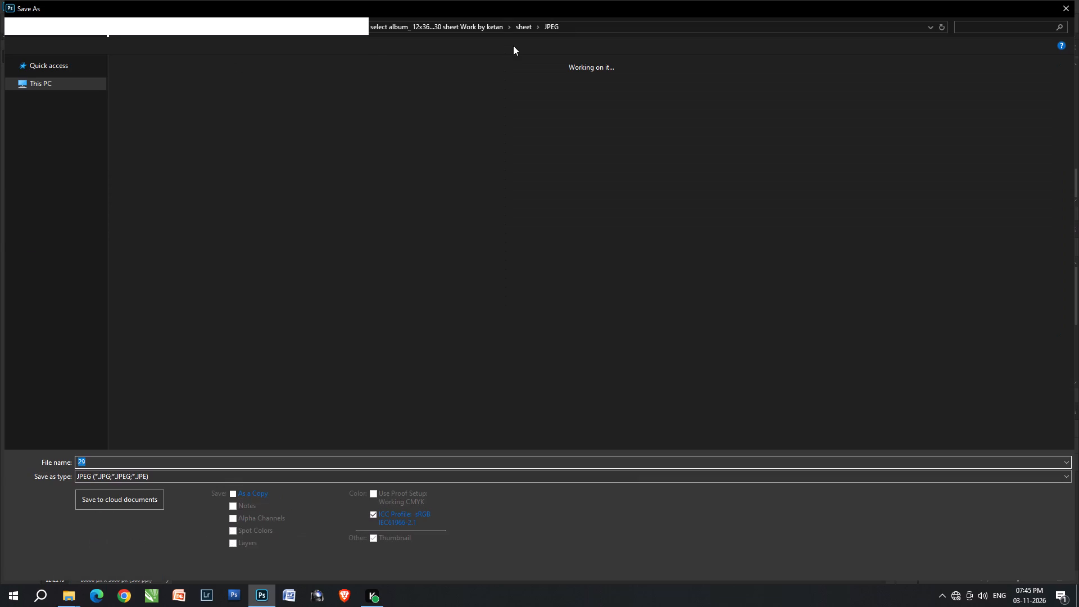
ctrl+shift+click(535, 15)
ctrl+shift+click(531, 20)
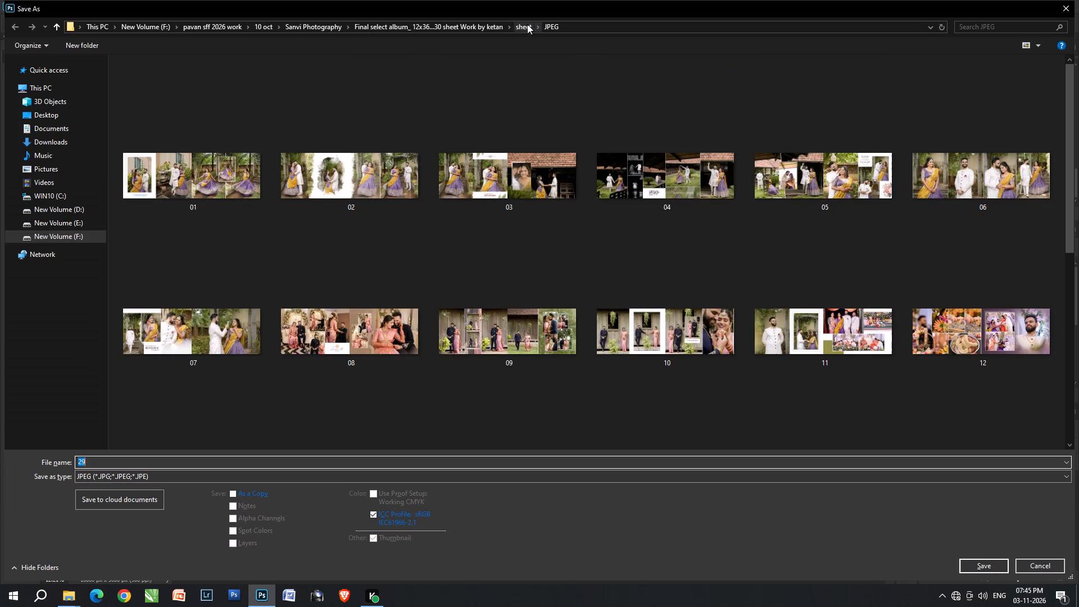
ctrl+shift+click(527, 24)
key(3)
key(0)
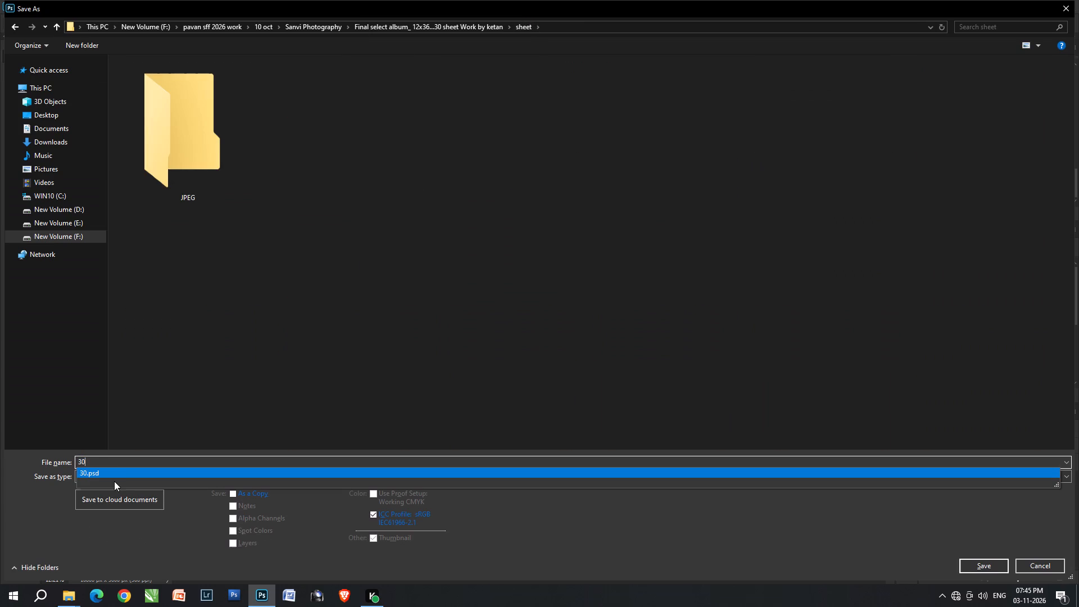
ctrl+shift+click(125, 473)
ctrl+shift+click(632, 515)
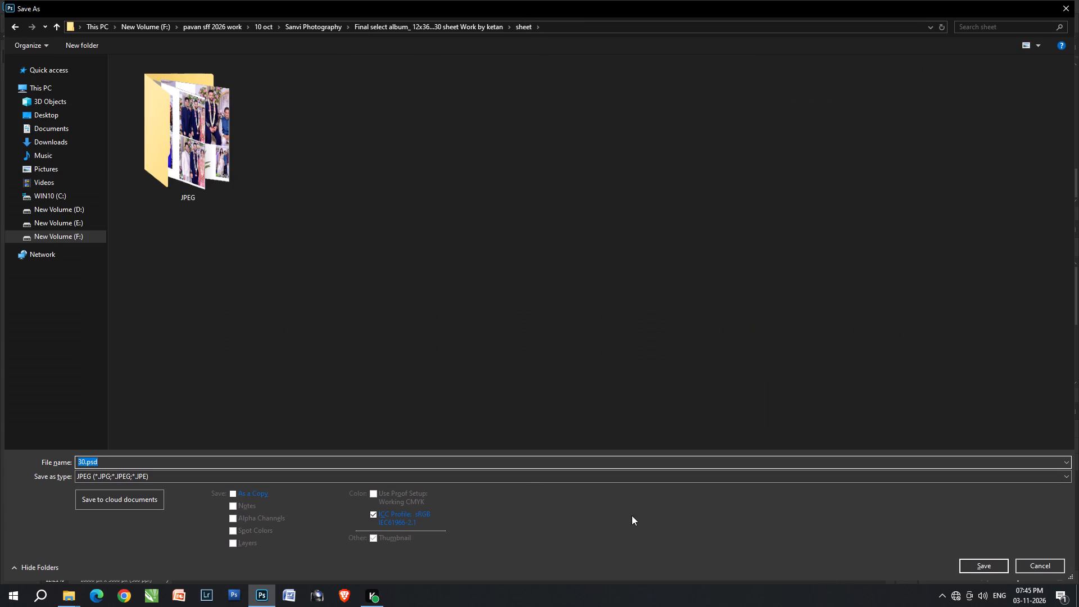
ctrl+shift+click(530, 476)
ctrl+shift+drag(303, 294, 310, 290)
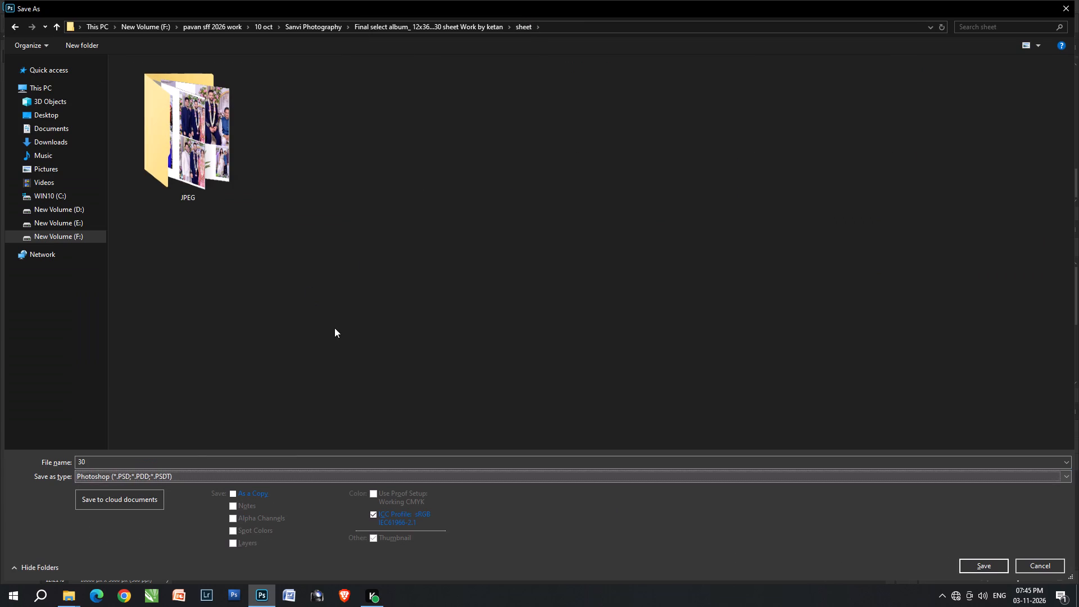
ctrl+shift+scroll(664, 434, down, 9)
ctrl+shift+click(234, 416)
key(Return)
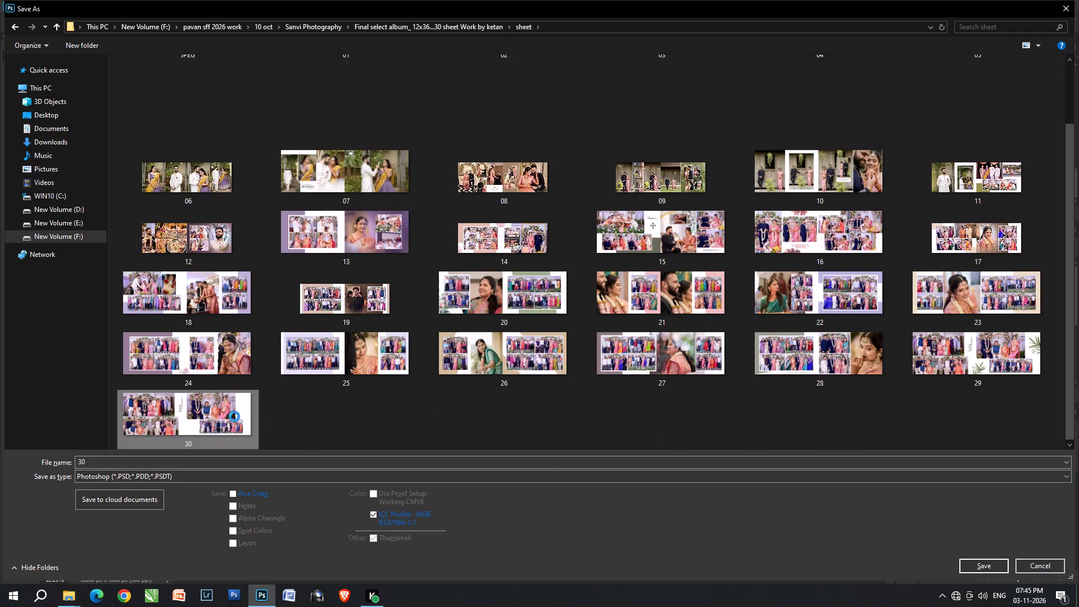
key(Left)
key(Return)
key(Return)
key(Return)
key(Return)
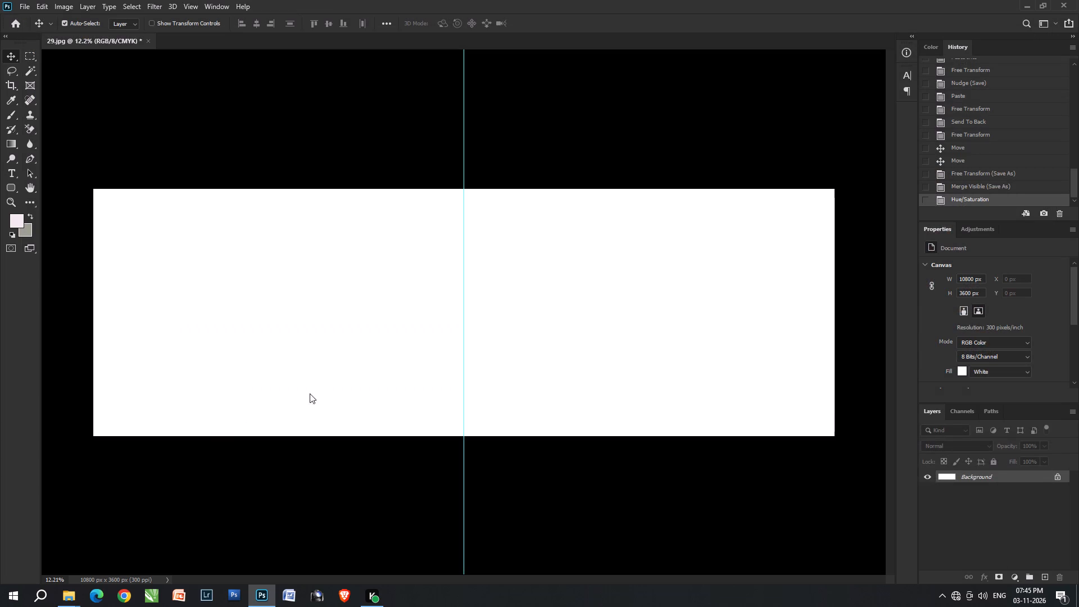
In File Explorer, move the used photos VIJ_8095 and VIJ_8107 from the album folder into the done folder.
key(alt+Tab)
key(alt+Tab)
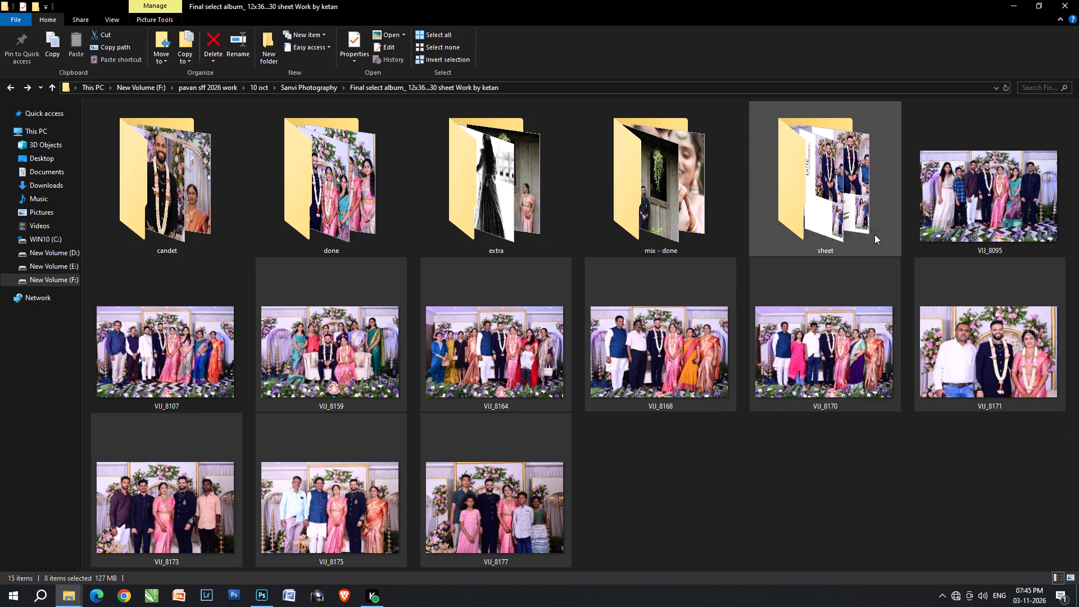
click(1041, 220)
ctrl+click(184, 362)
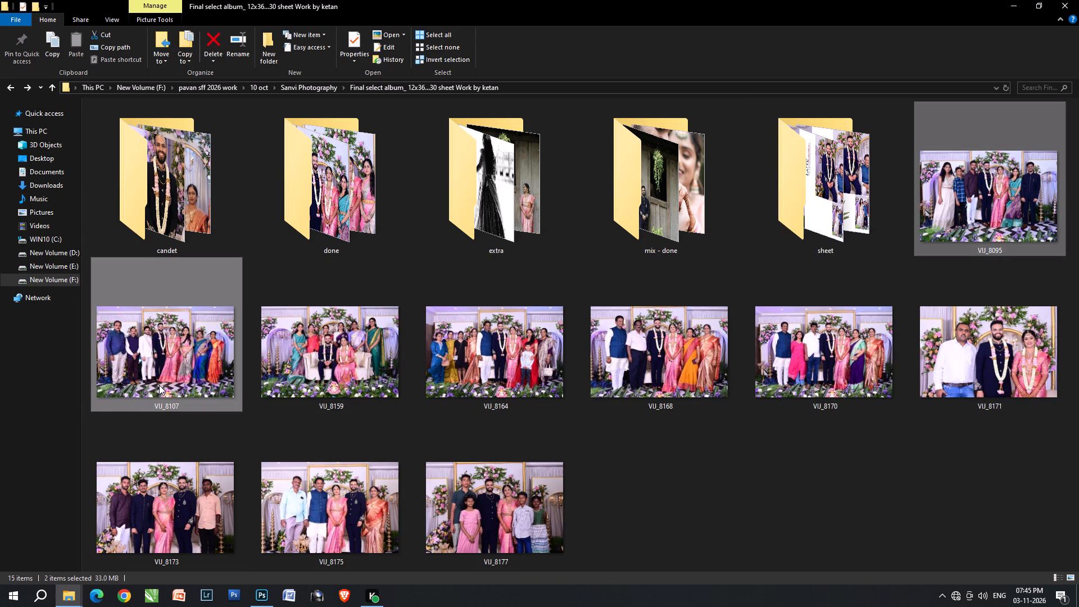
drag(158, 383, 278, 269)
drag(201, 328, 280, 238)
click(949, 234)
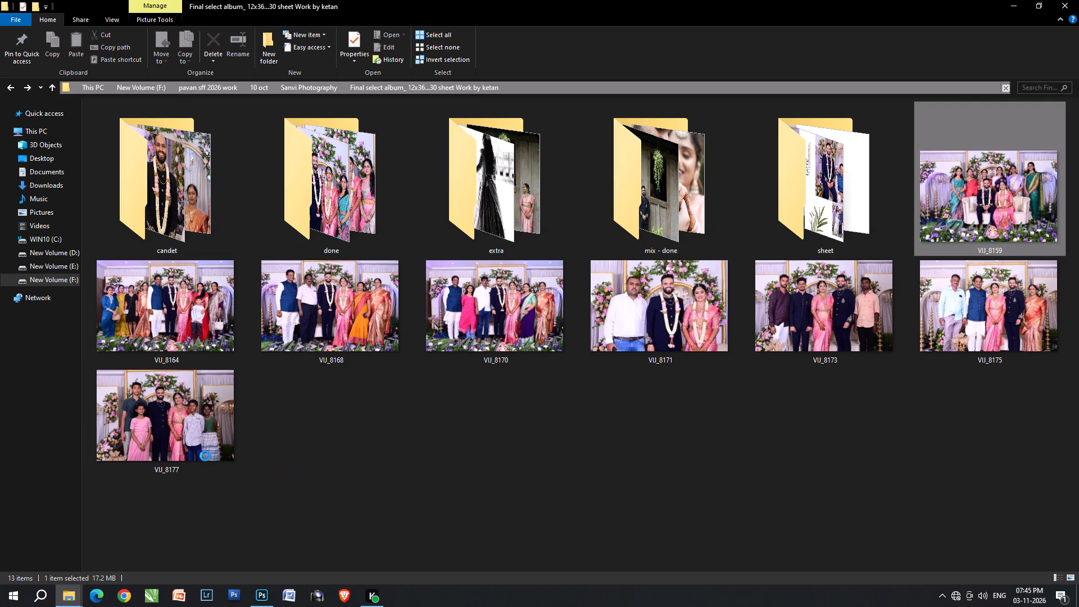
shift+click(173, 432)
click(379, 427)
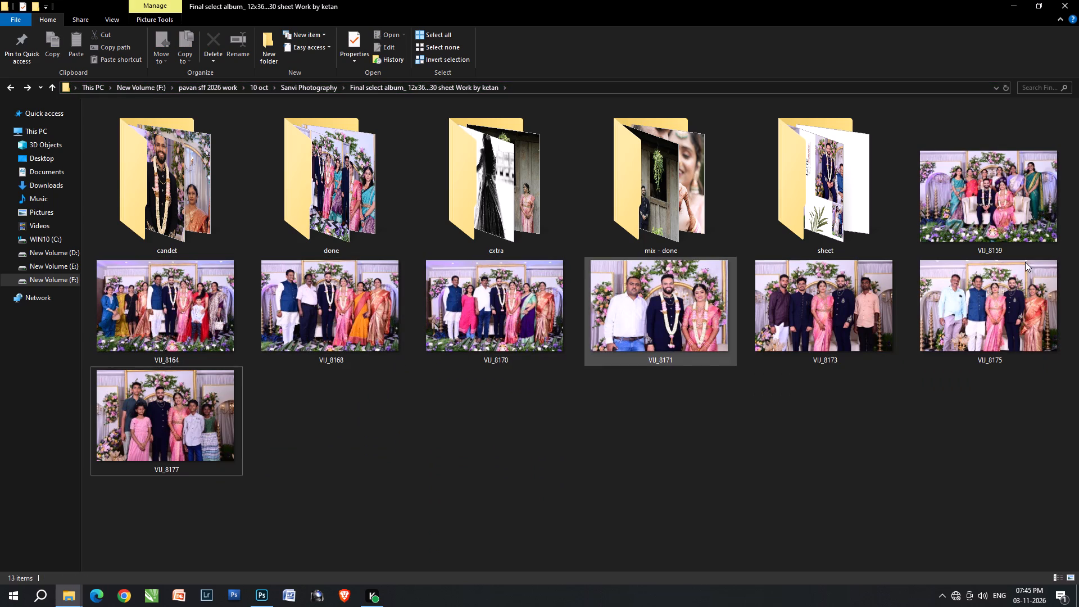
Back in Photoshop, undo the Hue/Saturation whitening and the layer merge in 30.psd.
key(alt+Tab)
alt+scroll(469, 372, up, 3)
key(space)
key(space)
key(space)
key(space)
key(space)
drag(387, 353, 312, 363)
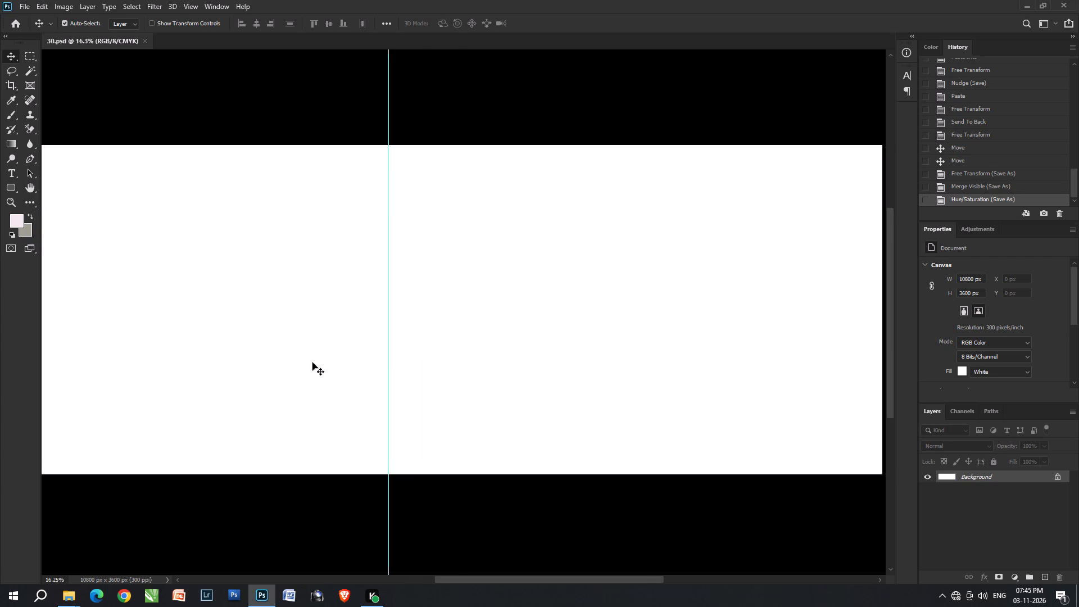
key(ctrl+z)
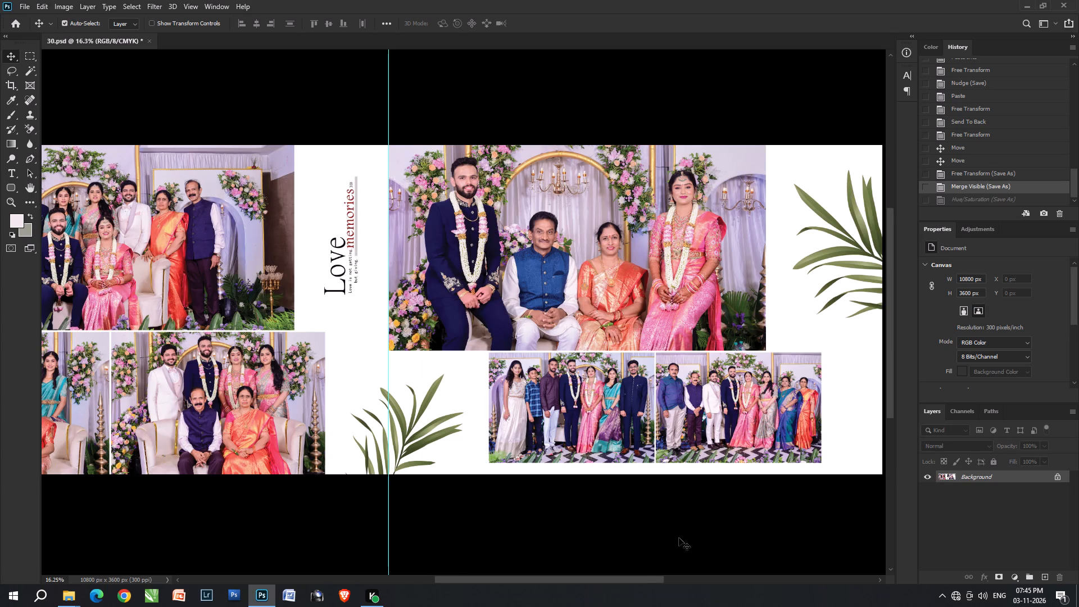
alt+scroll(643, 511, down, 3)
key(ctrl+z)
Delete the photos, the Love memories text and the palm leaves from the spread, keeping only the two small placeholder frames and background.
drag(166, 473, 523, 220)
key(Delete)
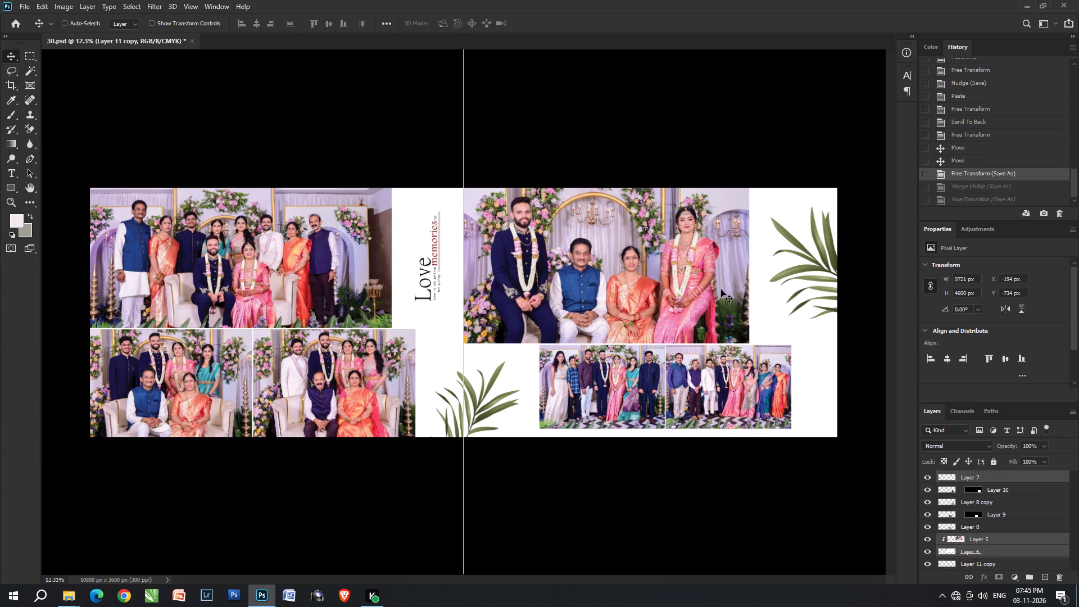
click(822, 296)
click(813, 255)
key(Delete)
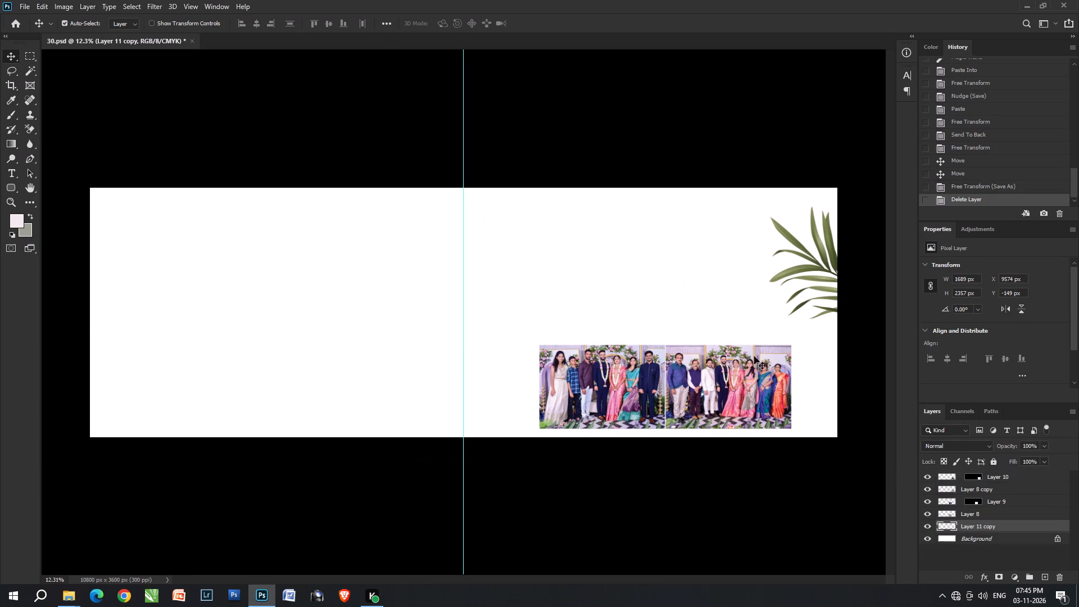
click(743, 364)
click(710, 355)
key(Delete)
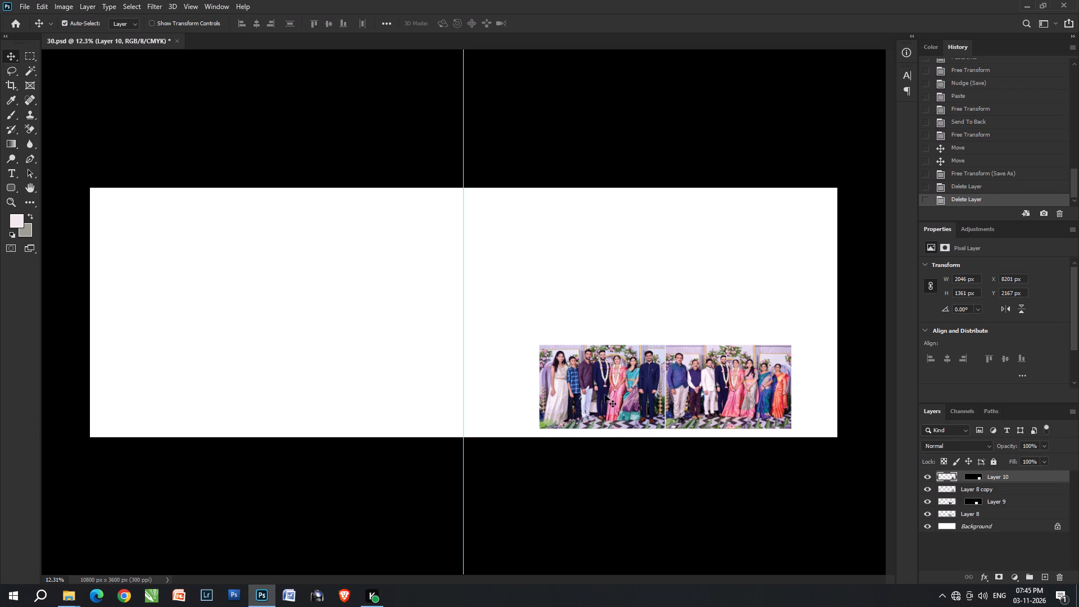
click(601, 393)
key(Delete)
Move the two placeholder frames together onto the spread's left page, to about X 810 px, Y 2018 px.
click(694, 400)
shift+click(618, 386)
drag(704, 388, 320, 363)
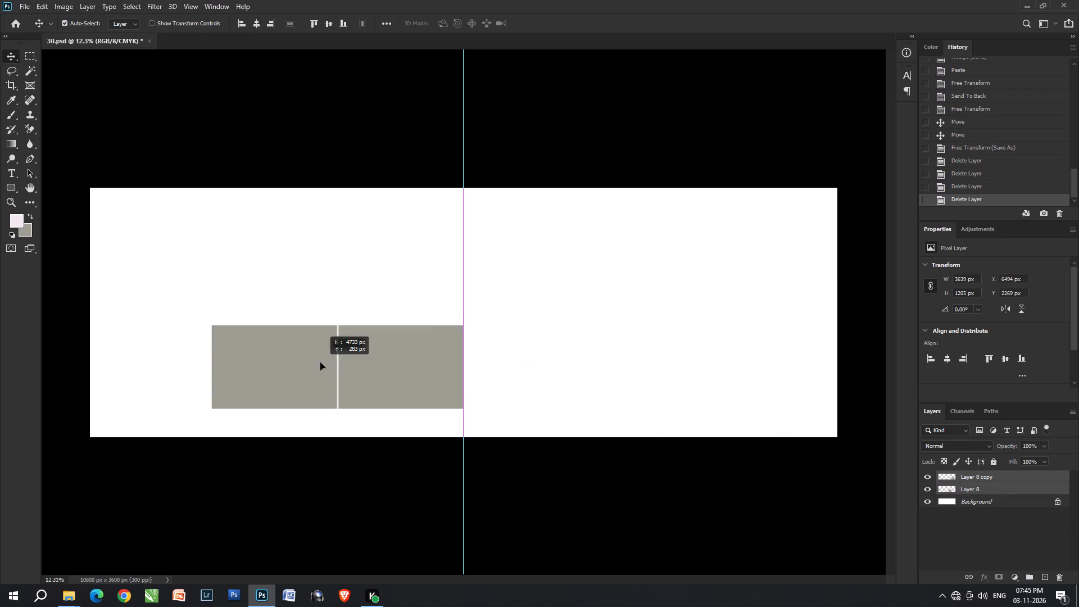
drag(320, 363, 310, 370)
Duplicate the pair of frames directly above the originals with a thin gap, at about Y 795 px, forming a two-by-two grid.
alt+scroll(225, 359, up, 3)
key(space)
key(space)
key(space)
key(space)
key(space)
drag(241, 361, 444, 391)
key(ctrl+j)
key(ctrl+t)
shift+drag(482, 406, 483, 305)
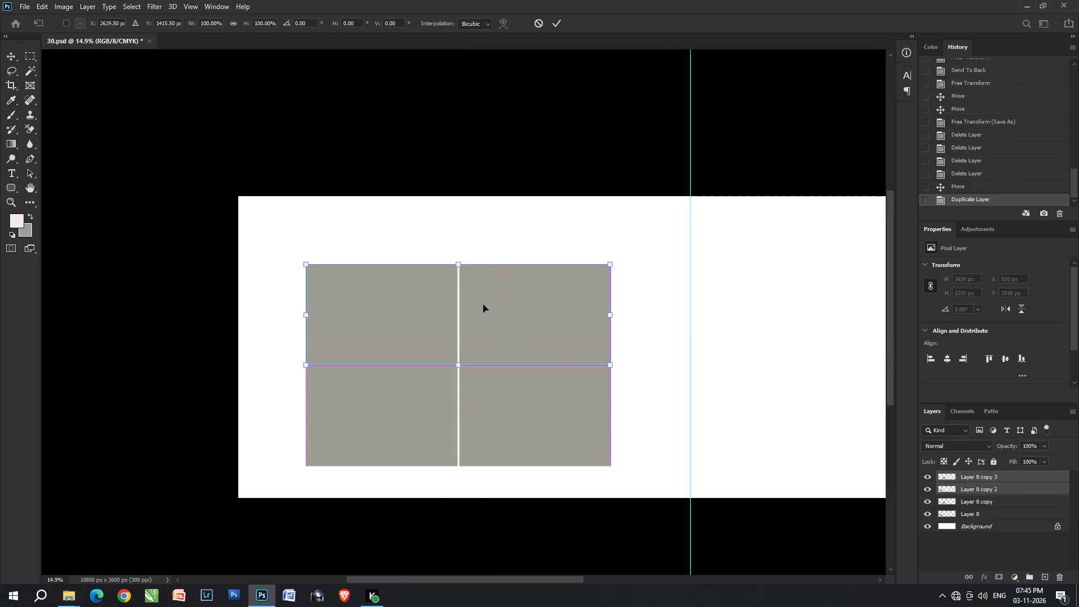
double_click(483, 305)
key(Up)
key(Up)
key(Up)
key(Up)
key(Up)
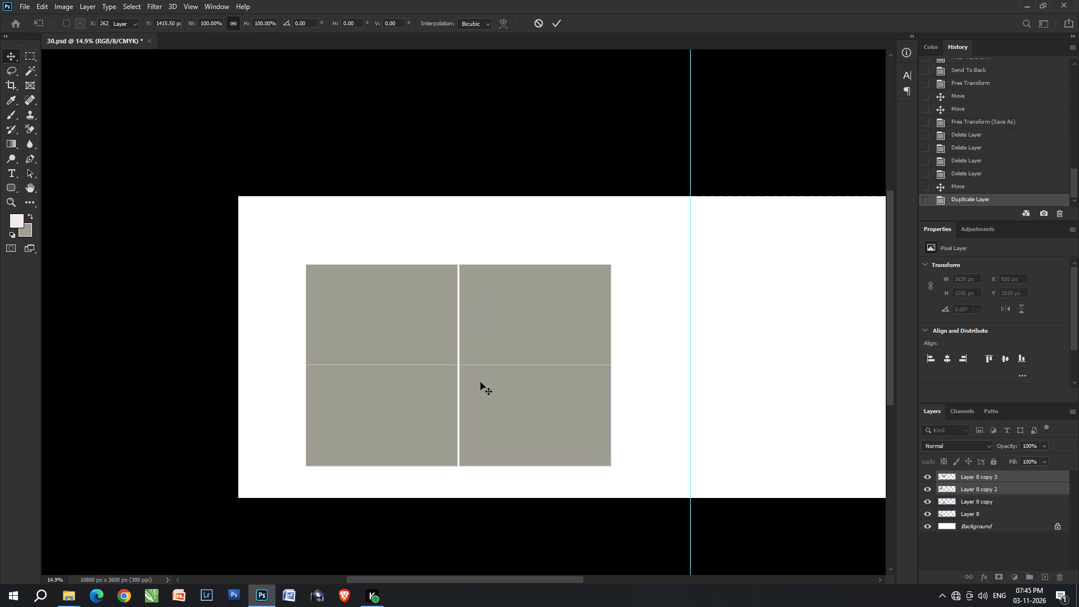
scroll(472, 380, up, 9)
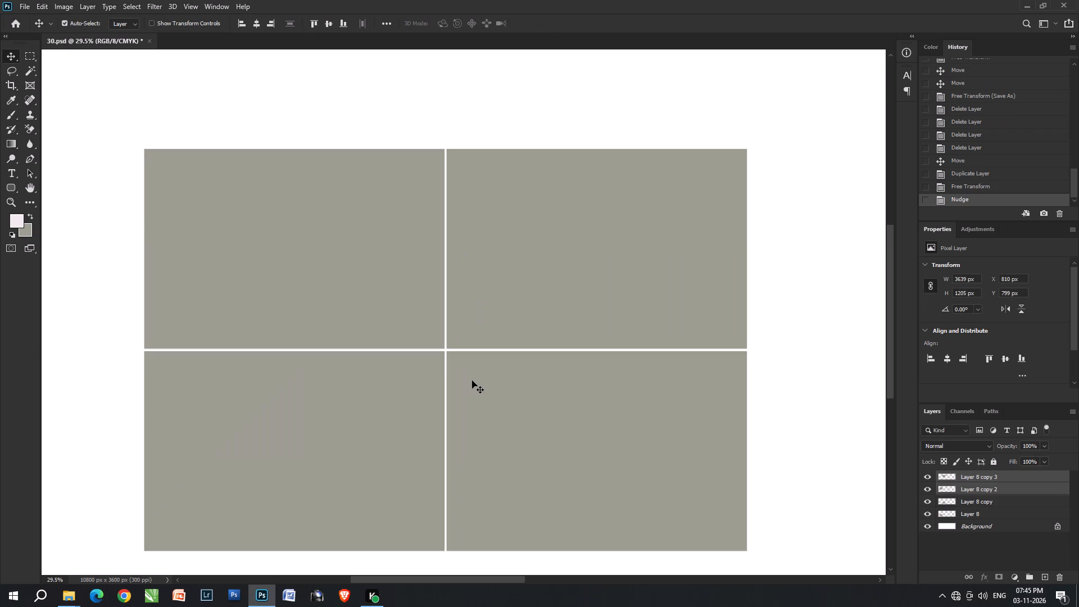
key(Up)
Enlarge the four-frame grid to about 4289 x 2862 px and position it on the left page at about X 567 px, Y 384 px.
drag(124, 381, 512, 316)
alt+scroll(610, 375, down, 10)
key(ctrl+t)
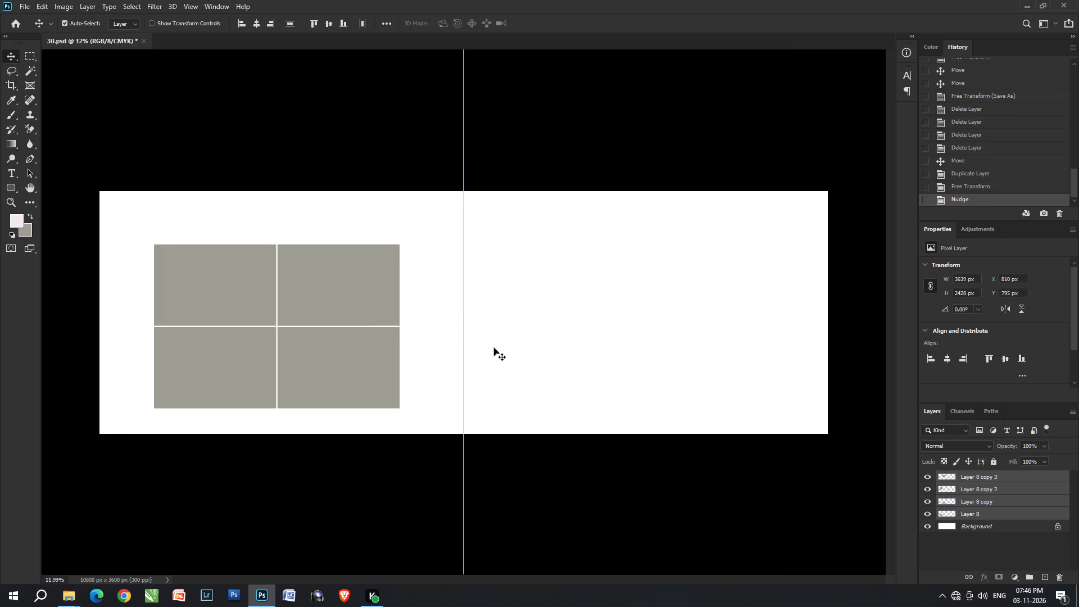
drag(153, 323, 115, 316)
drag(391, 352, 416, 337)
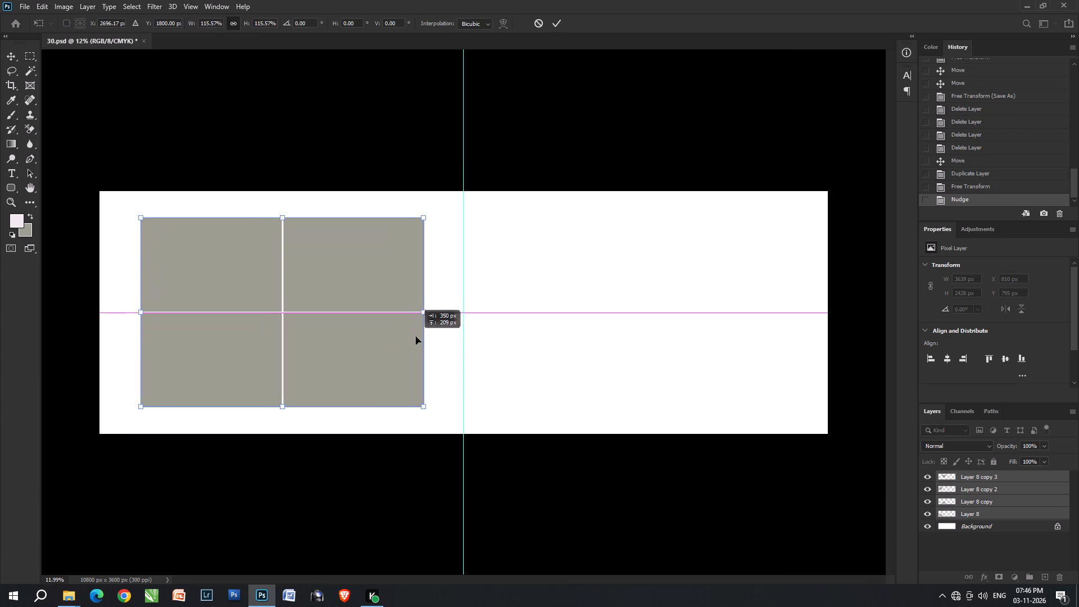
drag(416, 337, 416, 339)
drag(426, 314, 432, 314)
key(Left)
key(Down)
key(Left)
key(Down)
key(Return)
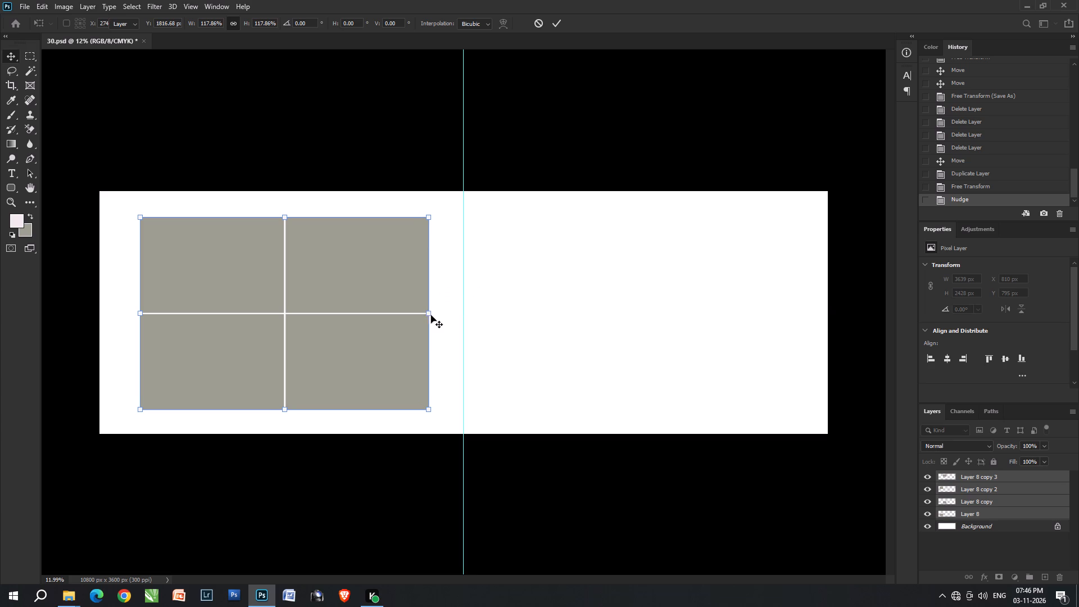
key(Left)
key(Left)
key(Down)
key(Left)
key(Left)
key(Down)
right_click(205, 261)
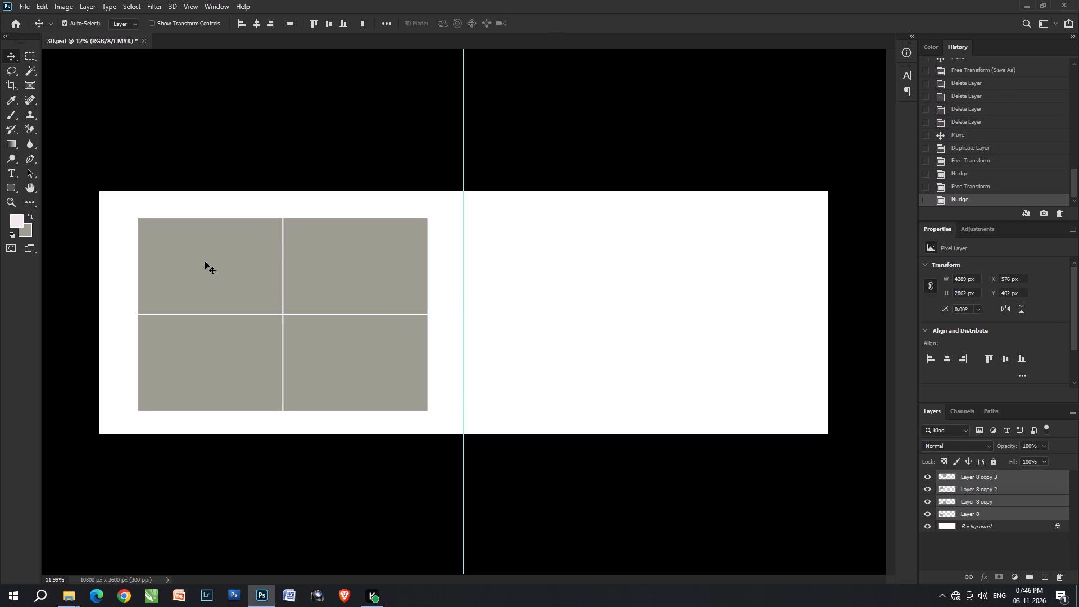
click(197, 260)
key(Up)
key(Up)
key(Left)
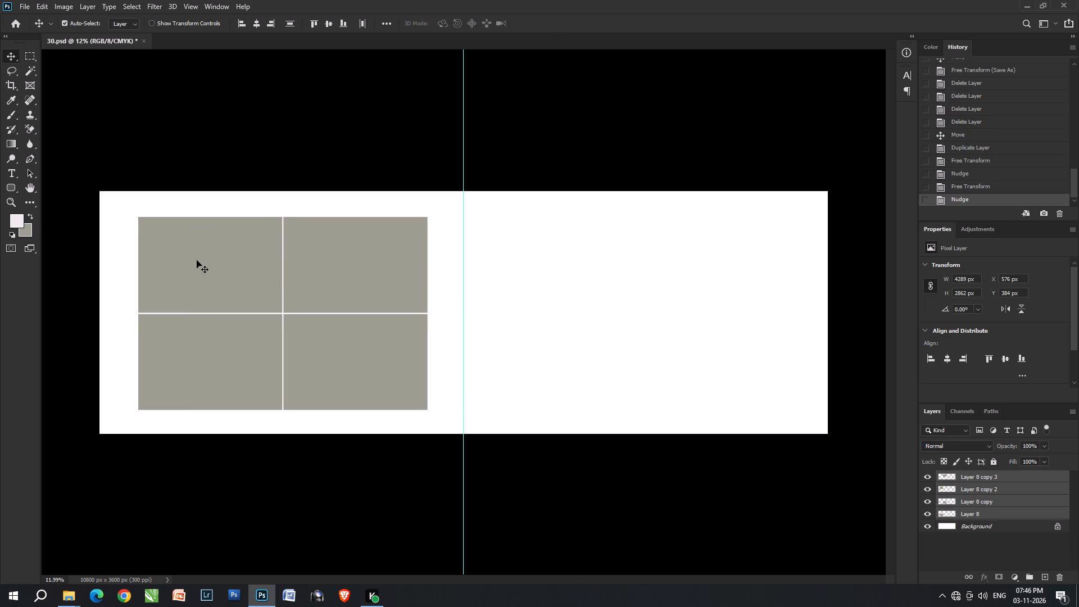
Duplicate all four frames of the left page's grid and position the copy on the right page at about X 5965 px, Y 384 px.
right_click(197, 260)
click(208, 264)
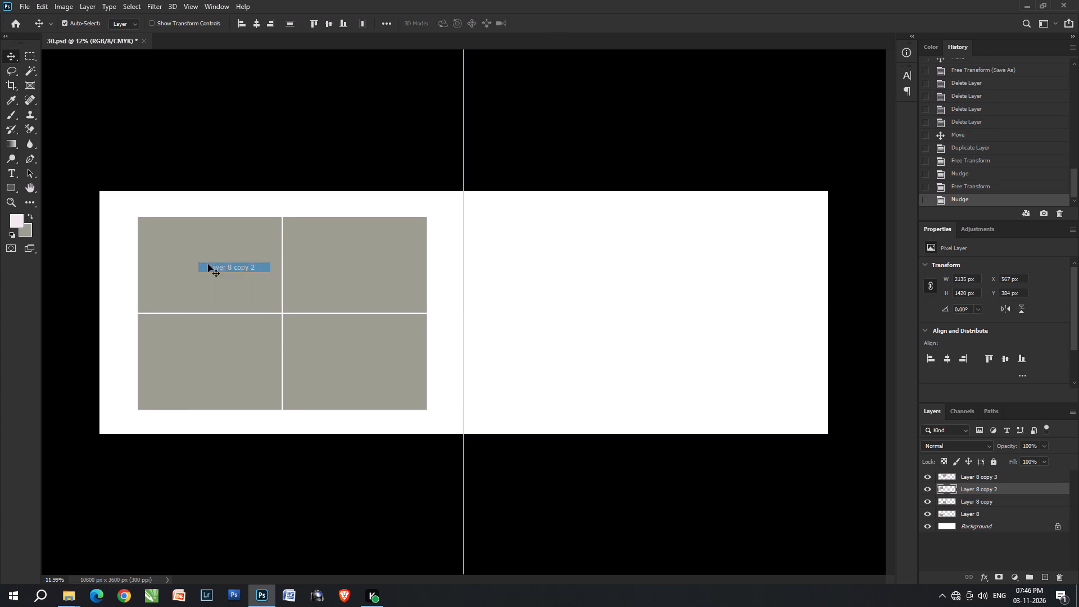
shift+click(262, 334)
shift+click(370, 366)
shift+click(368, 300)
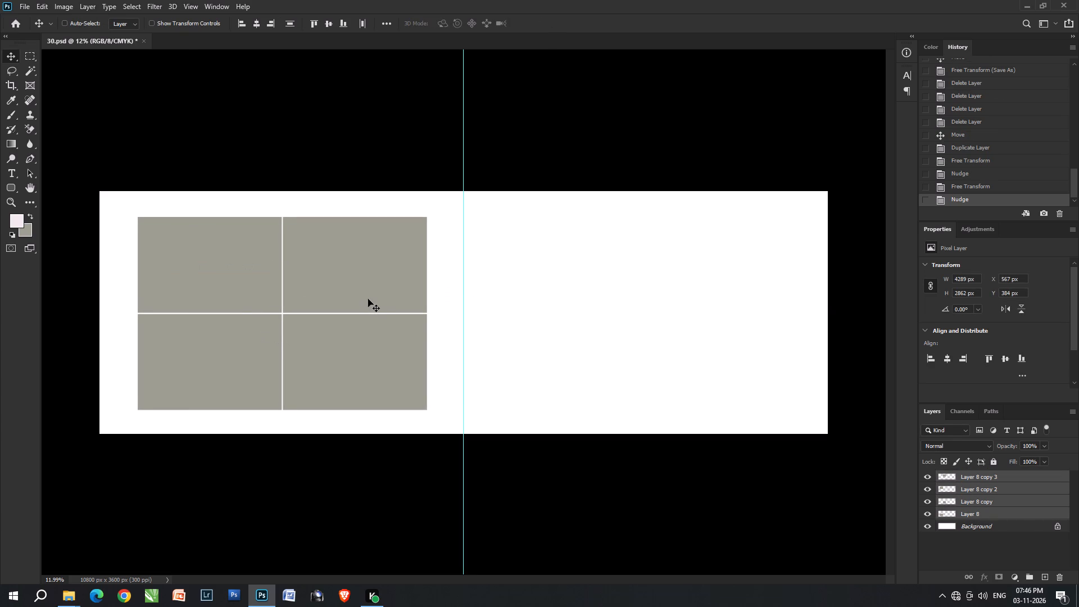
key(ctrl+j)
key(ctrl+t)
shift+drag(338, 342, 723, 343)
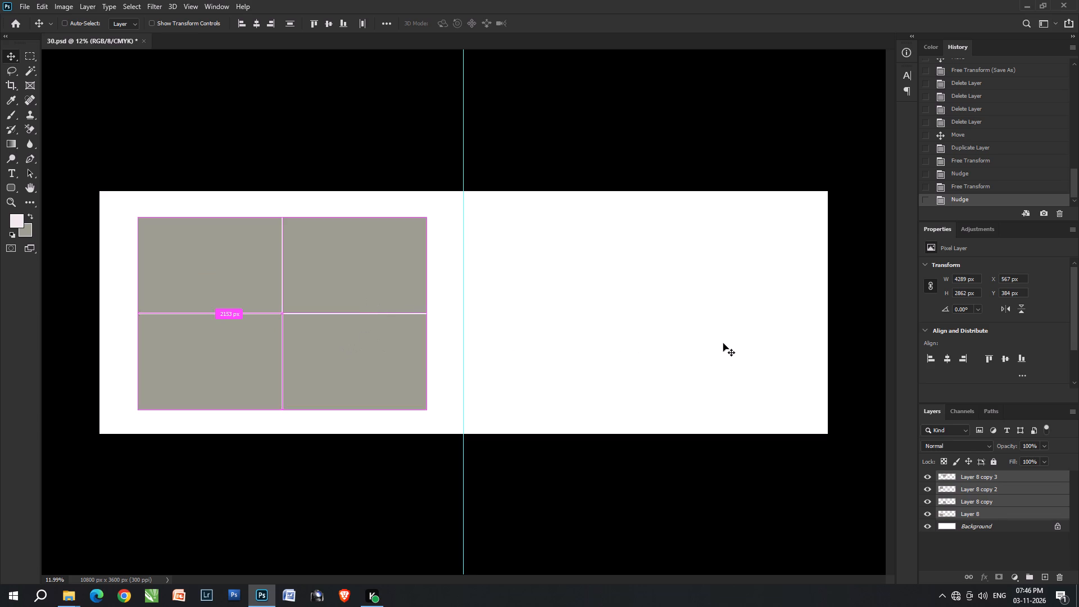
shift+drag(723, 343, 714, 342)
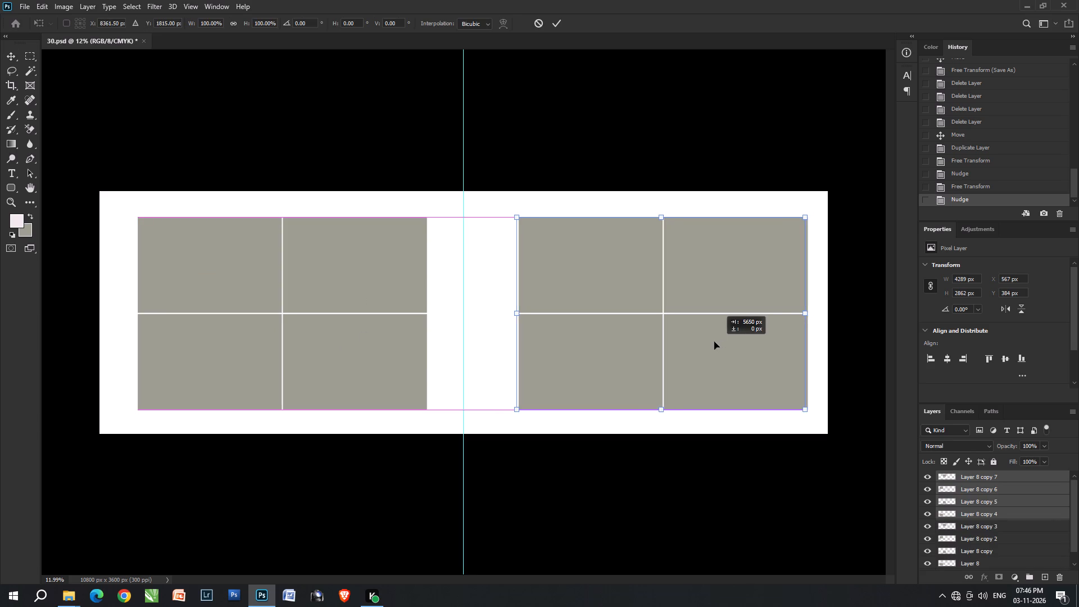
shift+drag(714, 342, 704, 340)
shift+double_click(704, 340)
key(Left)
key(Left)
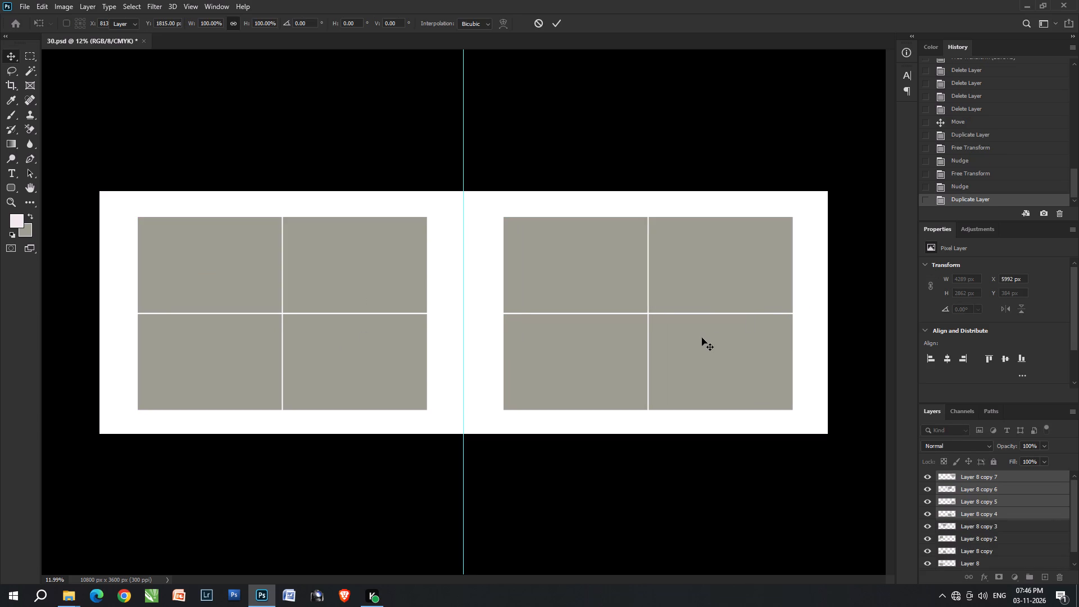
key(Left)
key(Left)
key(Left)
key(Left)
key(Left)
key(Left)
key(Right)
click(658, 452)
Look over the remaining group photos VIJ_8159 to VIJ_8170 in the album folder.
key(alt+Tab)
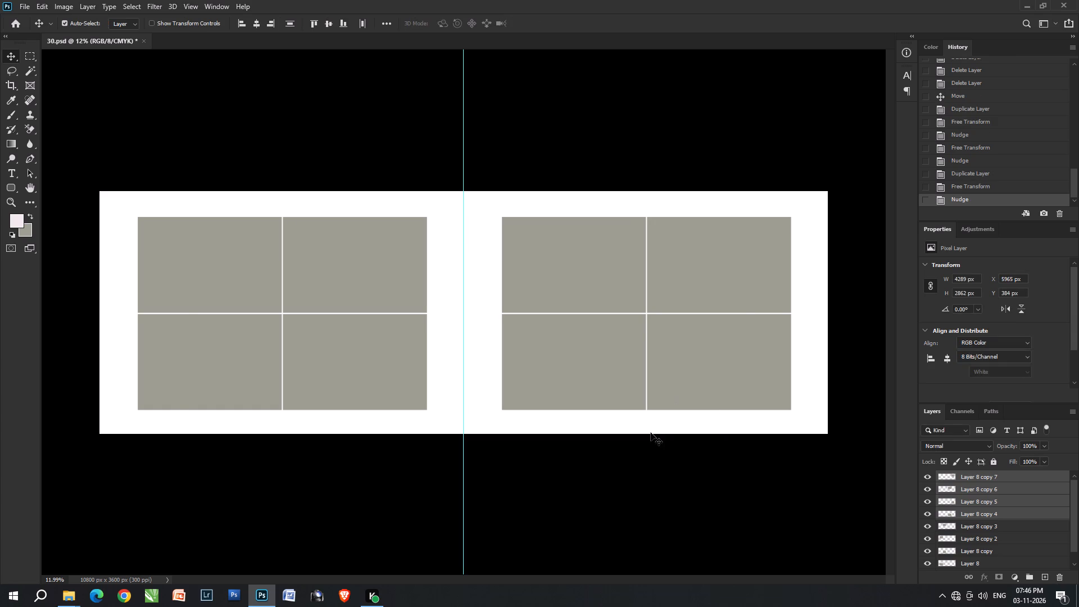
click(1005, 170)
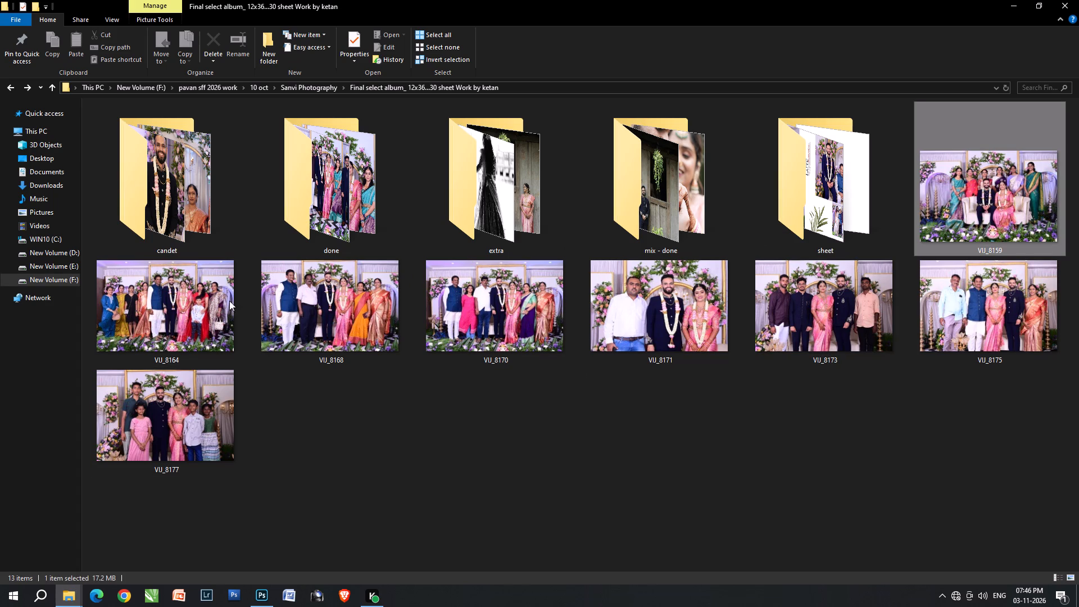
ctrl+click(217, 302)
ctrl+click(341, 328)
ctrl+click(485, 328)
click(507, 421)
key(alt+Tab)
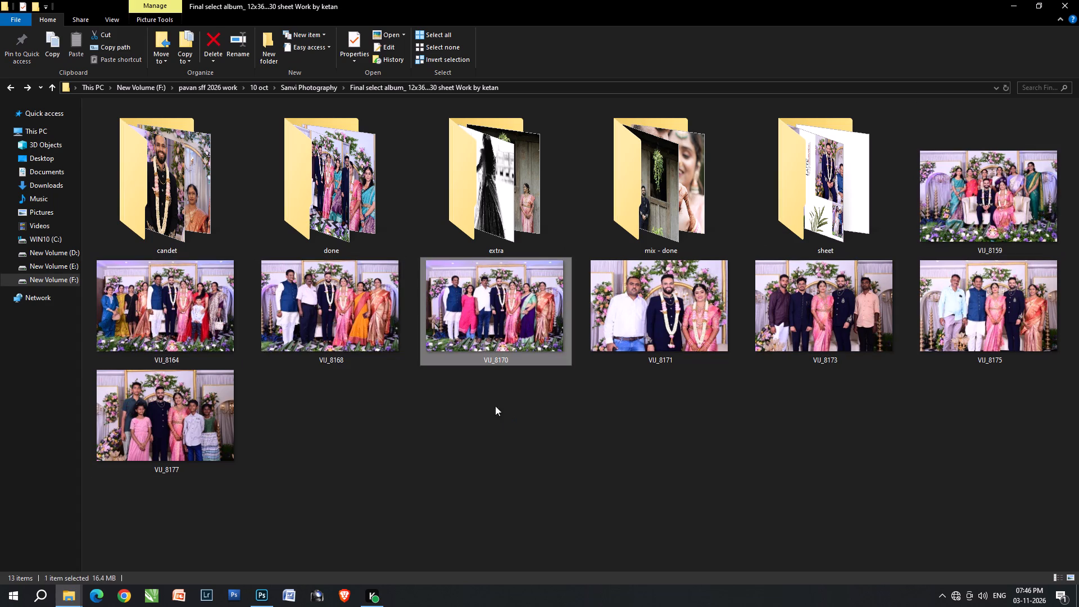
Enlarge the left page's upper-left frame to about 2712 x 1804 px, reaching the page's top-left corner at about X 8 px, Y 0 px.
alt+scroll(378, 305, up, 3)
key(space)
drag(343, 286, 612, 352)
click(597, 341)
click(409, 298)
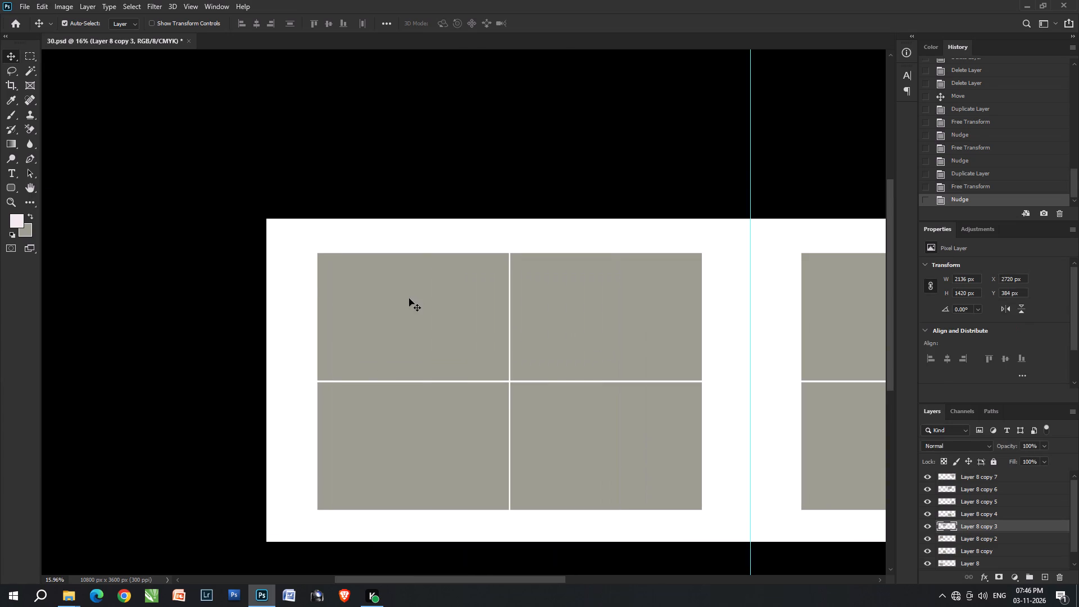
key(ctrl+t)
key(ctrl+t)
key(ctrl+t)
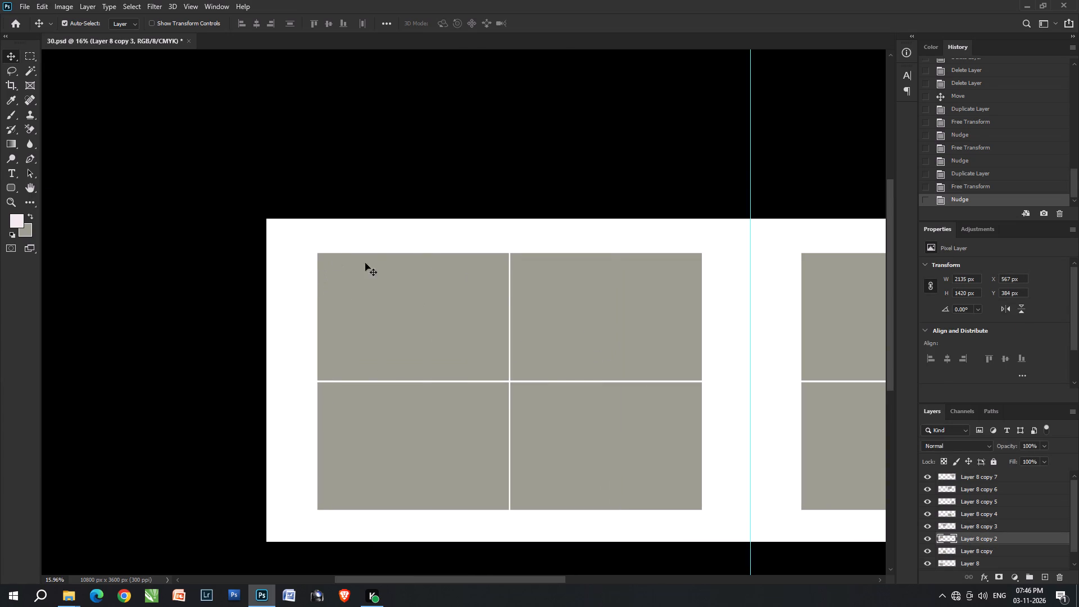
key(ctrl+t)
key(ctrl+t)
drag(409, 255, 411, 249)
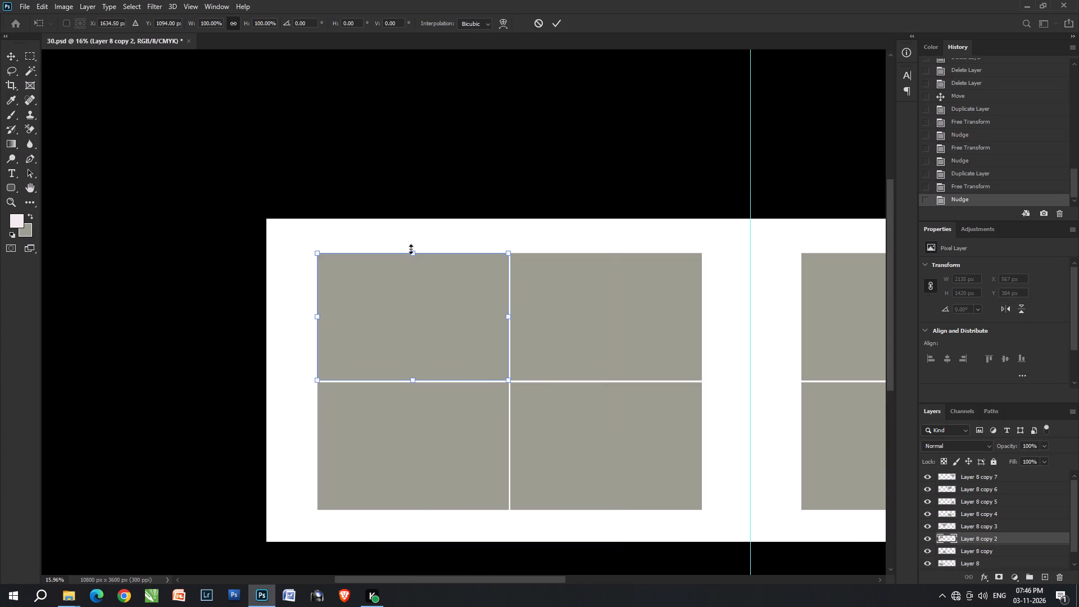
drag(411, 249, 421, 214)
shift+drag(430, 260, 415, 261)
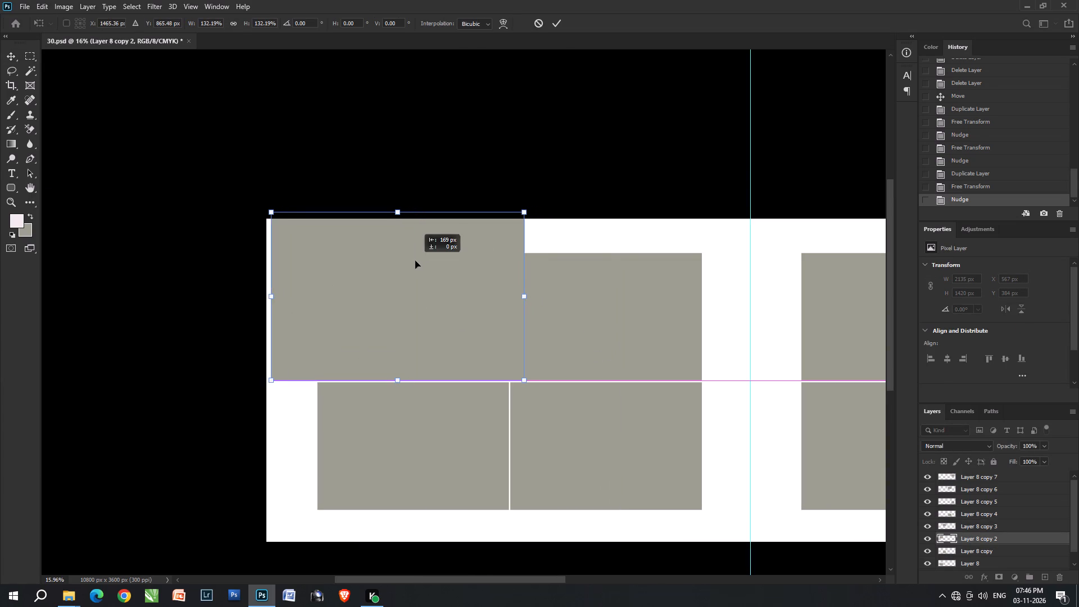
shift+drag(415, 261, 410, 260)
drag(399, 210, 400, 220)
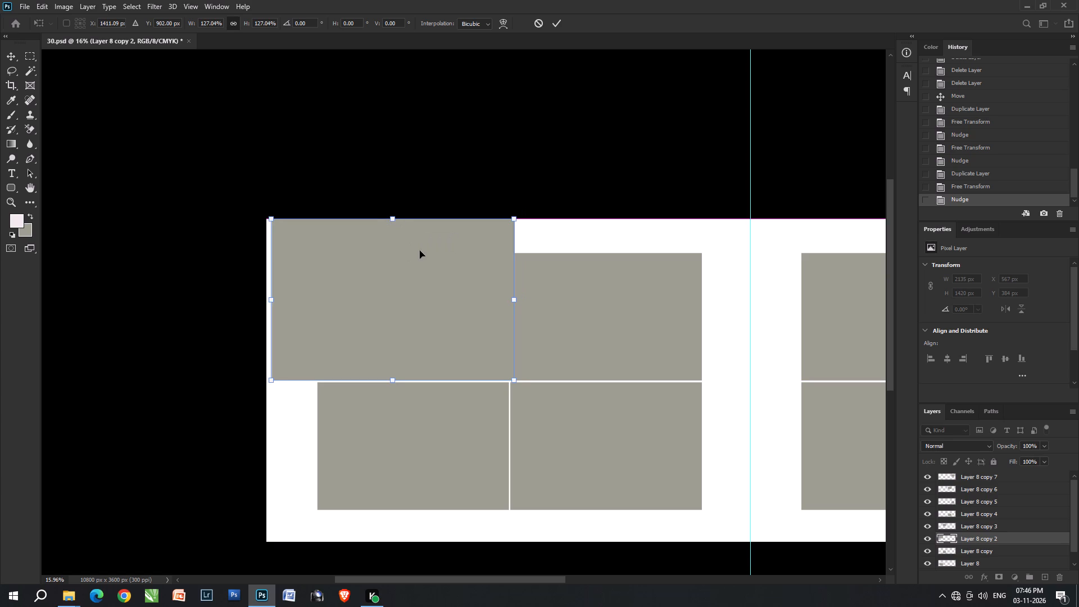
shift+click(420, 251)
double_click(415, 251)
key(v)
key(v)
Move the left page's upper-right frame horizontally toward the centre fold, clear of the enlarged frame.
click(592, 346)
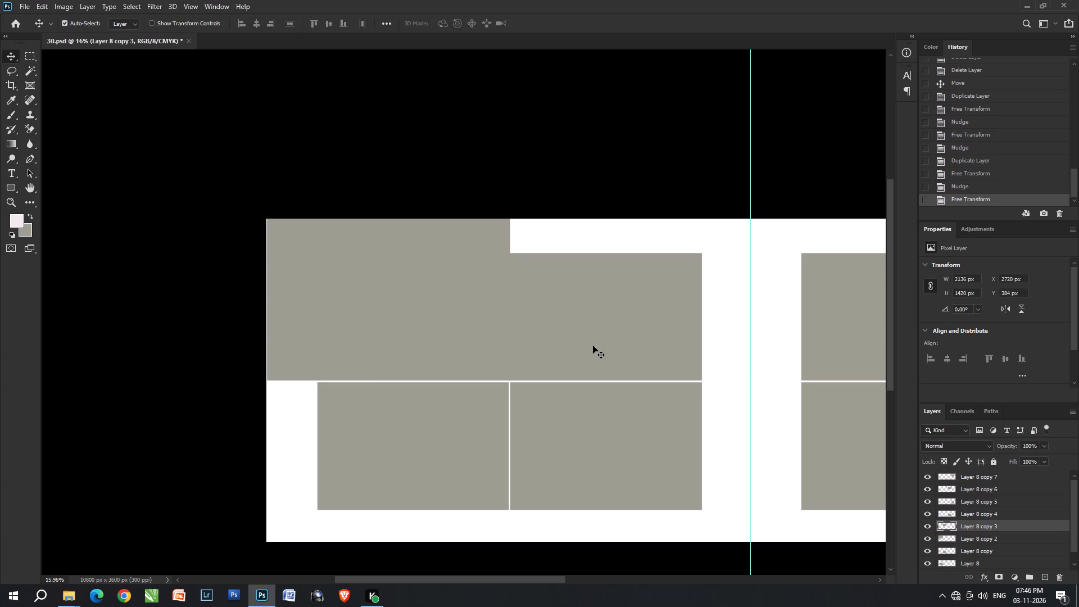
shift+drag(598, 346, 660, 348)
shift+drag(660, 348, 636, 342)
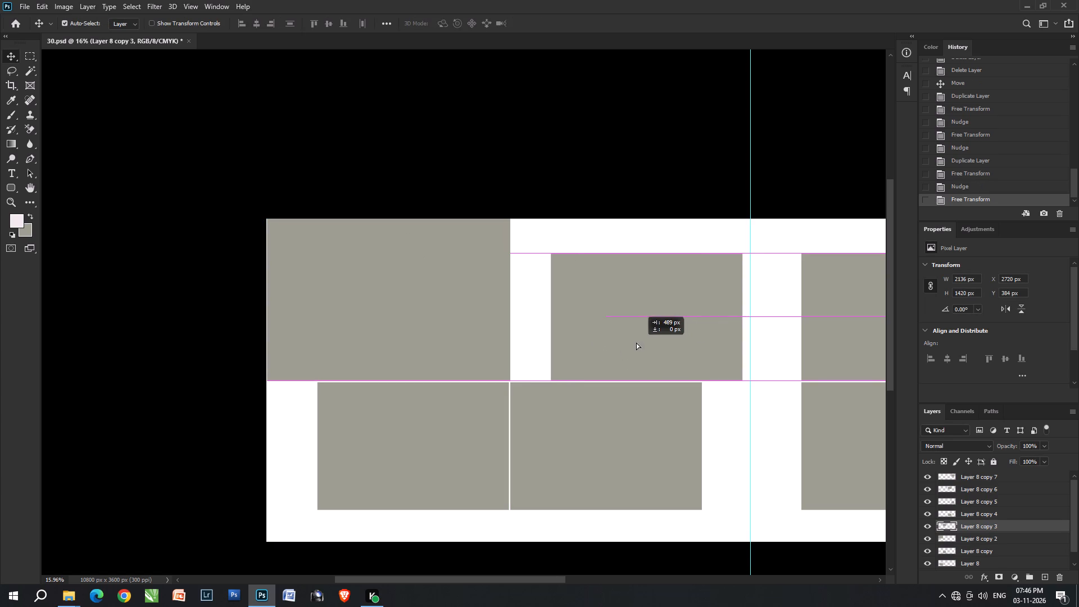
shift+drag(636, 342, 632, 341)
Widen the upper-left frame to about 3025 px and shift it to about X 62 px, leaving a thin gap beside the upper-right frame.
click(445, 348)
key(ctrl+t)
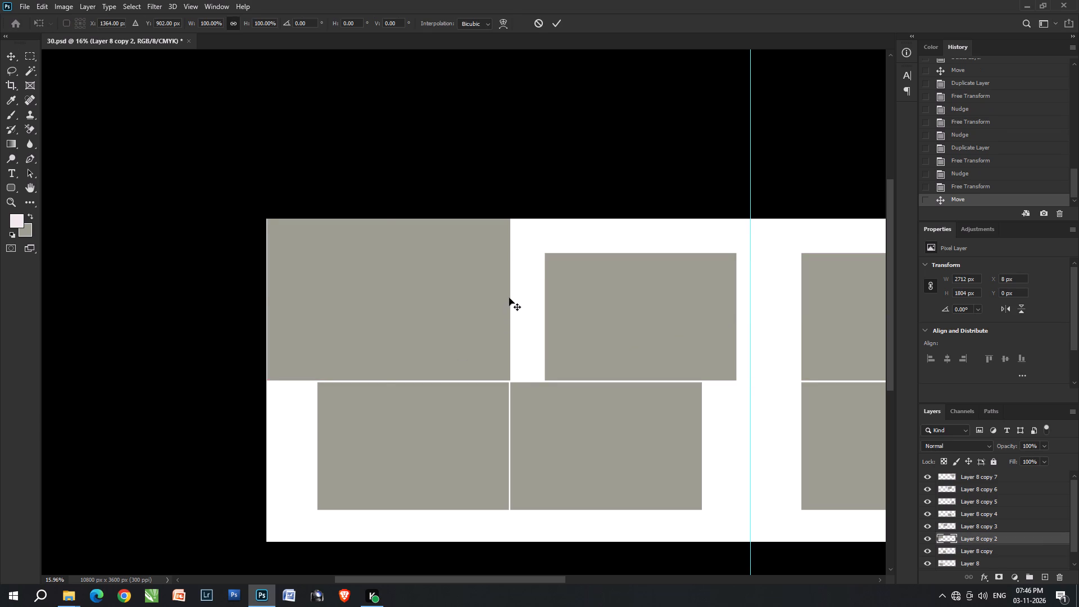
shift+drag(512, 295, 540, 300)
shift+double_click(520, 303)
key(Right)
key(Right)
key(Right)
key(Right)
key(Right)
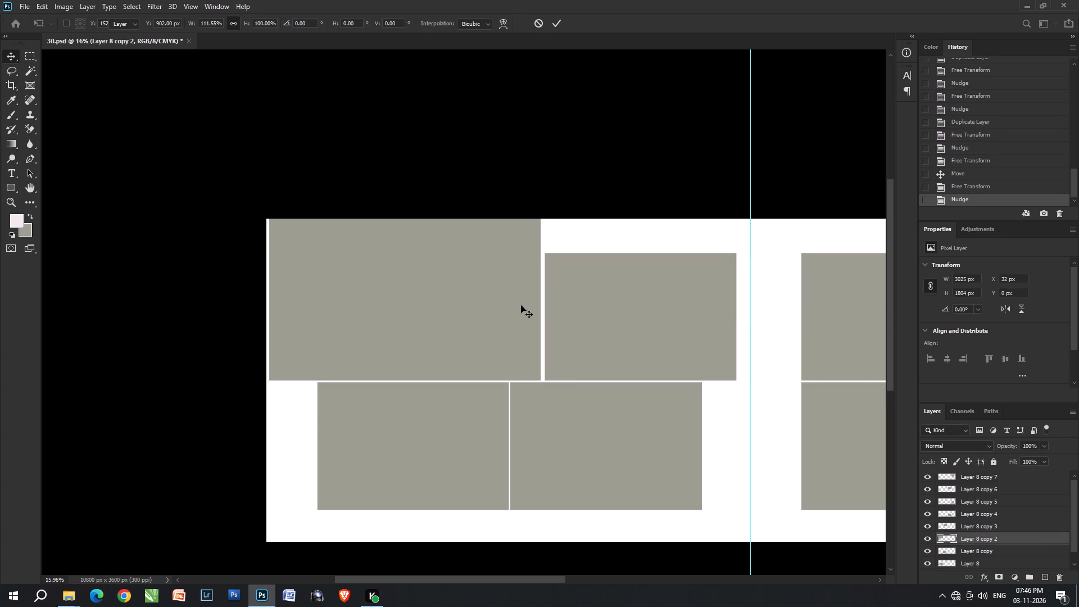
key(Right)
key(Right)
key(Right)
key(Right)
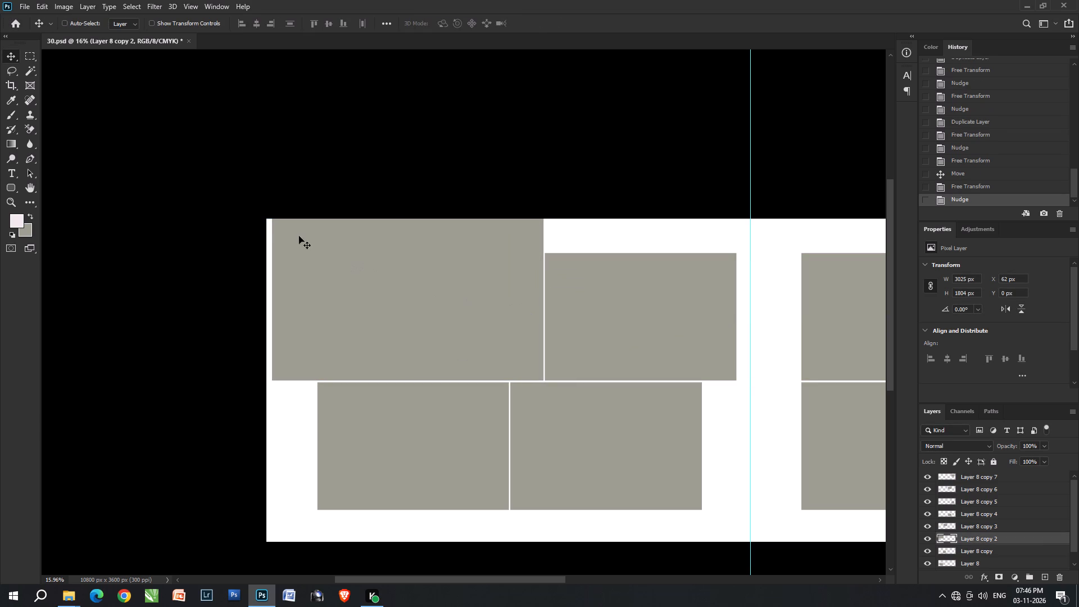
Stretch the upper-left frame past the page's top-left corner to about 3200 x 1929 px, at about X -120 px, Y -125 px.
key(ctrl+t)
shift+drag(270, 219, 255, 207)
shift+double_click(377, 255)
key(Left)
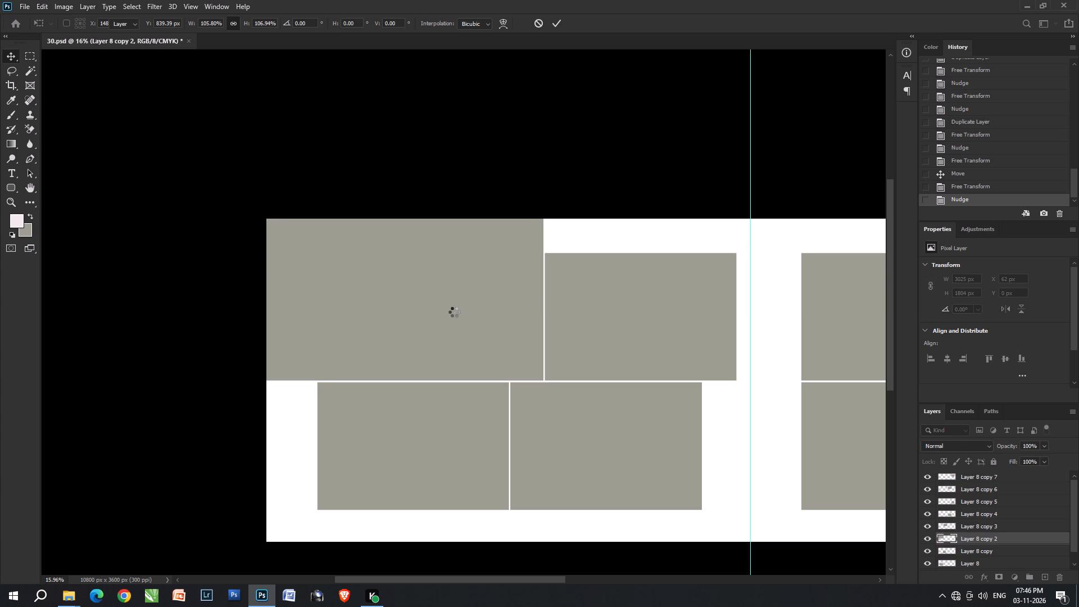
Slightly widen the gap between the left page's two lower frames, and nudge the pair slightly toward the centre fold.
alt+scroll(546, 373, up, 9)
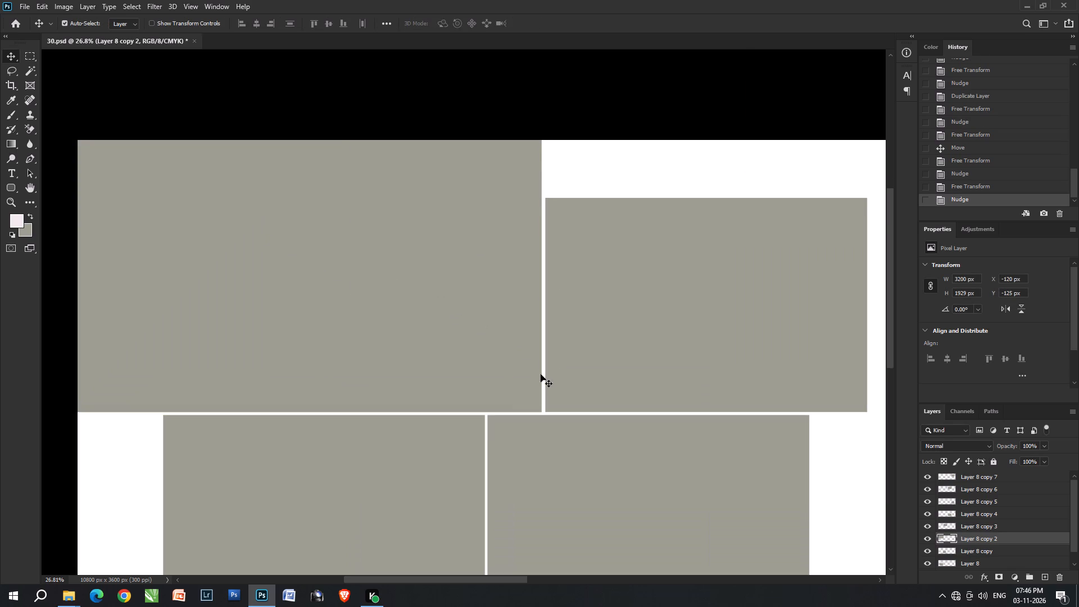
key(v)
click(432, 459)
key(Left)
key(Left)
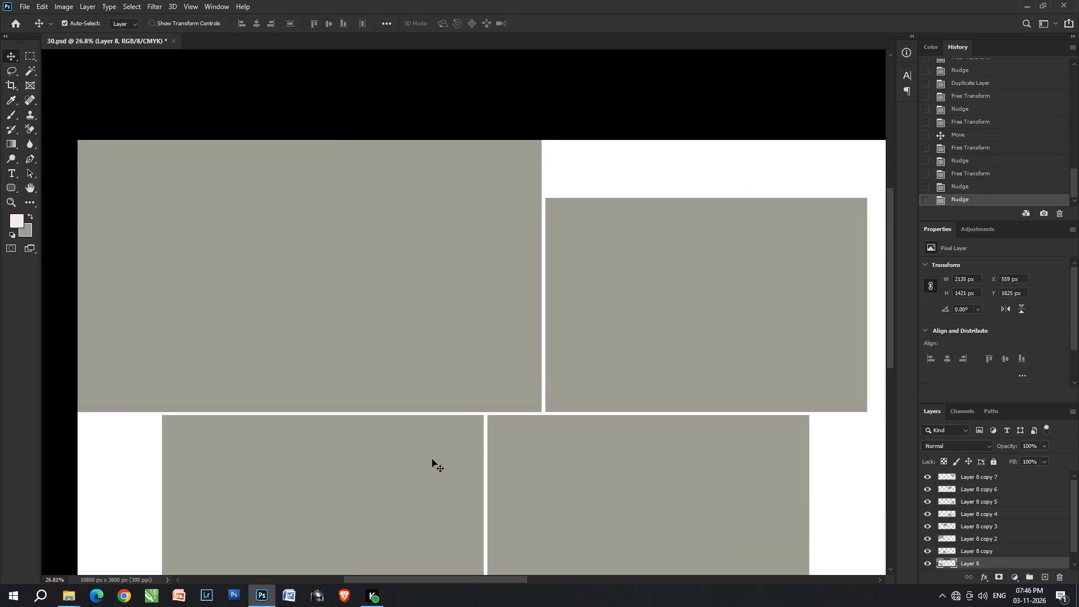
key(Right)
shift+click(531, 461)
alt+scroll(480, 392, down, 4)
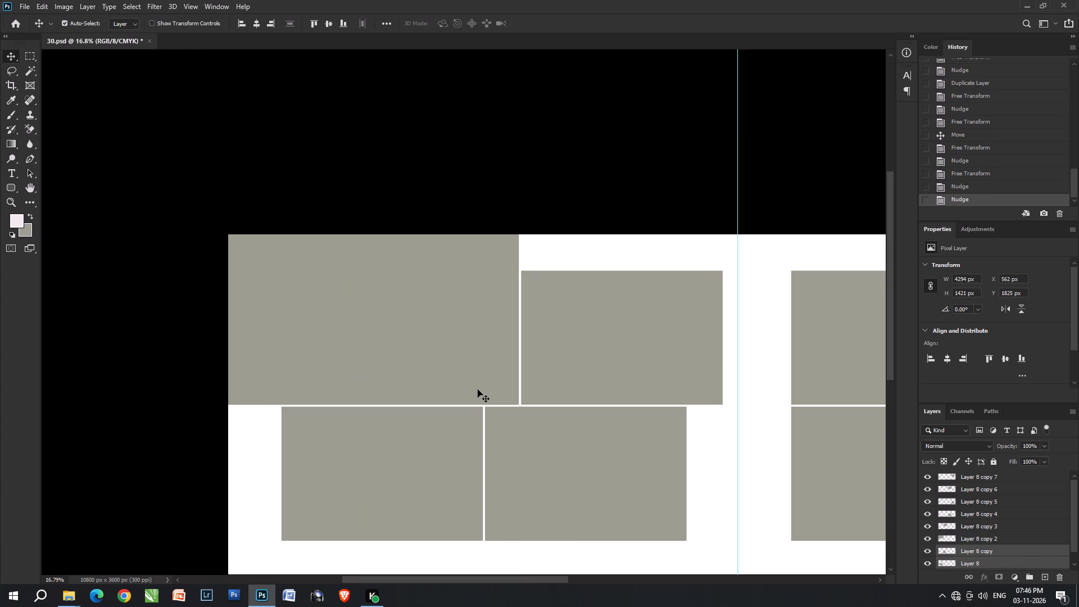
key(Right)
key(Right)
Select the layer of the left page's large upper-left frame.
right_click(412, 344)
click(427, 348)
key(w)
click(427, 348)
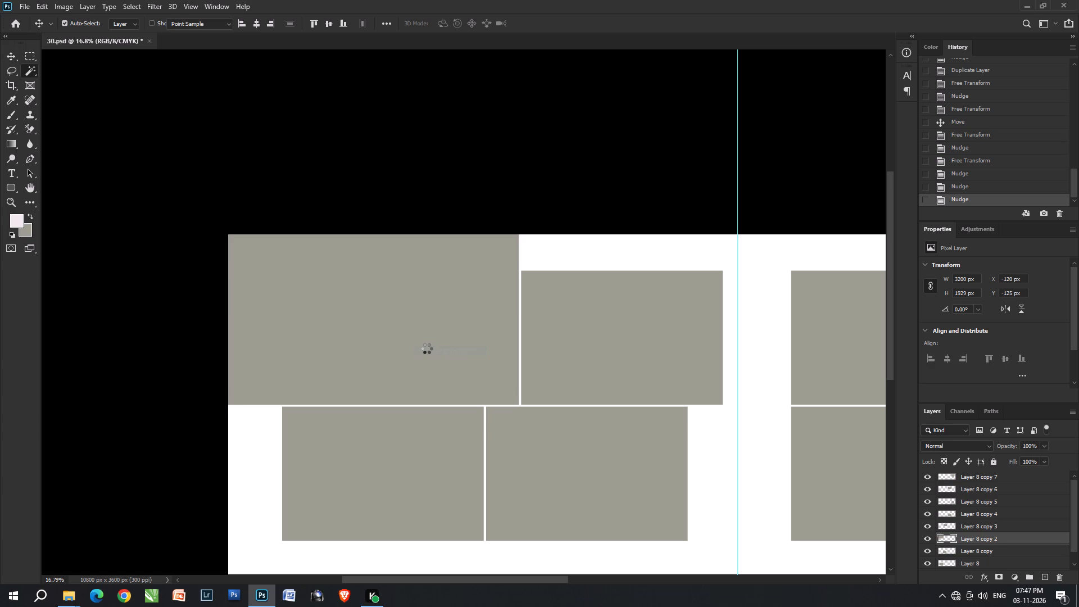
alt+scroll(427, 348, down, 3)
Open the group photos VIJ_8159 and VIJ_8164 from the album folder in Photoshop.
key(alt+Tab)
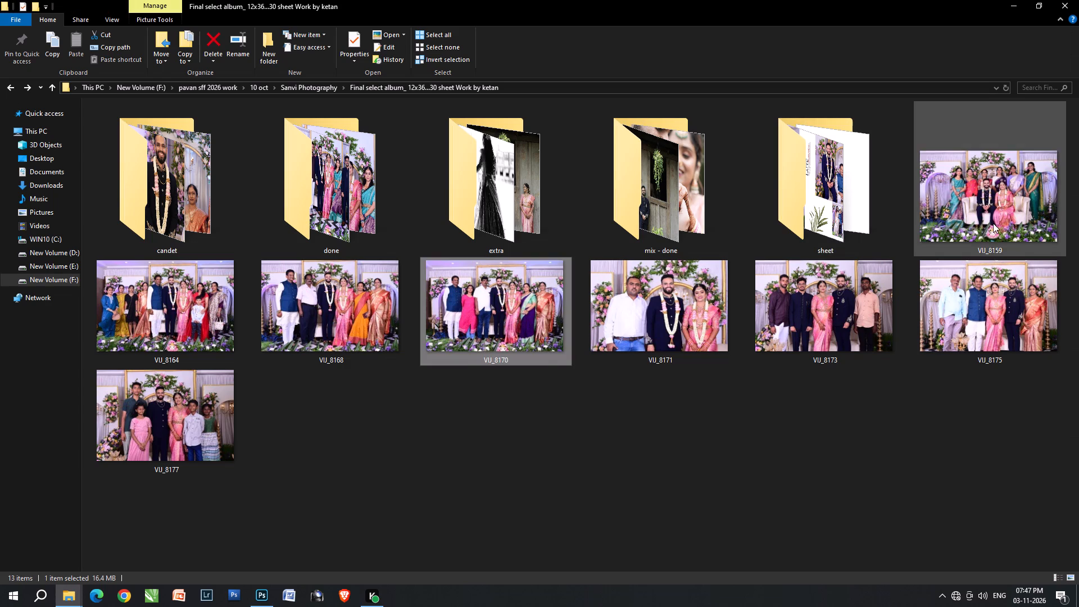
click(993, 223)
shift+click(469, 331)
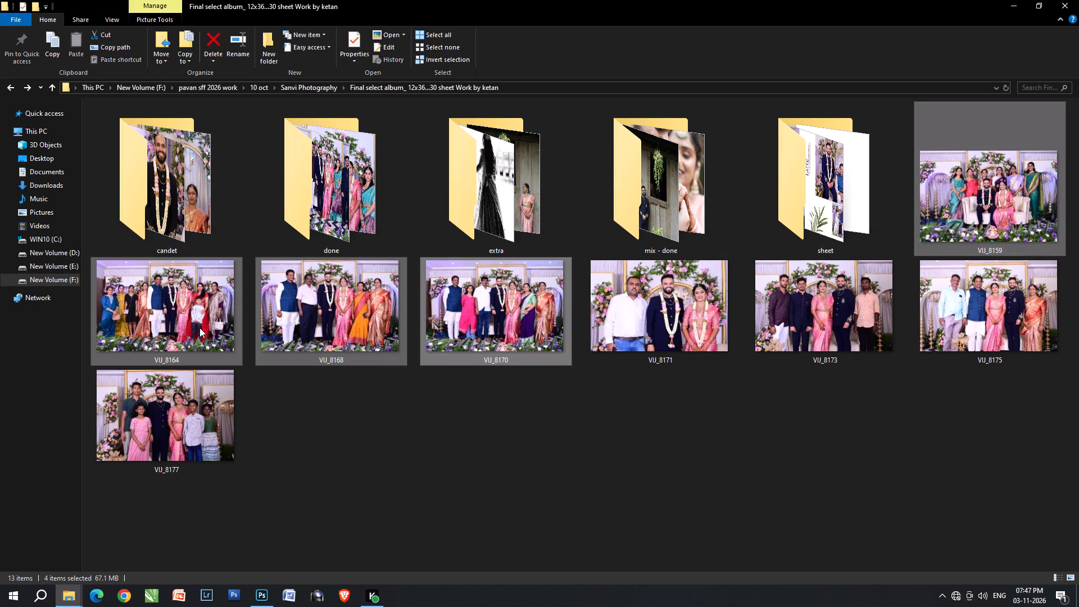
shift+click(183, 324)
drag(157, 321, 393, 85)
key(alt+Tab)
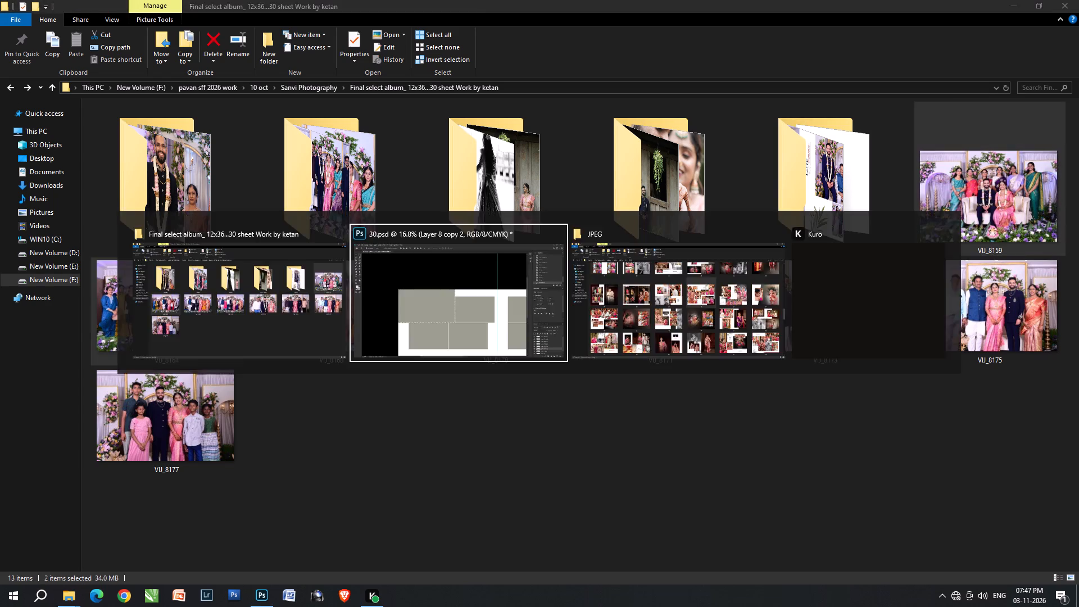
drag(393, 85, 481, 12)
click(482, 12)
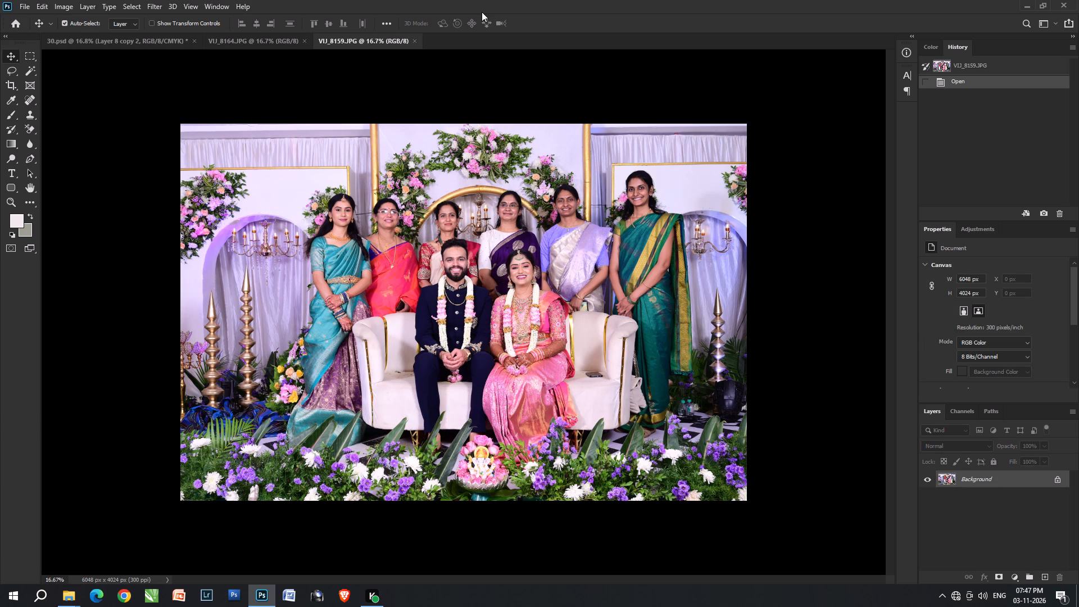
Reapply the last Camera Raw filter to photo VIJ_8159 and tone it with two Levels adjustments.
click(267, 36)
click(356, 44)
key(ctrl+alt+f)
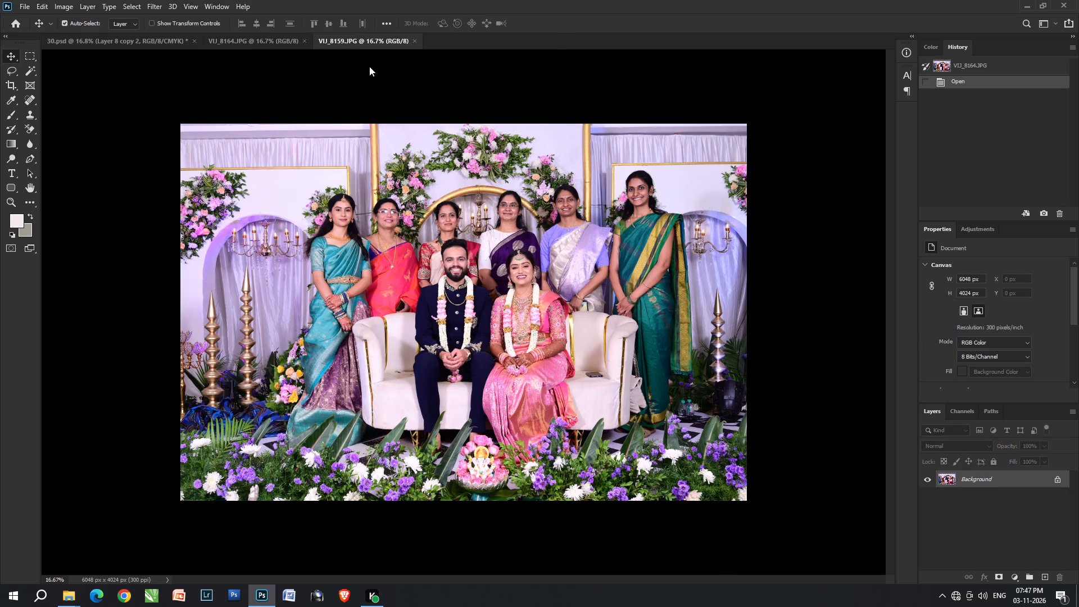
key(ctrl+l)
key(Return)
key(ctrl+l)
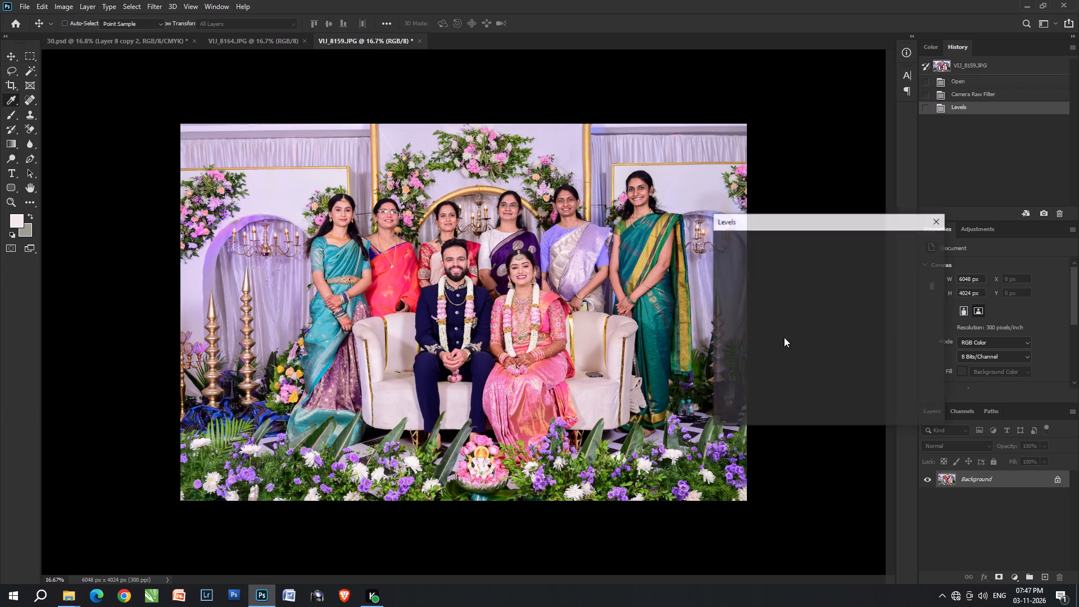
click(795, 346)
scroll(841, 346, up, 2)
drag(855, 348, 866, 352)
key(Return)
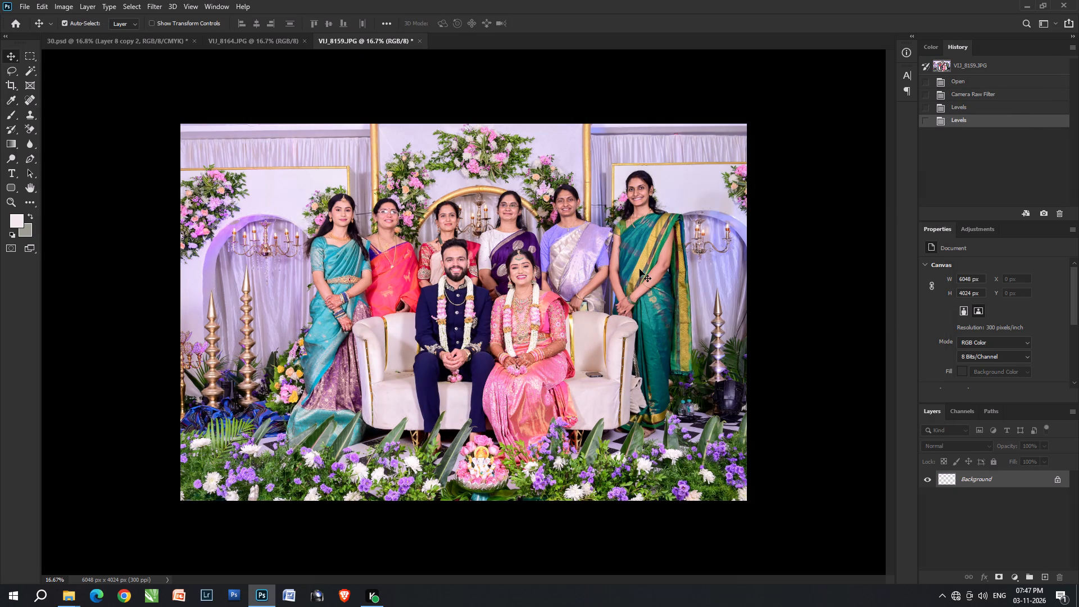
Select the area around the standing women's heads in VIJ_8159, feather it by 100 pixels and adjust its midtones with Levels.
key(comma)
key(m)
drag(370, 252, 373, 252)
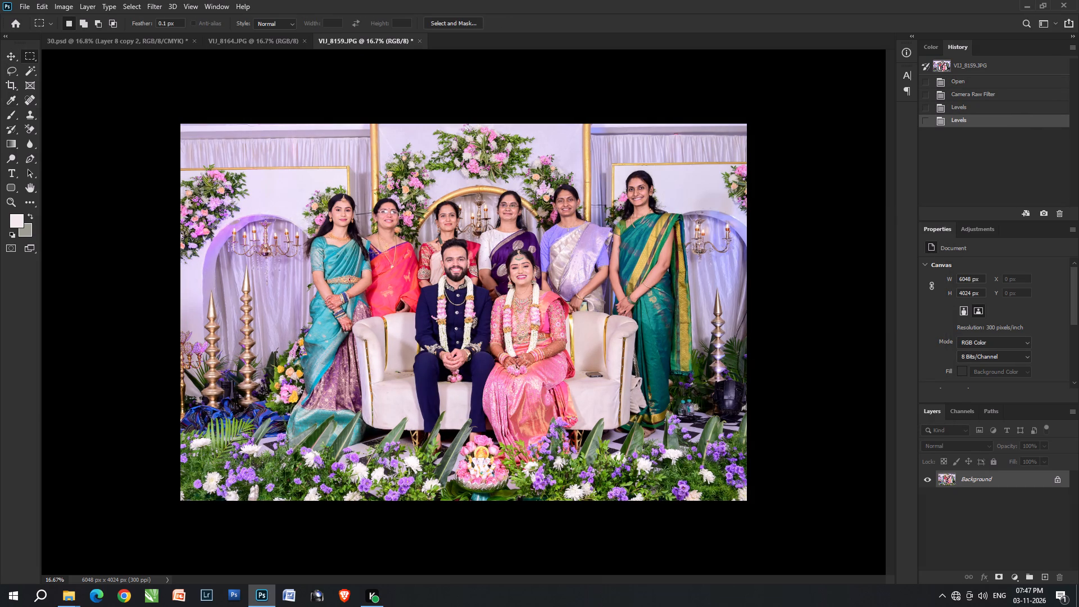
drag(373, 252, 675, 161)
key(ctrl+alt+d)
key(Return)
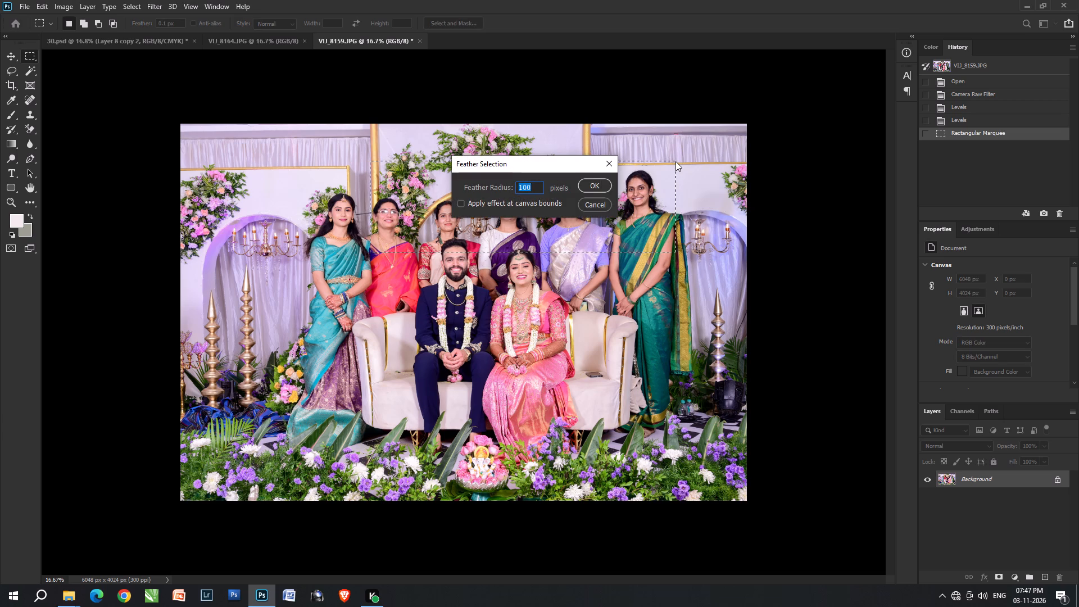
key(ctrl+l)
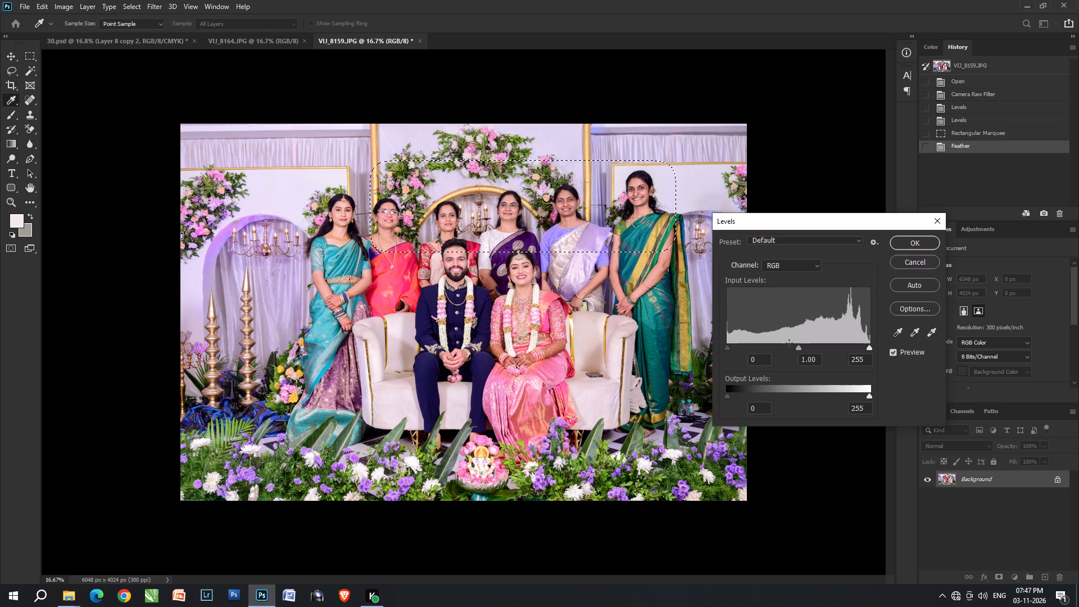
click(790, 343)
click(799, 347)
scroll(797, 346, up, 10)
key(Return)
Cut the entire VIJ_8159 photo and close its file without saving.
key(ctrl+a)
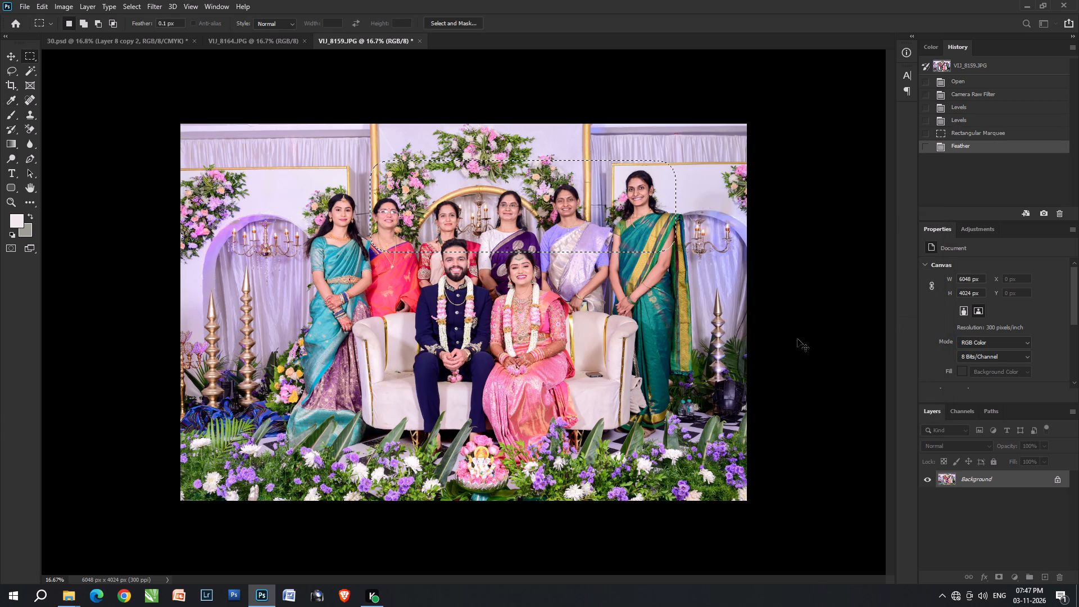
key(ctrl+x)
key(ctrl+w)
key(ctrl+Tab)
key(ctrl+Return)
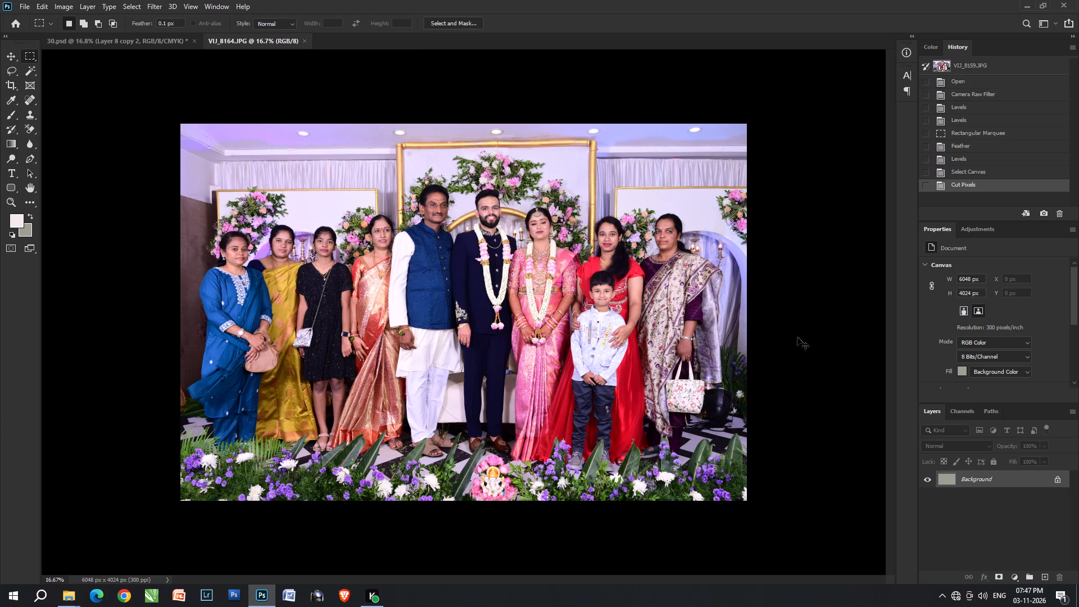
Paste VIJ_8159 into the left page's large upper-left frame on sheet 30, scaling it to about 54% and positioning the group inside.
key(ctrl+Tab)
key(ctrl+alt+shift+v)
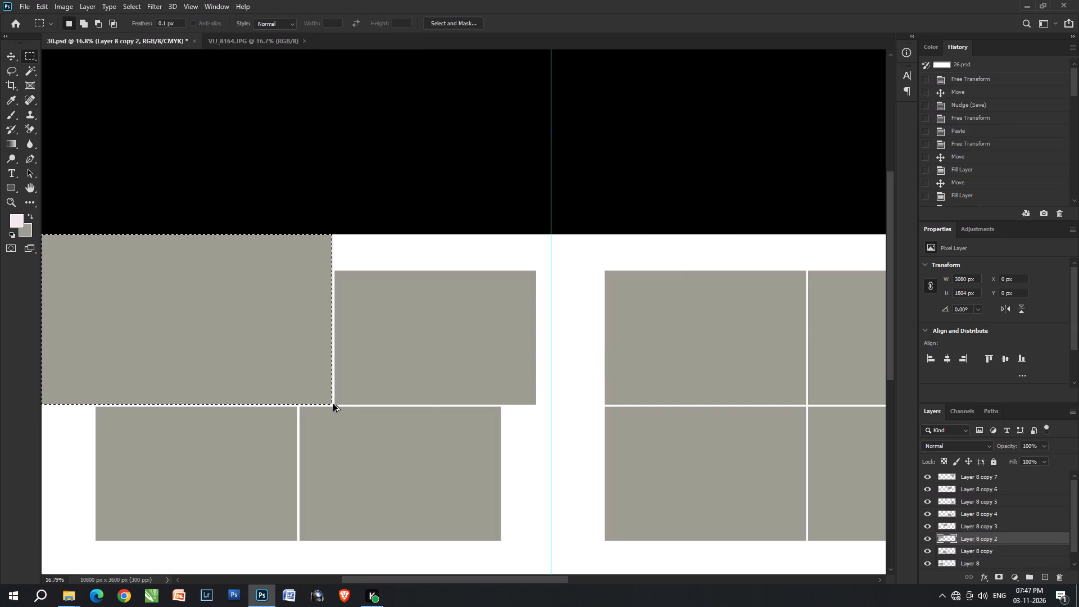
key(ctrl+t)
drag(616, 433, 587, 430)
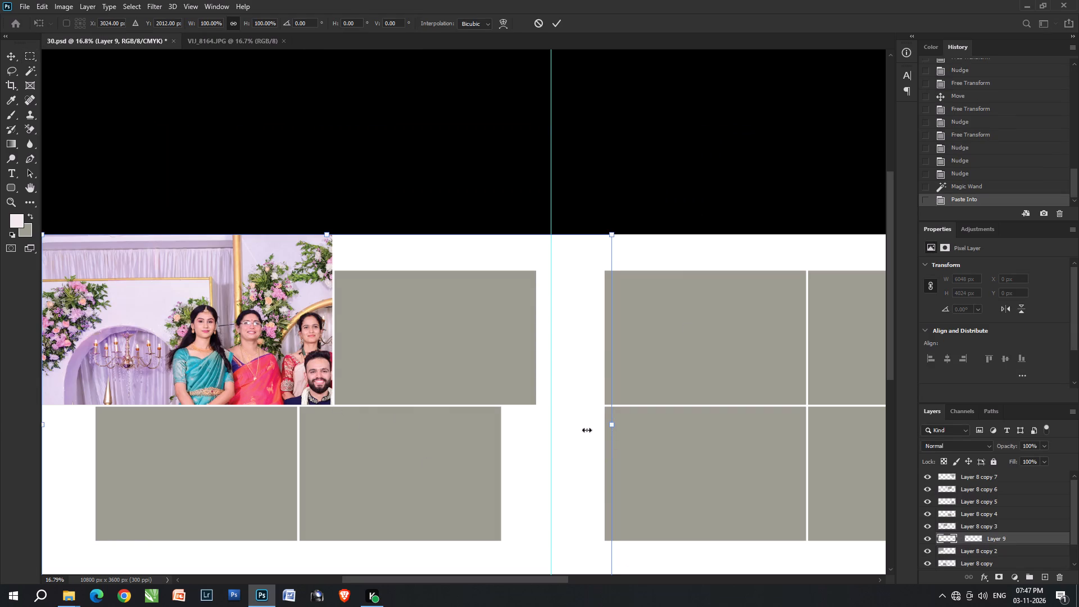
drag(587, 430, 348, 411)
drag(285, 429, 284, 350)
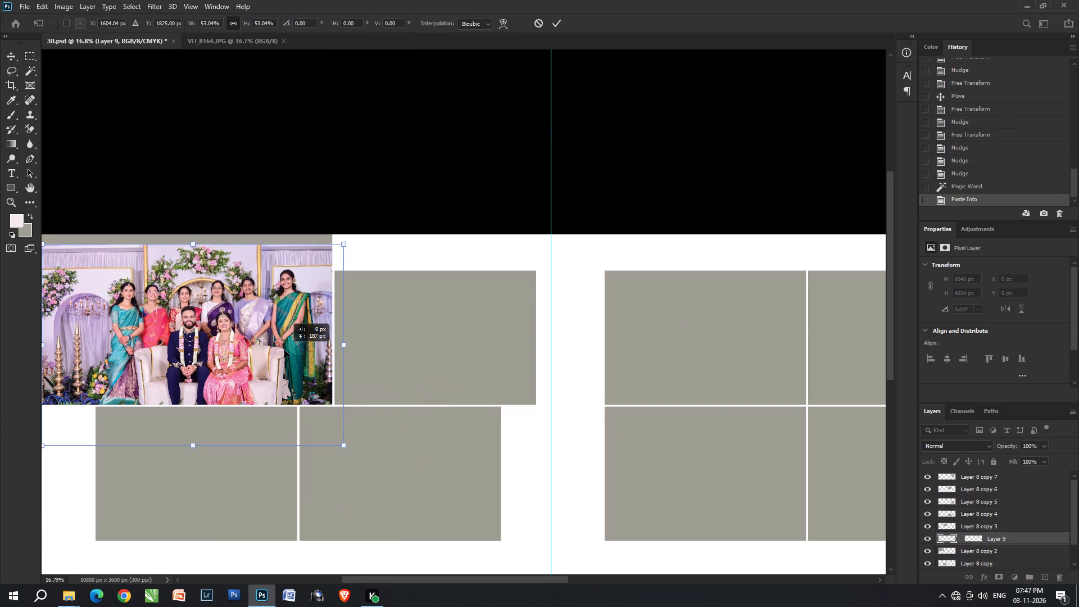
drag(284, 350, 274, 328)
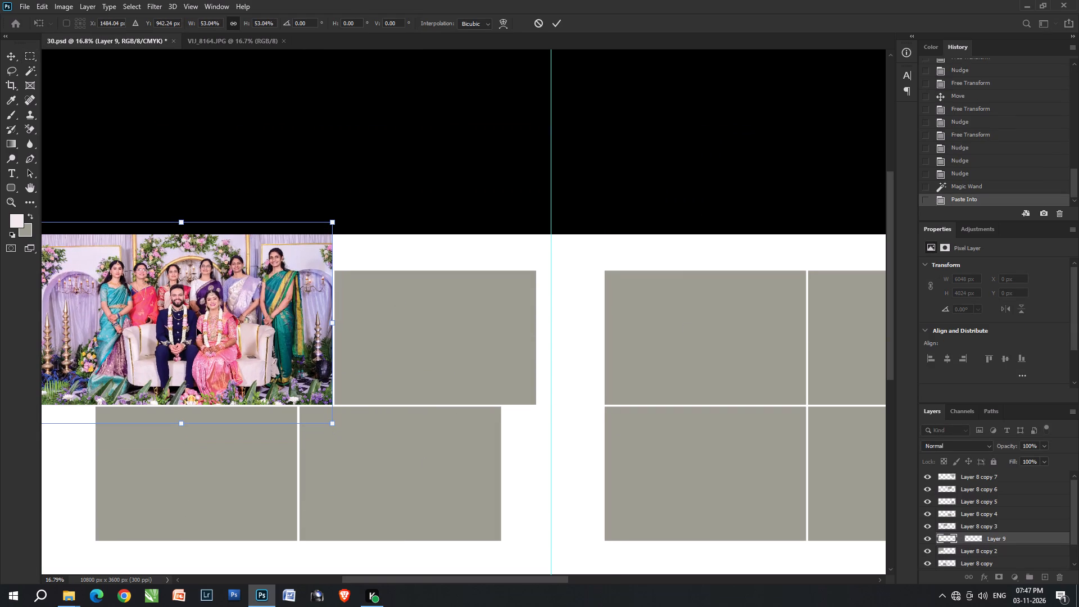
key(space)
key(space)
drag(254, 335, 432, 347)
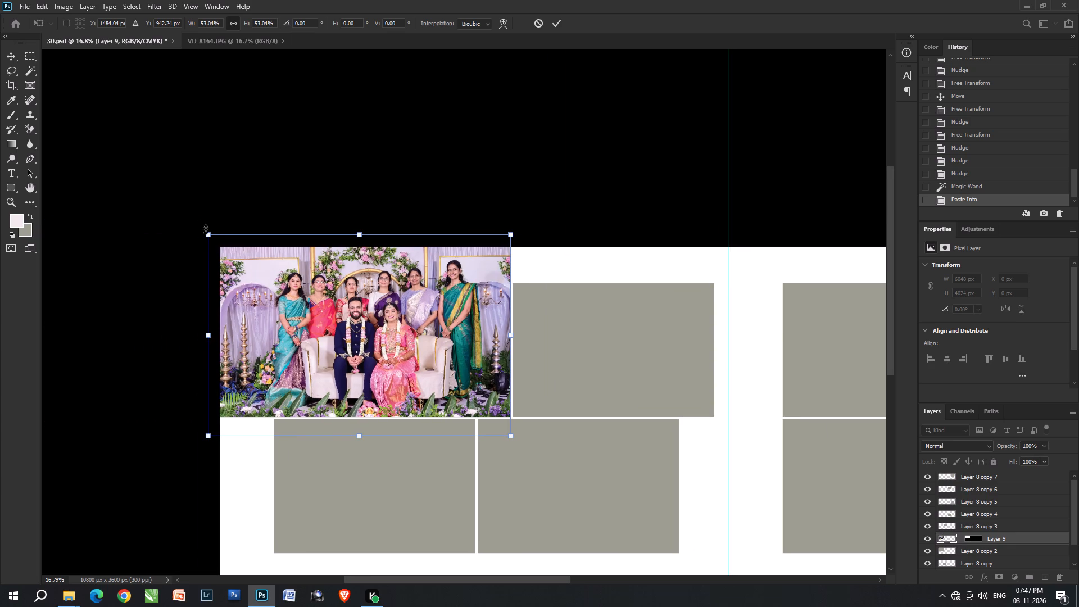
drag(206, 234, 200, 229)
key(Return)
Select the layer of the left page's upper-right frame, check its position with small nudges, and make a Magic Wand selection of it.
key(v)
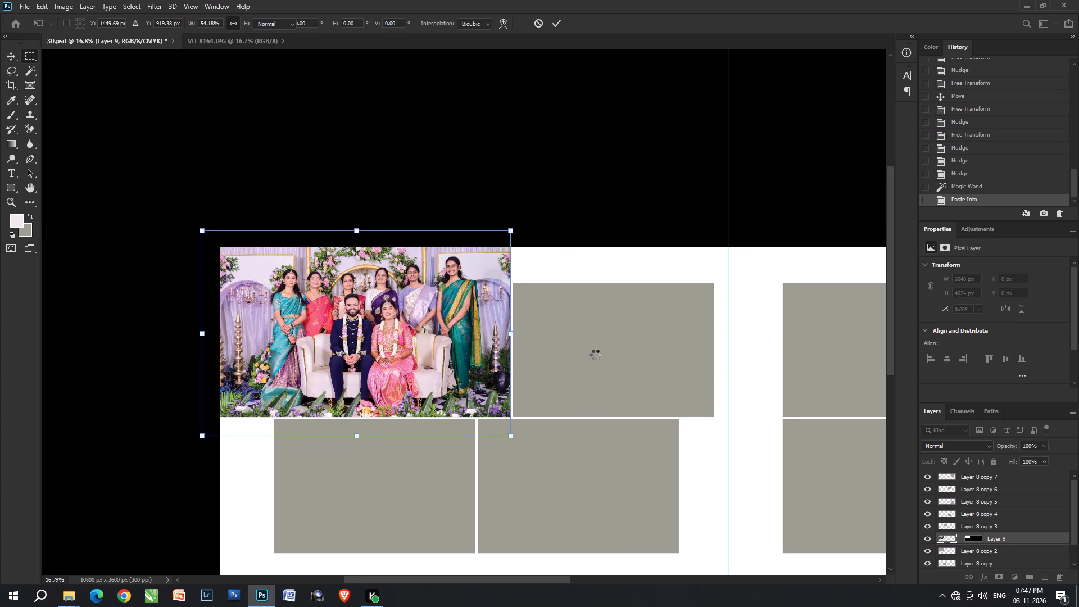
right_click(596, 352)
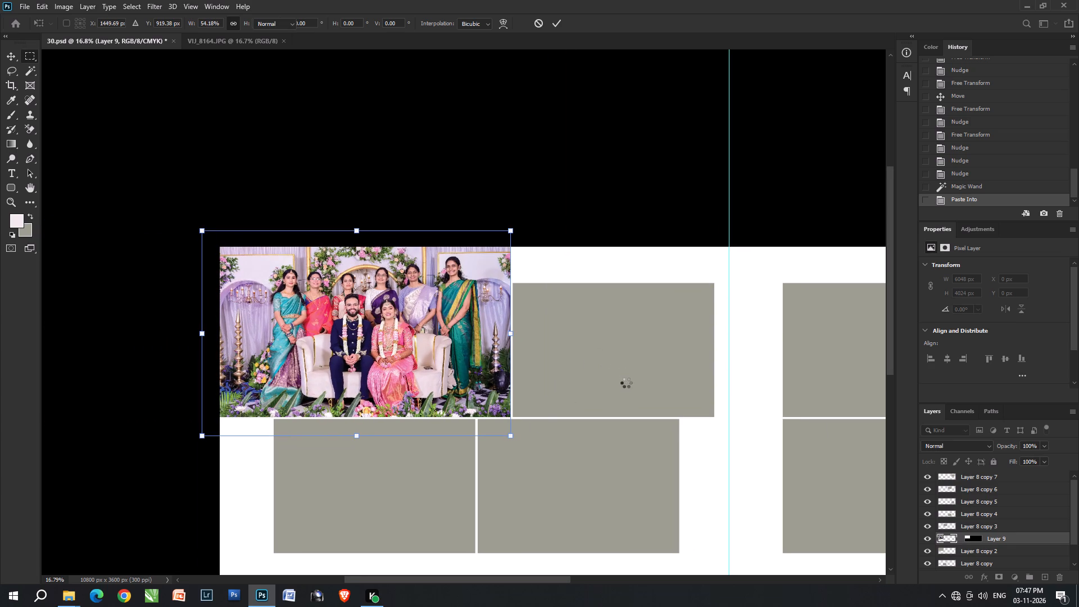
click(629, 388)
key(Left)
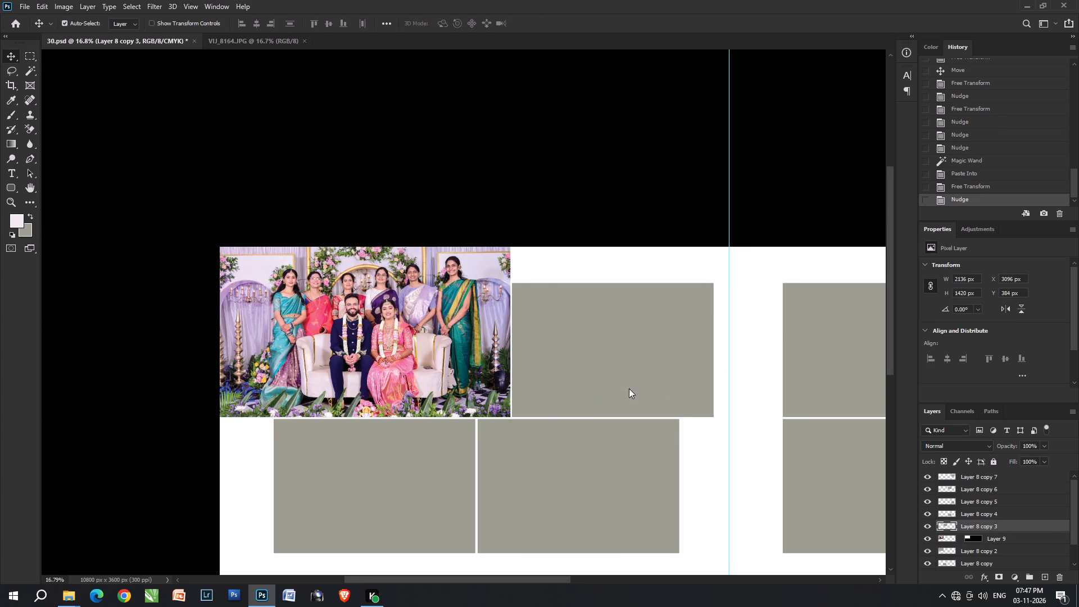
key(Right)
right_click(619, 383)
click(632, 388)
key(w)
click(632, 388)
Reapply the last Camera Raw filter to VIJ_8164 and brighten it with Levels, midtones 1.12 and white input 246.
key(ctrl+Tab)
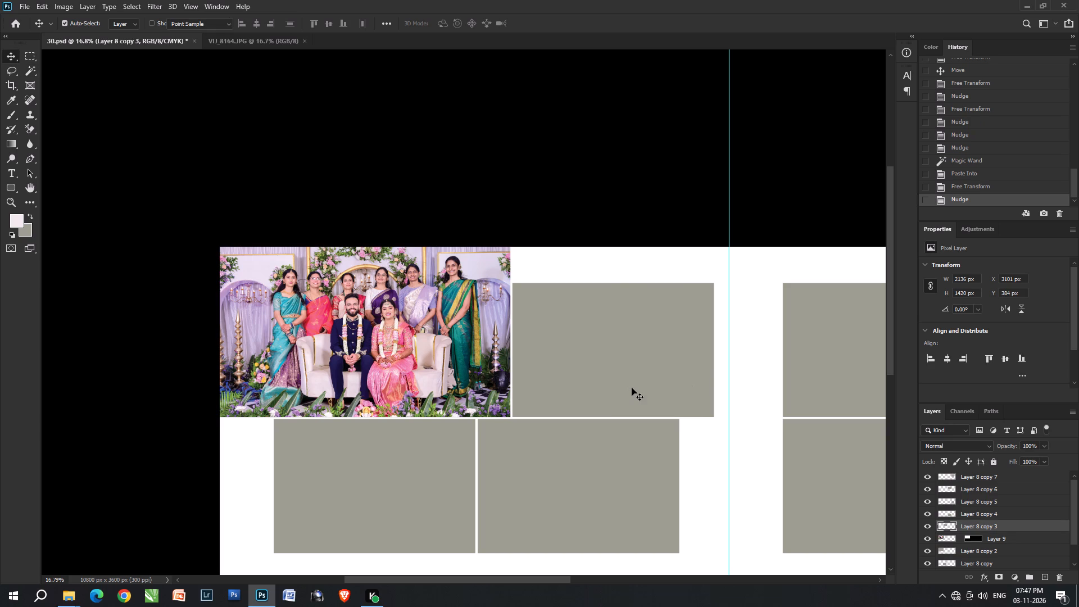
key(ctrl+alt+f)
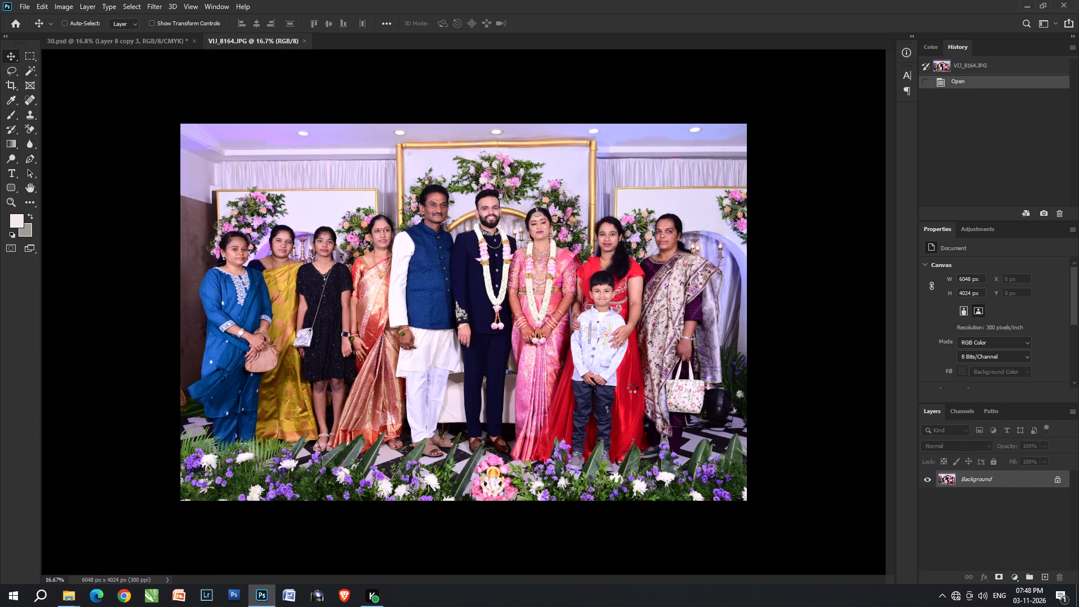
key(ctrl+l)
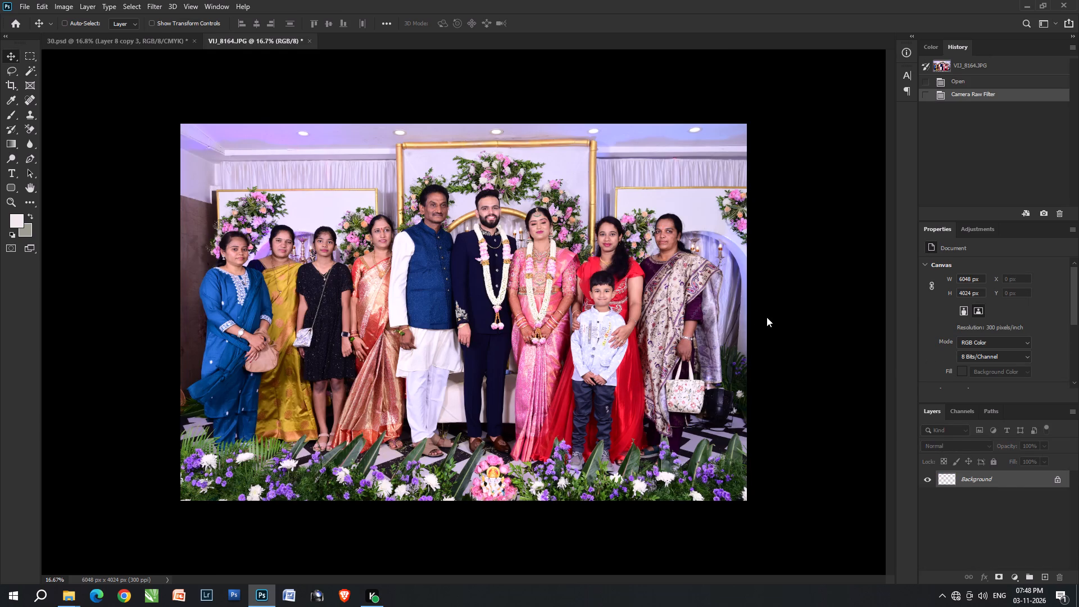
click(794, 350)
scroll(857, 352, up, 3)
click(864, 346)
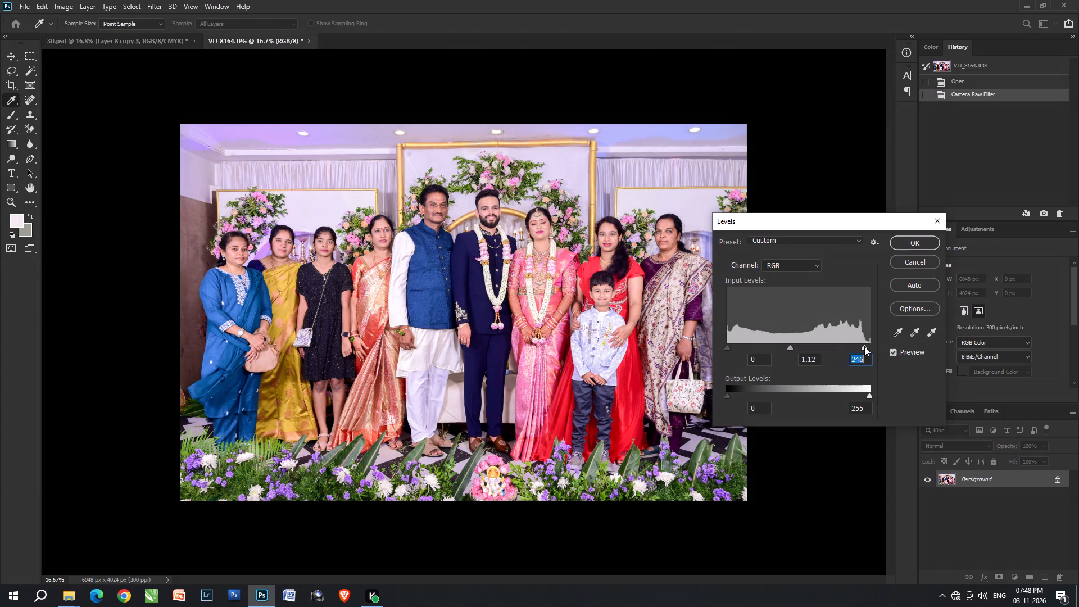
key(Return)
Cut the entire VIJ_8164 photo and close its file without saving.
key(ctrl+a)
key(ctrl+x)
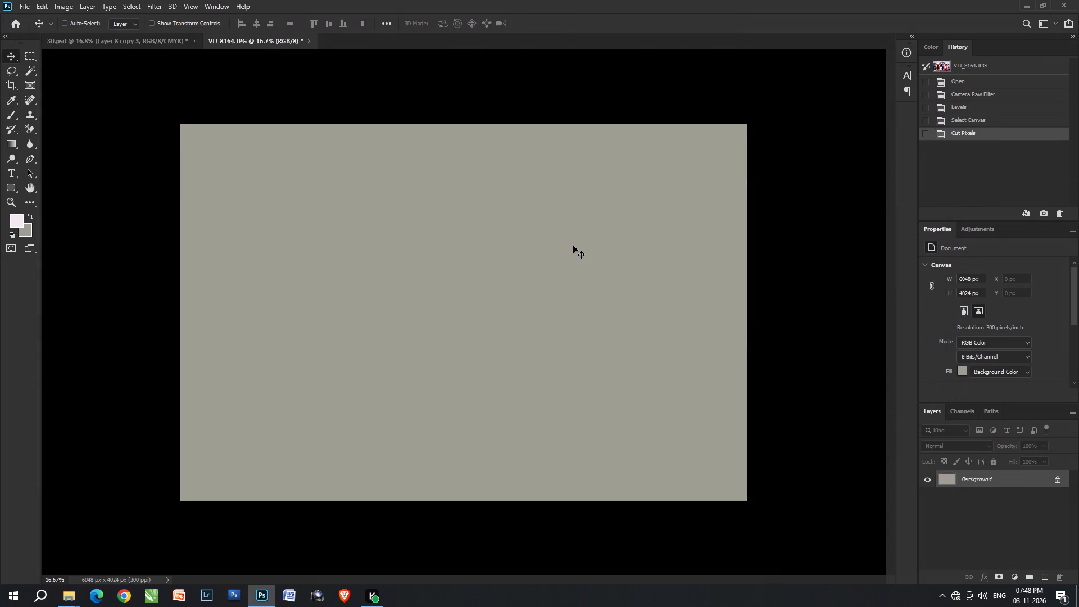
key(ctrl+w)
key(ctrl+Tab)
key(ctrl+Return)
Bring the upper-right frame's layer forward one level and paste VIJ_8164 into the frame, scaled to about 38%.
key(ctrl+backslash)
key(ctrl+bracketright)
key(ctrl+alt+shift+v)
key(ctrl+t)
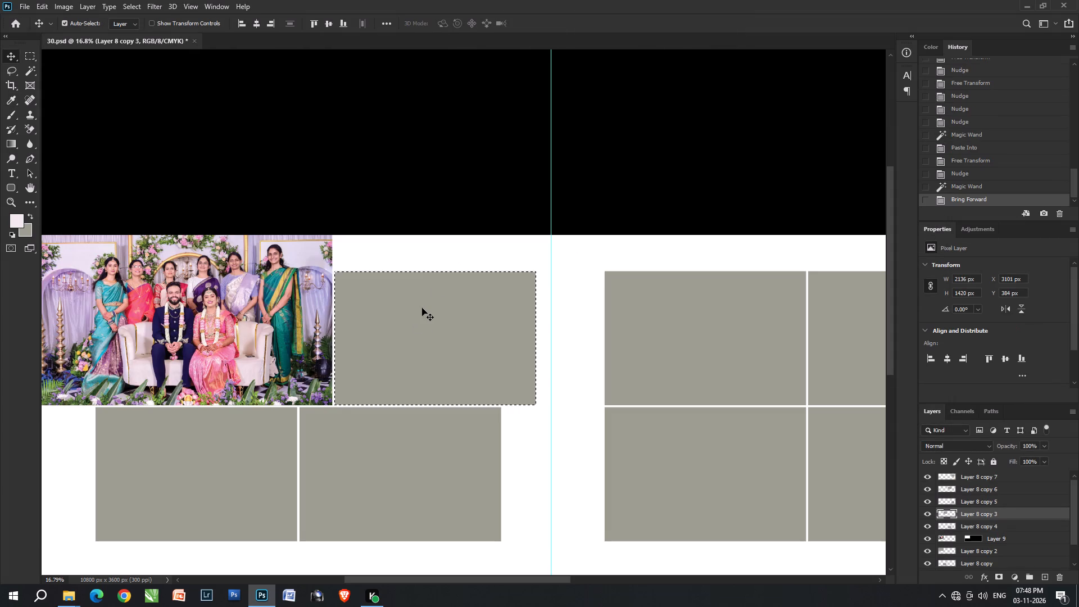
drag(428, 234, 435, 372)
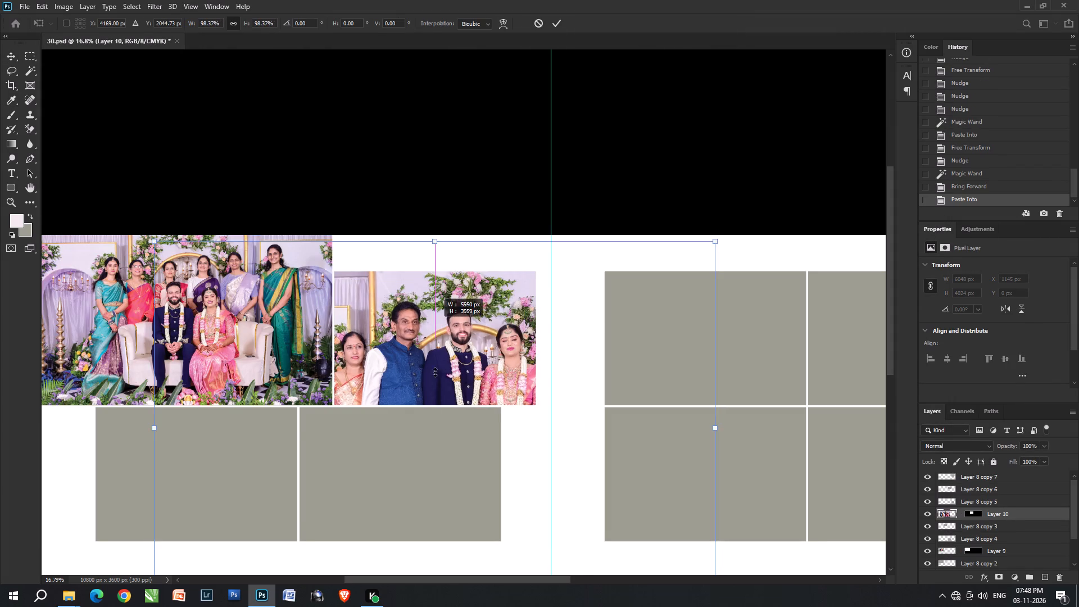
drag(435, 372, 445, 460)
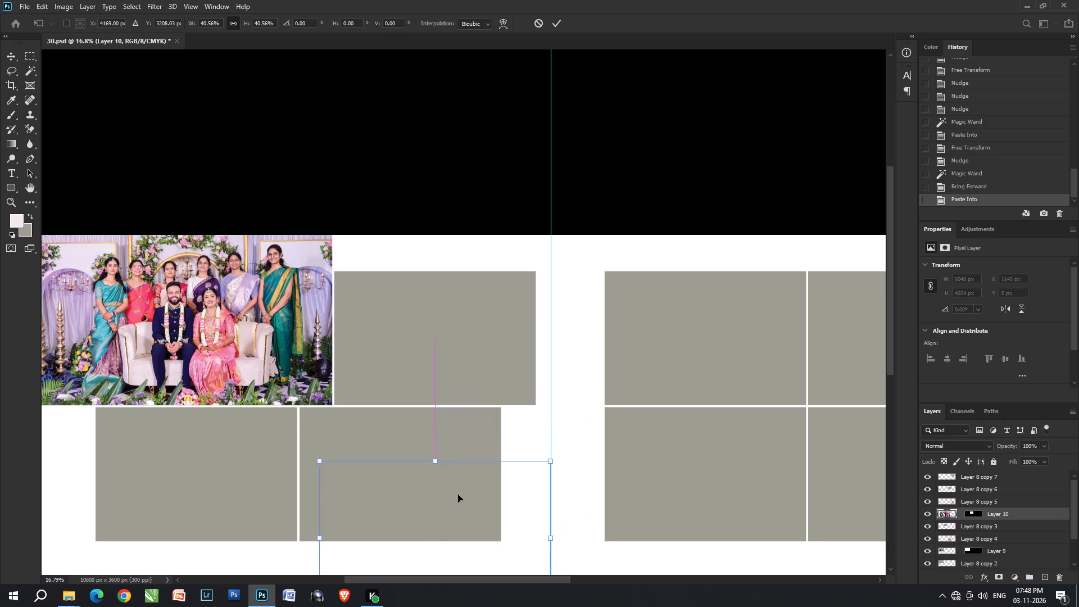
shift+drag(460, 510, 463, 297)
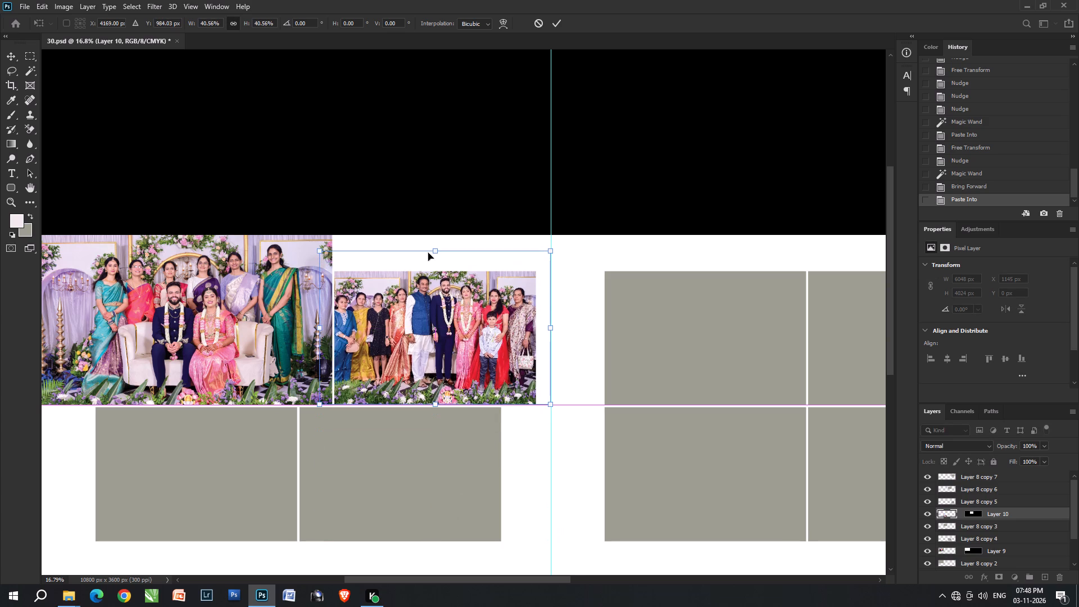
drag(433, 253, 438, 261)
Refine the pasted VIJ_8164 photo to about 37% scale so its sides fit closely around the upper-right frame.
key(Right)
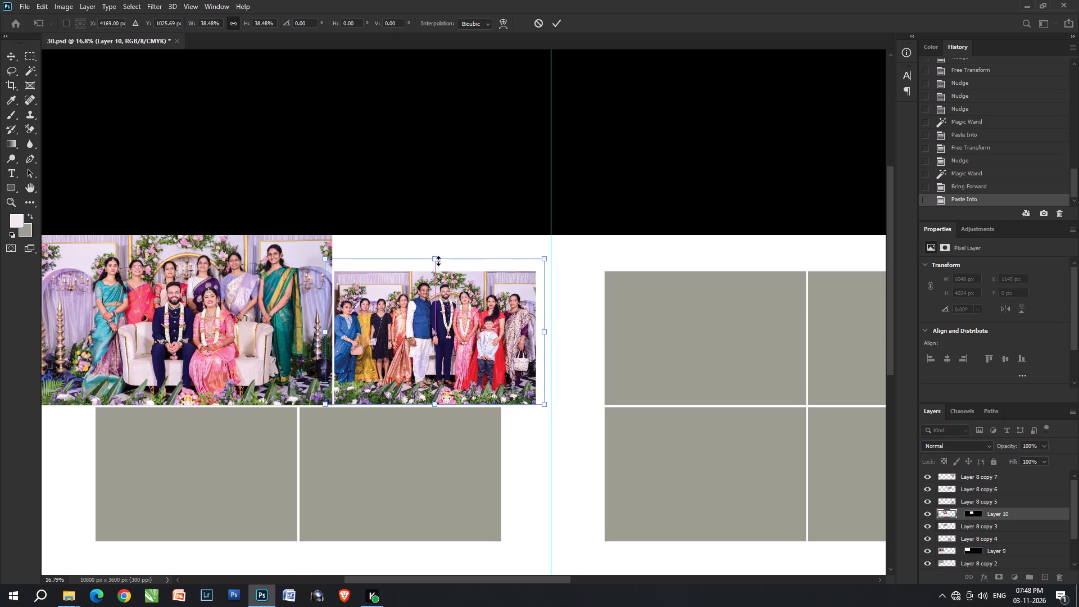
click(331, 259)
key(Left)
key(Left)
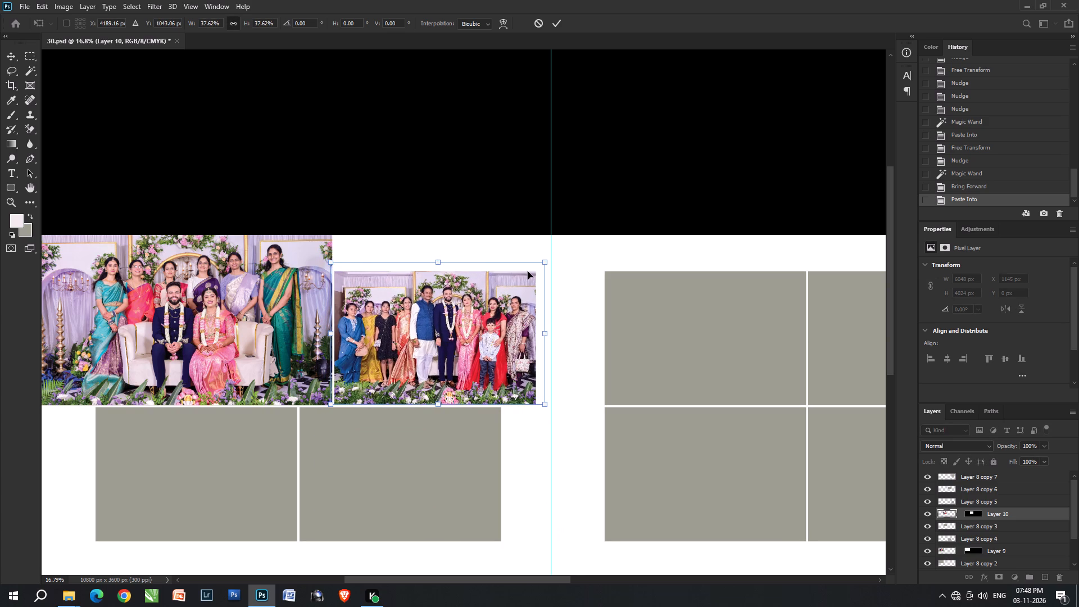
click(543, 261)
key(Right)
key(Right)
key(Right)
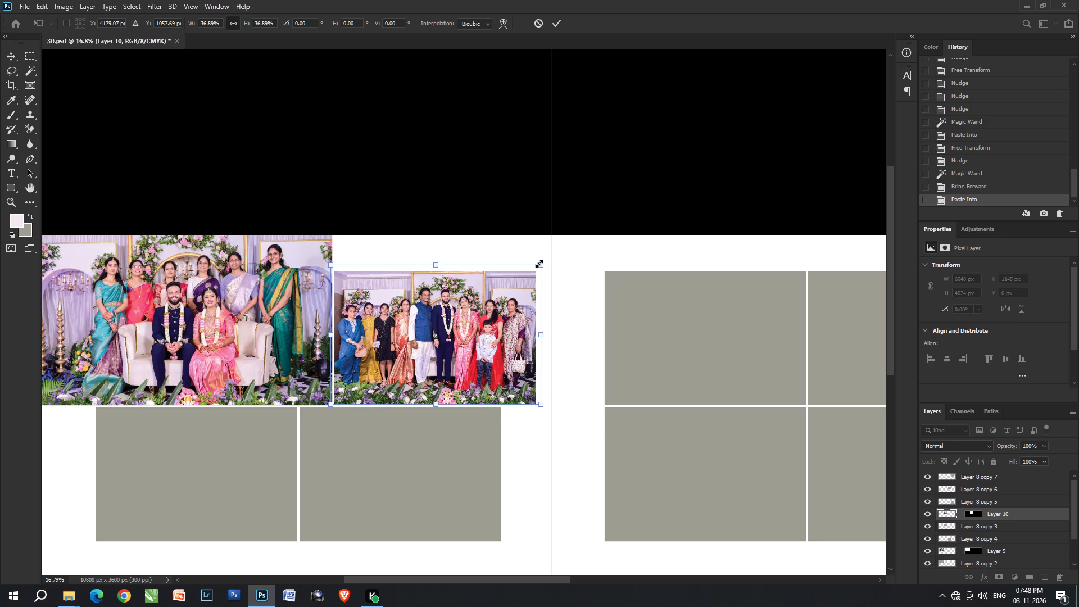
key(Return)
In the album folder, move the used photos VIJ_8159 and VIJ_8164 into the done folder.
key(v)
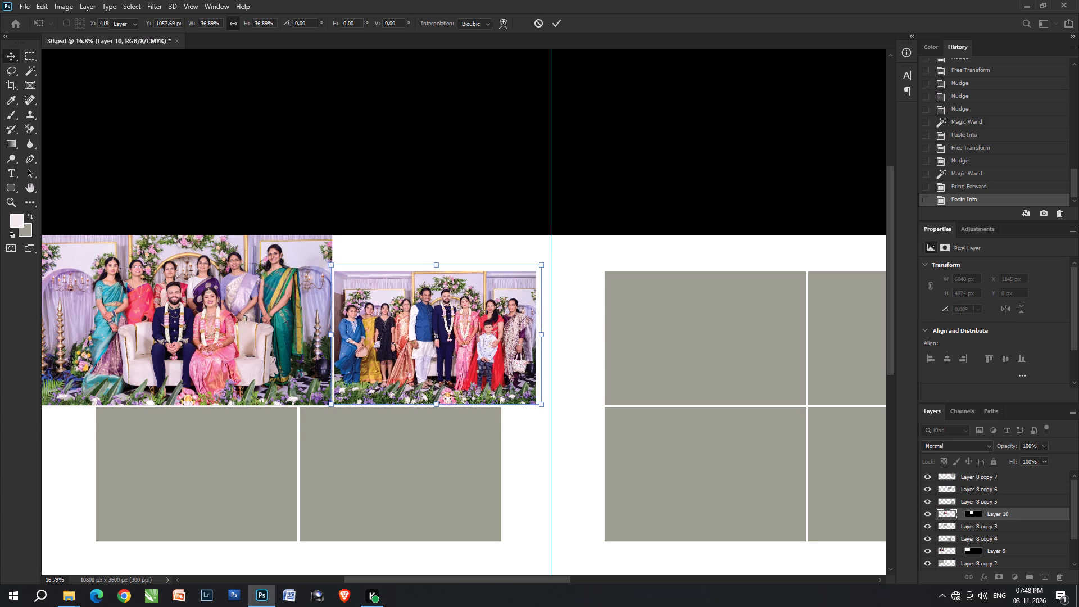
key(alt+Tab)
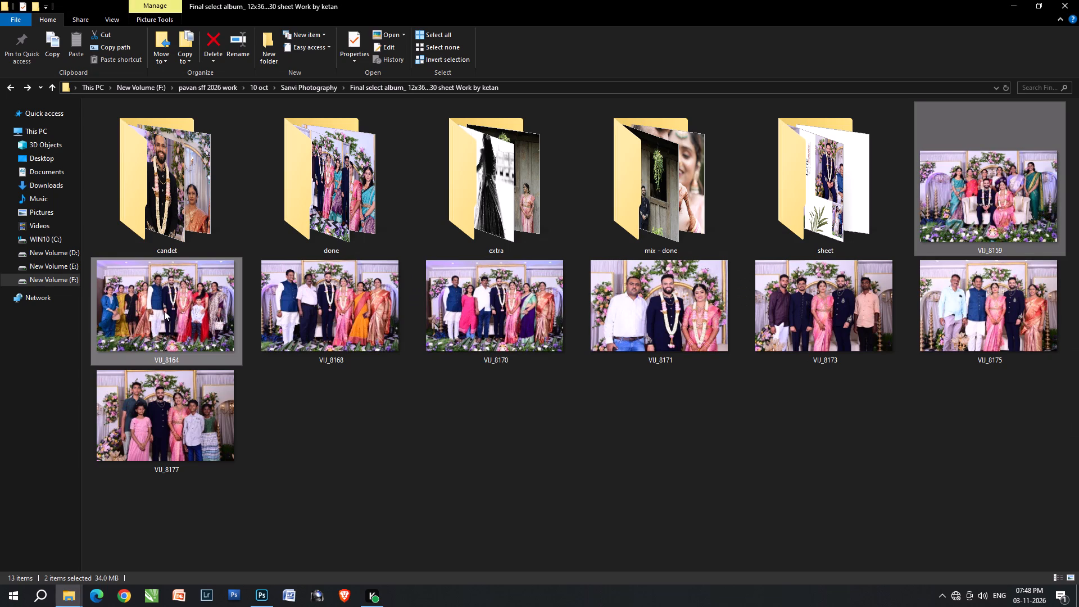
drag(164, 311, 279, 244)
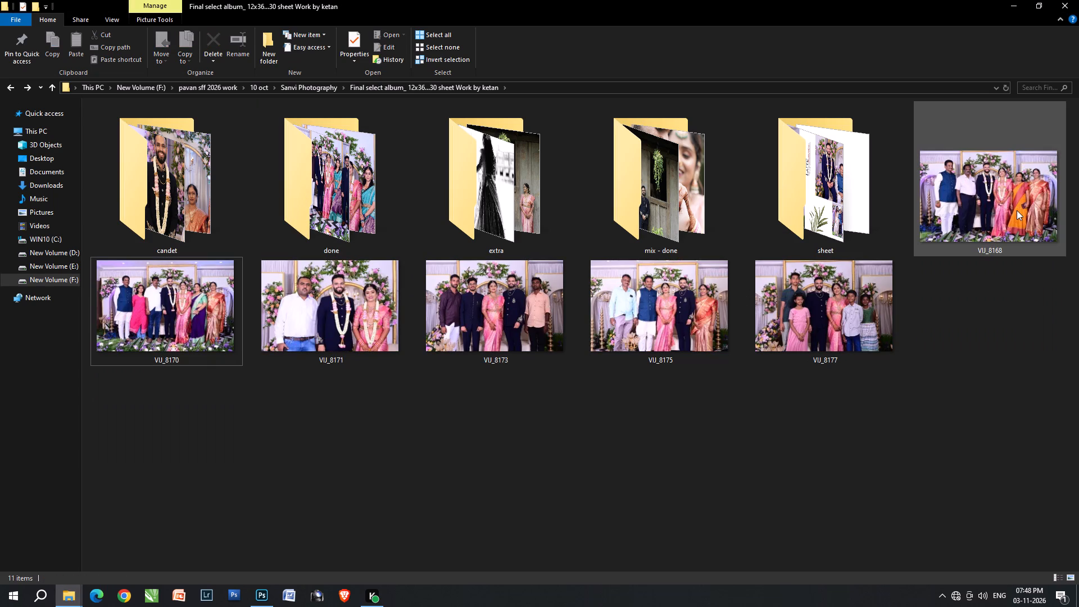
Open the group photos VIJ_8168 and VIJ_8170 from the album folder in Photoshop.
click(1017, 210)
shift+click(192, 334)
drag(168, 345, 168, 346)
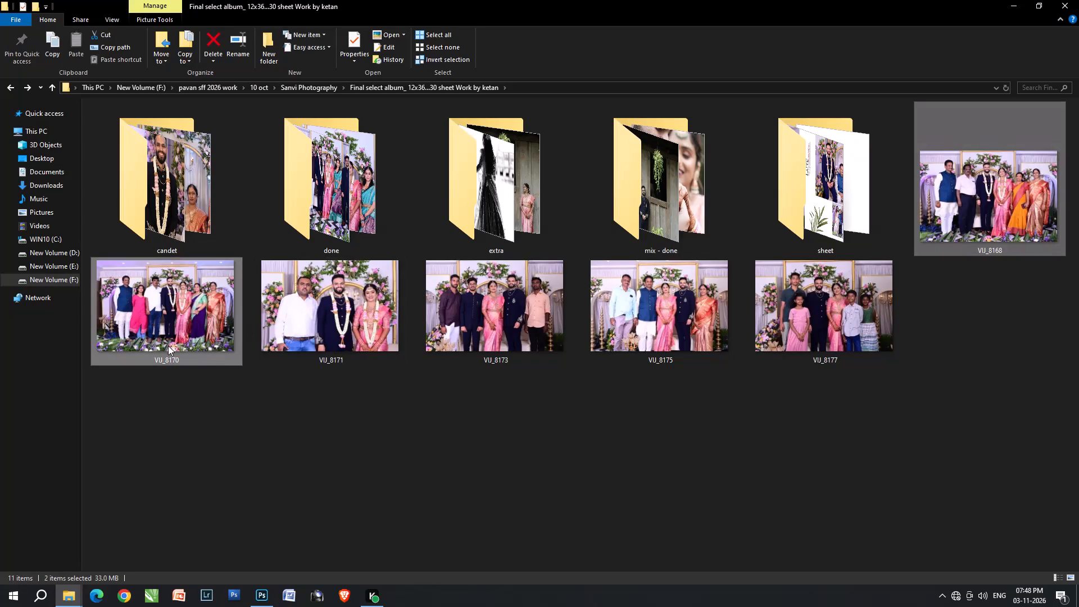
drag(168, 346, 506, 0)
key(alt+Tab)
click(506, 0)
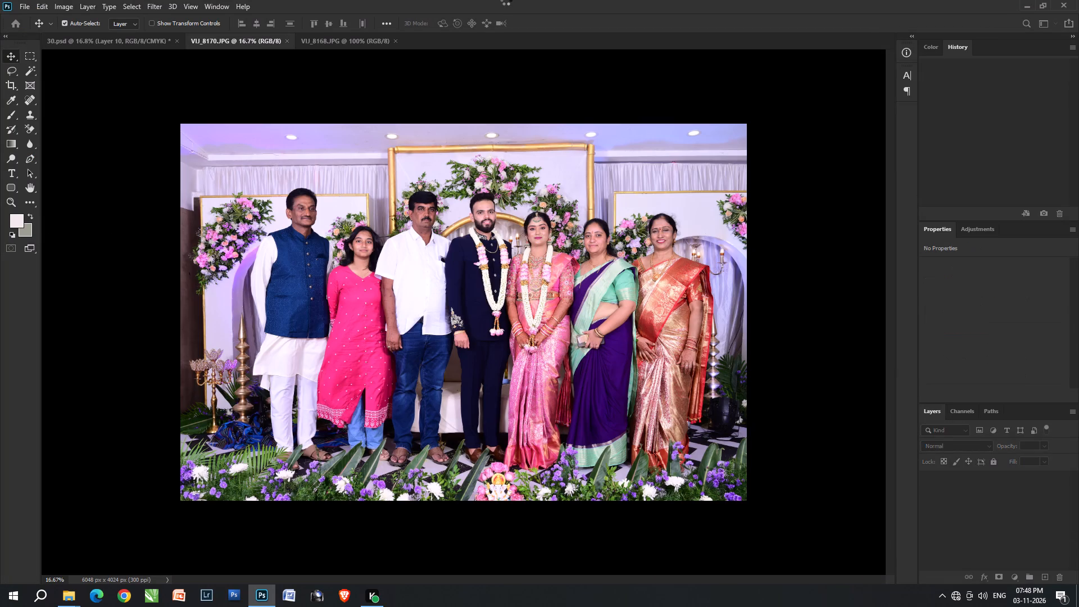
Reapply the last Camera Raw filter to photo VIJ_8168.
key(ctrl+alt+f)
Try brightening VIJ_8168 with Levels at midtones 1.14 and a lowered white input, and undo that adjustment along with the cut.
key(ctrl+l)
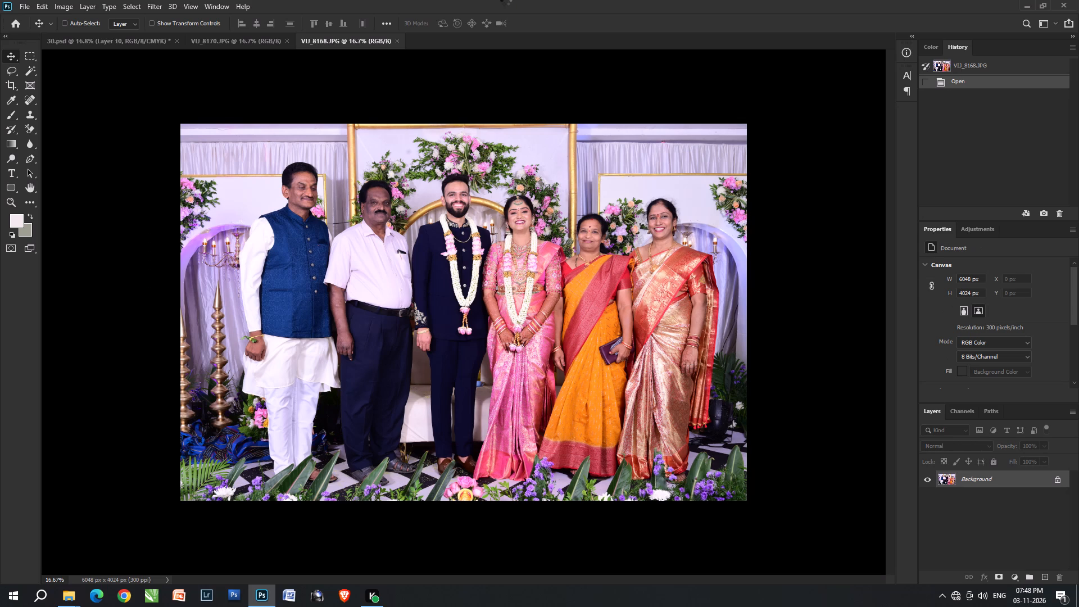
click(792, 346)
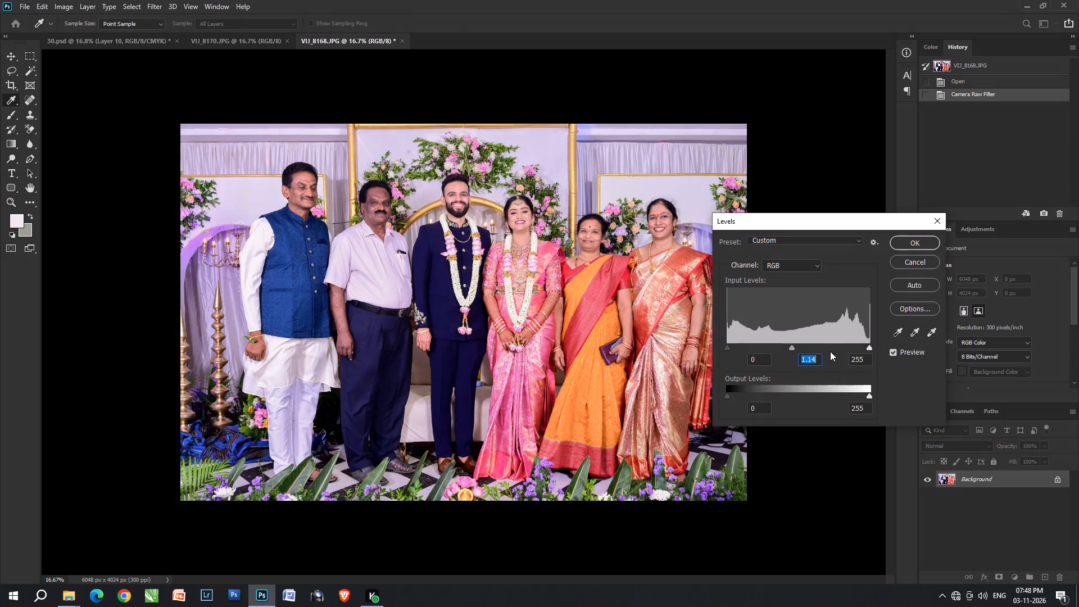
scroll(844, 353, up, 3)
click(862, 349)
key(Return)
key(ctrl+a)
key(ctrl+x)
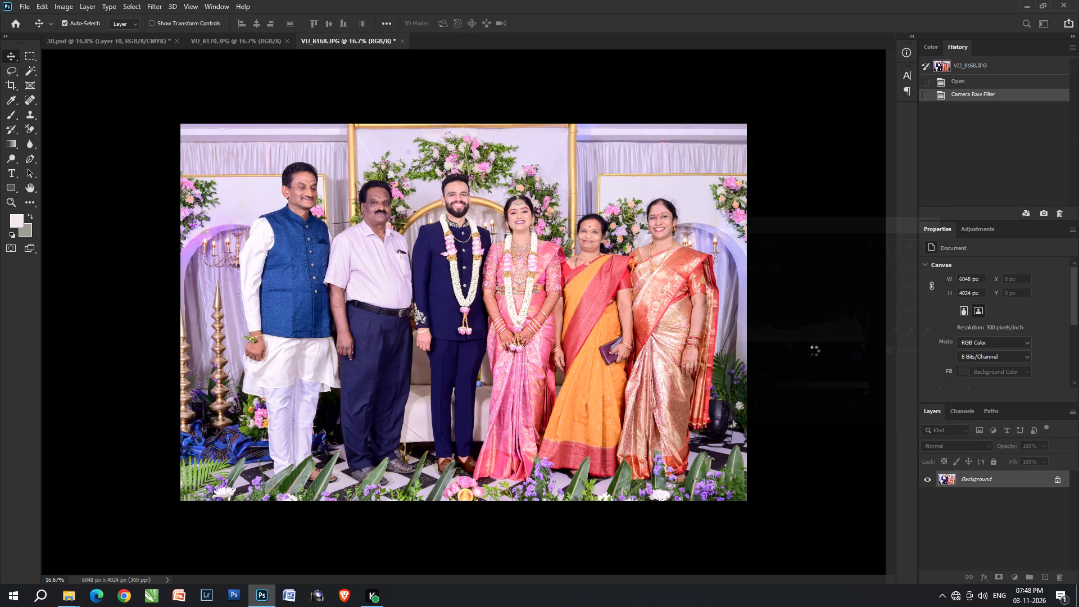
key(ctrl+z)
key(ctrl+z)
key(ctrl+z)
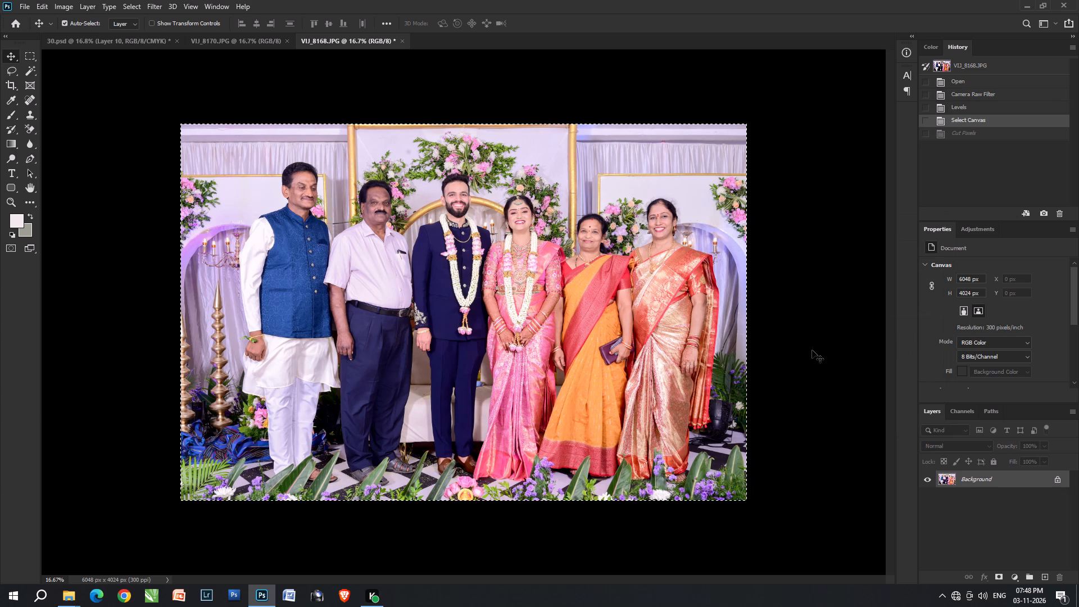
Cut the entire VIJ_8168 photo and close its file without saving.
key(ctrl+a)
key(ctrl+x)
key(ctrl+w)
key(ctrl+Tab)
key(ctrl+Return)
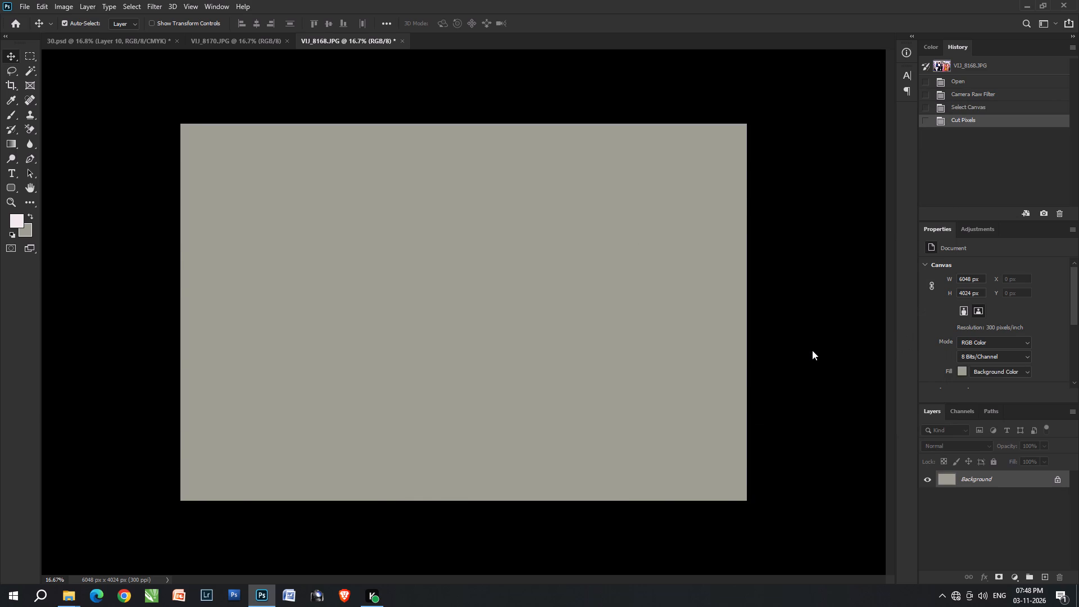
Select the left page's empty bottom-left frame in 30.psd with the Magic Wand and paste the cut VIJ_8168 photo into it.
key(ctrl+Tab)
click(215, 461)
key(w)
click(215, 461)
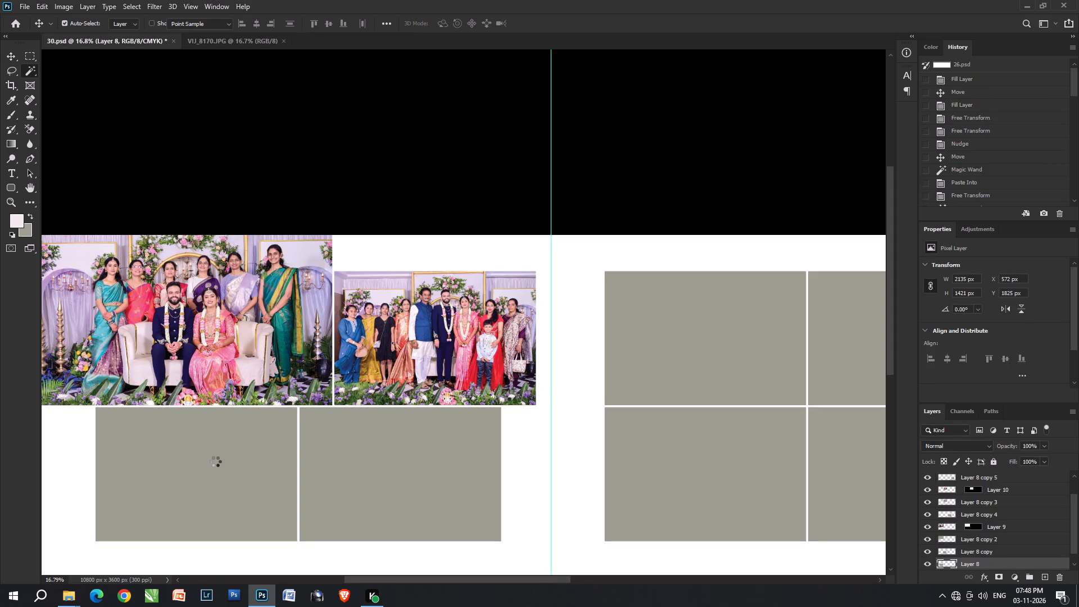
key(ctrl+alt+shift+v)
Scale the pasted VIJ_8168 photo to about 39% and position it so the whole group fills the bottom-left frame.
key(ctrl+t)
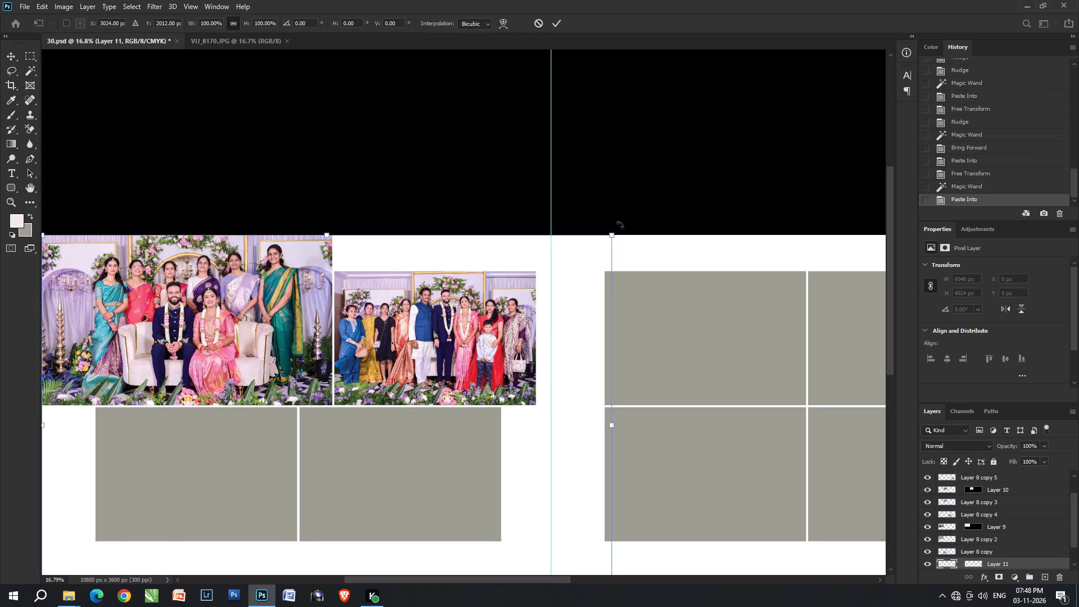
click(616, 235)
drag(616, 235, 303, 478)
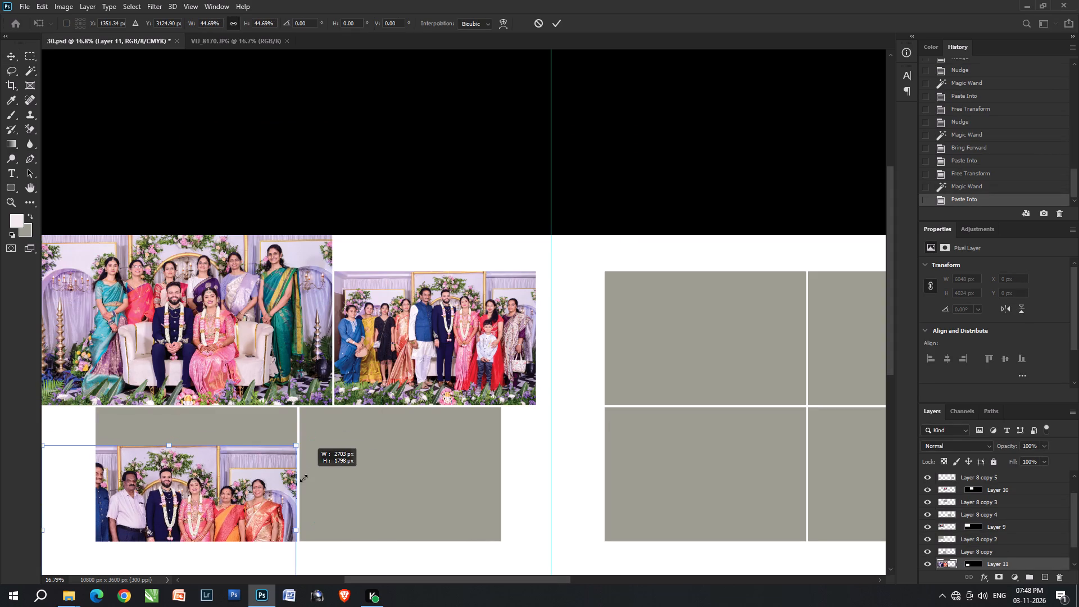
drag(303, 478, 289, 488)
drag(203, 510, 253, 447)
key(space)
key(space)
key(space)
key(space)
key(space)
drag(239, 455, 376, 419)
drag(365, 426, 342, 424)
key(Up)
key(Right)
key(Right)
key(Up)
key(Up)
key(Right)
key(Up)
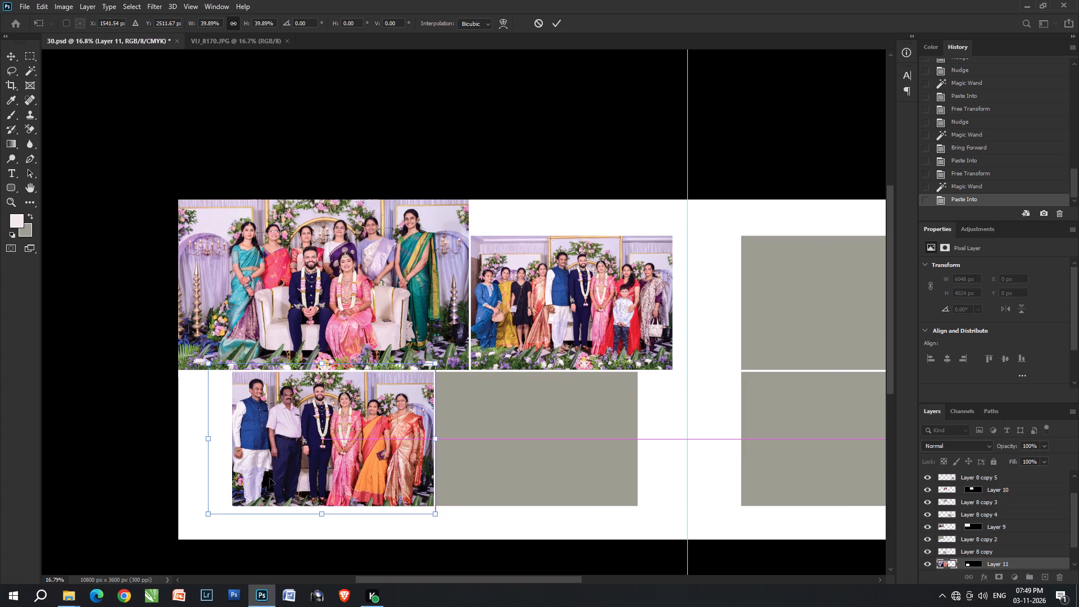
key(Right)
key(Up)
drag(214, 512, 221, 511)
key(Right)
key(backslash)
key(Return)
key(v)
key(v)
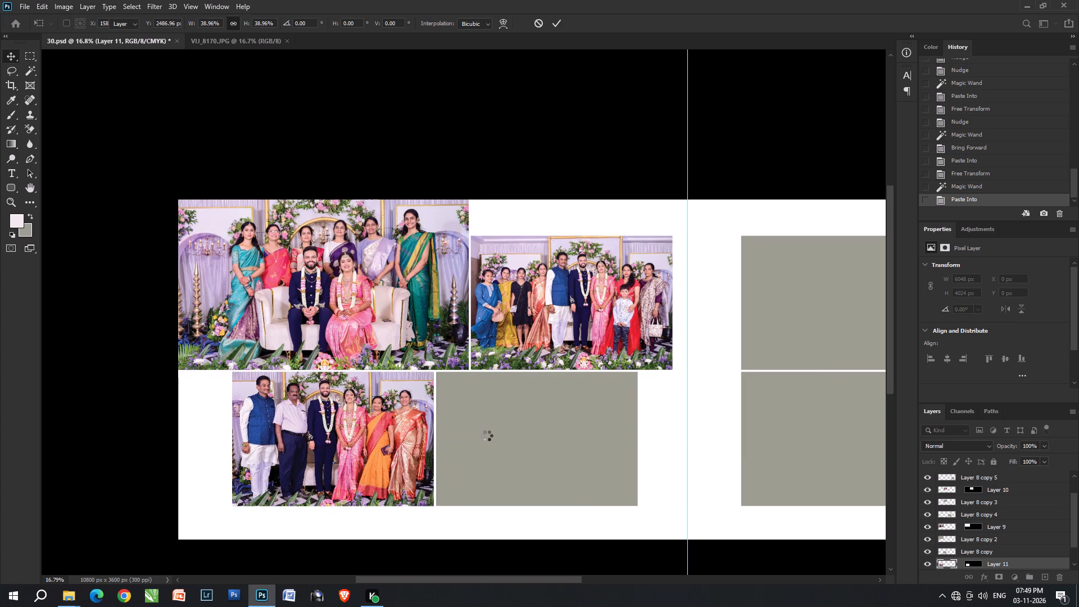
key(Left)
Select the empty bottom-right frame of the left page with the Magic Wand.
click(488, 436)
click(488, 436)
key(w)
click(488, 436)
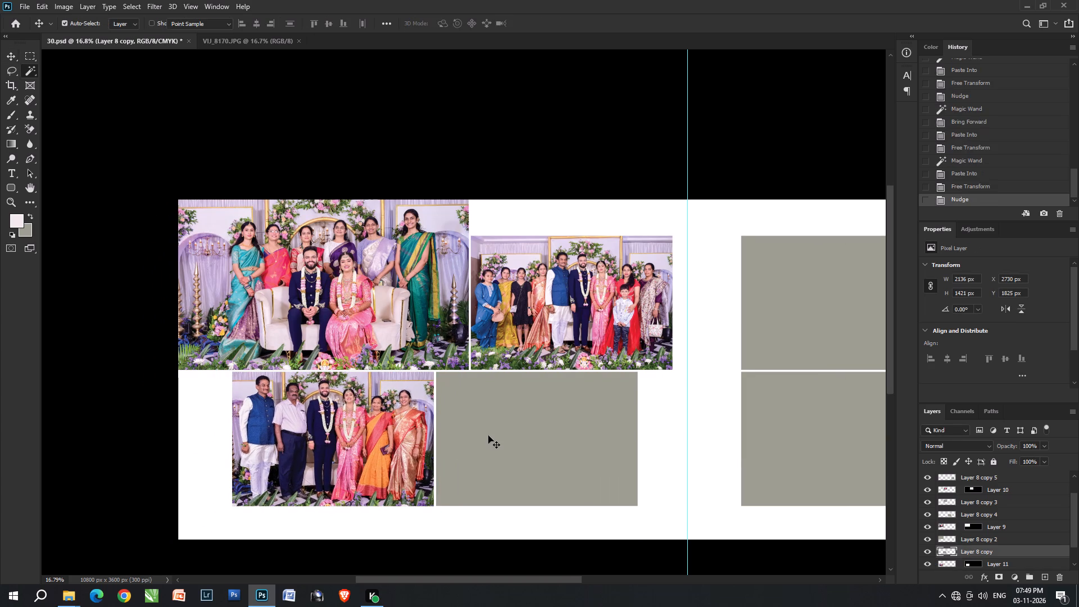
Reapply the last Camera Raw filter to photo VIJ_8170 and compare it with the unfiltered version.
key(ctrl+Tab)
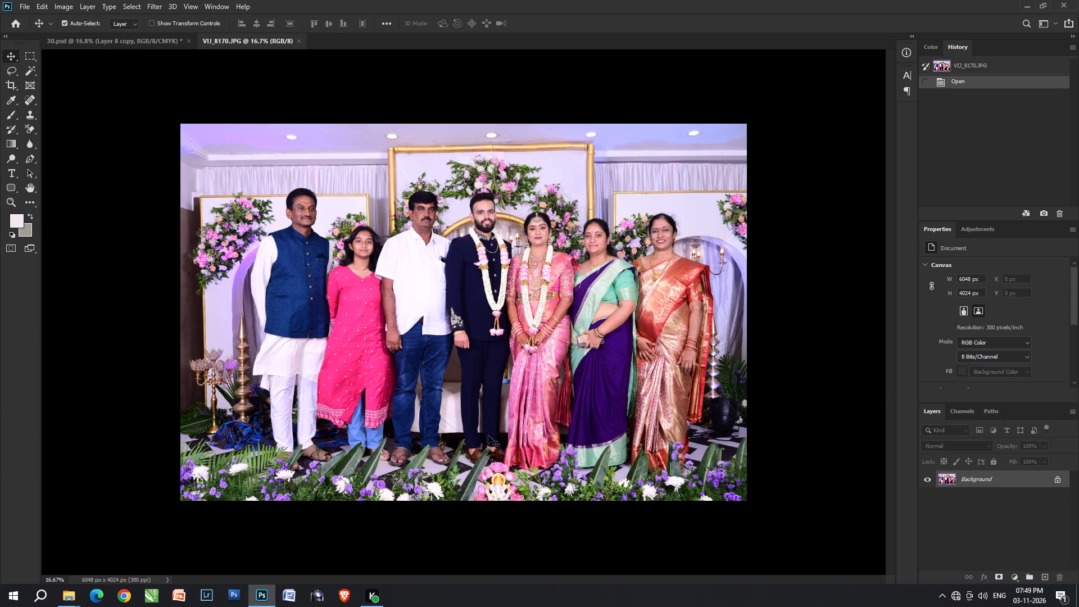
key(ctrl+alt+f)
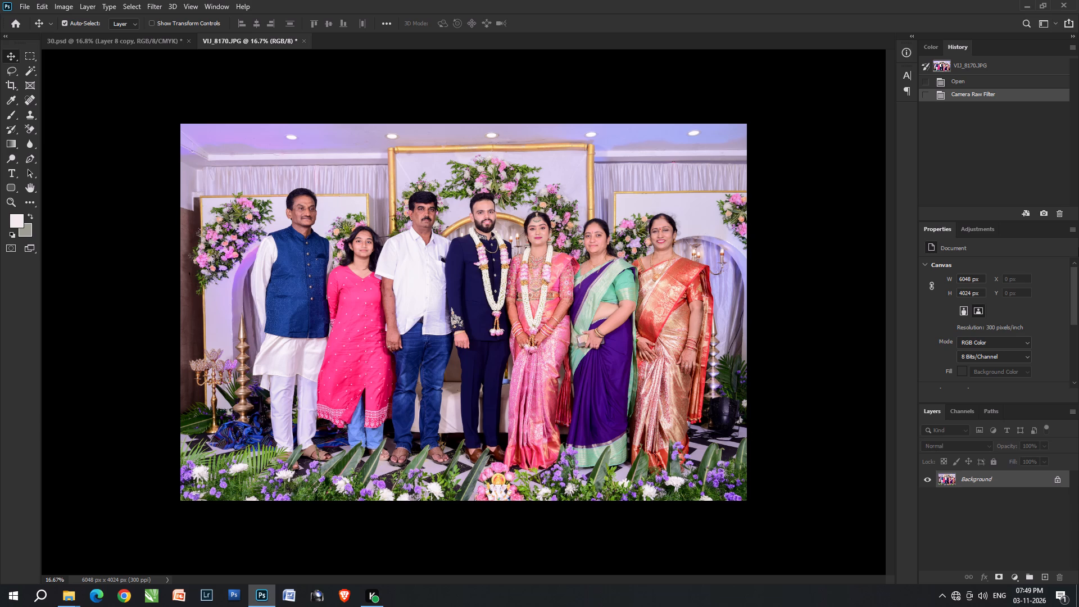
key(ctrl+z)
key(ctrl+shift+z)
Cut the entire VIJ_8170 photo and close its file without saving.
key(ctrl+a)
key(ctrl+x)
key(ctrl+w)
key(ctrl+Tab)
key(ctrl+Return)
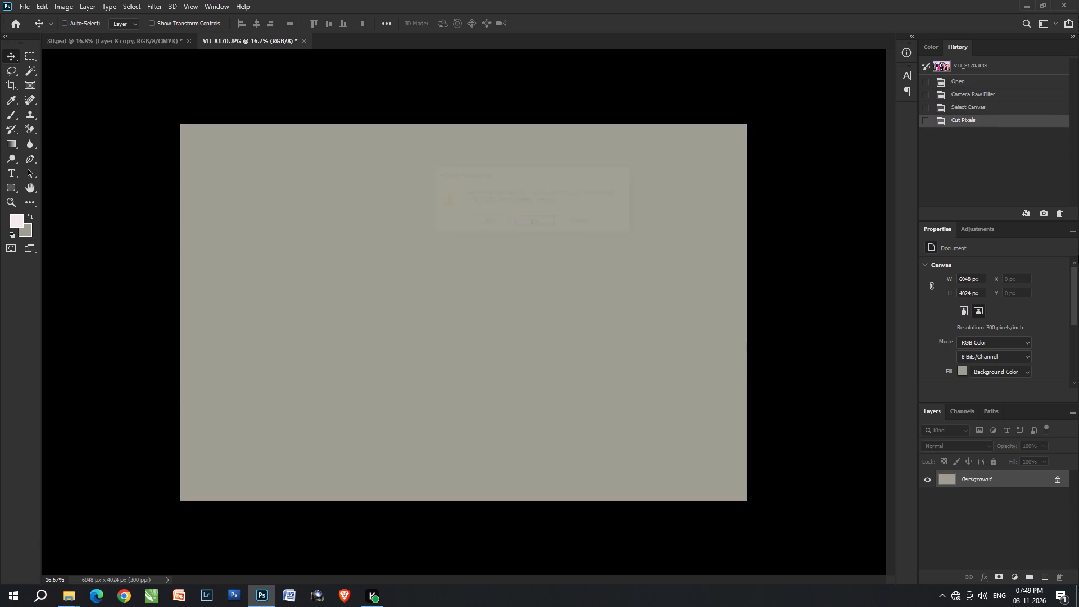
Paste VIJ_8170 into the left page's bottom-right frame and scale it to about 41% so the group fills the frame.
key(ctrl+alt+shift+v)
key(ctrl+t)
key(ctrl+shift+t)
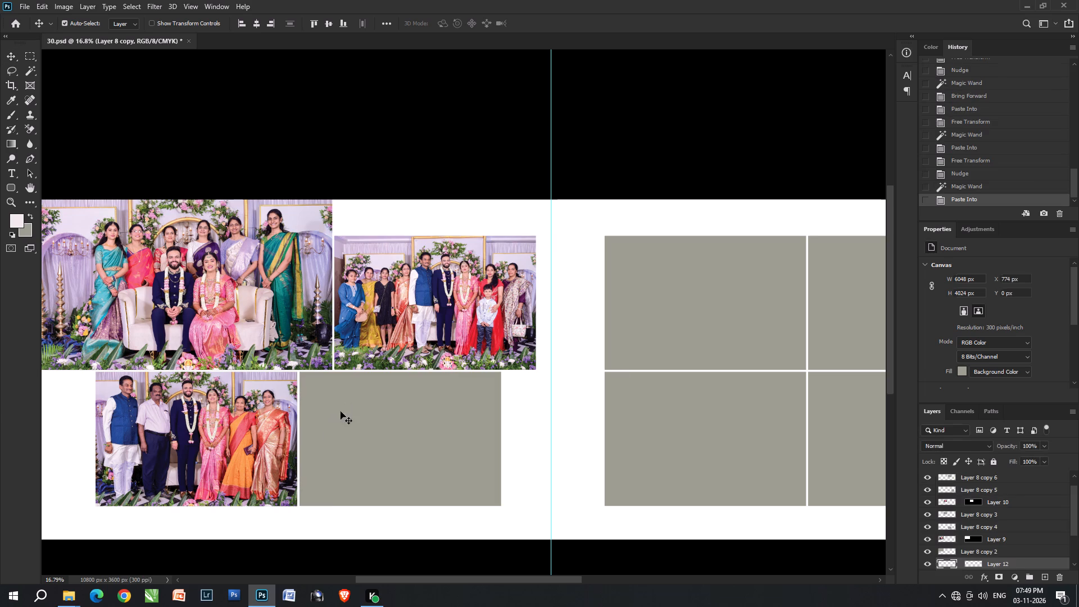
key(v)
key(v)
shift+drag(232, 437, 417, 442)
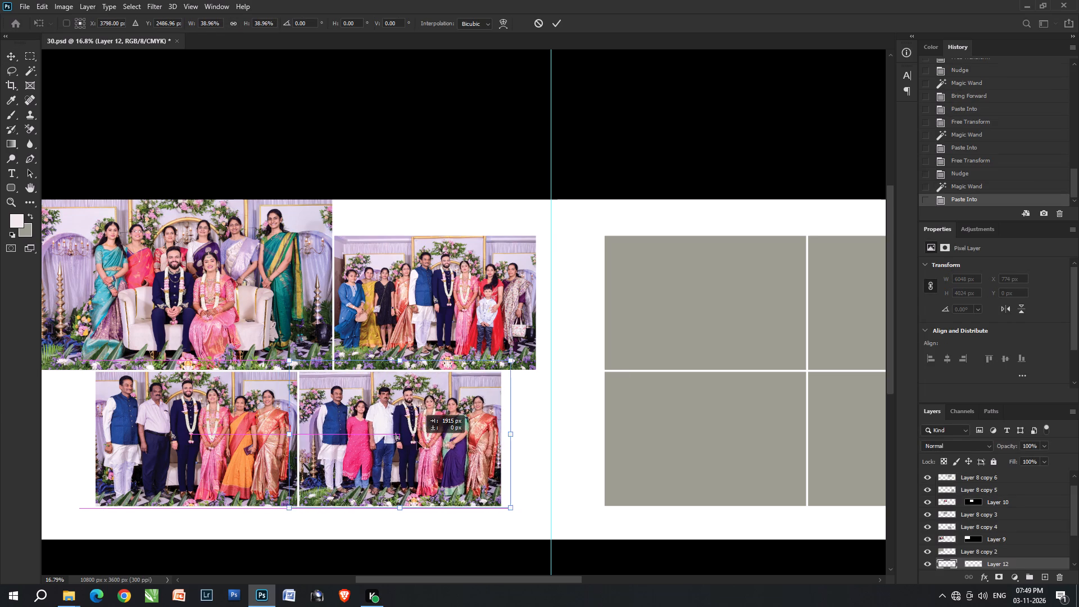
shift+drag(417, 442, 411, 441)
drag(287, 360, 276, 350)
key(Left)
key(Left)
key(Left)
key(Return)
key(v)
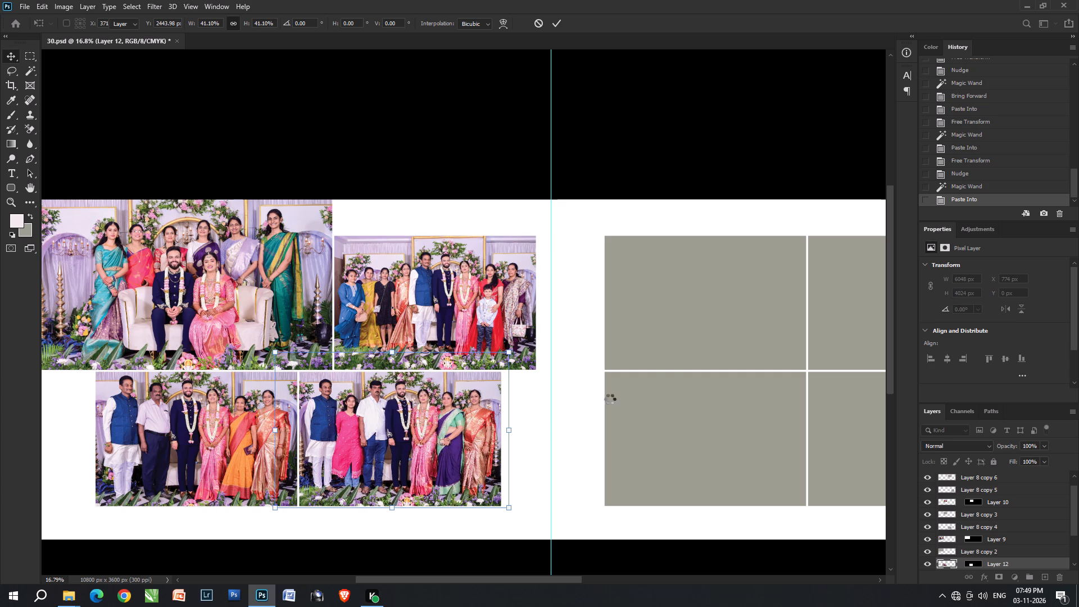
key(v)
Switch to File Explorer and move photos VIJ_8168 and VIJ_8170 into the done folder.
key(ctrl+Tab)
key(alt+Tab)
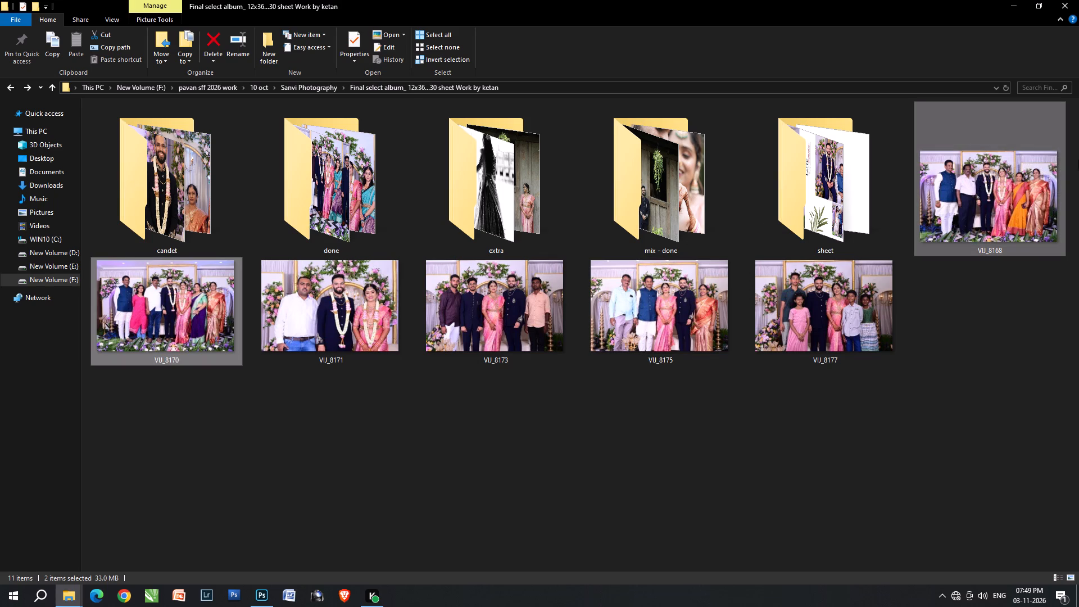
drag(1018, 202, 391, 211)
Open the group photos VIJ_8171 and VIJ_8173 from the album folder in Photoshop.
click(956, 228)
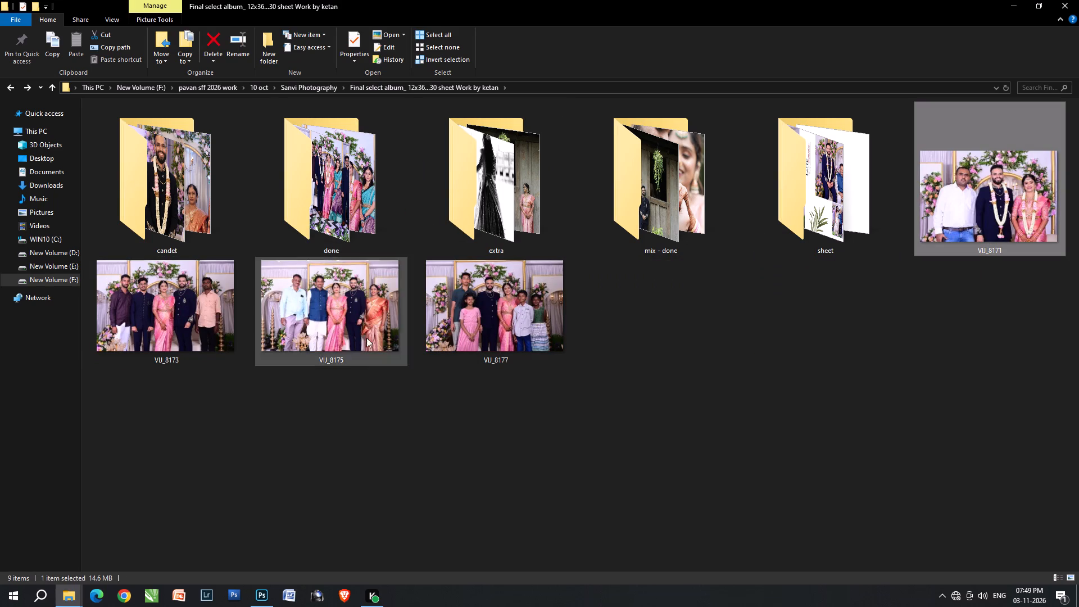
shift+click(437, 336)
drag(333, 327, 343, 337)
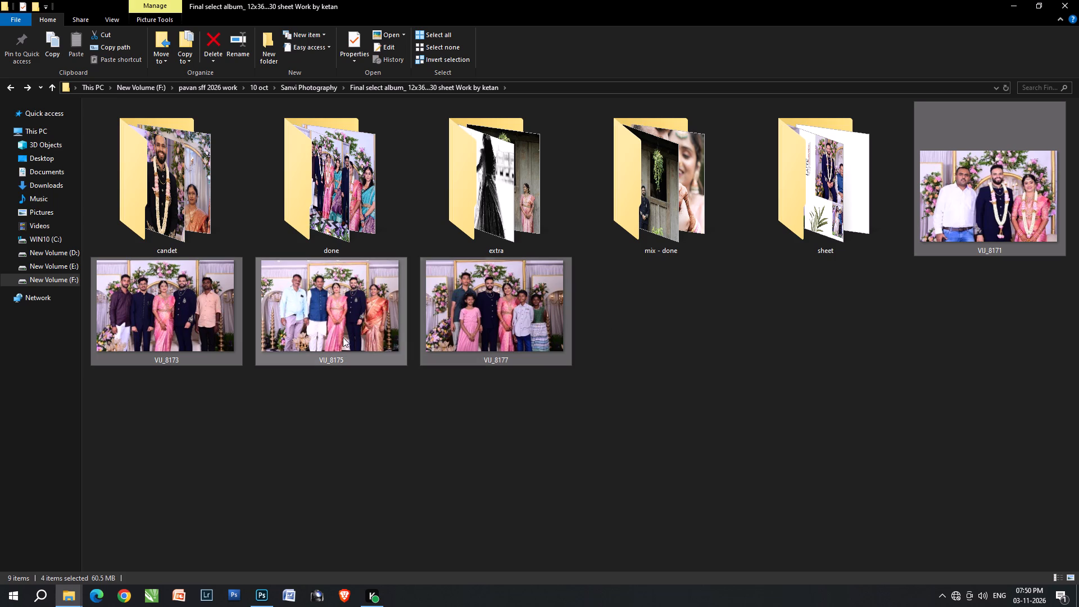
drag(343, 337, 358, 333)
click(980, 231)
shift+click(211, 284)
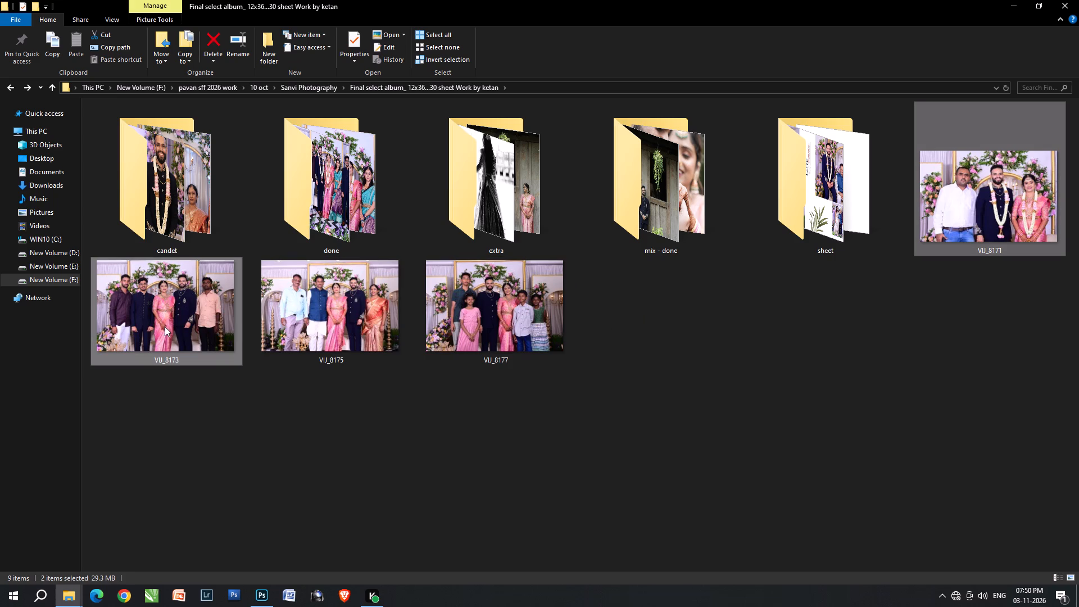
drag(165, 327, 423, 0)
key(alt+Tab)
click(423, 0)
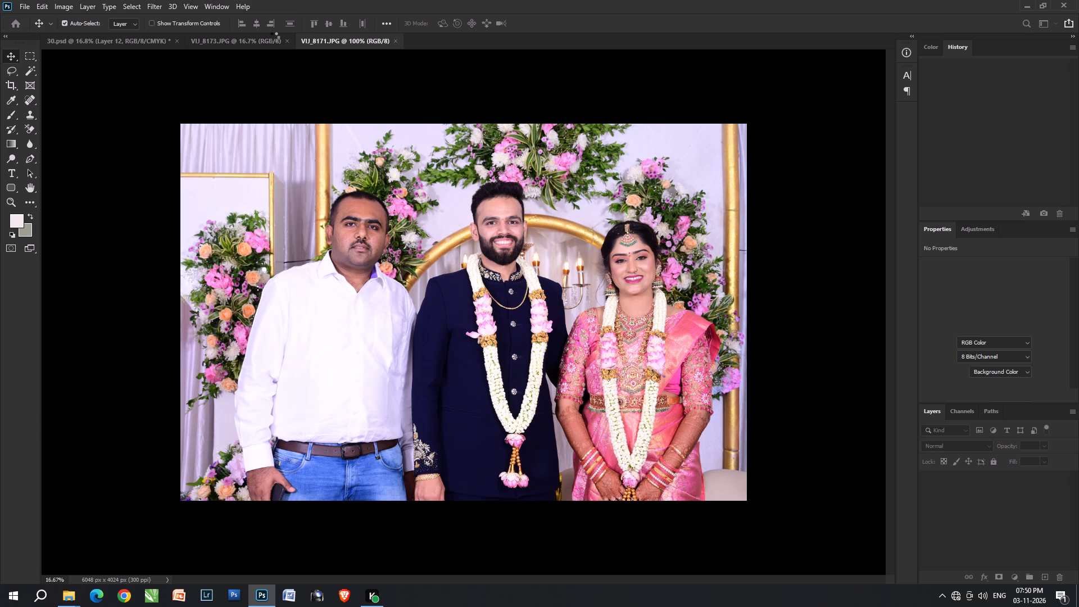
Reapply the last Camera Raw filter to photo VIJ_8171 and apply a Levels adjustment.
key(ctrl+alt+f)
key(ctrl+l)
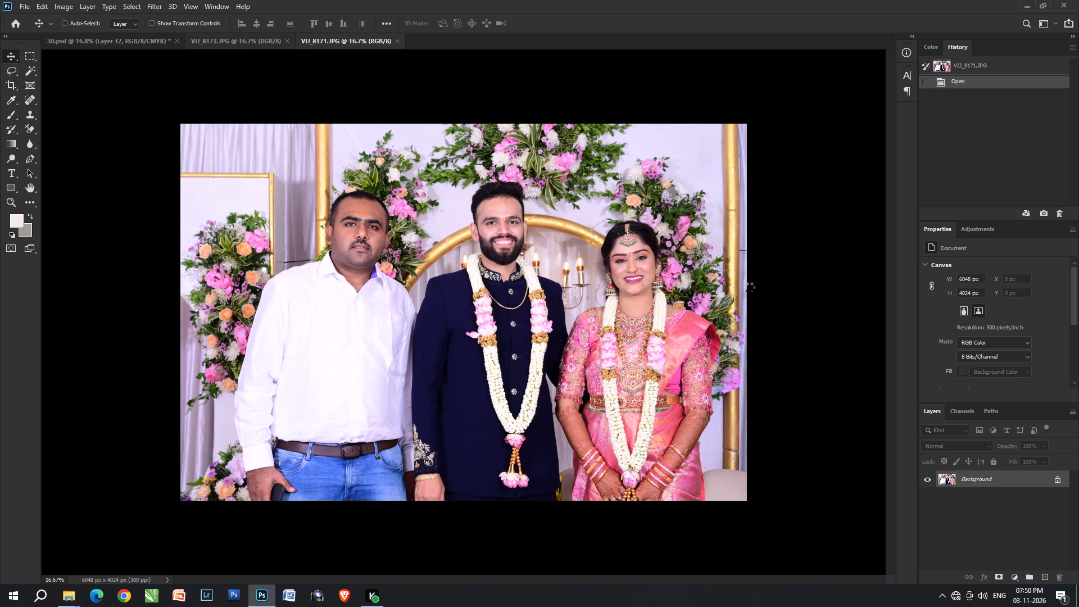
key(Return)
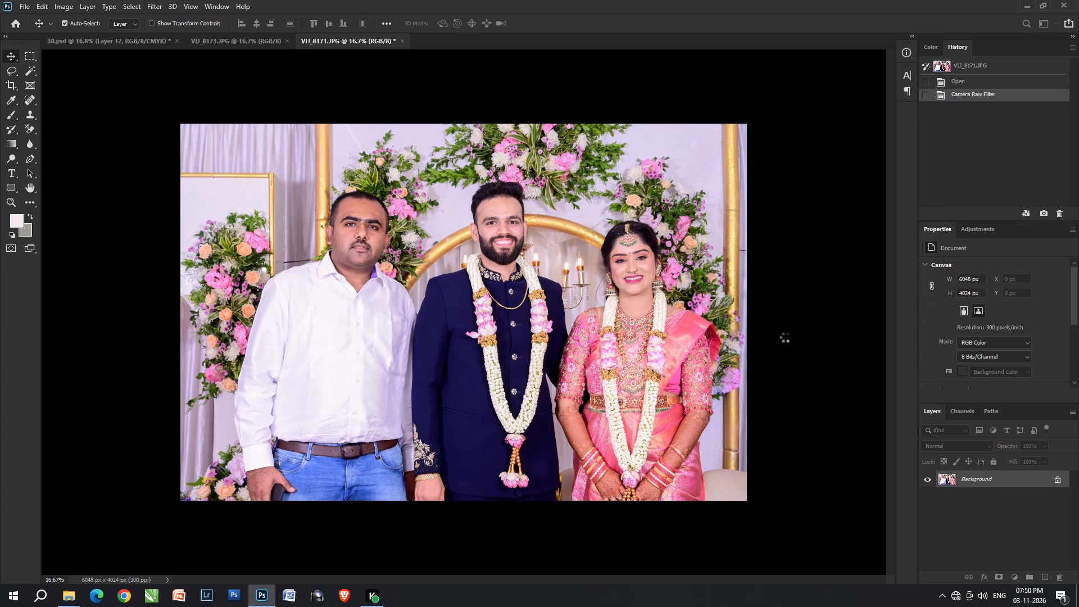
Cut the entire VIJ_8171 photo and close its file without saving.
key(ctrl+a)
key(ctrl+x)
key(ctrl+w)
key(ctrl+Tab)
key(ctrl+Return)
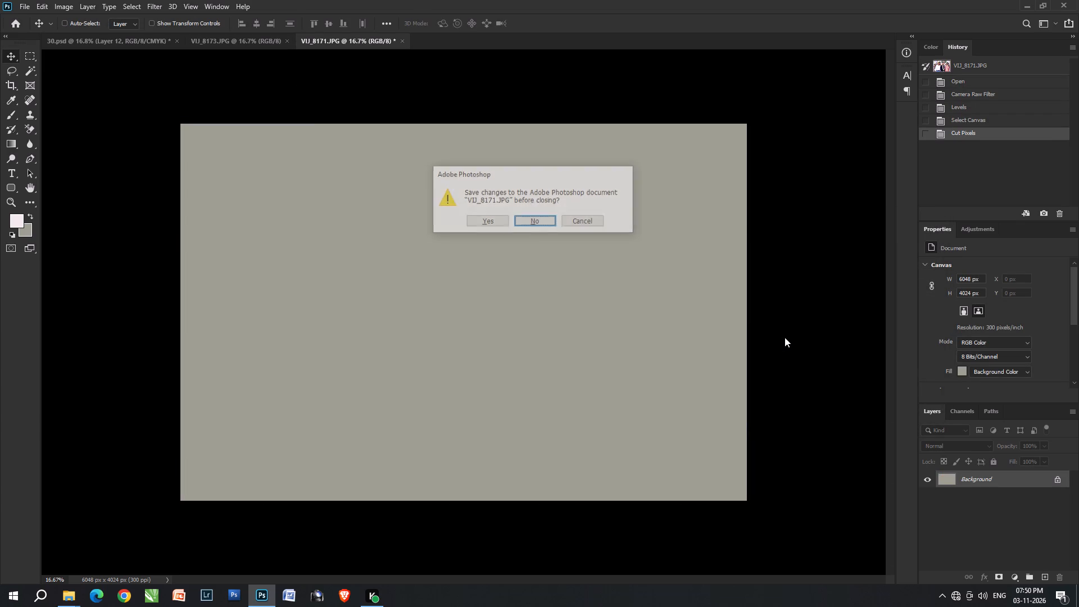
Paste VIJ_8171 into the right page's top-left frame in 30.psd and scale it to about 39% to fill the frame.
key(ctrl+Tab)
click(693, 349)
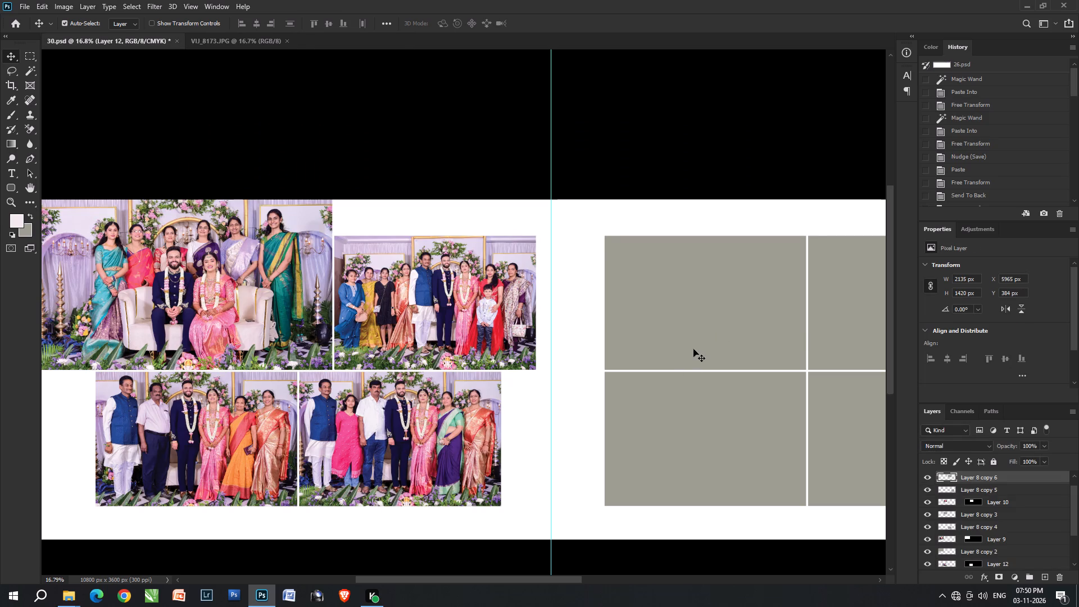
key(w)
click(693, 349)
key(ctrl+alt+shift+v)
key(ctrl+t)
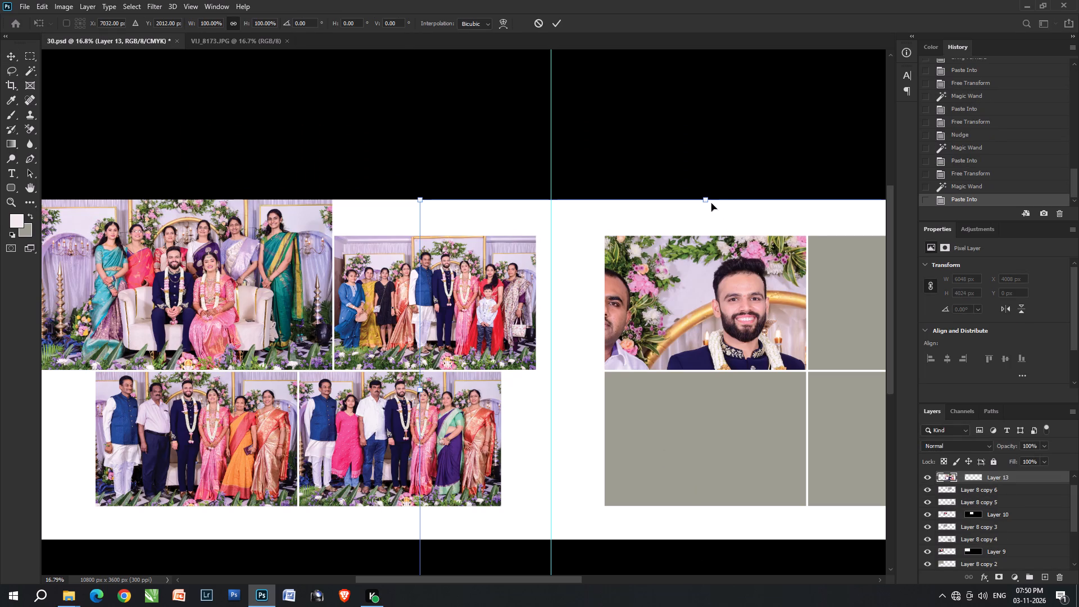
drag(710, 201, 719, 469)
drag(719, 469, 729, 350)
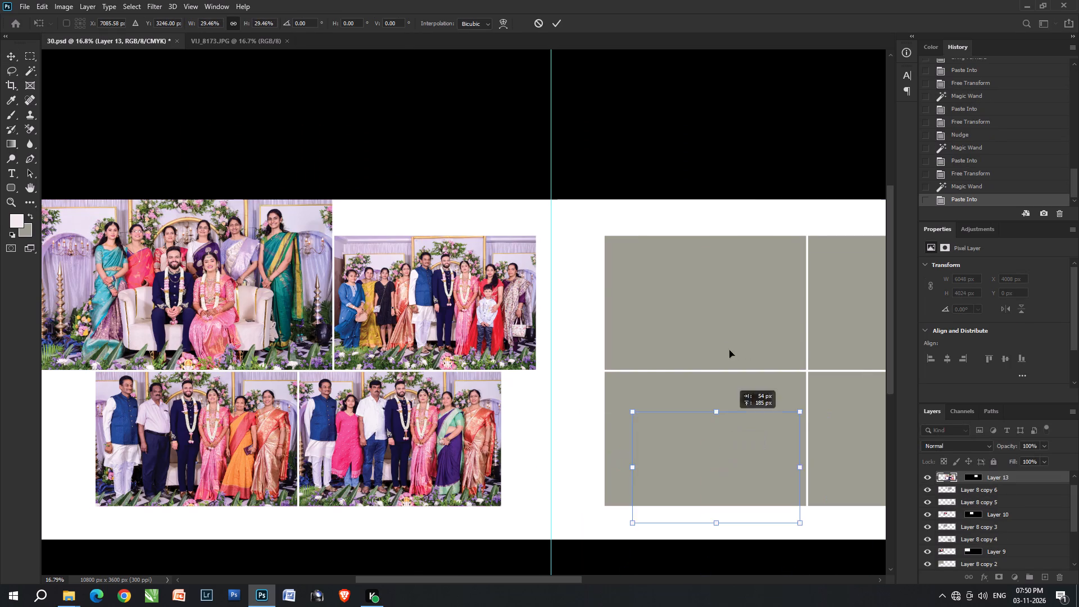
drag(729, 350, 703, 265)
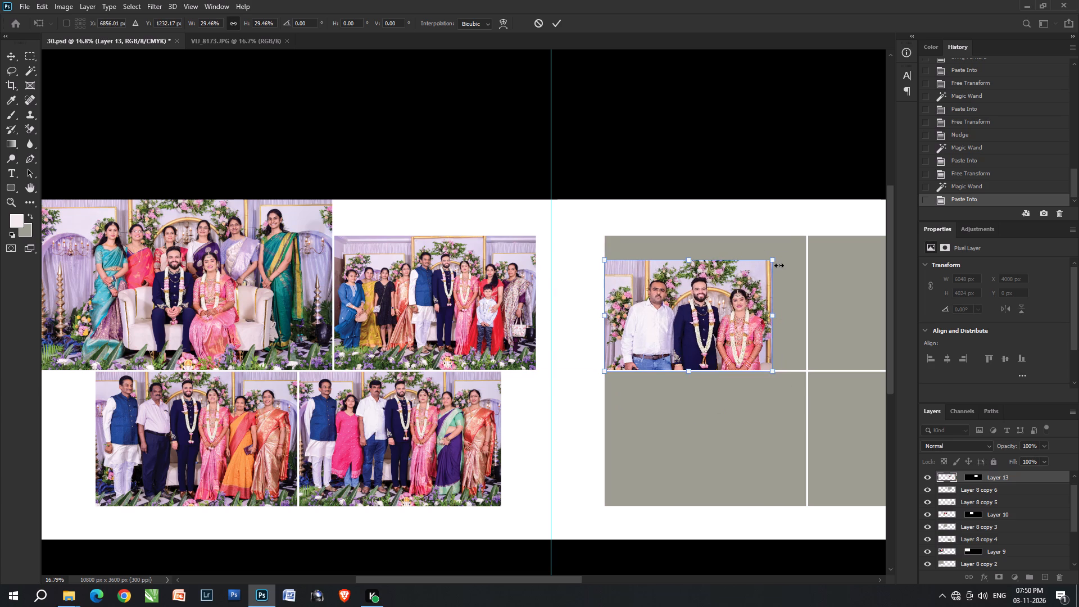
drag(774, 263, 819, 244)
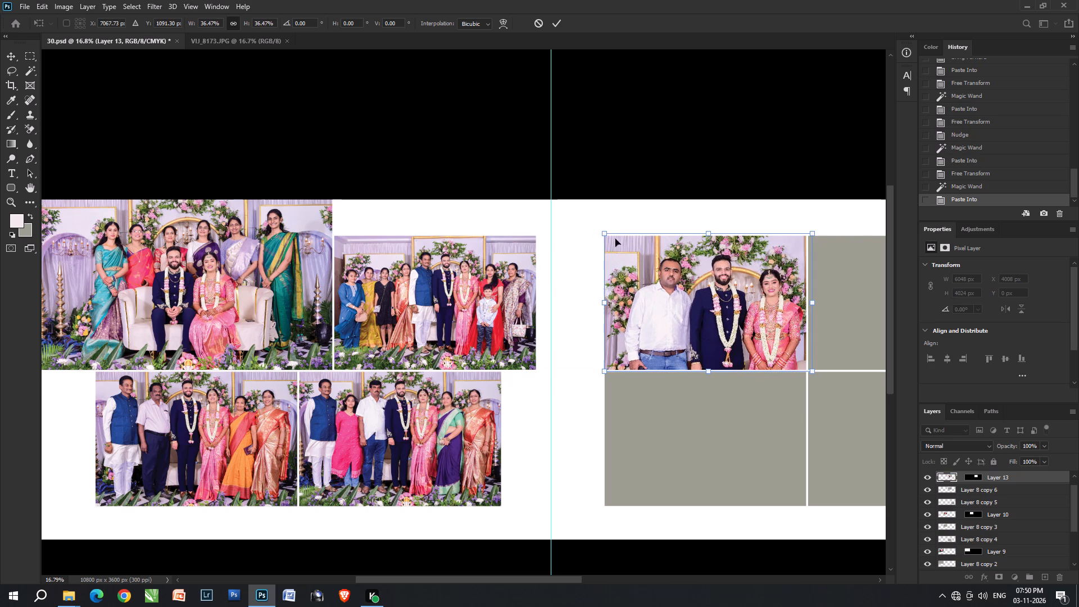
drag(601, 235, 588, 223)
key(Return)
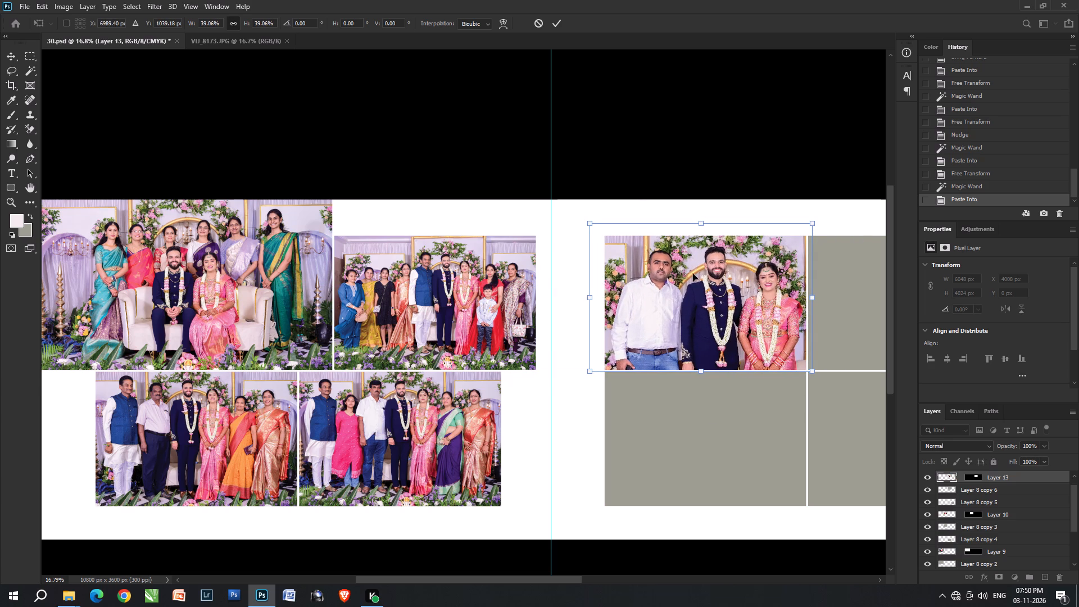
key(v)
Select the empty top-right frame of the right page with the Magic Wand.
click(840, 321)
triple_click(840, 321)
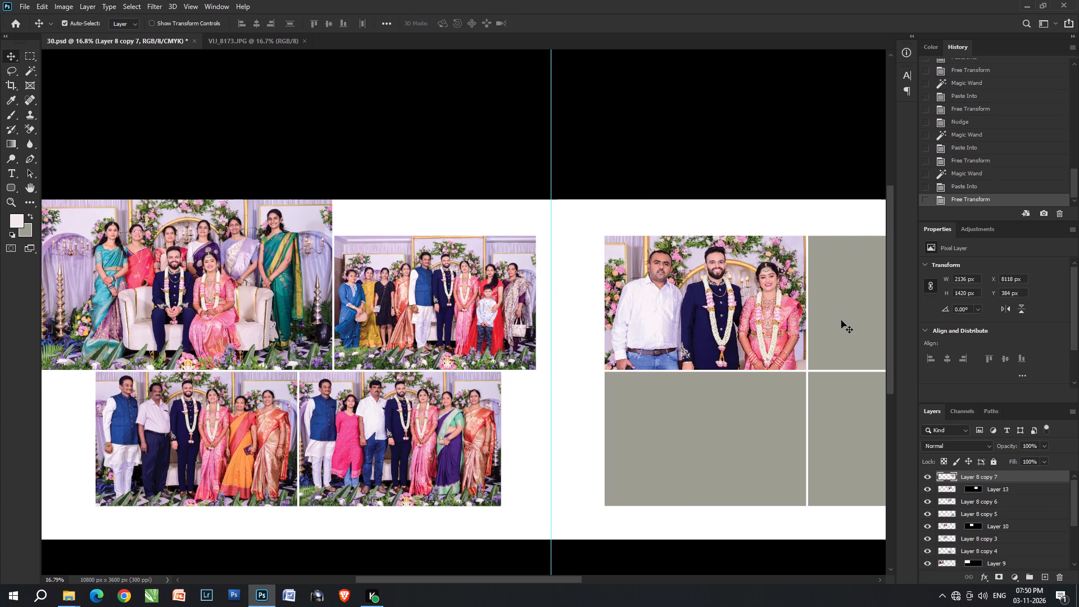
triple_click(841, 320)
click(841, 320)
key(w)
click(841, 320)
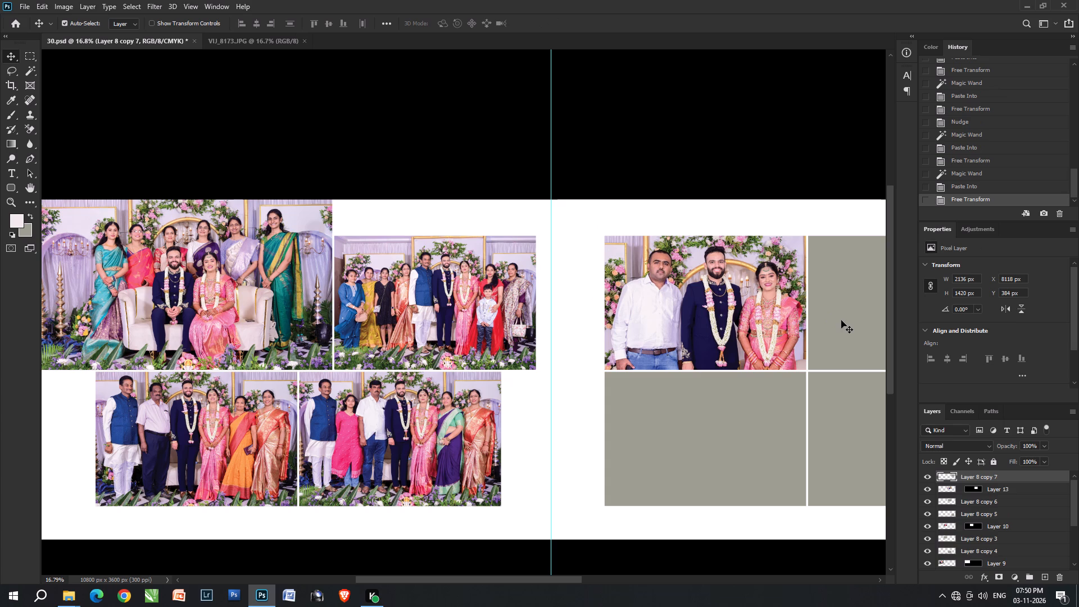
Reapply the last Camera Raw filter to photo VIJ_8173 and compare it with the unfiltered version.
key(ctrl+Tab)
key(ctrl+alt+f)
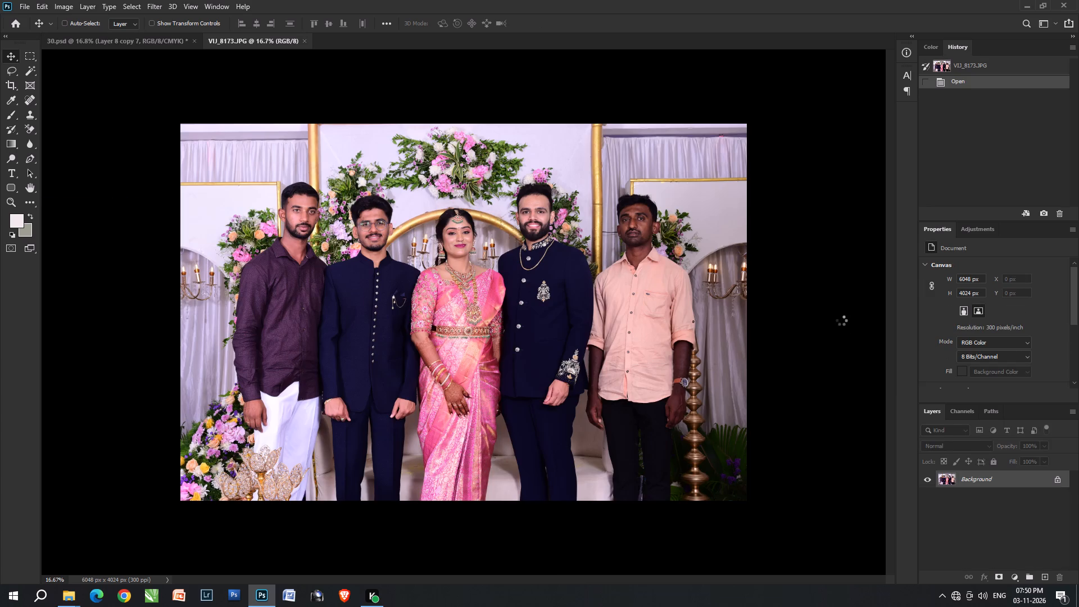
key(ctrl+z)
key(ctrl+shift+z)
alt+scroll(711, 352, up, 4)
alt+scroll(711, 352, down, 5)
key(ctrl+alt+d)
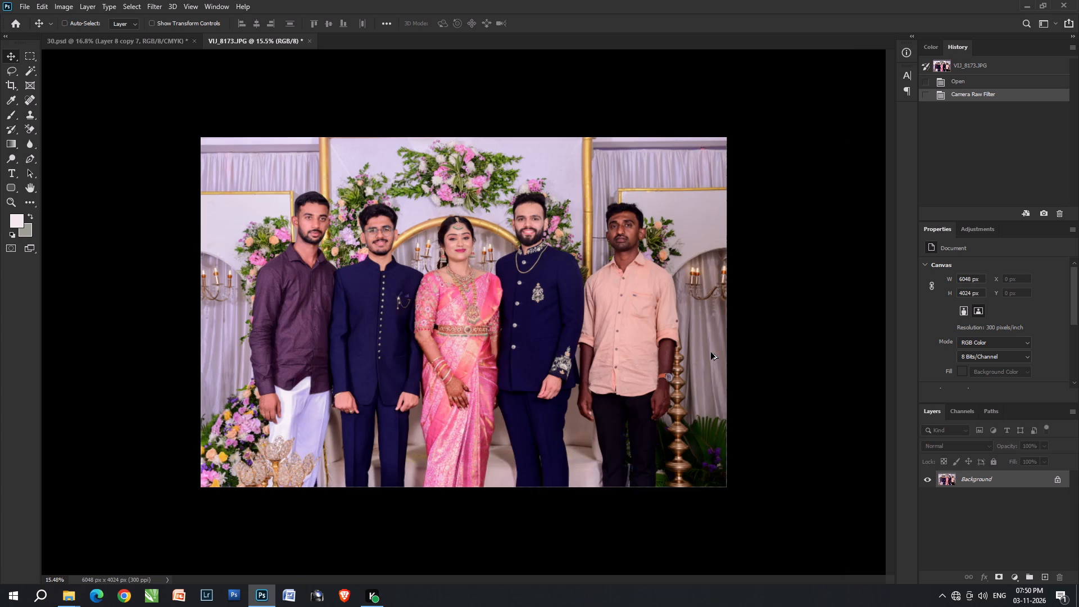
key(ctrl+alt+f)
key(ctrl+z)
key(ctrl+shift+z)
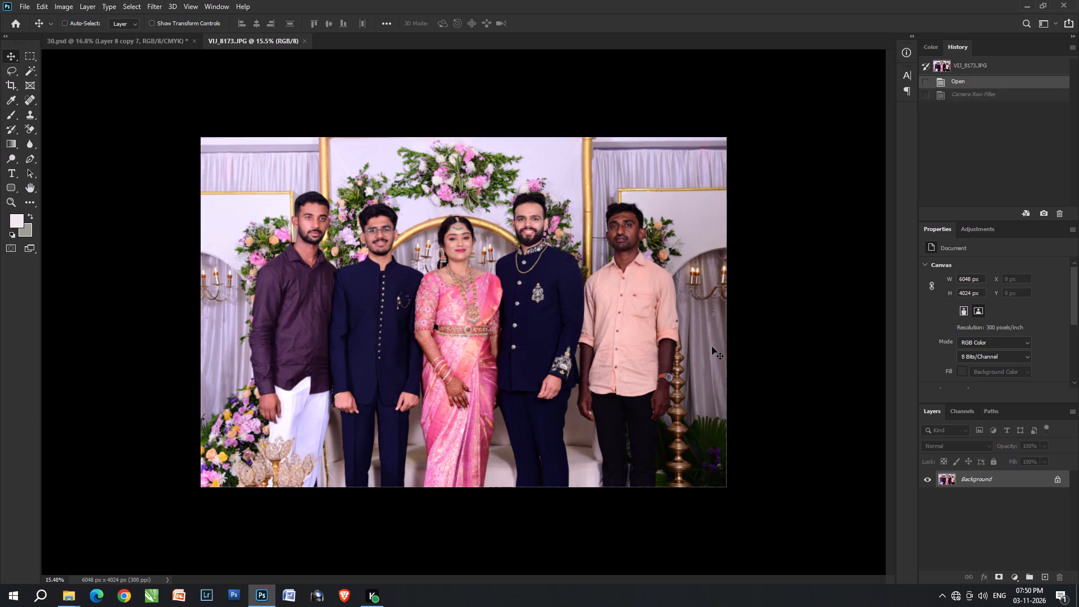
Brighten the filtered VIJ_8173 photo with Levels, setting midtones to 1.1 and a second pass's white input to about 251.
key(ctrl+l)
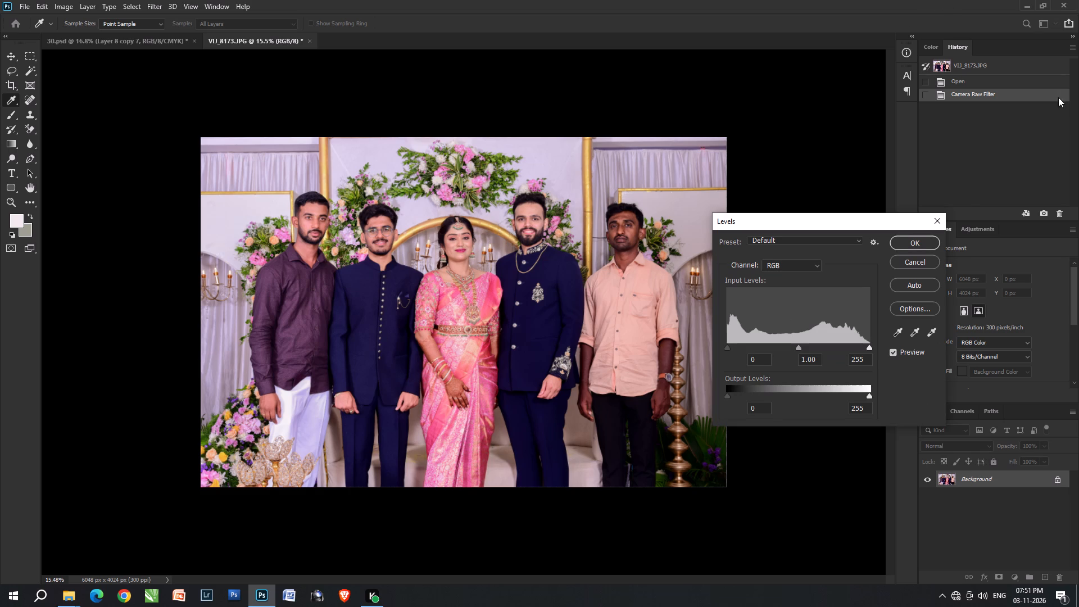
click(794, 347)
click(864, 351)
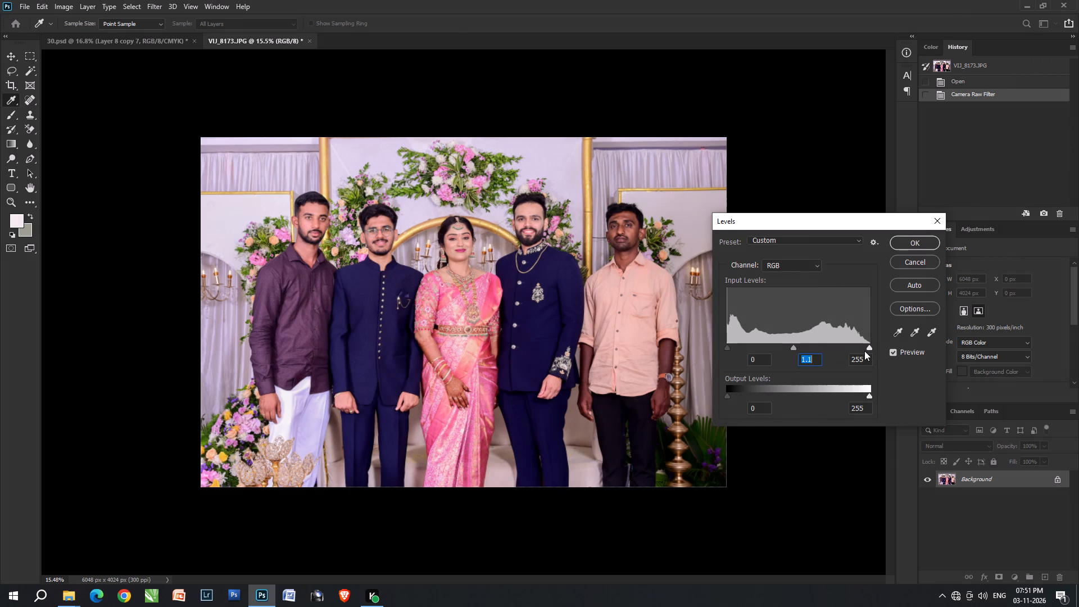
key(Return)
key(ctrl+l)
click(867, 348)
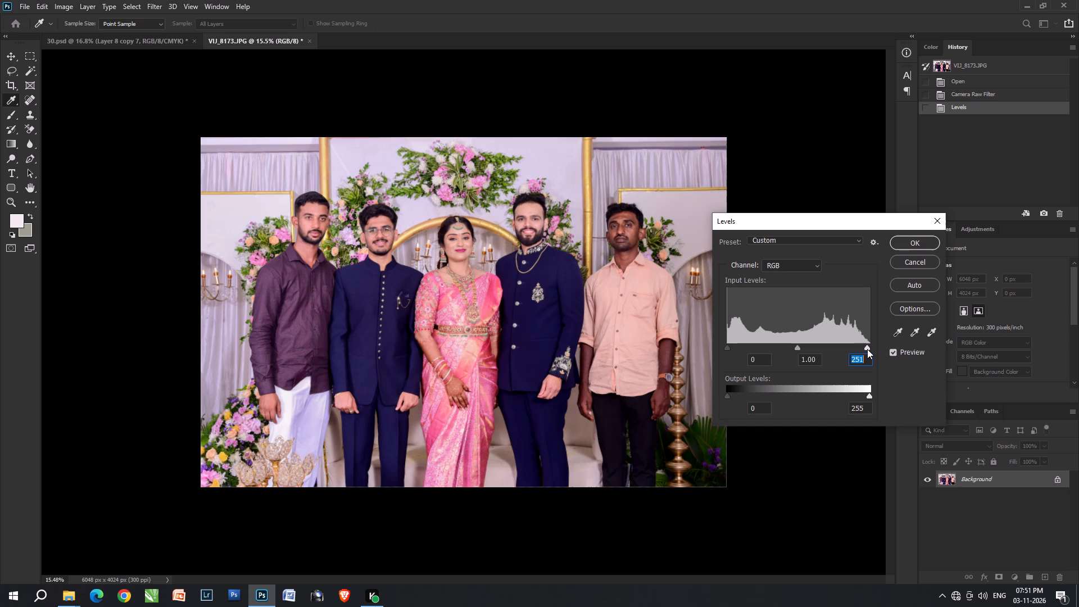
click(867, 349)
key(Return)
Marquee the man in the peach shirt, feather the selection and brighten it with two Levels adjustments, midtones first and highlights second.
key(m)
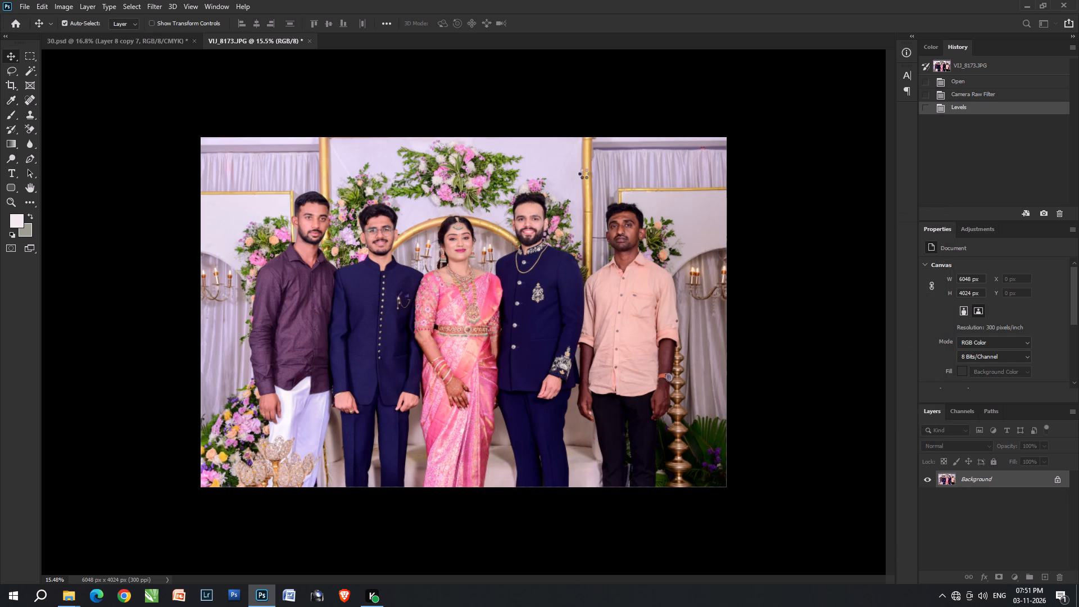
drag(581, 200, 710, 428)
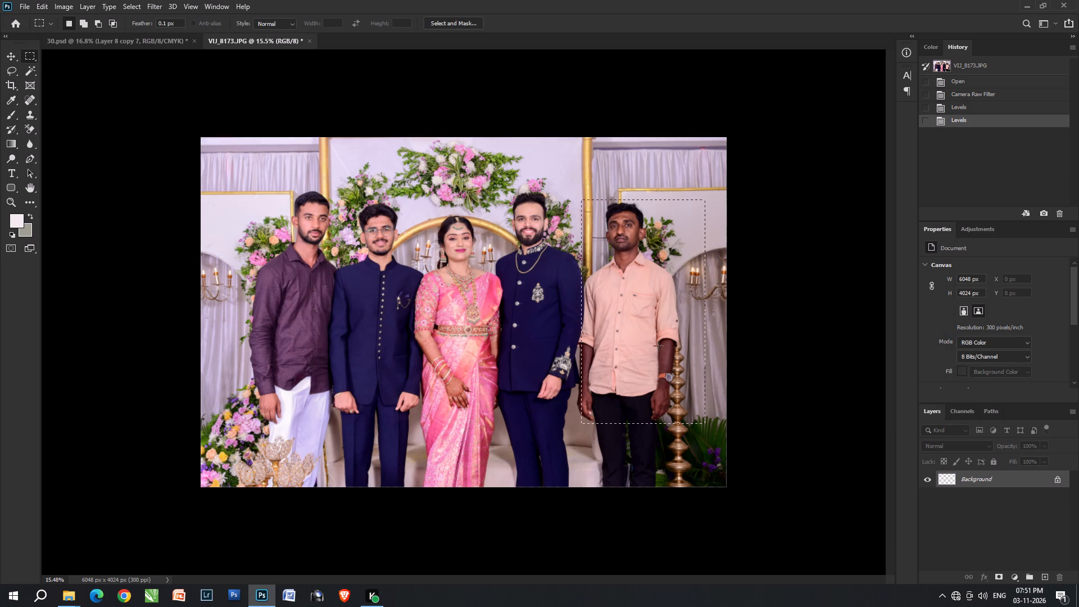
drag(657, 346, 646, 355)
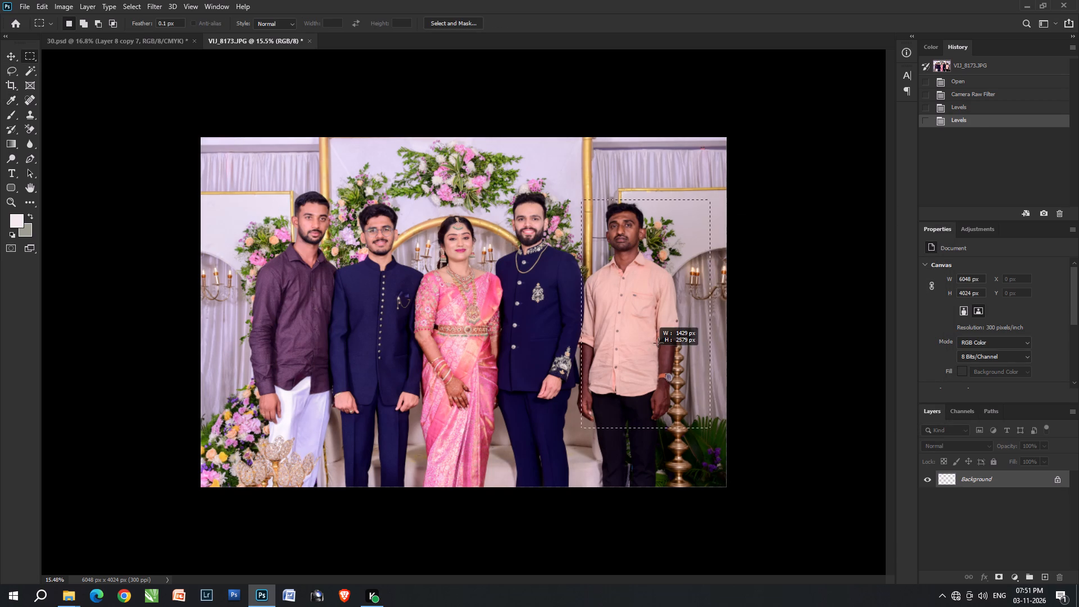
drag(654, 342, 647, 336)
key(ctrl+alt+d)
key(Return)
key(ctrl+l)
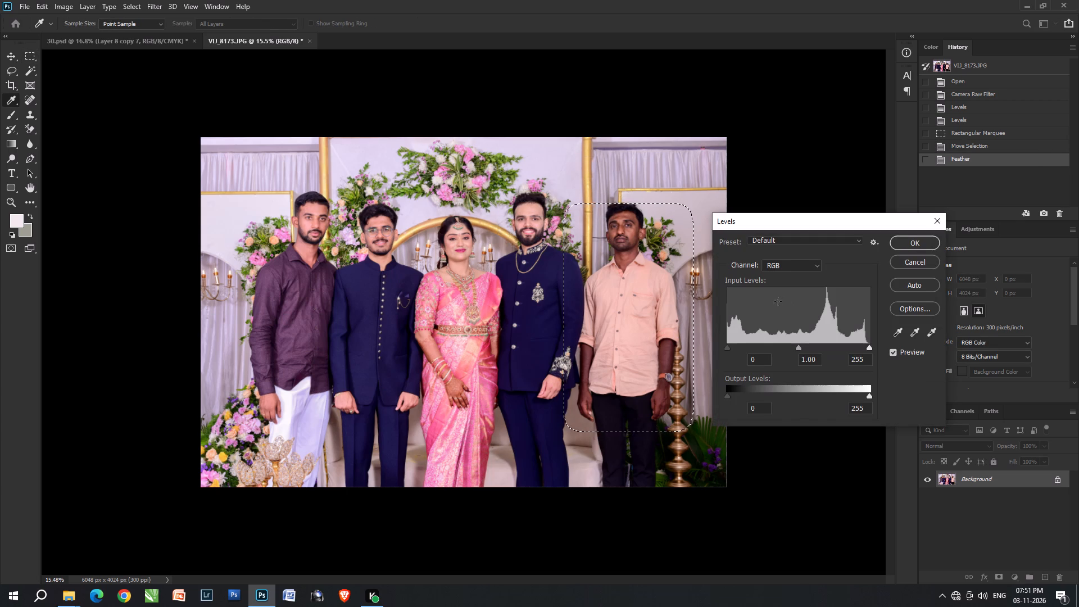
drag(799, 347, 789, 345)
key(Return)
key(ctrl+l)
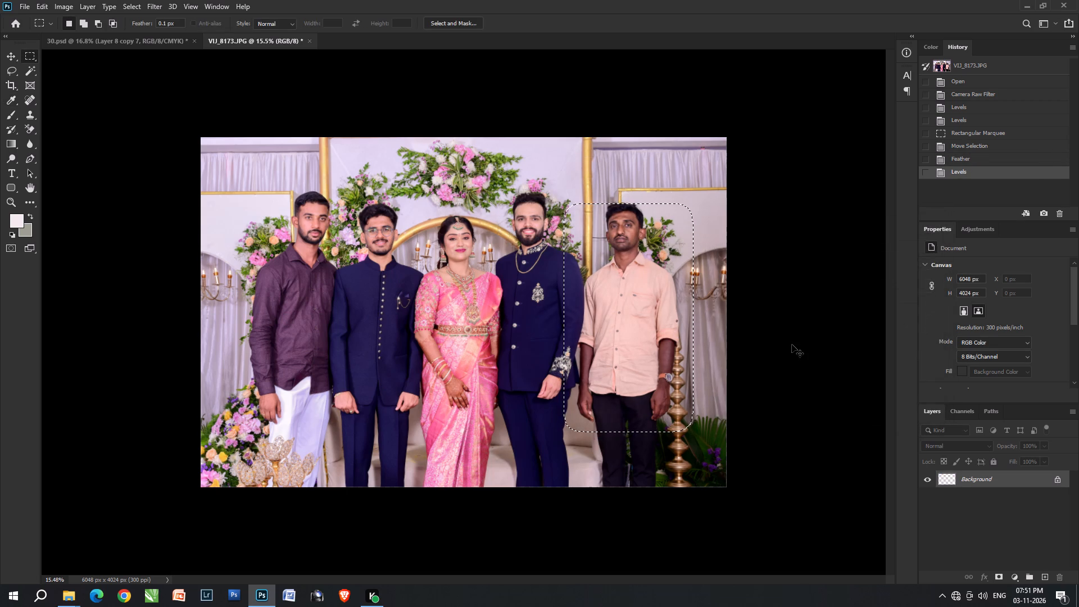
click(862, 345)
key(Return)
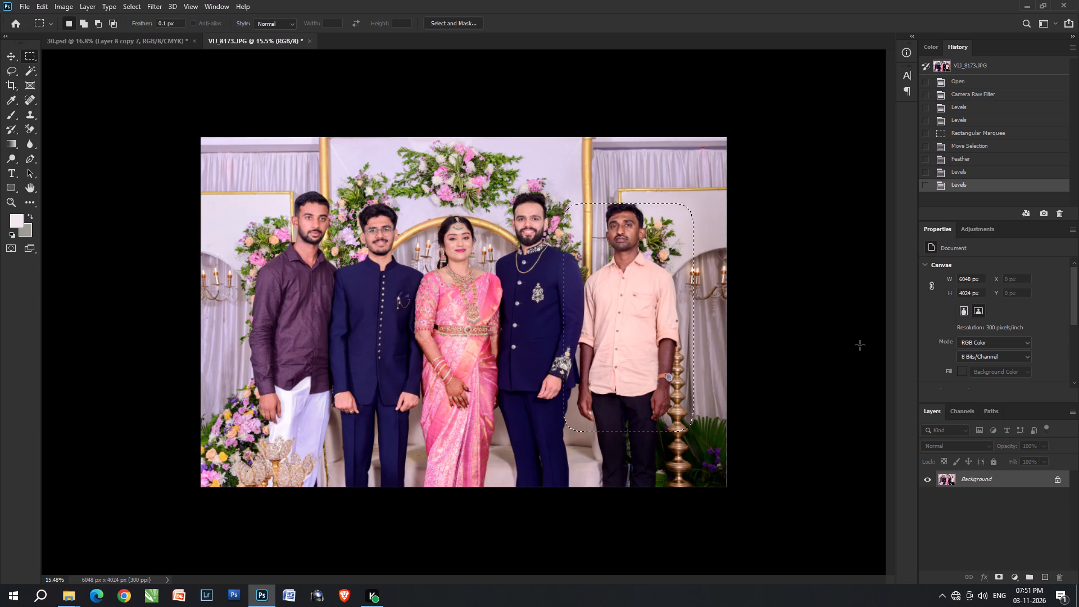
Cut the entire VIJ_8173 photo and close its file without saving.
key(ctrl+a)
key(ctrl+x)
key(ctrl+w)
key(ctrl+Tab)
key(ctrl+Return)
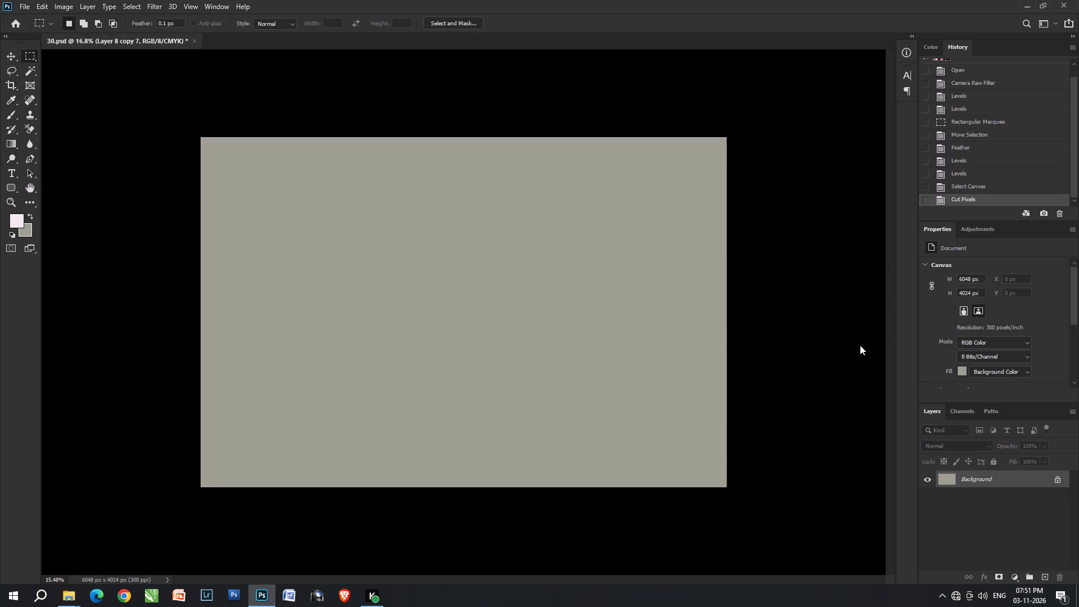
Paste VIJ_8173 into the right page's top-right frame in 30.psd and scale it to about 40% to fill the frame.
key(ctrl+alt+shift+v)
key(ctrl+t)
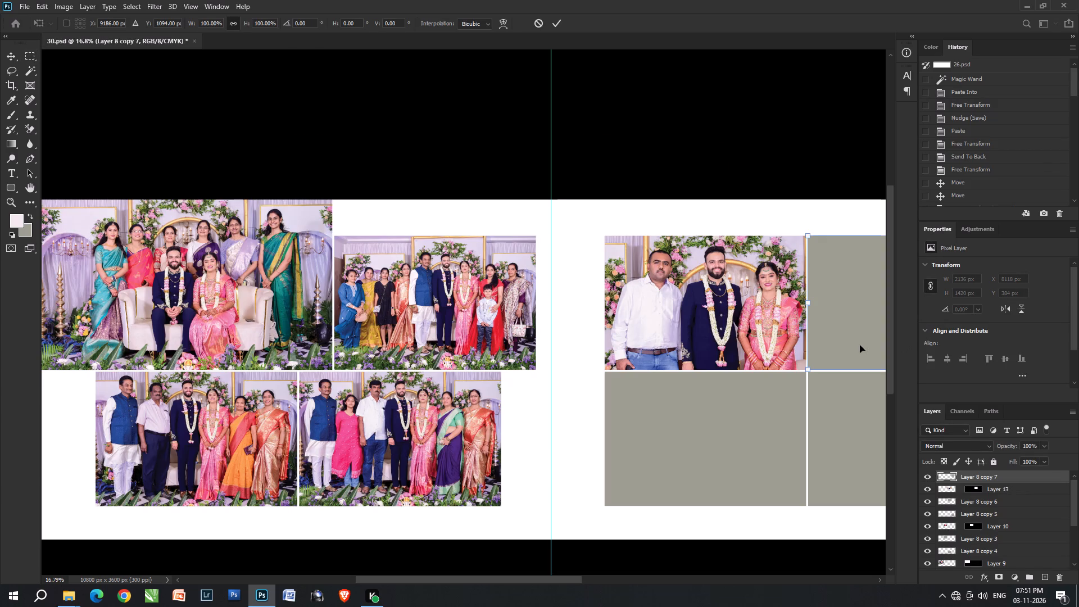
key(space)
key(space)
key(space)
key(space)
key(space)
key(space)
key(space)
key(space)
key(space)
key(space)
key(space)
key(space)
key(space)
key(space)
key(space)
key(space)
key(space)
drag(876, 343, 681, 320)
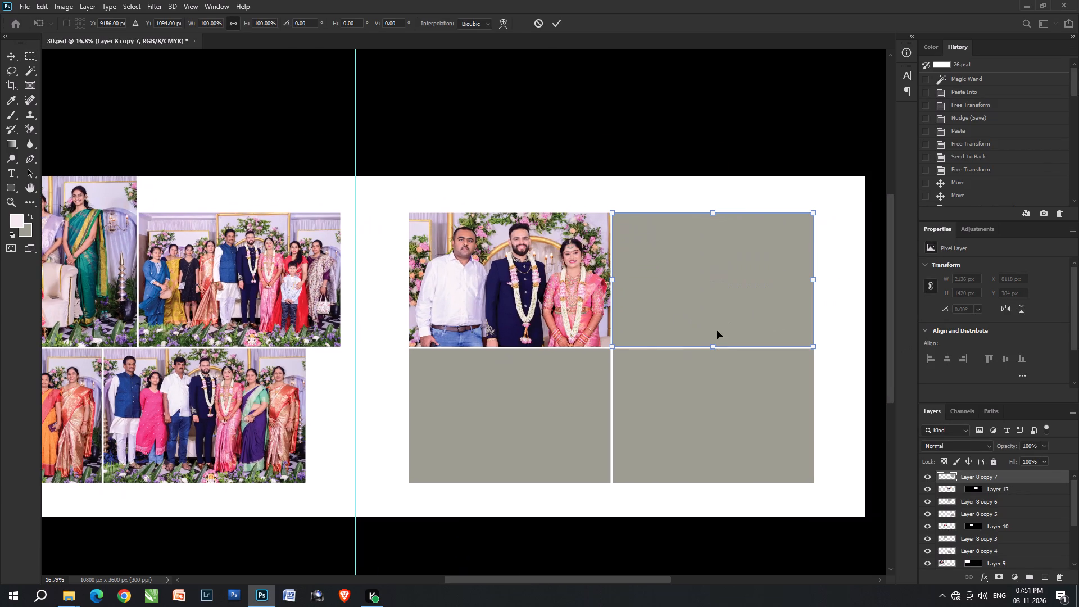
key(ctrl+g)
key(ctrl+t)
double_click(710, 309)
key(w)
click(710, 309)
key(ctrl+alt+shift+v)
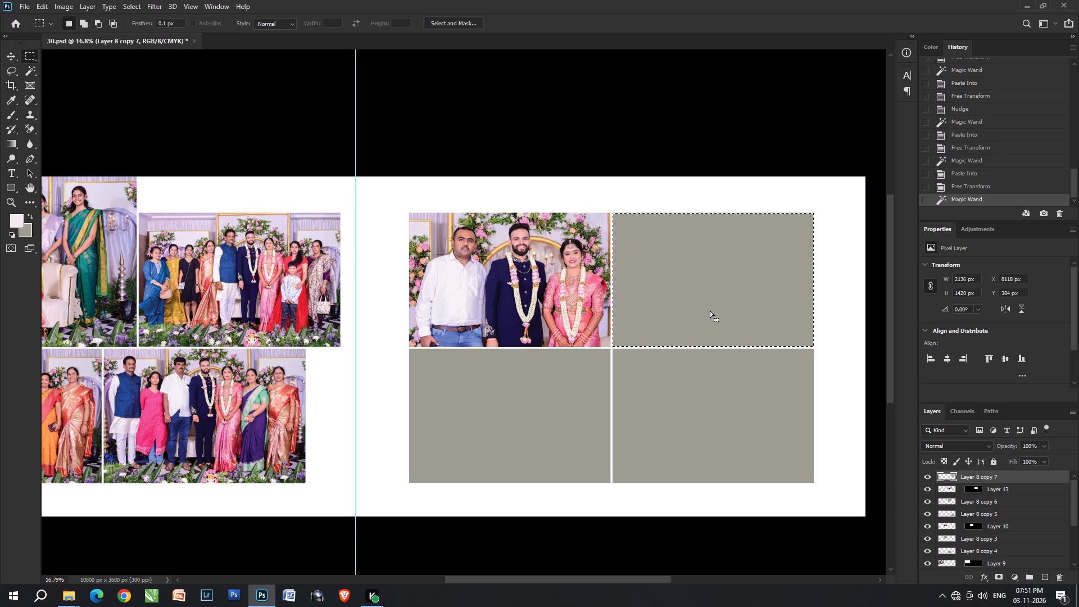
key(ctrl+t)
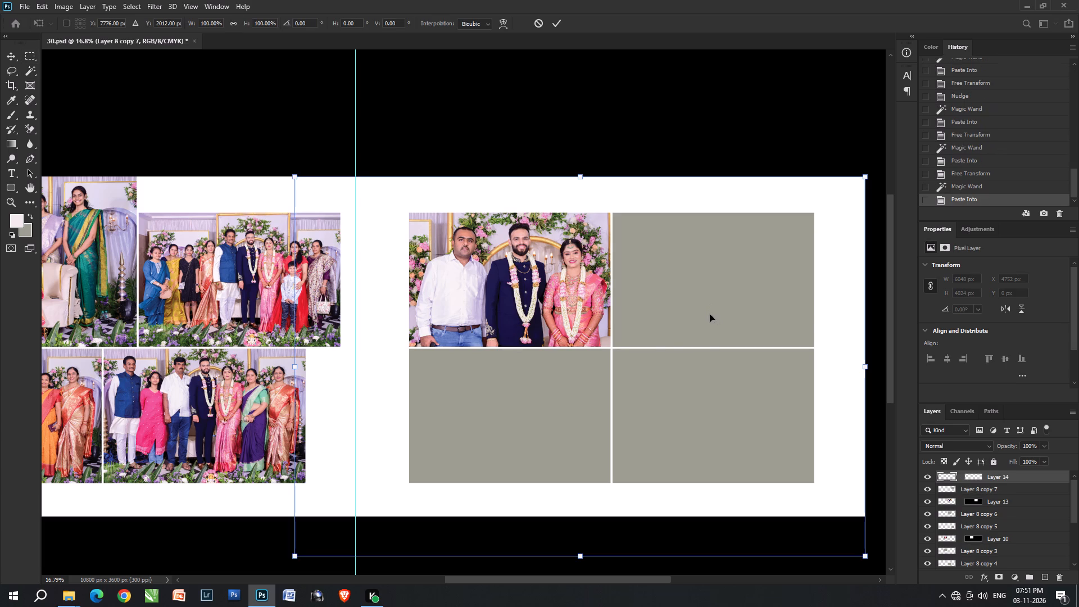
key(ctrl+shift+t)
shift+drag(556, 313, 740, 314)
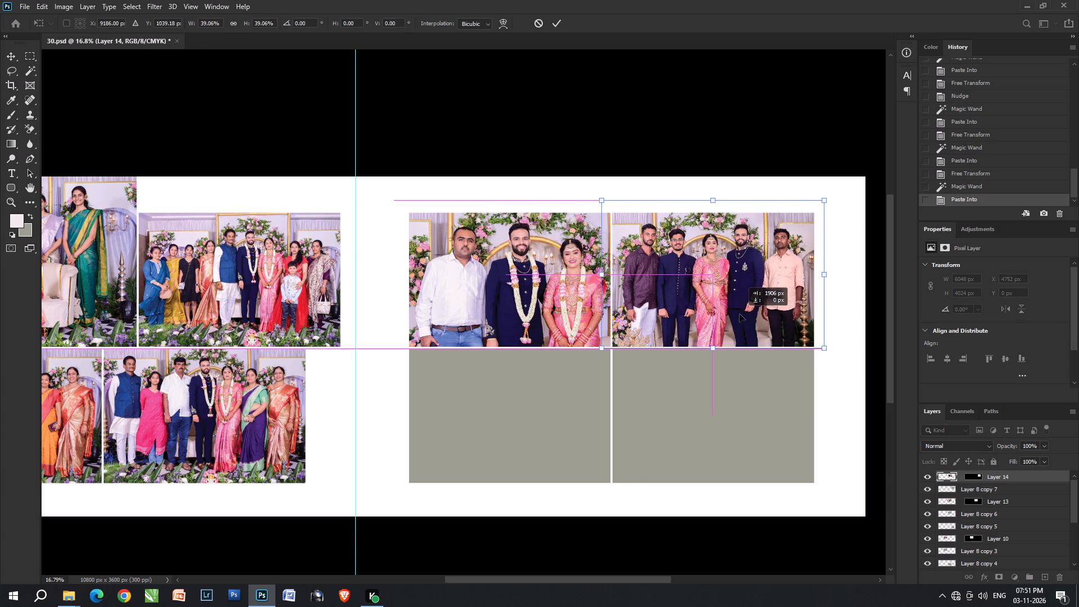
shift+drag(740, 314, 735, 313)
drag(603, 204, 602, 196)
key(Right)
key(Right)
key(Return)
Select the empty bottom-left frame of the right page with the Magic Wand.
key(v)
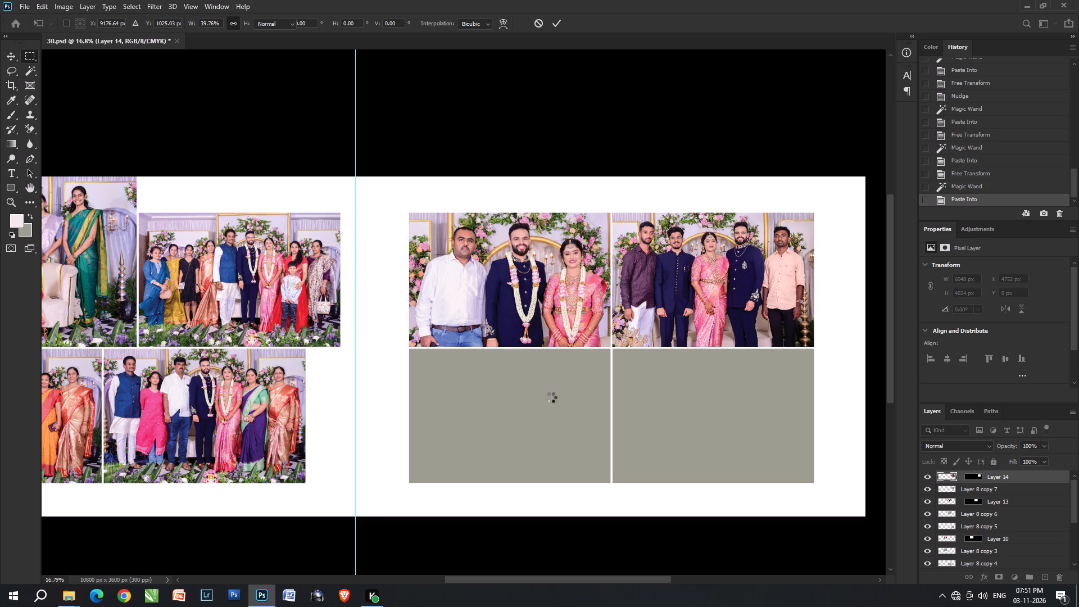
click(557, 388)
click(557, 388)
click(557, 388)
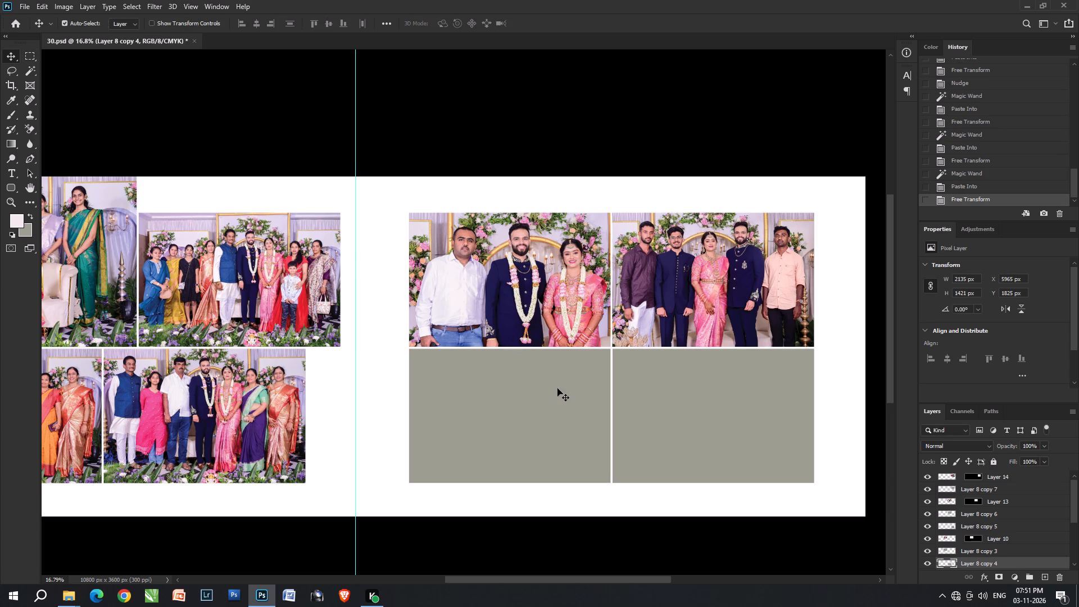
key(w)
click(557, 388)
Switch to File Explorer and move the used photos VIJ_8171 and VIJ_8173 into the done folder.
key(ctrl+Tab)
key(alt+Tab)
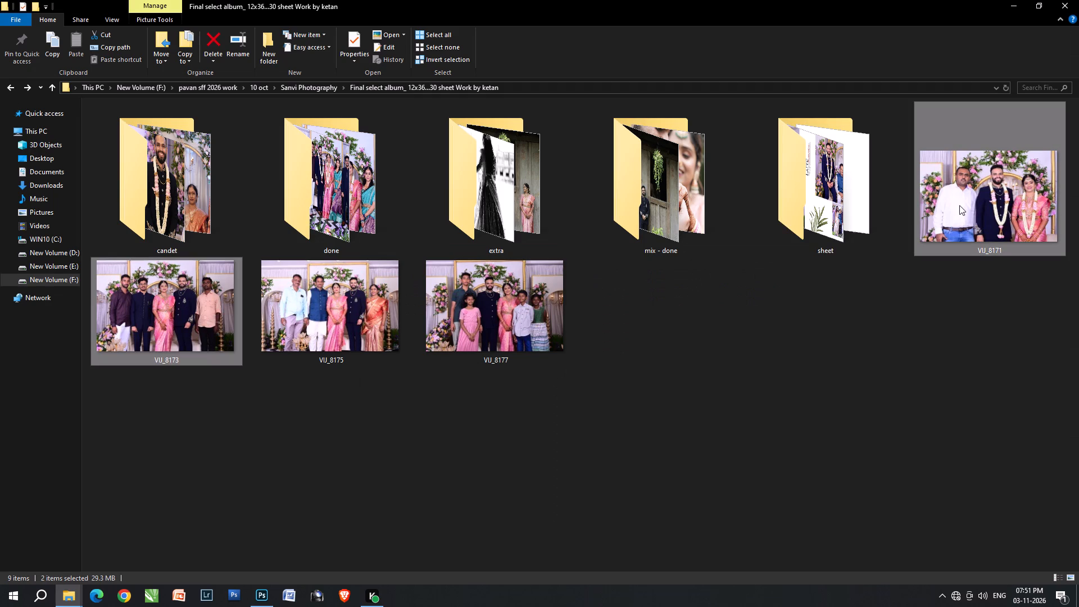
drag(959, 205, 356, 198)
Open the two remaining photos, VIJ_8175 and VIJ_8177, in Photoshop.
click(958, 212)
ctrl+click(177, 310)
drag(175, 339, 312, 339)
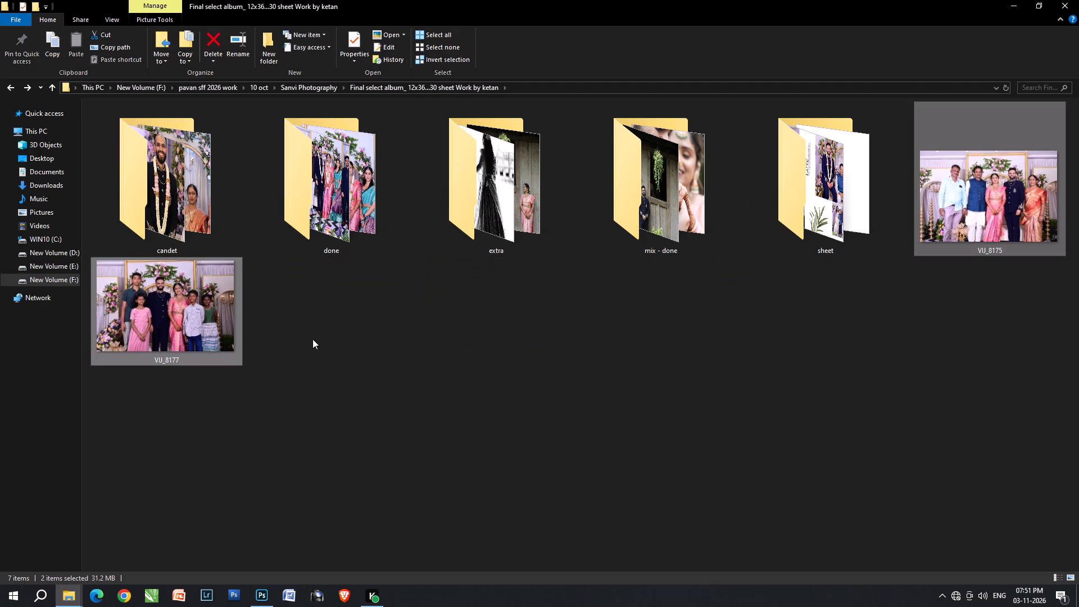
drag(312, 339, 502, 0)
key(alt+Tab)
click(502, 0)
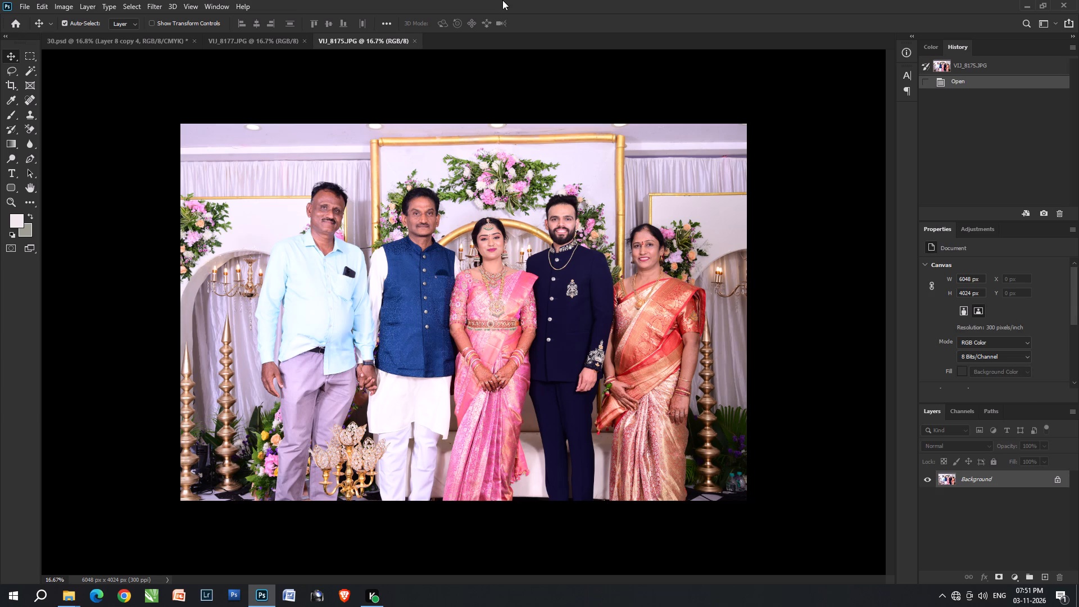
Reapply the last Camera Raw filter to VIJ_8175, compare it with the unfiltered version and fade the filter to 70% opacity.
key(ctrl+alt+f)
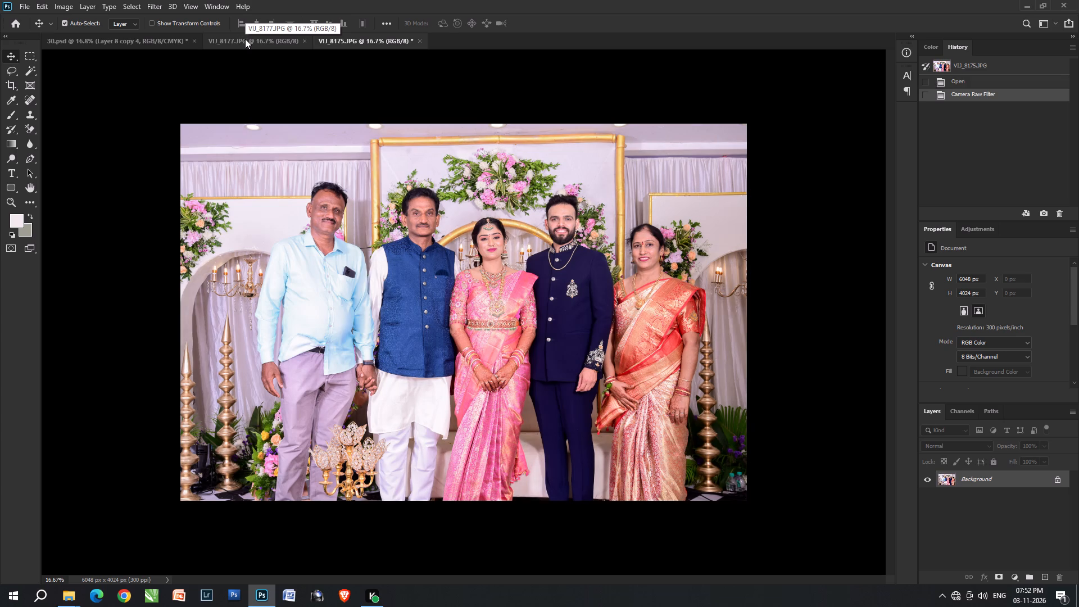
key(ctrl+z)
key(ctrl+shift+z)
key(ctrl+shift+f)
key(ctrl+shift+g)
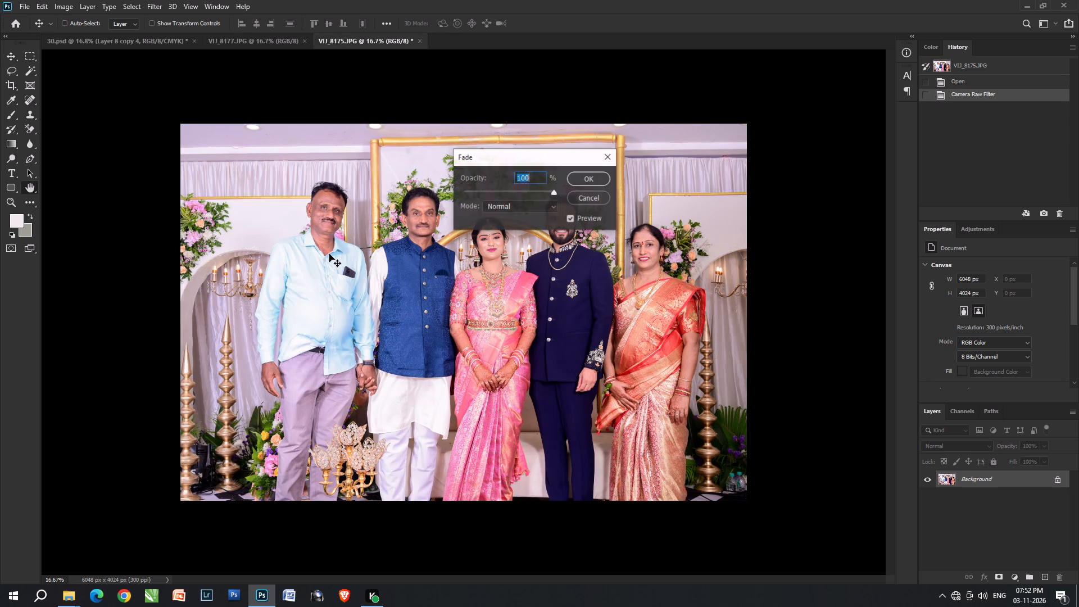
text(80)
key(BackSpace)
key(BackSpace)
text(70)
key(Return)
Cut the entire VIJ_8175 photo and close its file without saving.
key(ctrl+a)
key(ctrl+x)
key(ctrl+w)
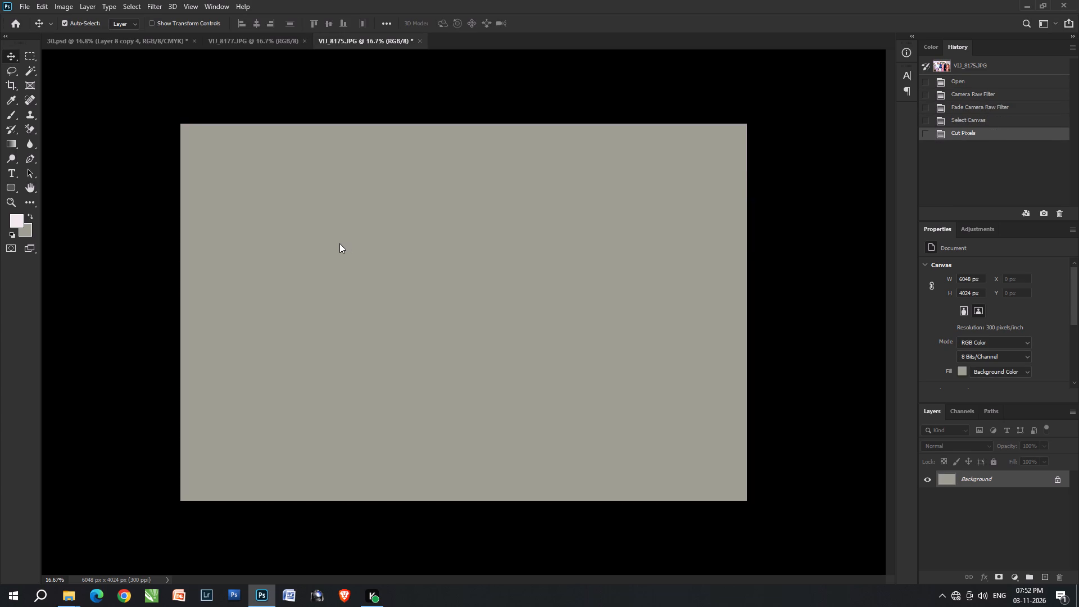
key(ctrl+Tab)
key(ctrl+Return)
Paste VIJ_8175 into the right page's bottom-left frame in 30.psd and scale it to about 42% to fill the frame.
key(ctrl+Tab)
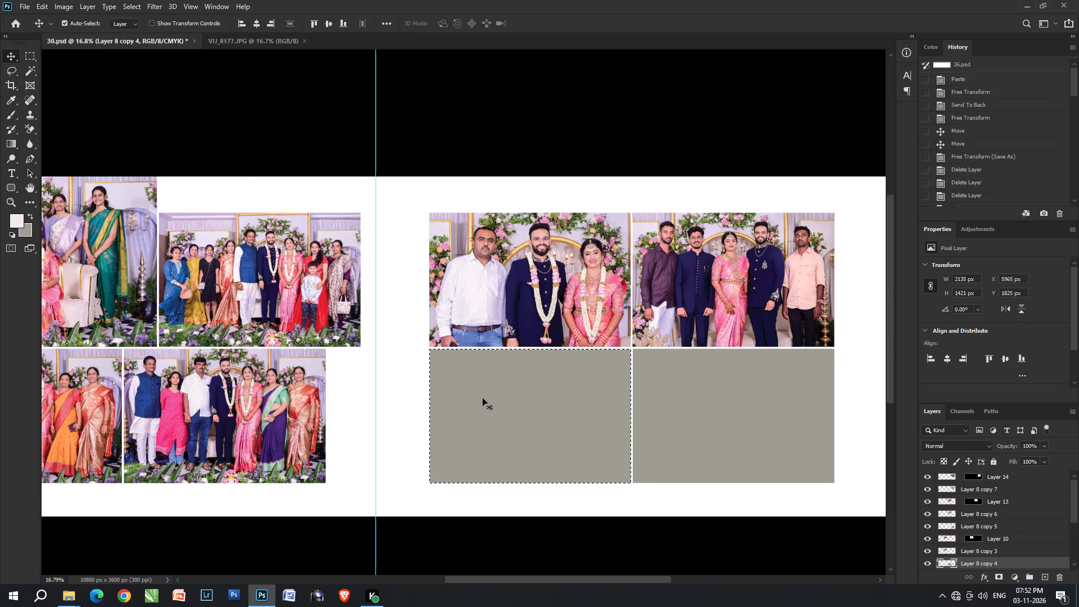
key(ctrl+alt+shift+v)
key(ctrl+t)
drag(531, 179, 533, 404)
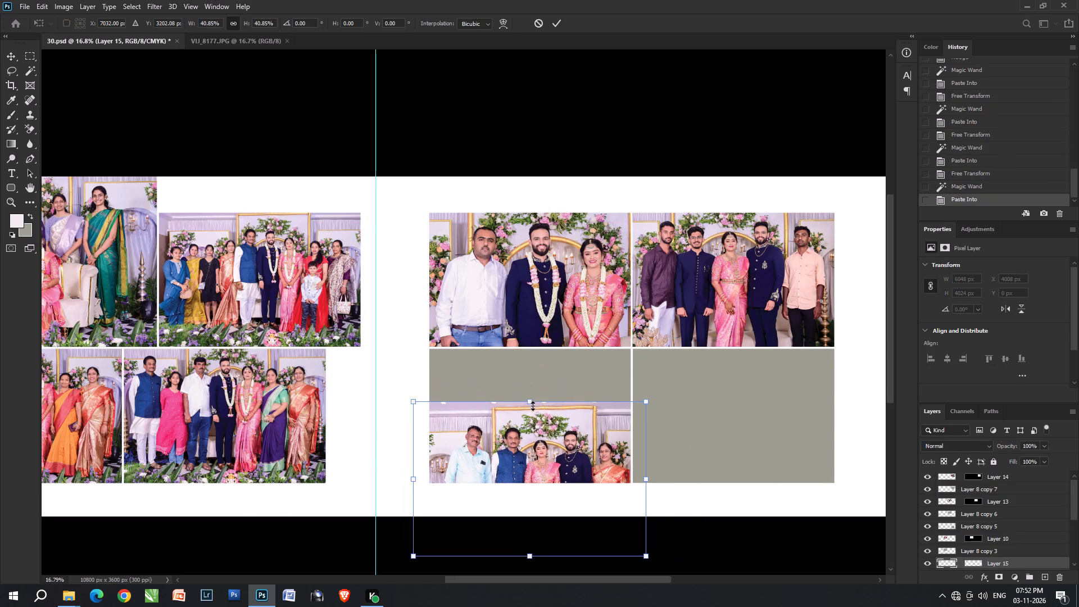
drag(545, 463, 534, 397)
drag(636, 339, 641, 337)
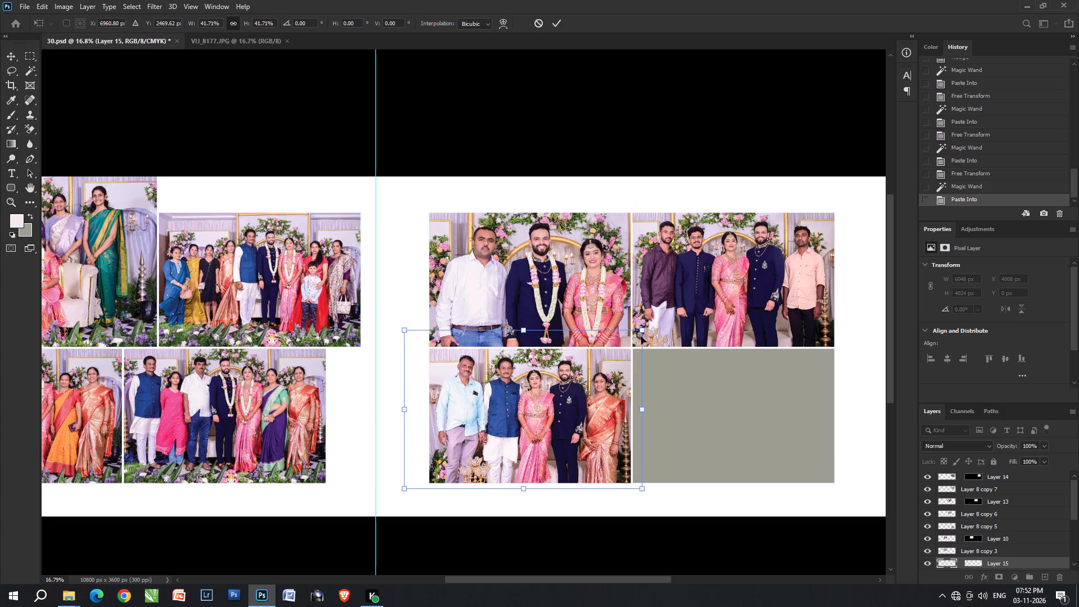
key(Return)
Select the empty bottom-right frame of the right page with the Magic Wand.
text(vv)
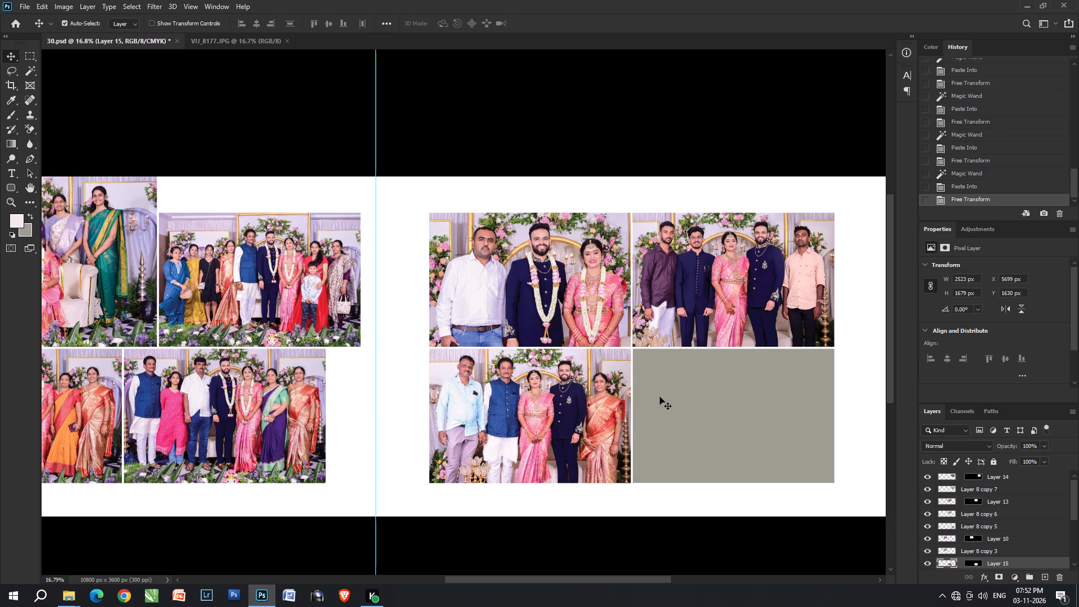
click(660, 397)
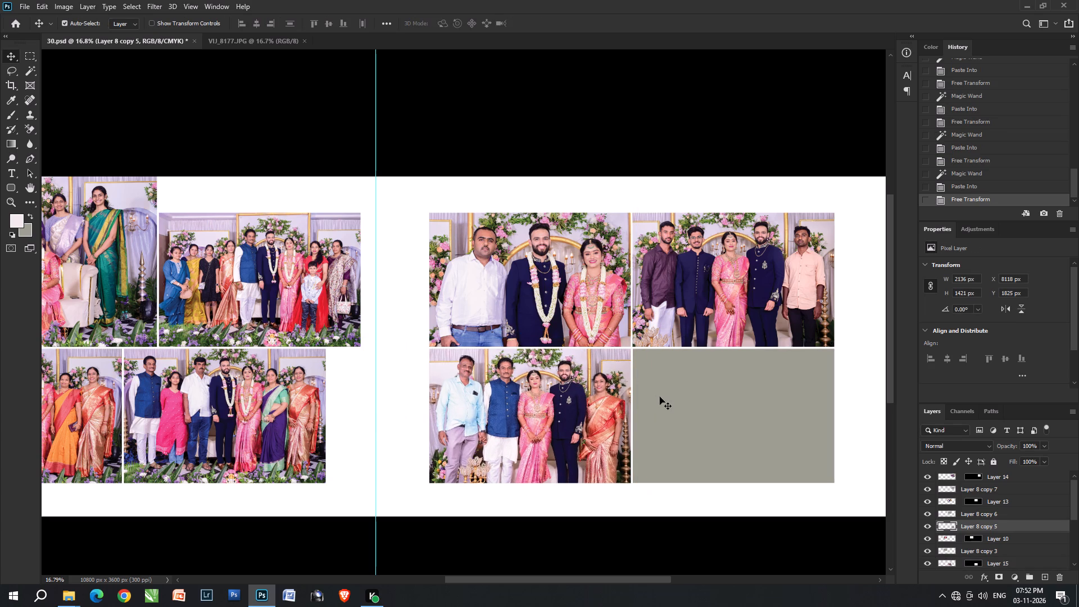
click(660, 397)
click(660, 397)
key(w)
click(660, 397)
Reapply the last Camera Raw filter to VIJ_8177 and brighten the photo with Levels, raising midtones to 1.14 and lowering the white input.
key(ctrl+Tab)
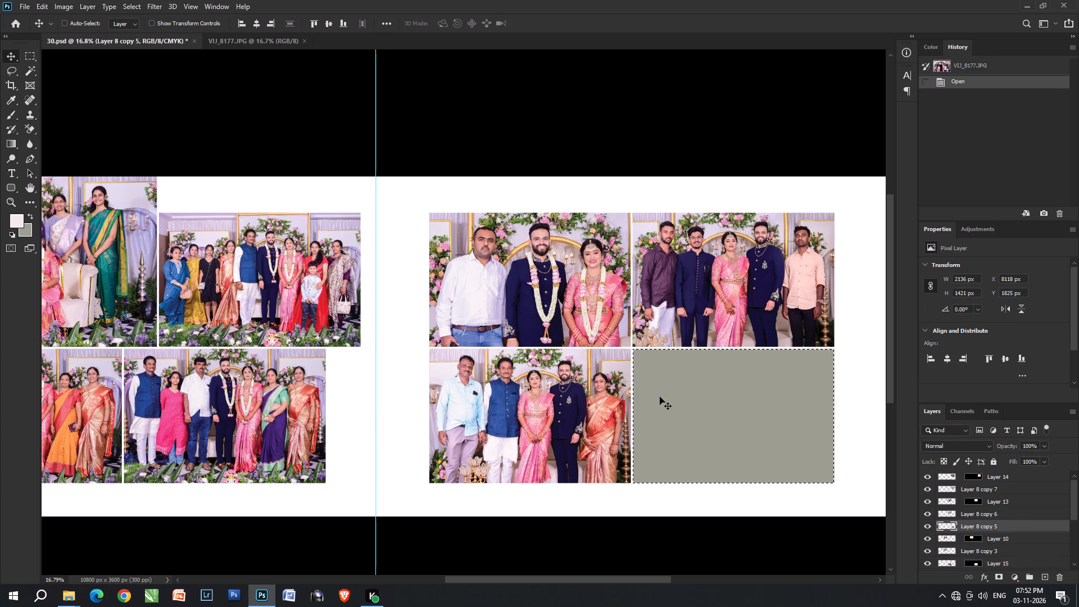
key(ctrl+alt+f)
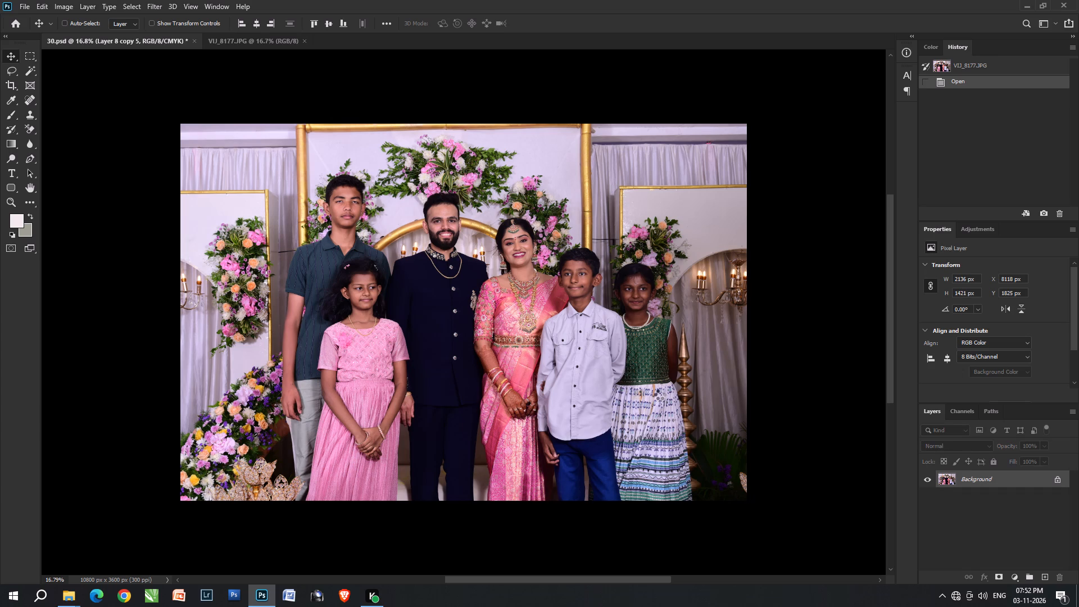
key(ctrl+l)
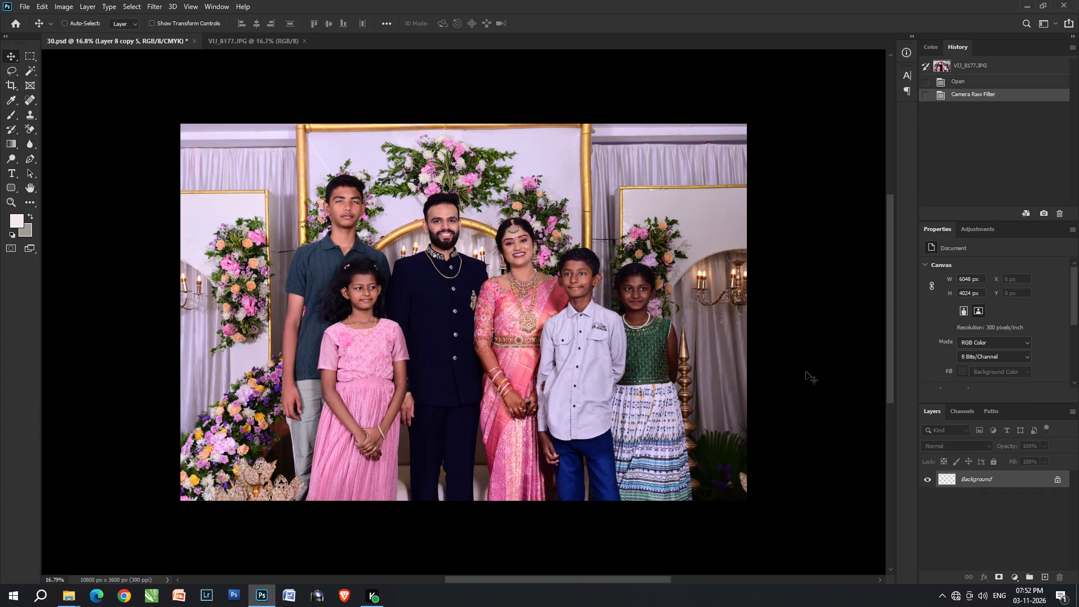
click(792, 345)
drag(853, 348, 860, 349)
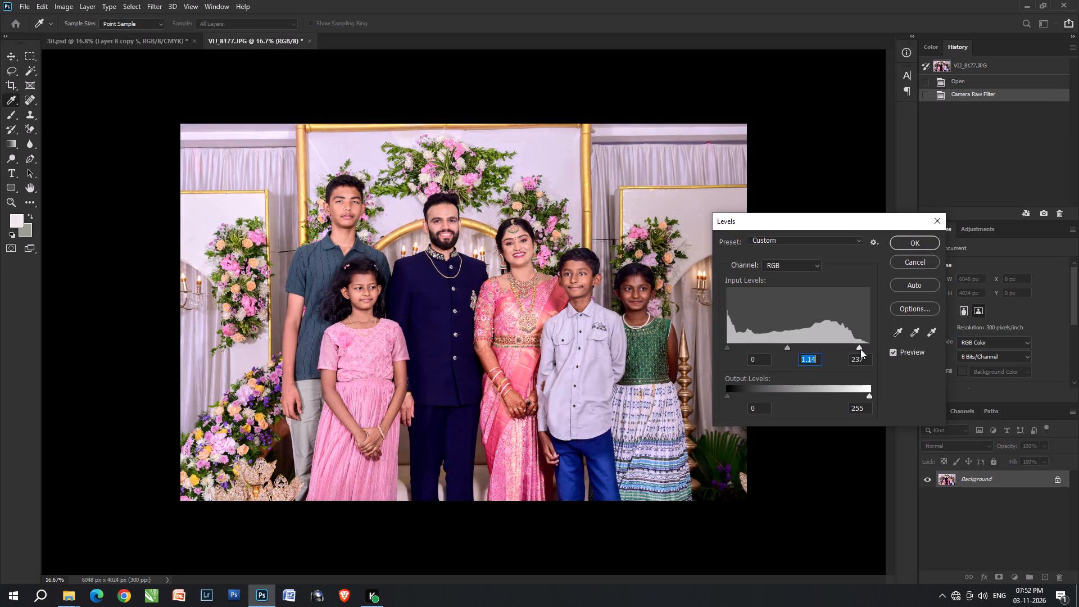
drag(860, 349, 864, 349)
key(Return)
Select the boy in the pale shirt and the girl in green in VIJ_8177, feather the selection, and raise Levels midtones to 1.26.
key(m)
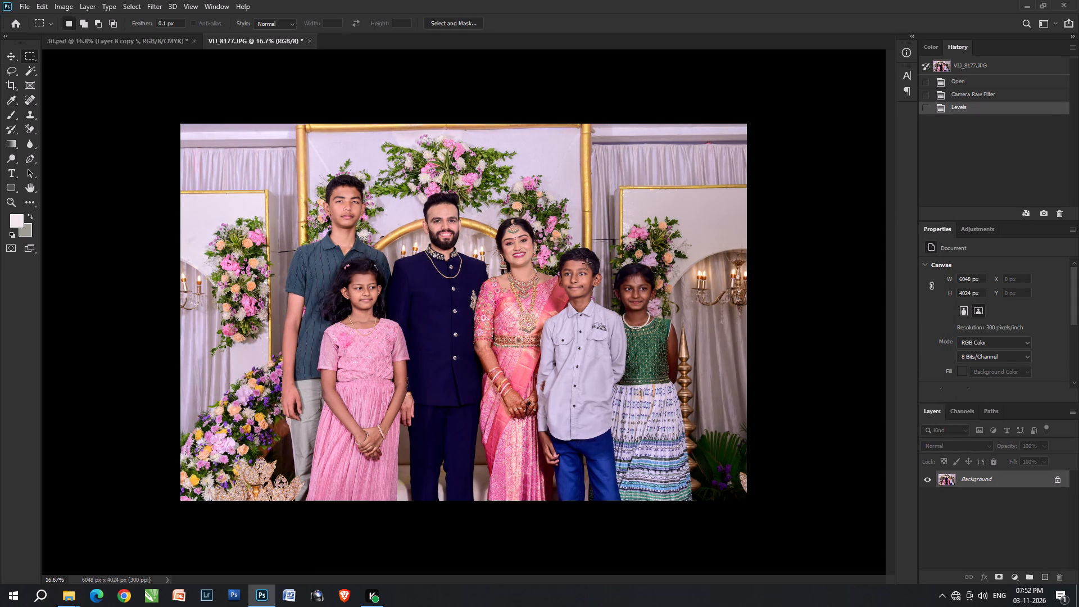
drag(550, 241, 714, 460)
drag(667, 434, 648, 454)
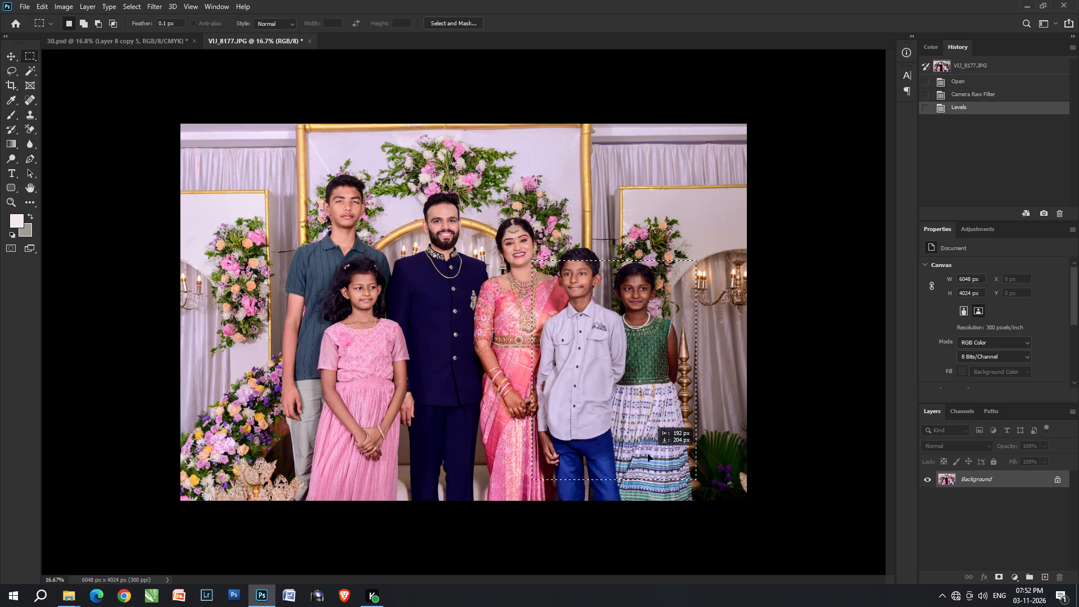
drag(648, 454, 650, 450)
key(ctrl+alt+d)
key(Return)
key(ctrl+l)
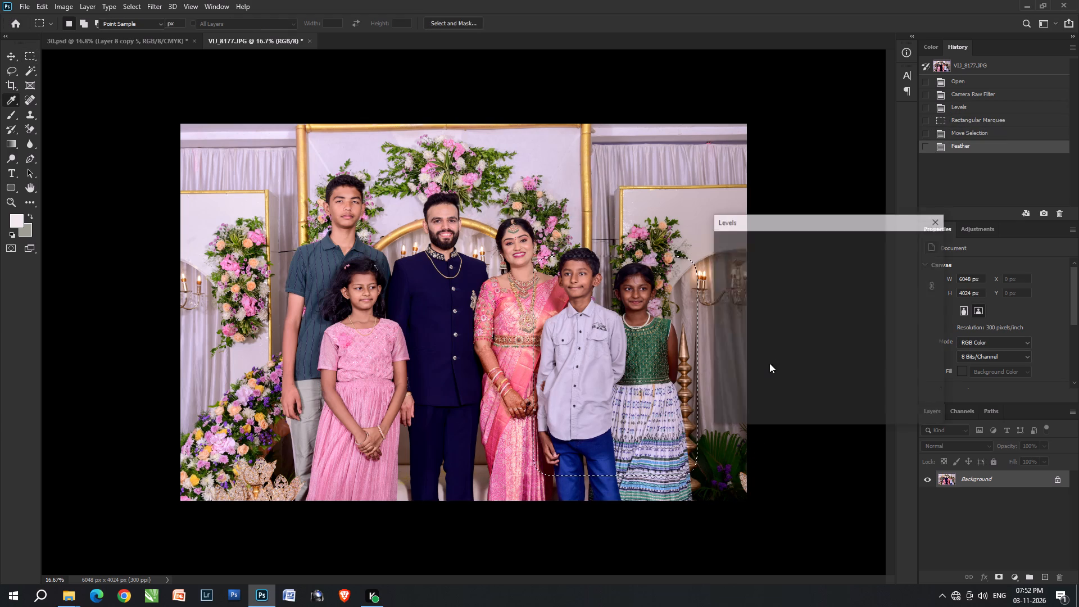
drag(796, 347, 787, 347)
click(858, 348)
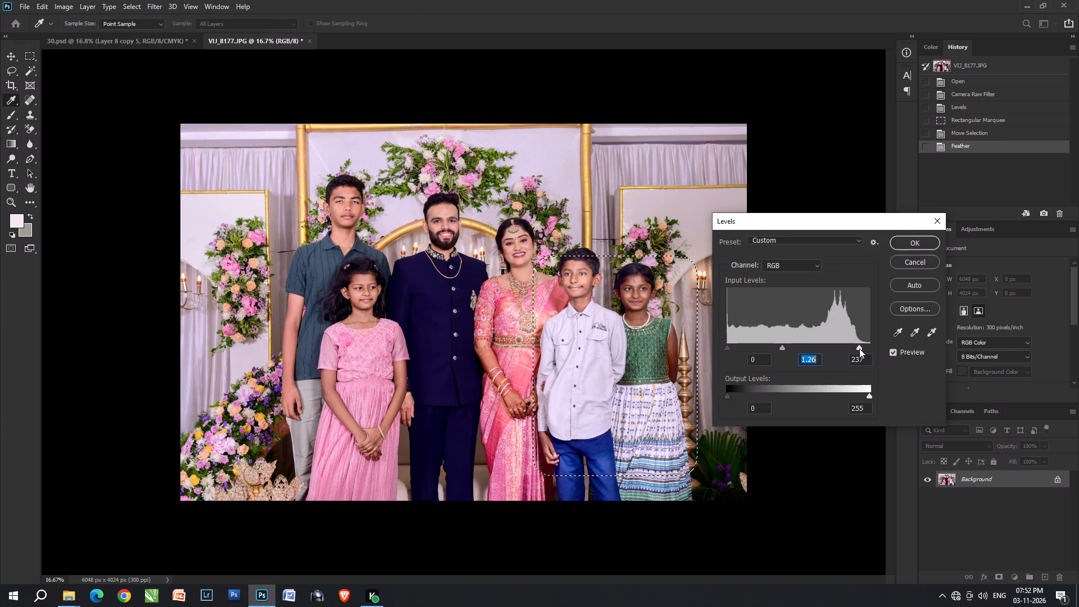
key(Return)
Cut the entire VIJ_8177 photo and close its file without saving.
key(ctrl+a)
key(ctrl+x)
key(ctrl+w)
key(ctrl+Tab)
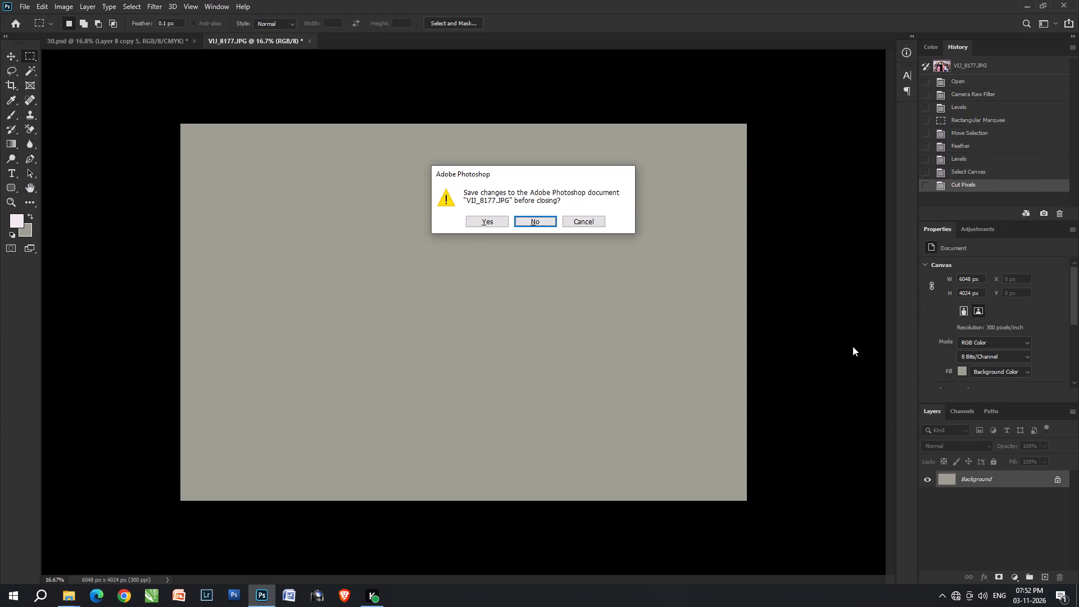
key(ctrl+Return)
Paste VIJ_8177 into the right page's bottom-right frame in 30.psd and scale it to about 43% to fill the frame.
key(ctrl+alt+shift+v)
key(ctrl+t)
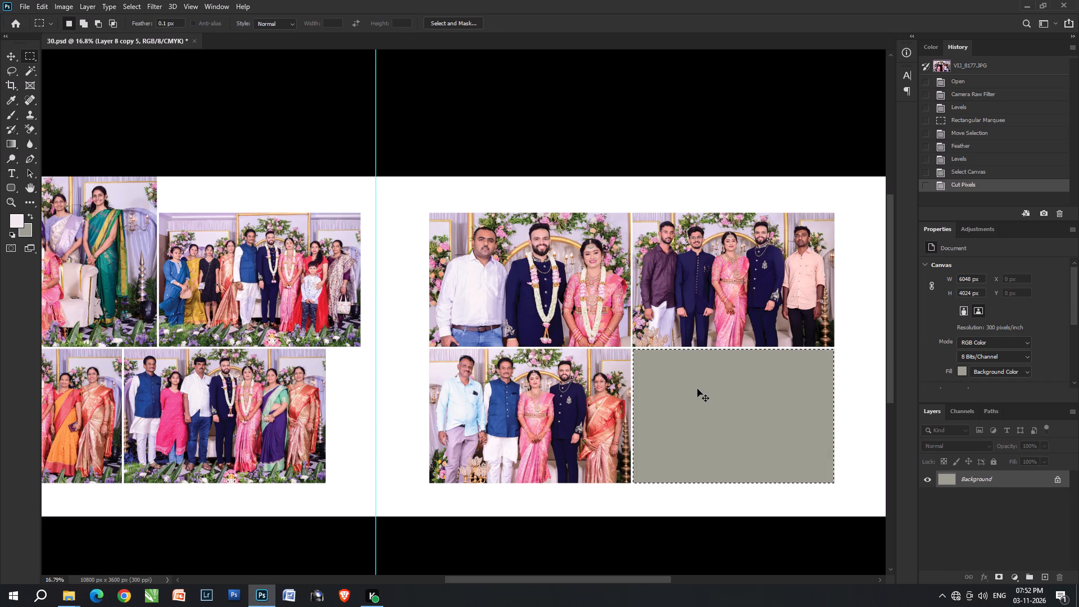
key(ctrl+shift+t)
shift+drag(608, 394, 792, 380)
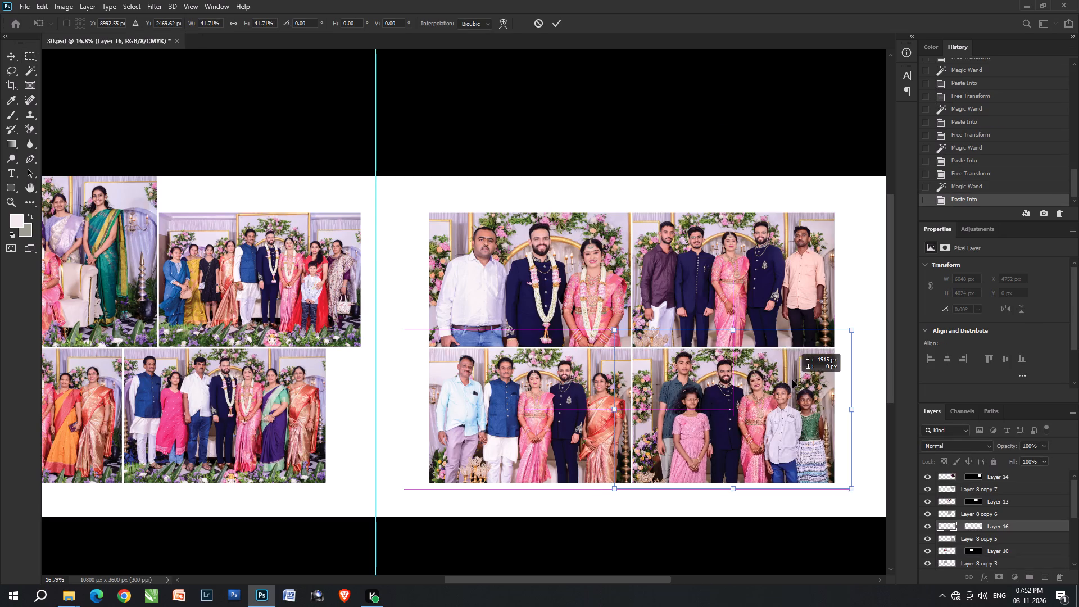
shift+drag(792, 380, 795, 380)
drag(784, 386, 775, 387)
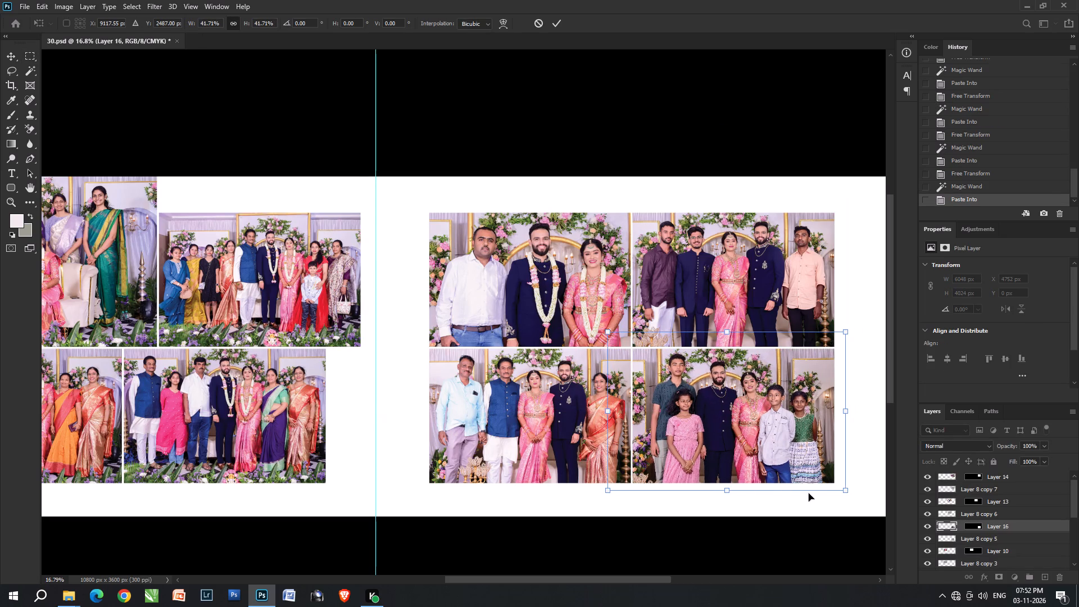
drag(731, 493, 731, 499)
key(Right)
key(Up)
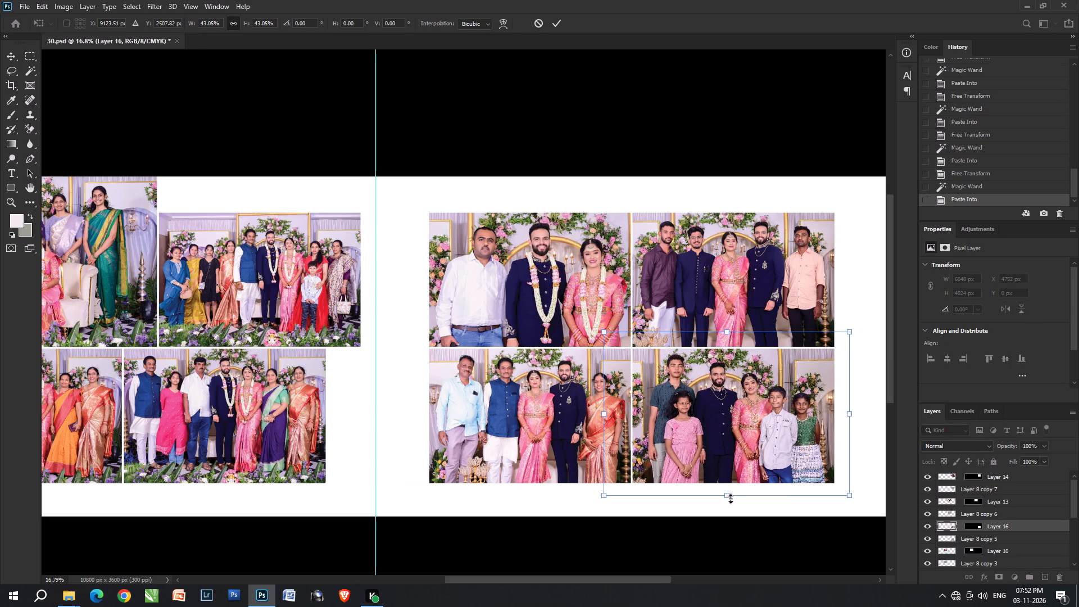
key(Return)
Nudge the pasted VIJ_8177 photo about 12 px left inside its frame.
key(v)
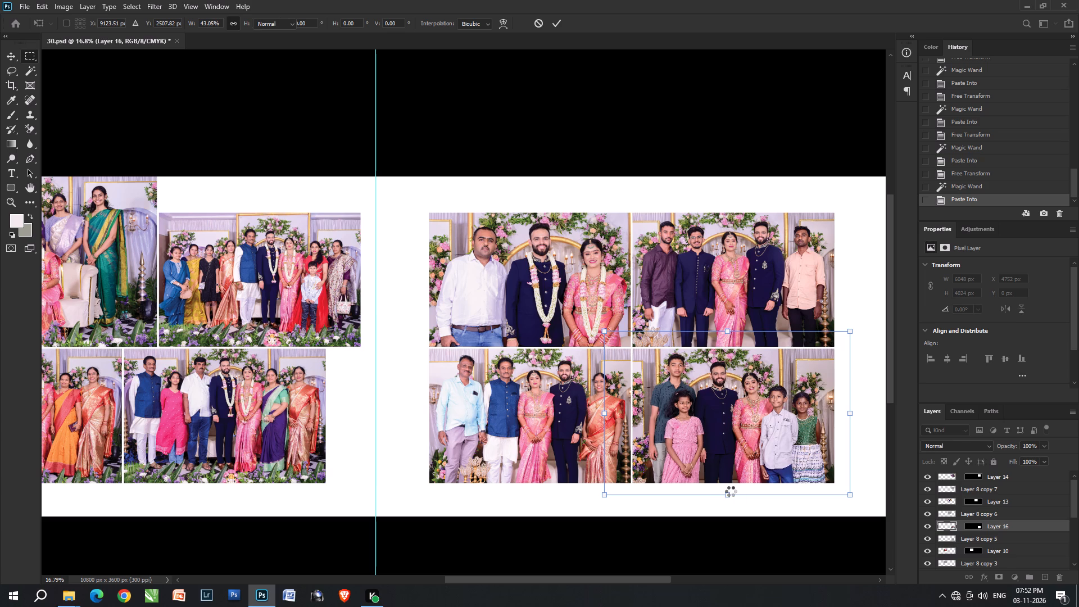
key(Left)
key(Left)
key(Left)
key(v)
click(702, 474)
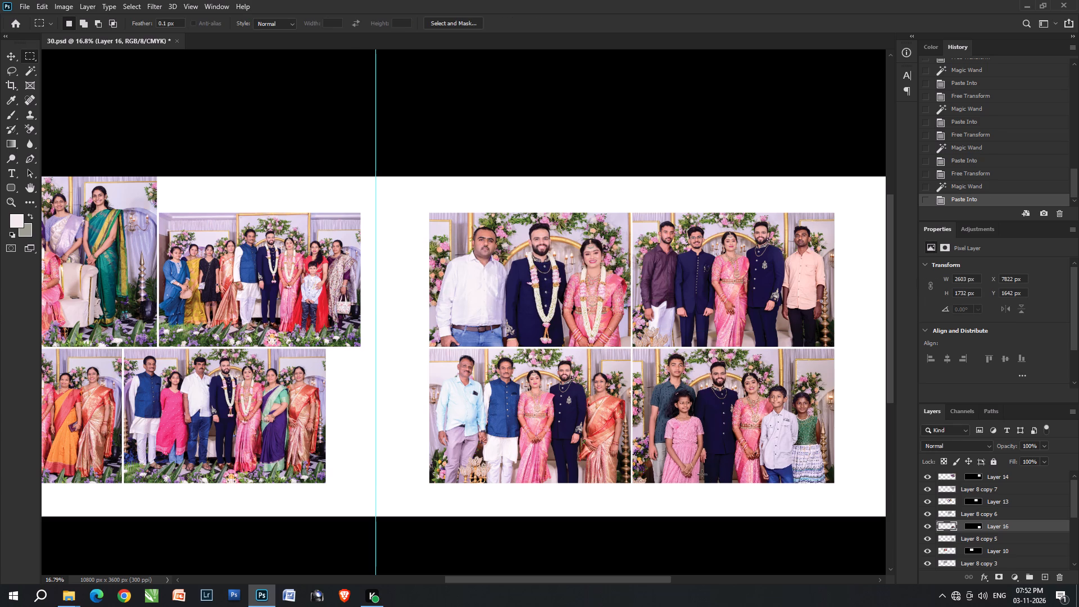
key(v)
key(v)
click(719, 445)
key(Left)
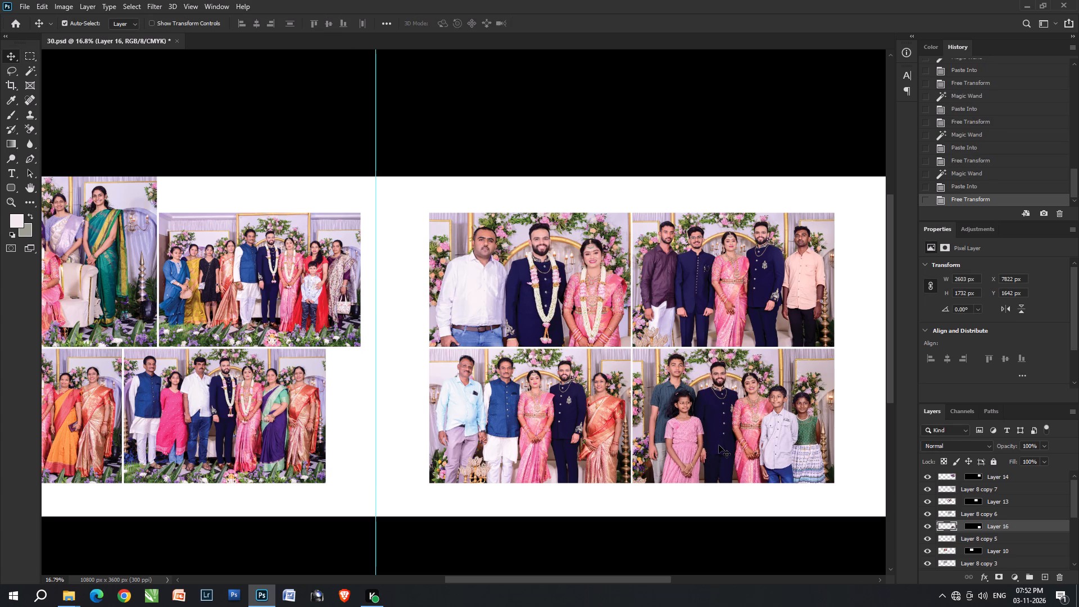
key(Left)
Save 30.psd with Maximize Compatibility.
key(alt+space)
alt+scroll(719, 445, down, 6)
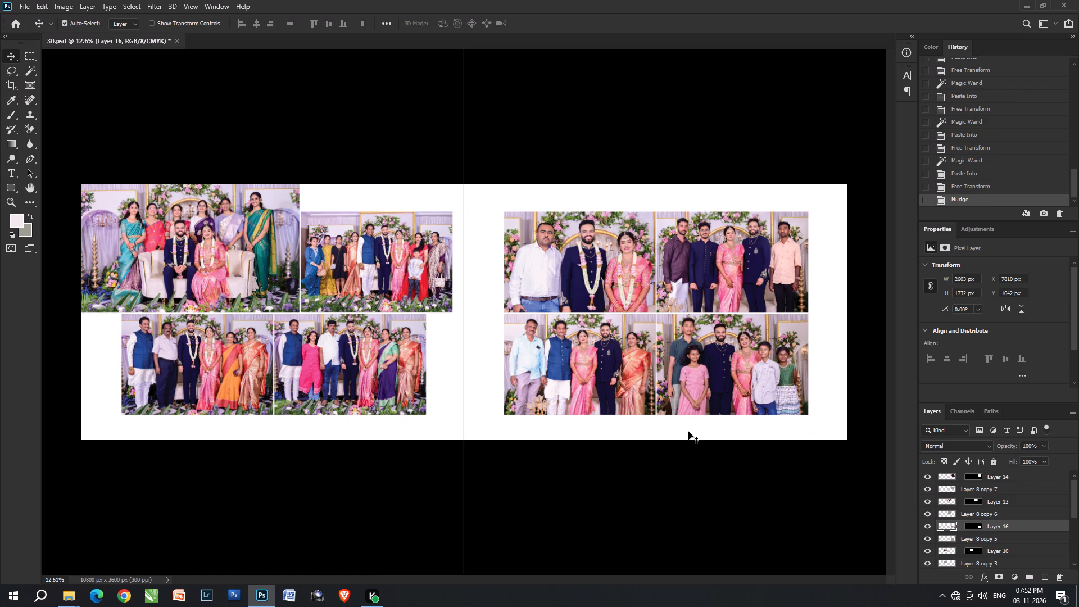
click(688, 432)
alt+scroll(665, 297, up, 2)
key(space)
drag(667, 296, 590, 311)
key(ctrl+s)
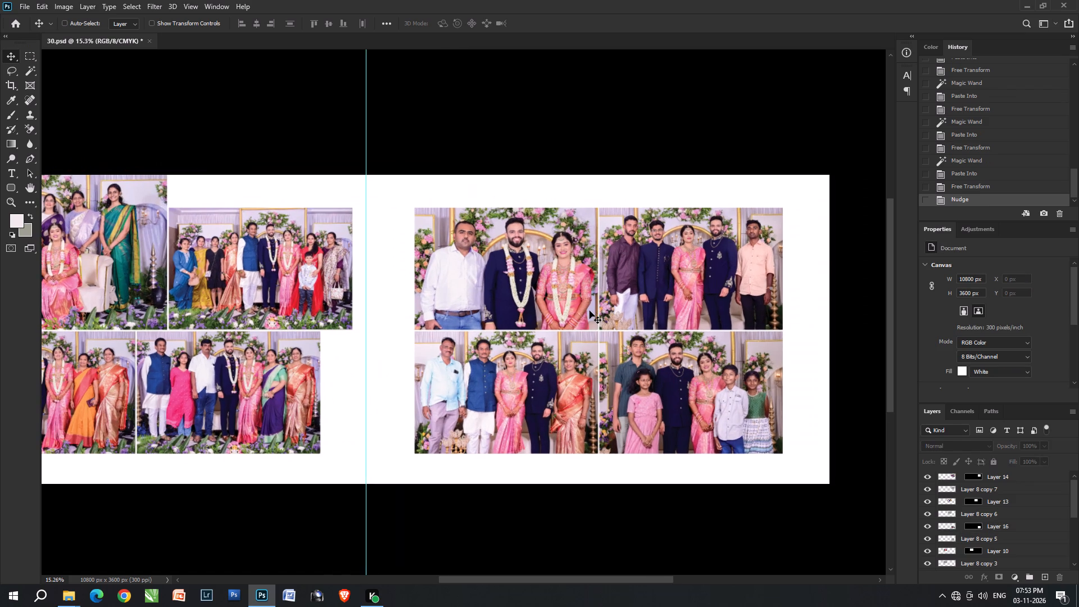
alt+scroll(590, 311, up, 3)
alt+scroll(590, 311, down, 2)
key(Return)
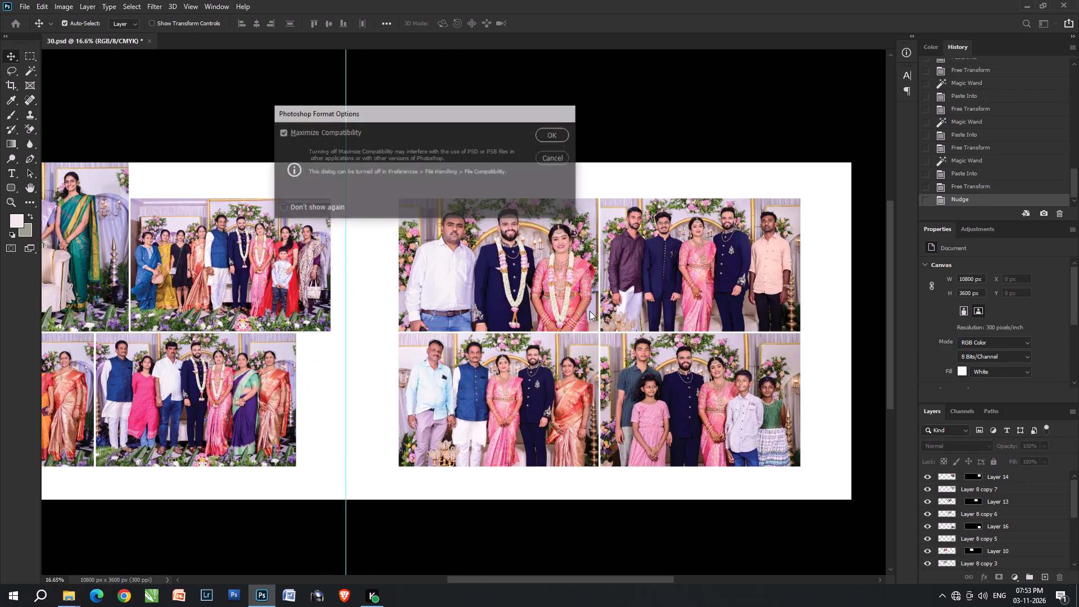
Beneath the photos, copy an area about 4333 by 2611 px from the right page's top-left corner to a new layer, filled with the background colour.
key(m)
key(m)
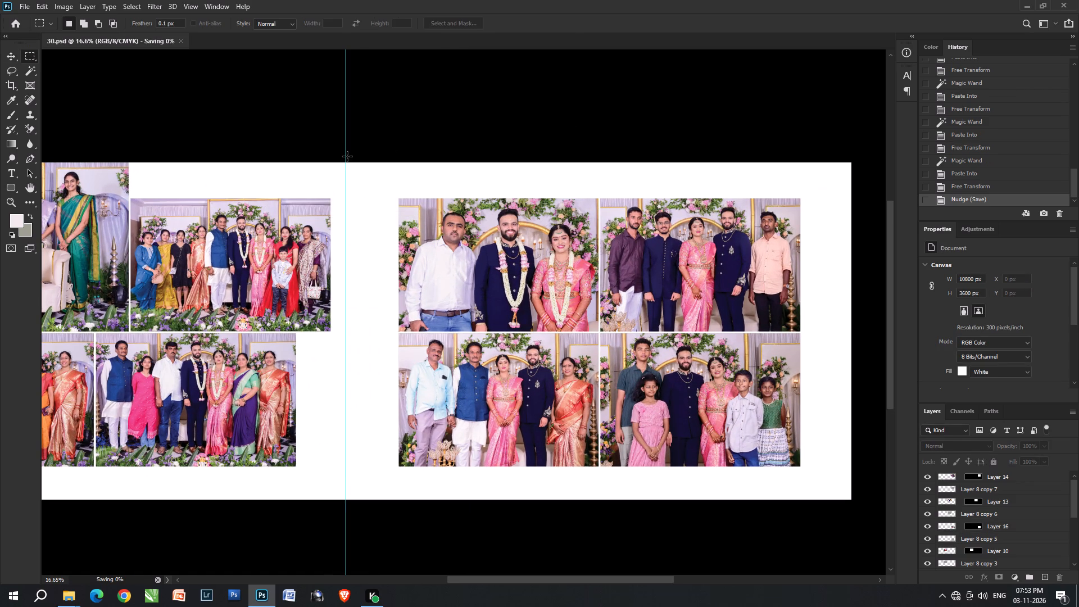
drag(347, 156, 751, 406)
scroll(971, 514, down, 3)
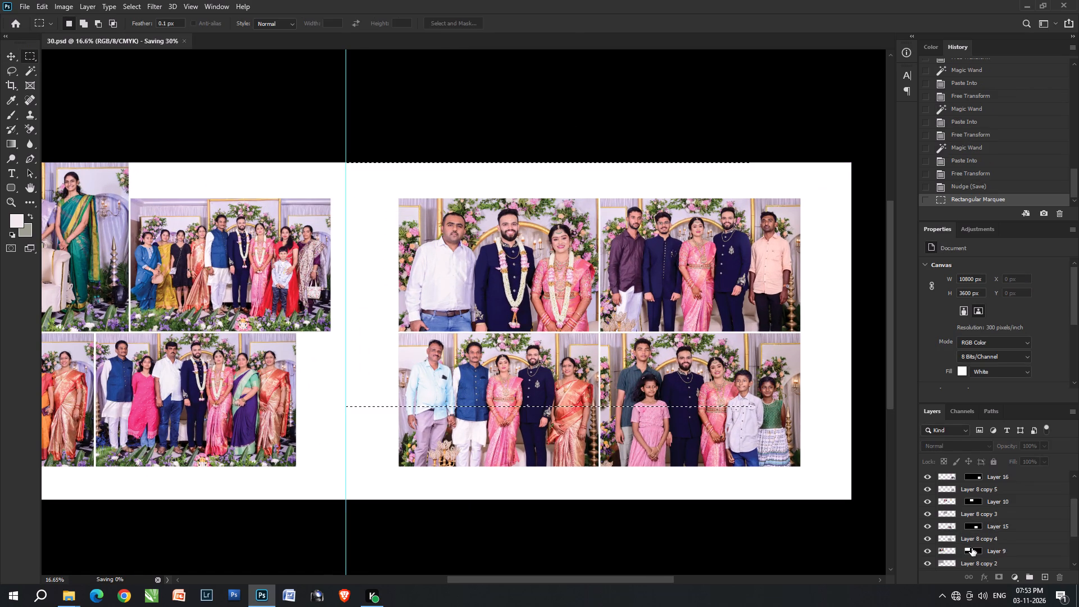
scroll(972, 548, down, 11)
click(972, 564)
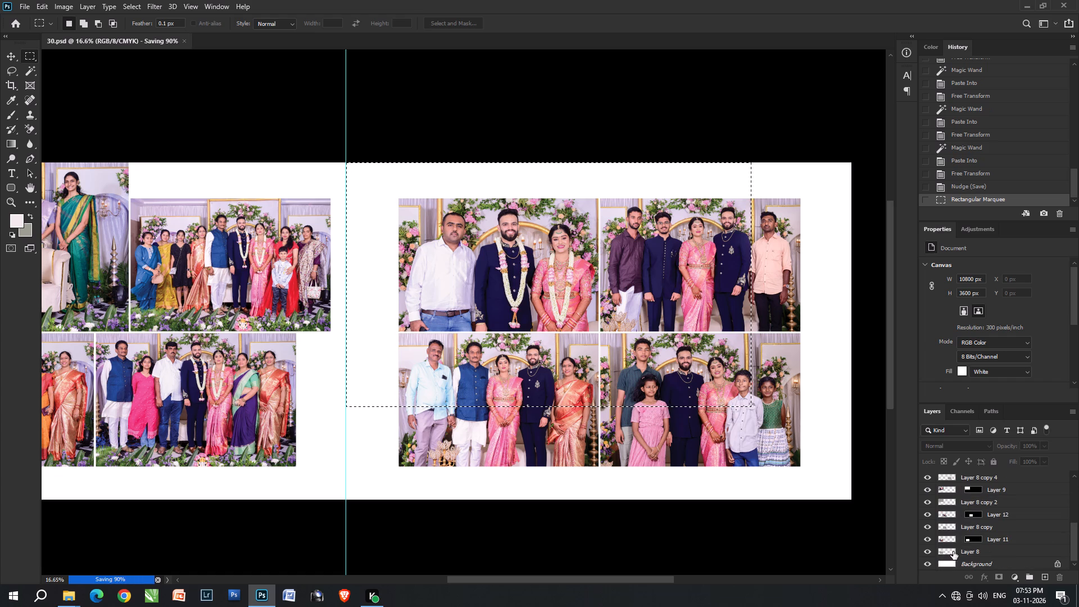
key(ctrl+j)
key(ctrl+shift+BackSpace)
key(ctrl+t)
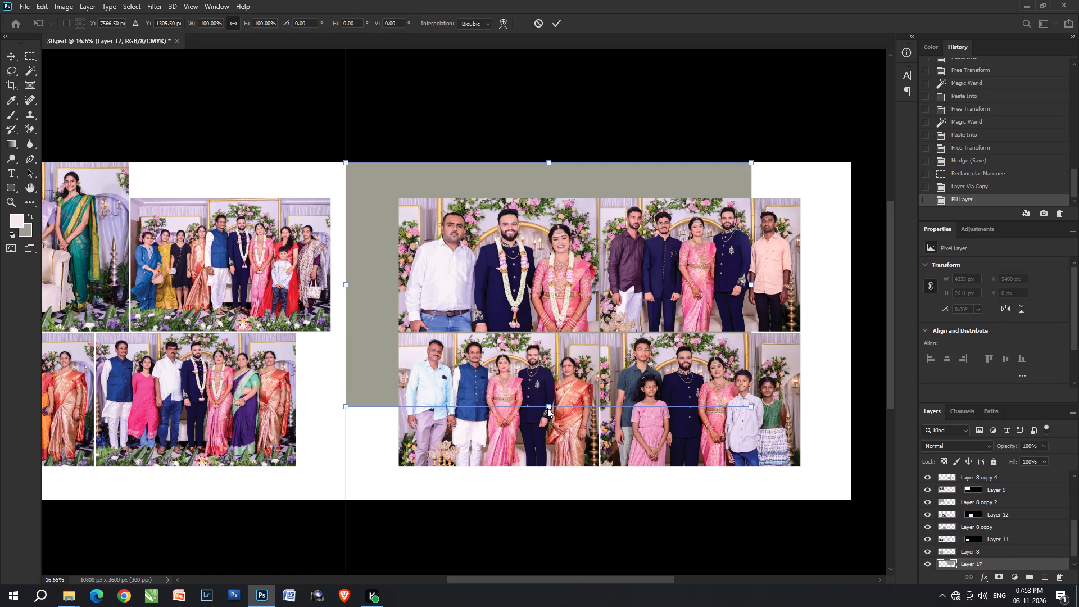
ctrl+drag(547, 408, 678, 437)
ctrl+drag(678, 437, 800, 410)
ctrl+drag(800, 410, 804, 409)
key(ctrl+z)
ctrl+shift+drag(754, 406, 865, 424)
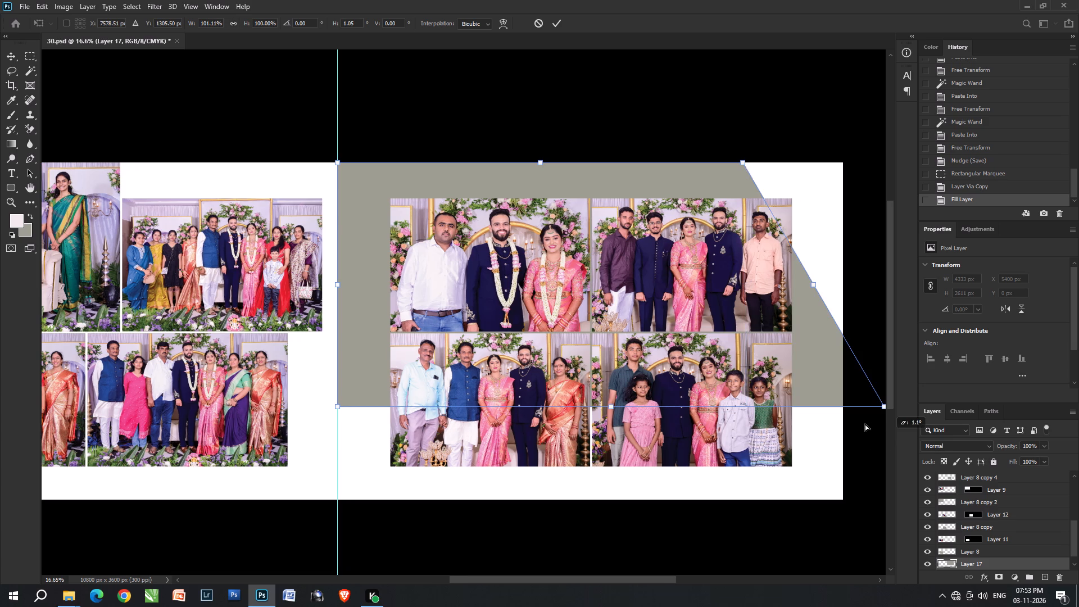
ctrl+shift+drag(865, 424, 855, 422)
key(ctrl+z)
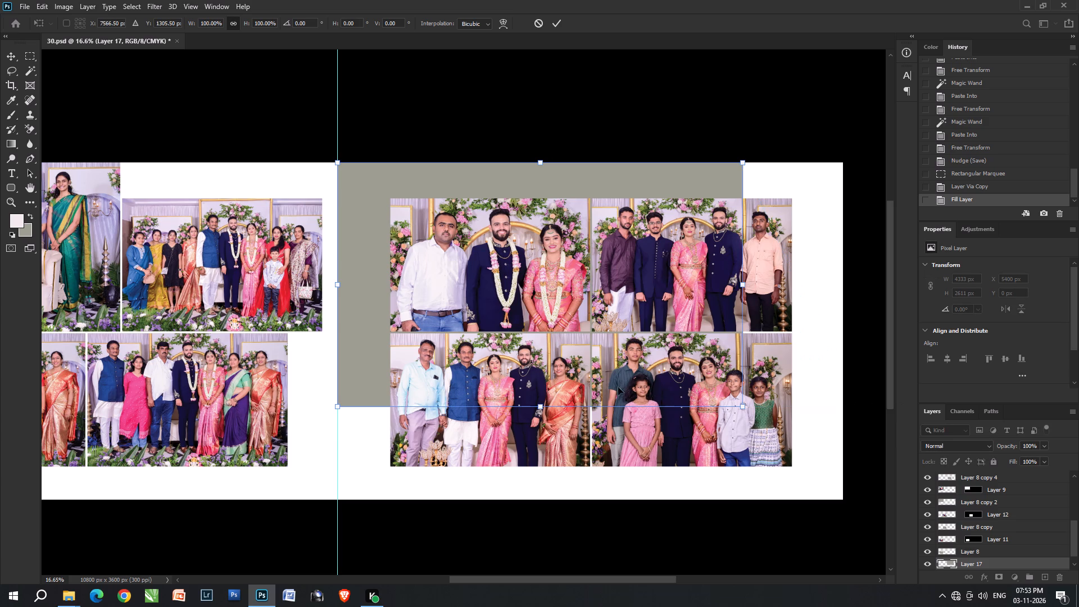
Stretch the filled block to about 3655 px tall and move it right to about X 6775 px, past the sheet's edge.
shift+drag(536, 407, 532, 495)
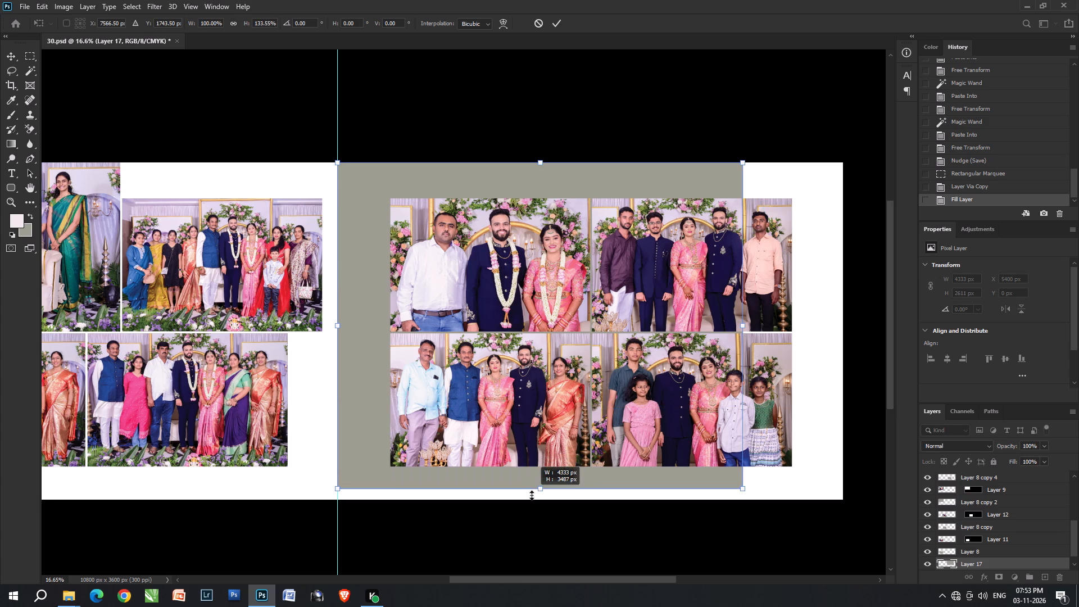
shift+drag(532, 495, 531, 505)
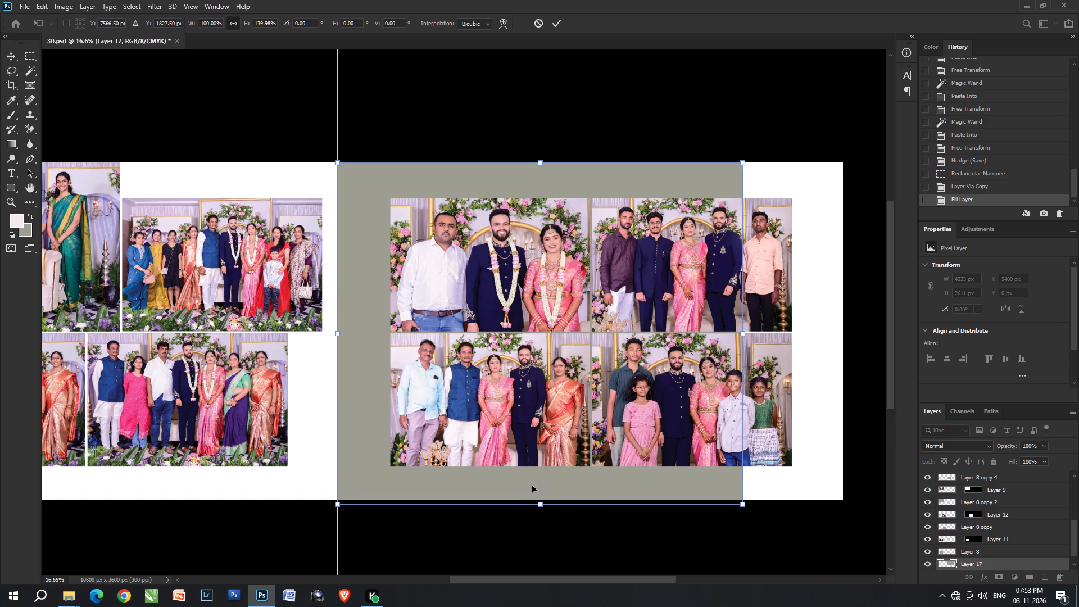
shift+drag(537, 483, 665, 479)
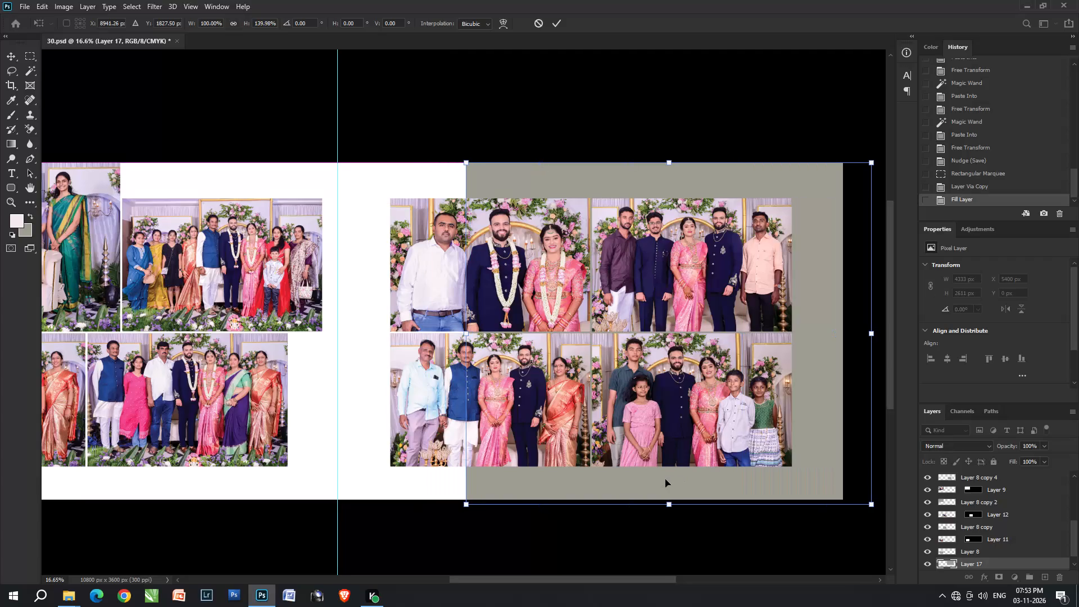
double_click(664, 479)
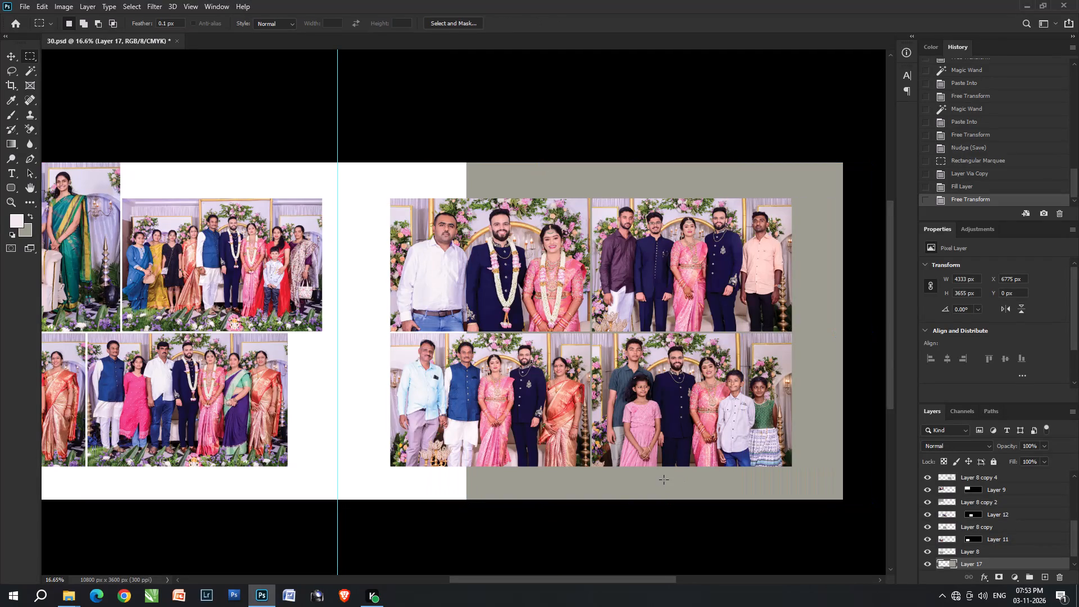
Refill the block with a pale yellow sampled from the right page's bottom-left photo and set its layer opacity to 70%.
key(i)
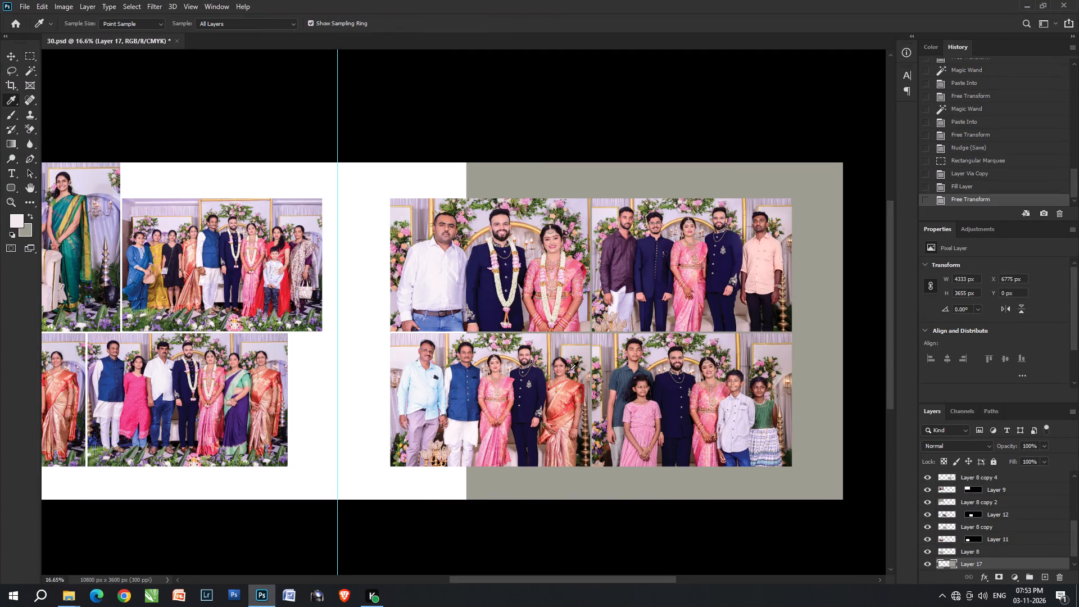
drag(564, 357, 537, 352)
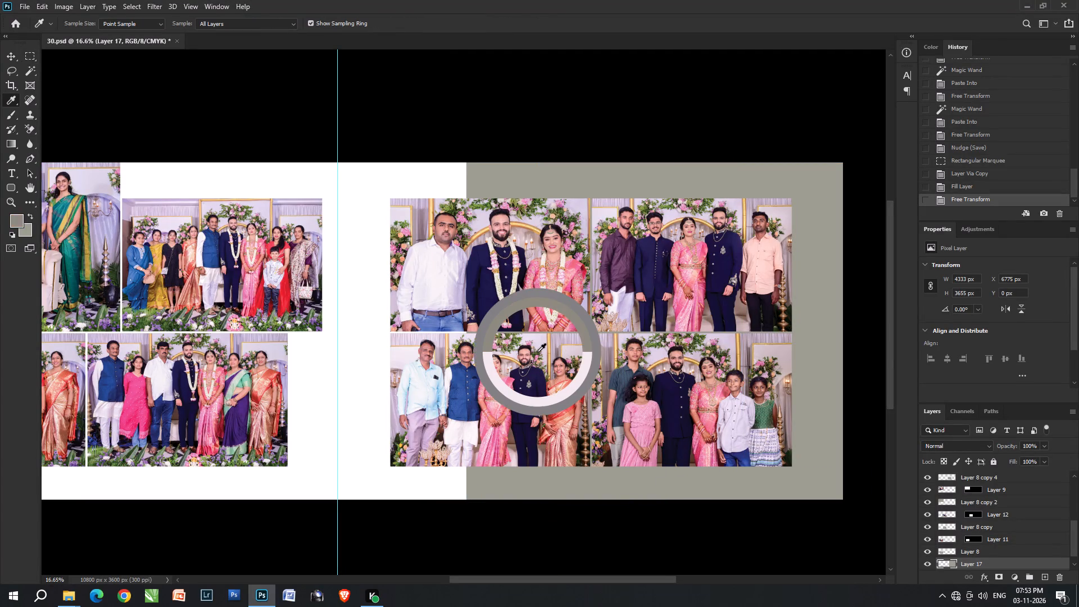
drag(537, 352, 547, 354)
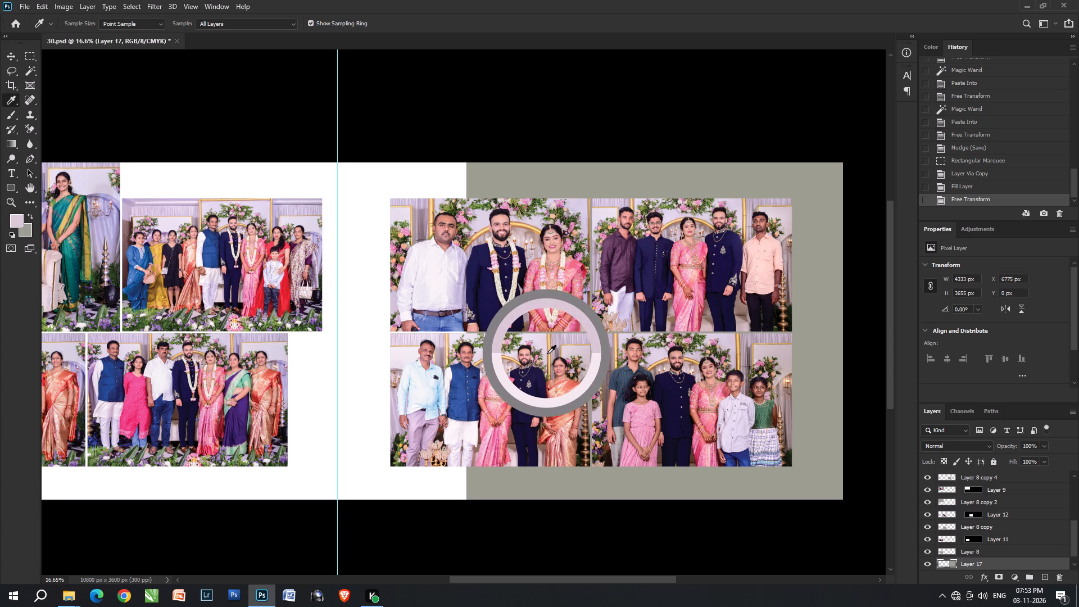
drag(547, 354, 549, 354)
key(x)
key(v)
key(v)
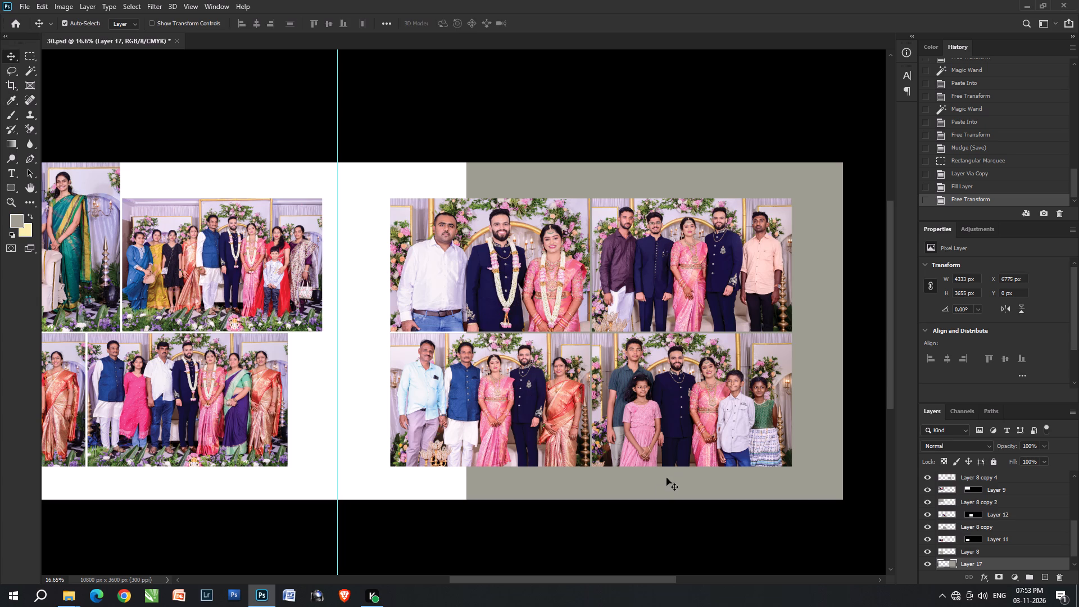
click(661, 479)
key(ctrl+shift+BackSpace)
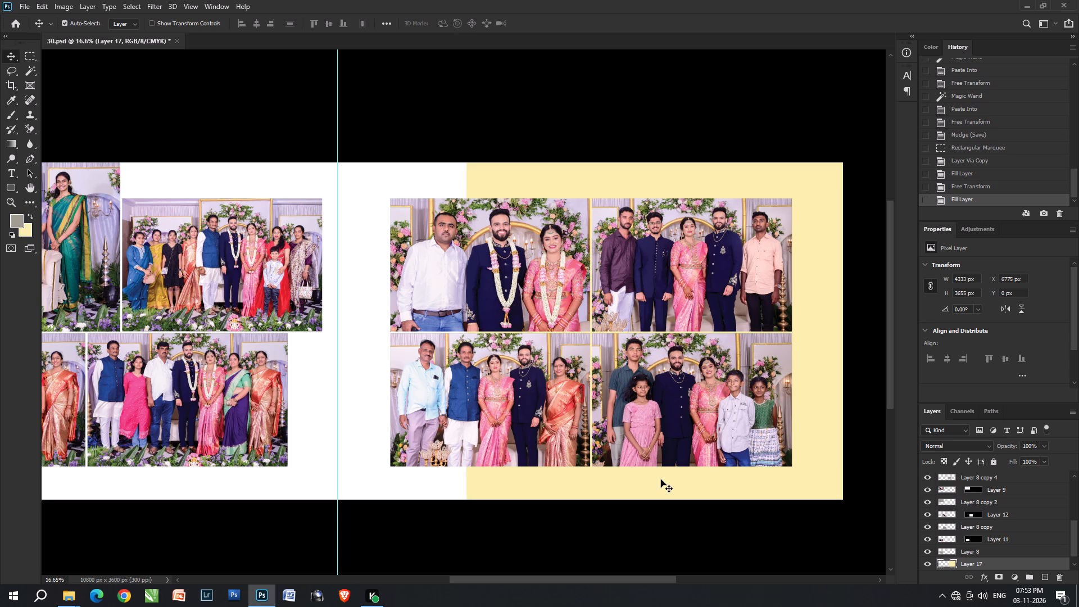
key(7)
Recolour the pale yellow block to dusty pink with Hue/Saturation: a lower hue, saturation +29 and lightness -38.
key(ctrl+u)
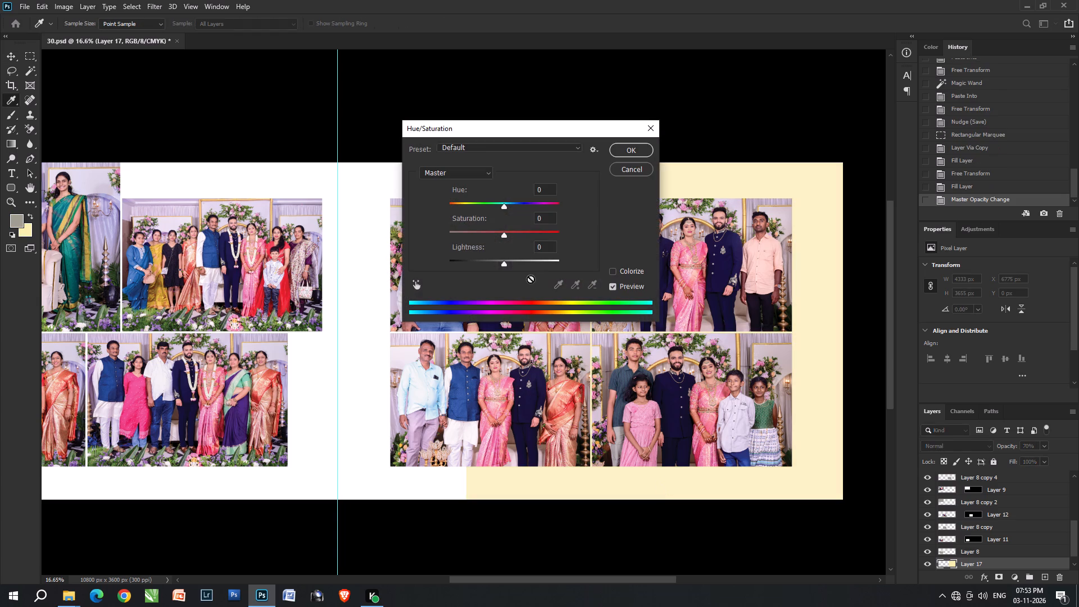
drag(498, 267, 484, 263)
drag(502, 229, 496, 229)
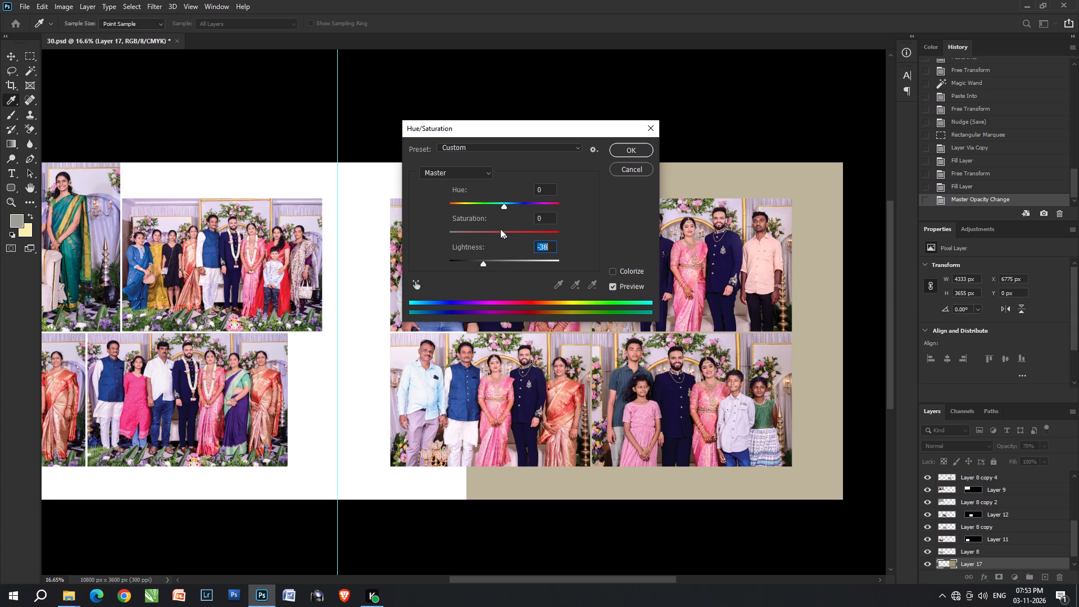
drag(513, 233, 520, 235)
drag(507, 207, 497, 207)
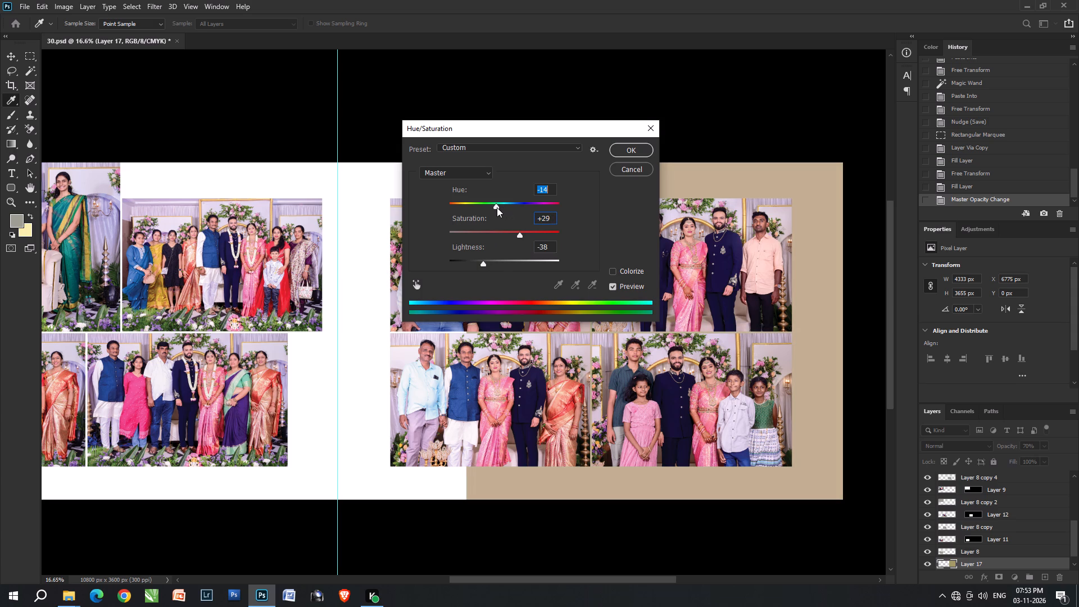
drag(497, 207, 484, 205)
key(Return)
key(v)
Reduce the pink block's height to 91.5% about its centre and move it left about 590 px, inside the right page.
alt+scroll(649, 339, up, 2)
alt+scroll(663, 366, down, 4)
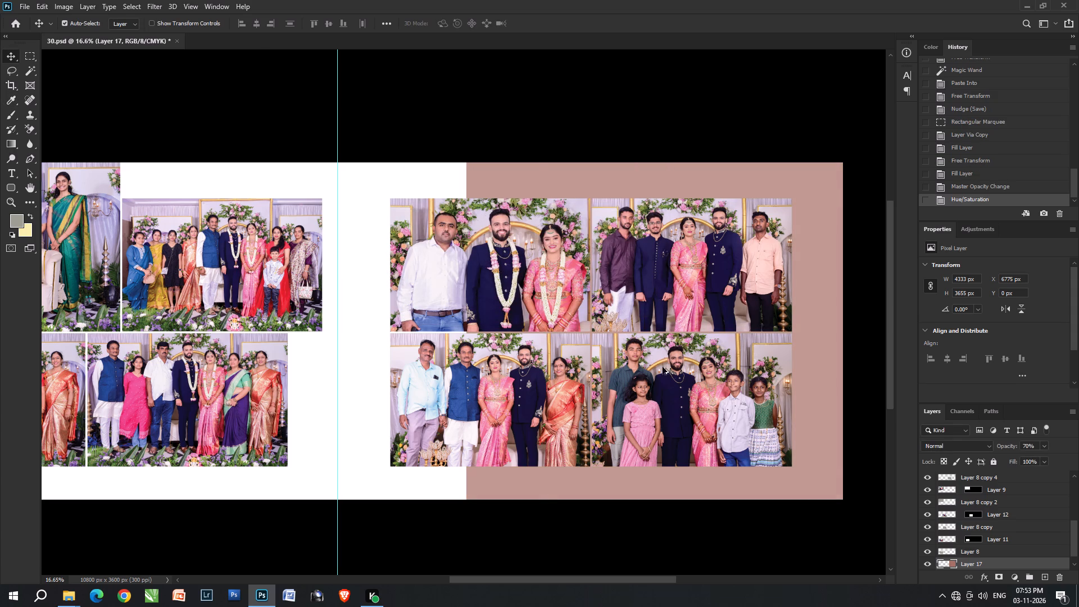
alt+scroll(719, 385, up, 2)
key(ctrl+t)
alt+scroll(690, 411, down, 4)
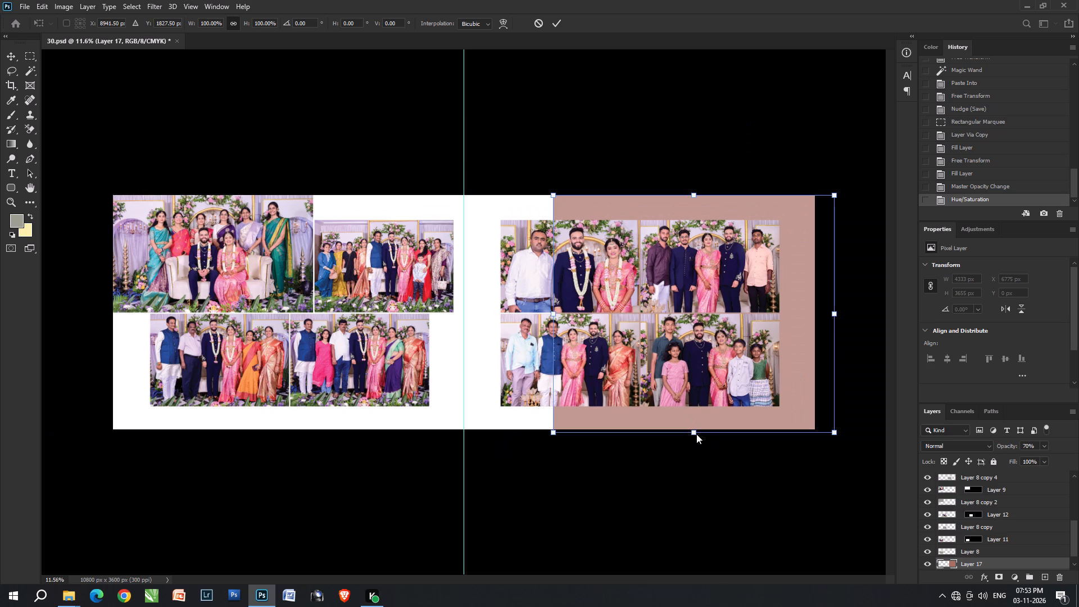
click(696, 434)
shift+drag(695, 433, 611, 423)
shift+drag(750, 392, 711, 384)
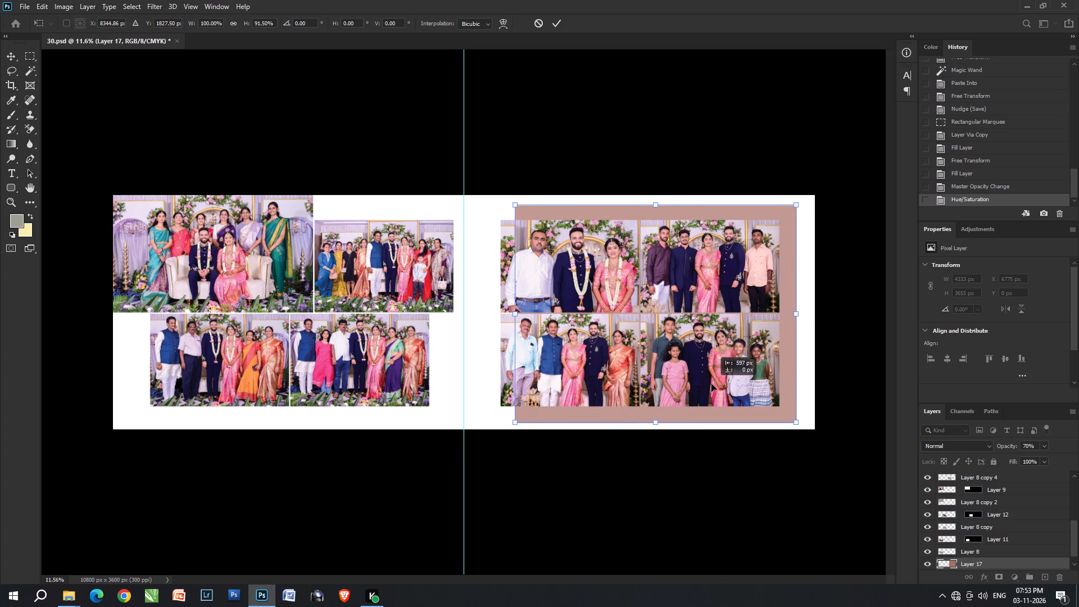
alt+scroll(767, 370, up, 5)
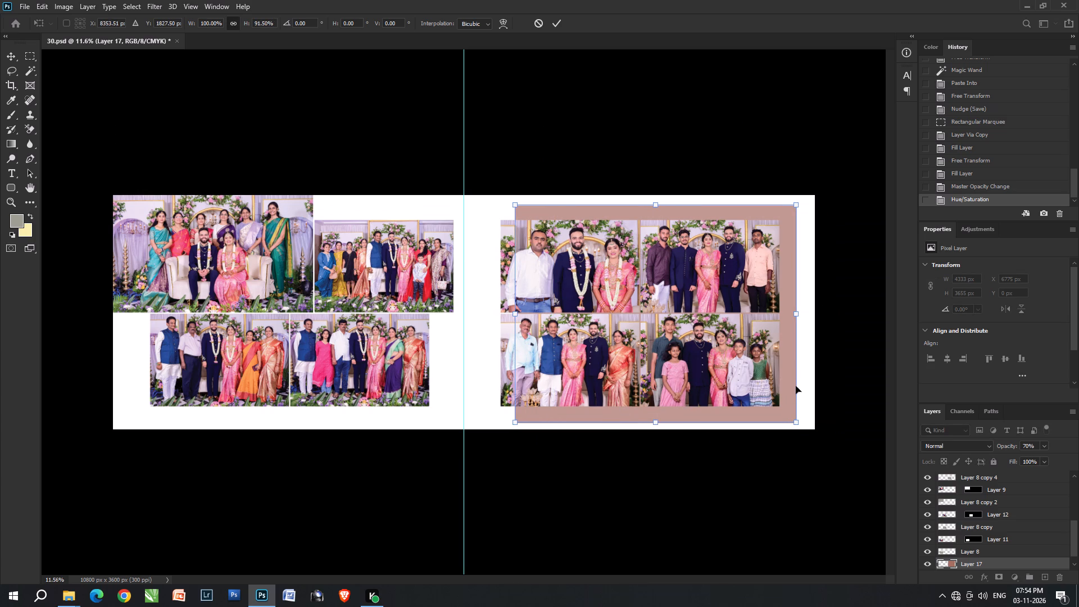
Trim the pink block to about 3985 by 3283 px and nudge it to about X 6460, Y 177 px behind the photos.
click(796, 426)
drag(796, 422, 792, 416)
alt+scroll(790, 364, up, 5)
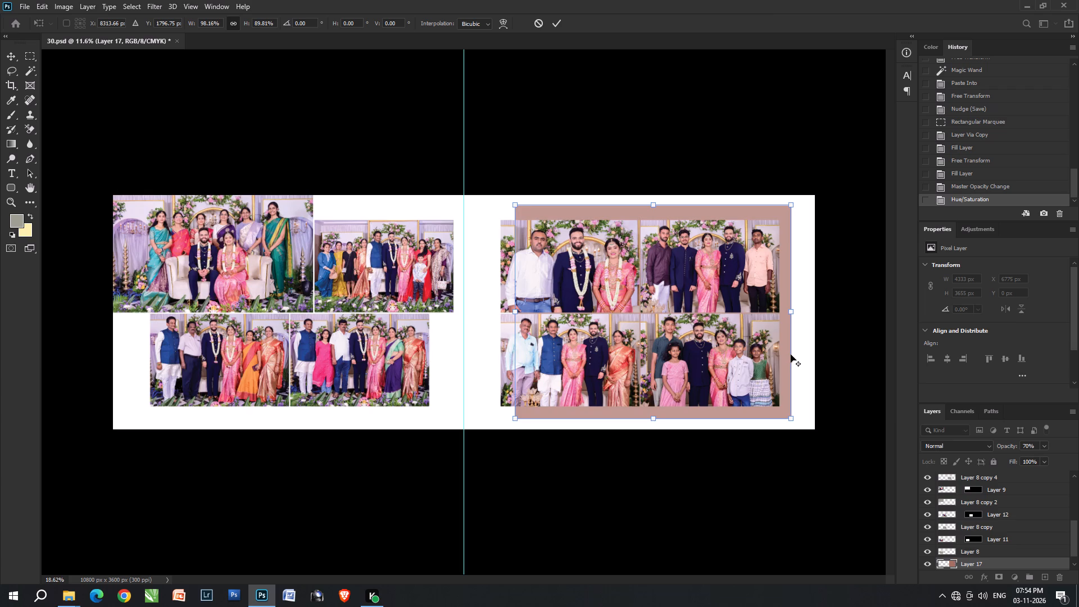
key(space)
key(space)
key(space)
key(space)
key(space)
drag(752, 344, 699, 379)
key(Right)
key(Down)
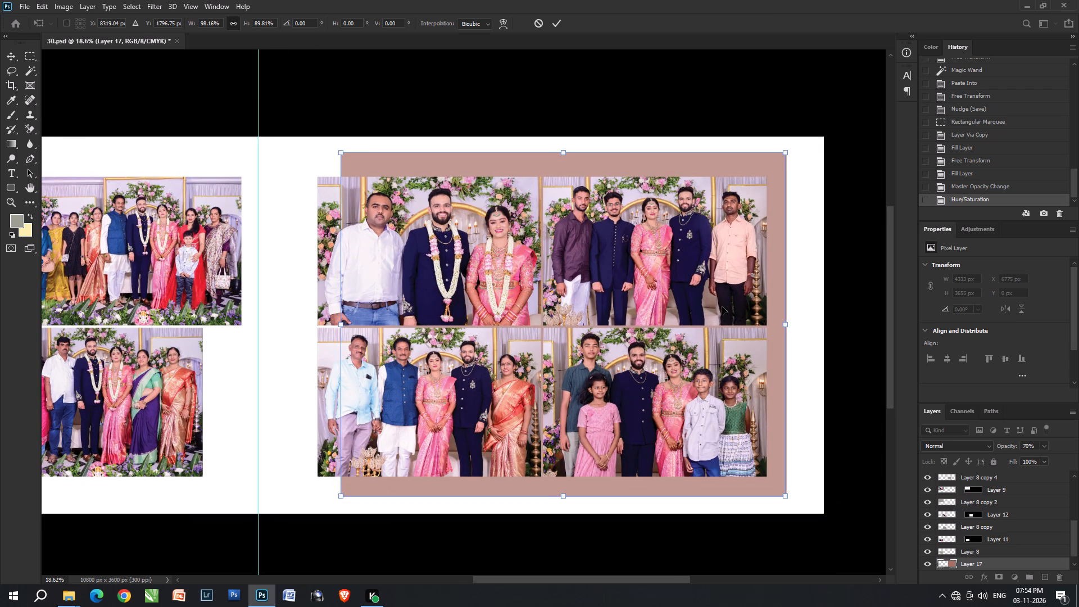
key(Down)
key(Left)
key(Down)
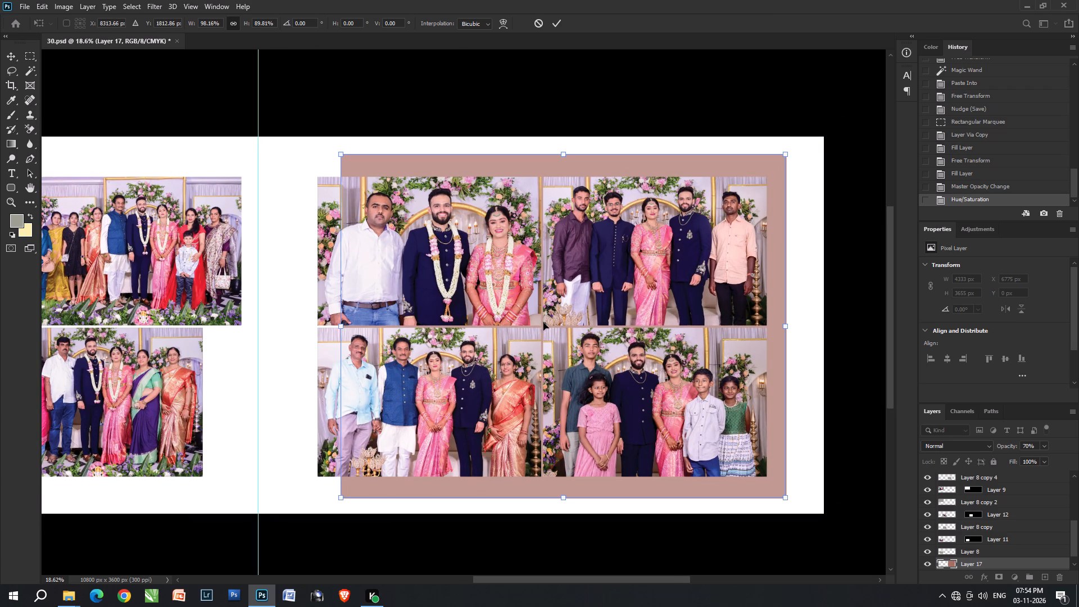
shift+drag(339, 328, 368, 327)
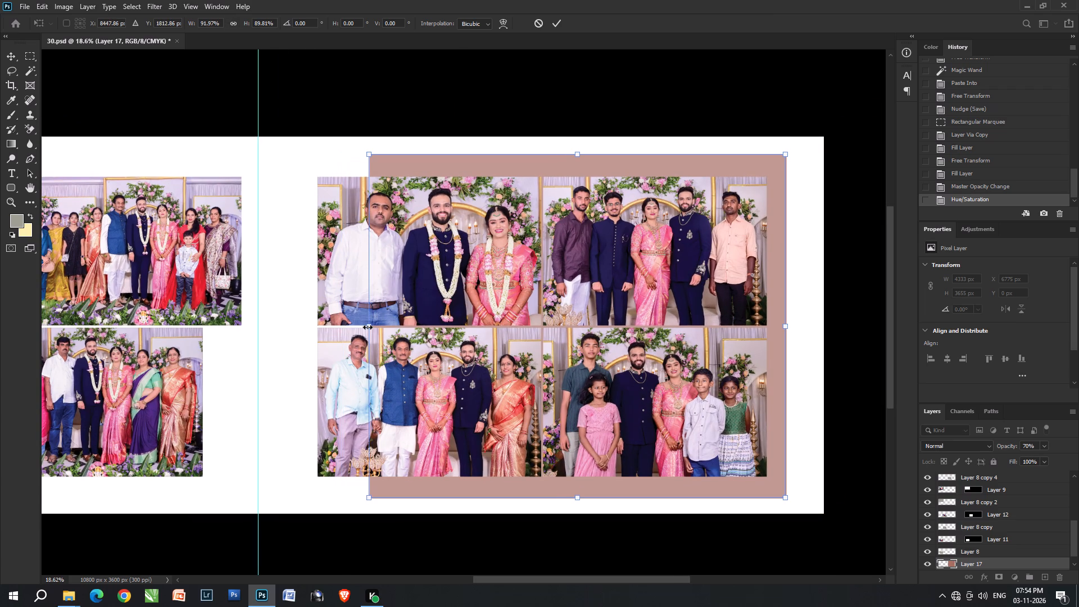
key(Down)
key(Return)
key(Right)
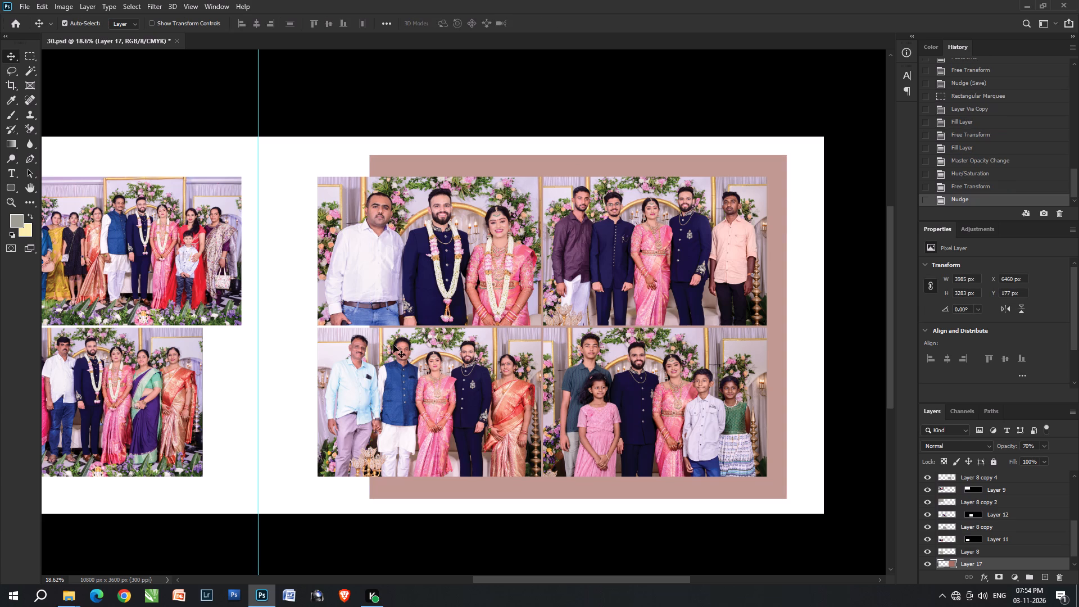
Copy a Background area of about 4456 by 2952 px around the right page's photos to a new layer above the pink block.
key(m)
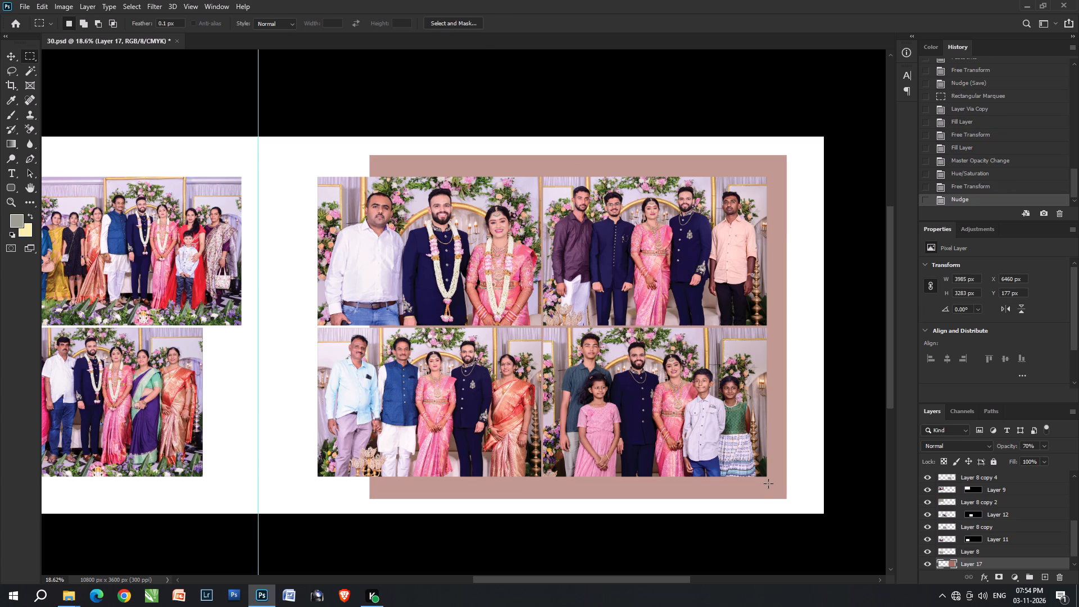
drag(772, 480, 293, 171)
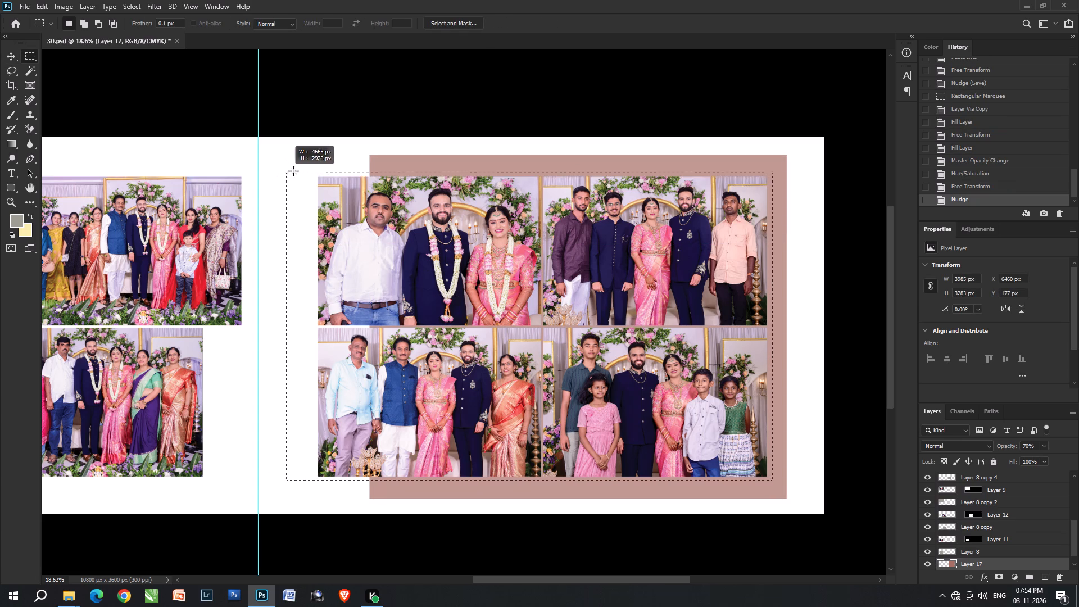
drag(293, 171, 306, 171)
scroll(954, 503, down, 4)
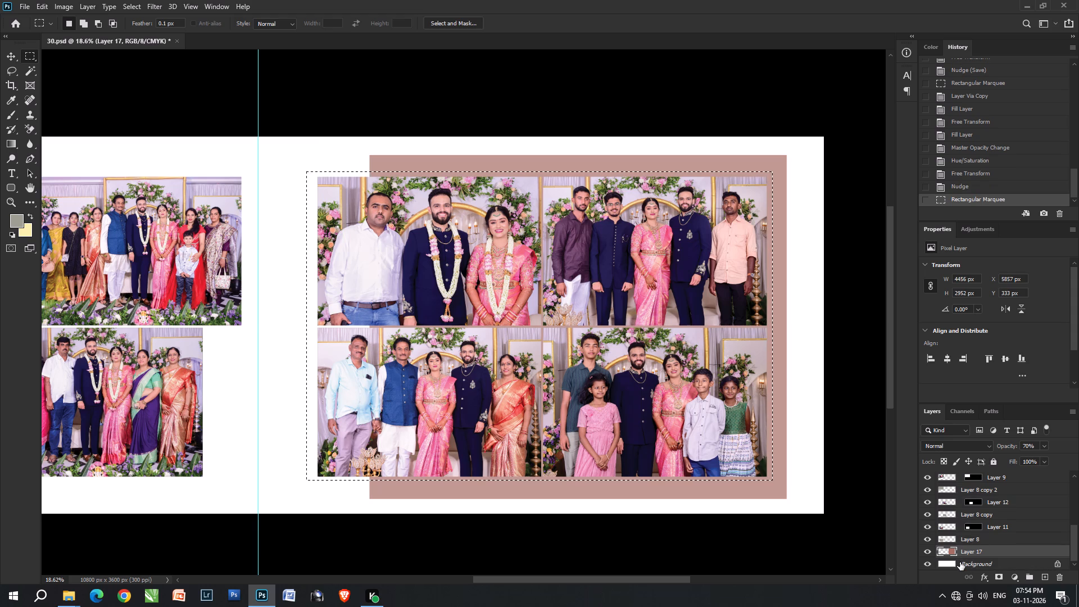
click(960, 562)
key(ctrl+j)
key(ctrl+bracketright)
text(vv)
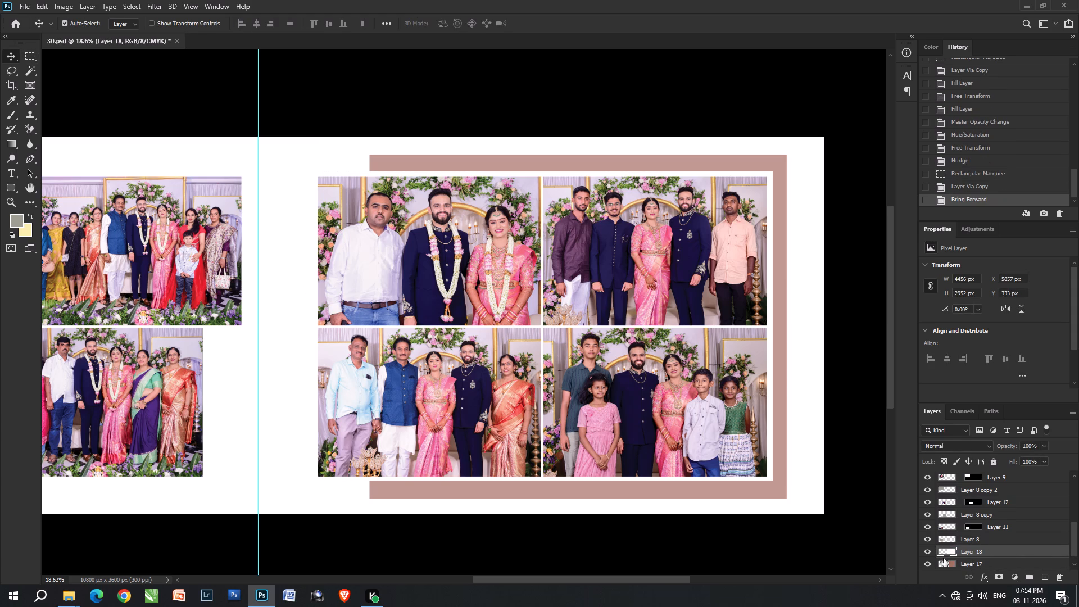
Nudge the white panel up and left to about X 5821, Y 316 px for a thin border around the photos.
key(Up)
key(Left)
key(Up)
key(Left)
key(Up)
key(Left)
key(Left)
key(Down)
key(Left)
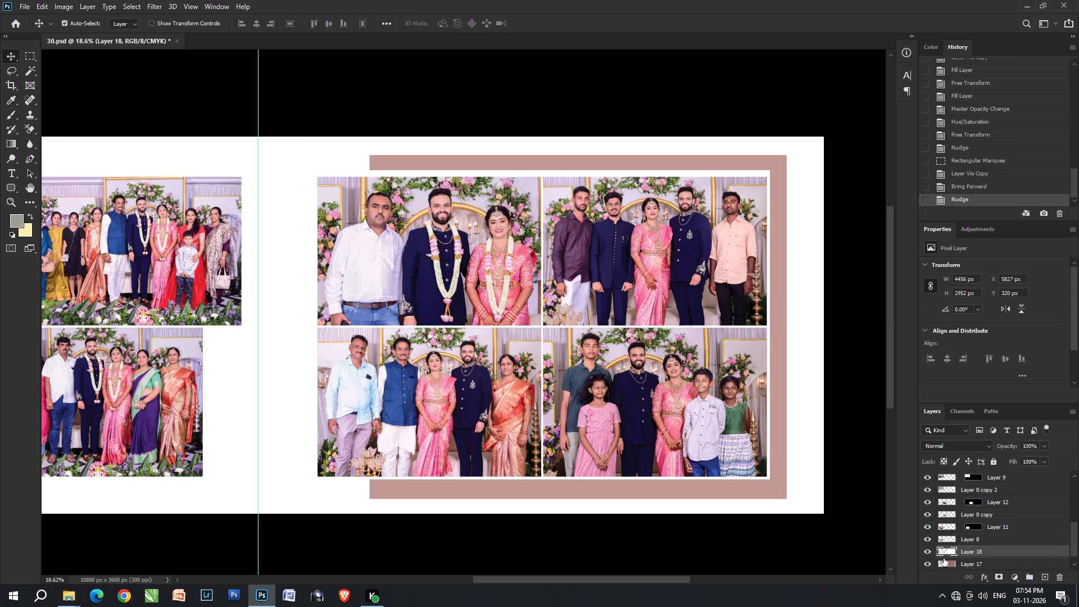
key(Up)
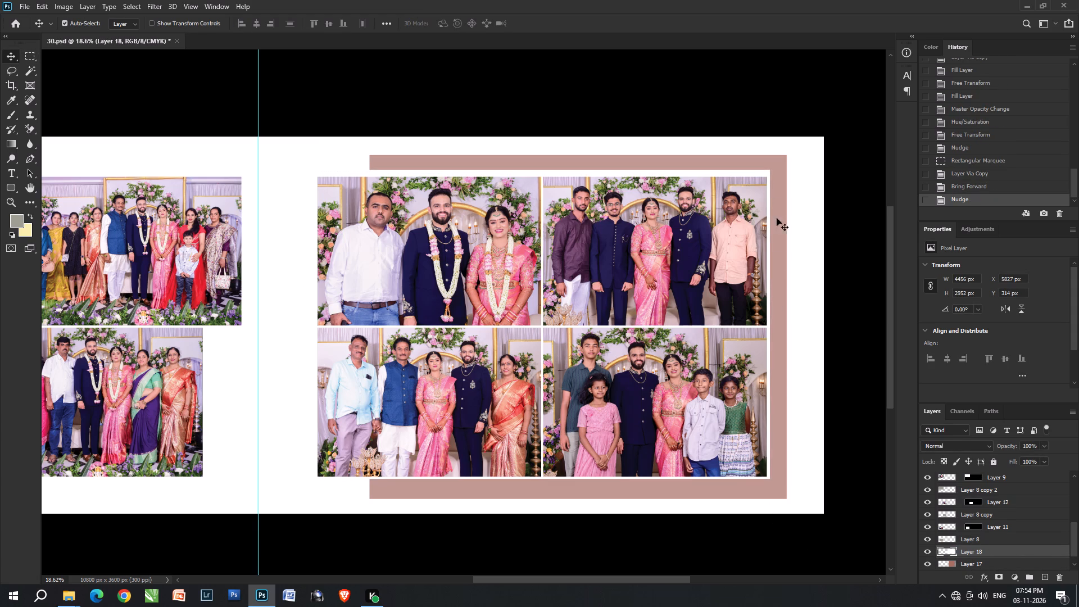
alt+scroll(766, 169, up, 8)
scroll(766, 230, down, 20)
scroll(766, 230, down, 20)
scroll(766, 230, down, 1)
middle_click(765, 237)
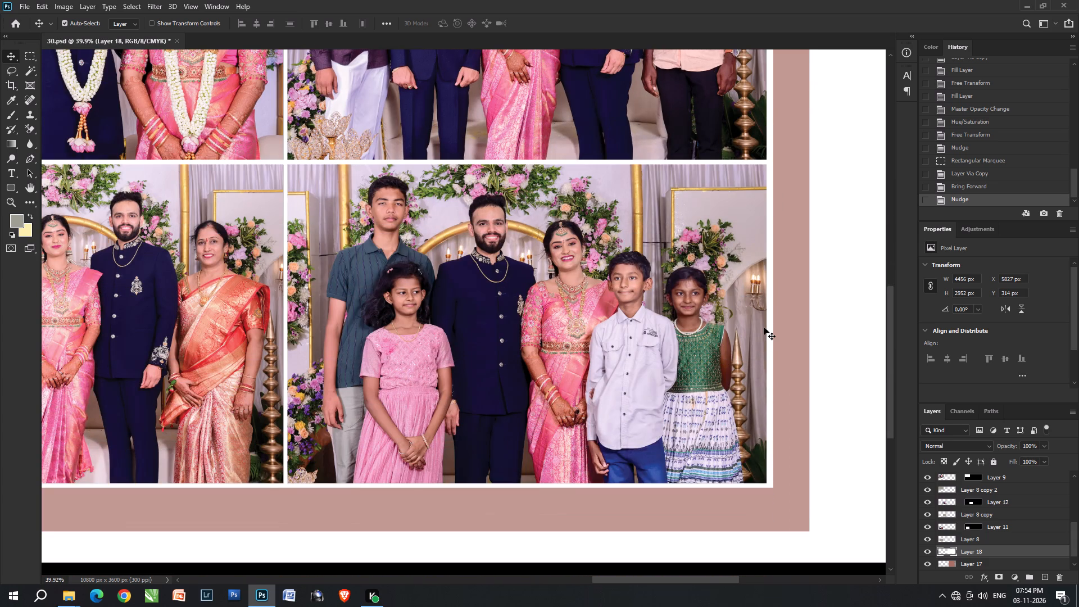
key(Left)
key(Left)
key(Down)
Lower the white panel's top edge to make it about 2910 px tall, with a thin border above the photos.
key(space)
key(space)
key(space)
key(space)
drag(773, 159, 701, 463)
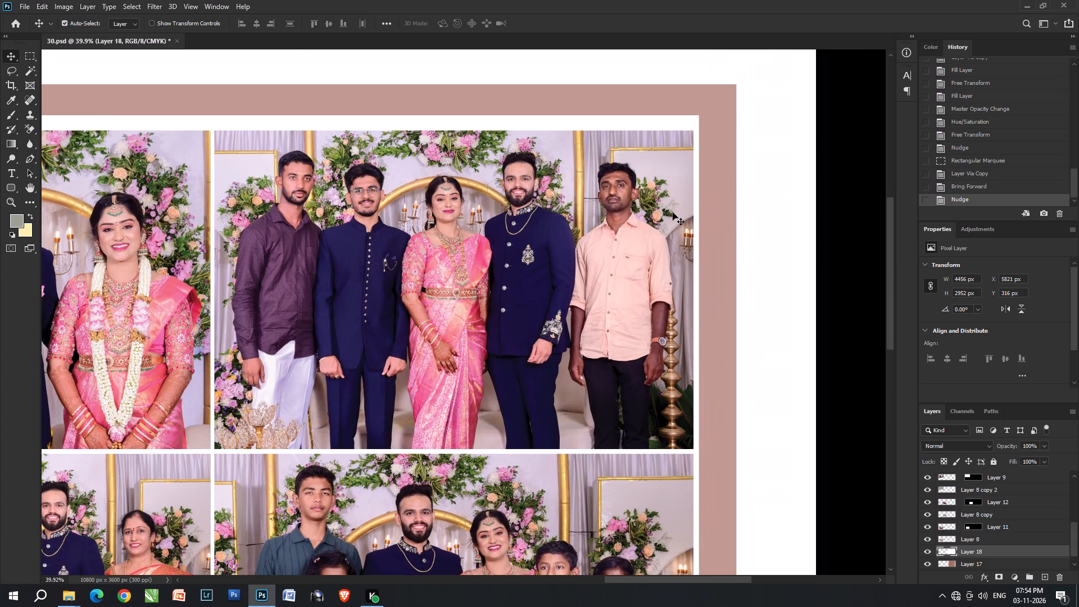
alt+scroll(674, 133, up, 14)
key(ctrl+t)
shift+drag(678, 159, 678, 165)
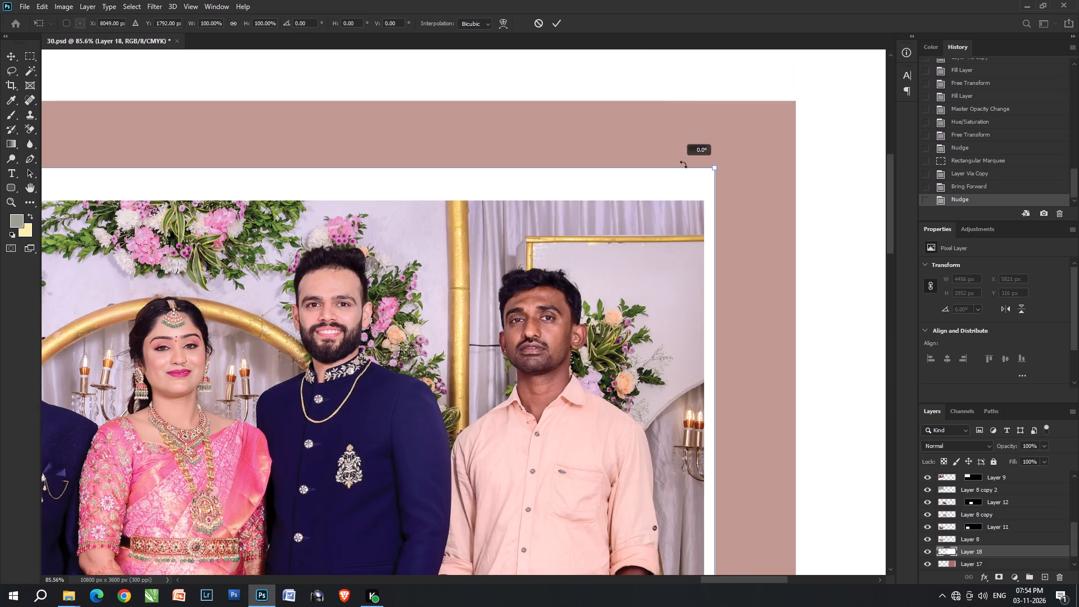
shift+drag(686, 164, 693, 185)
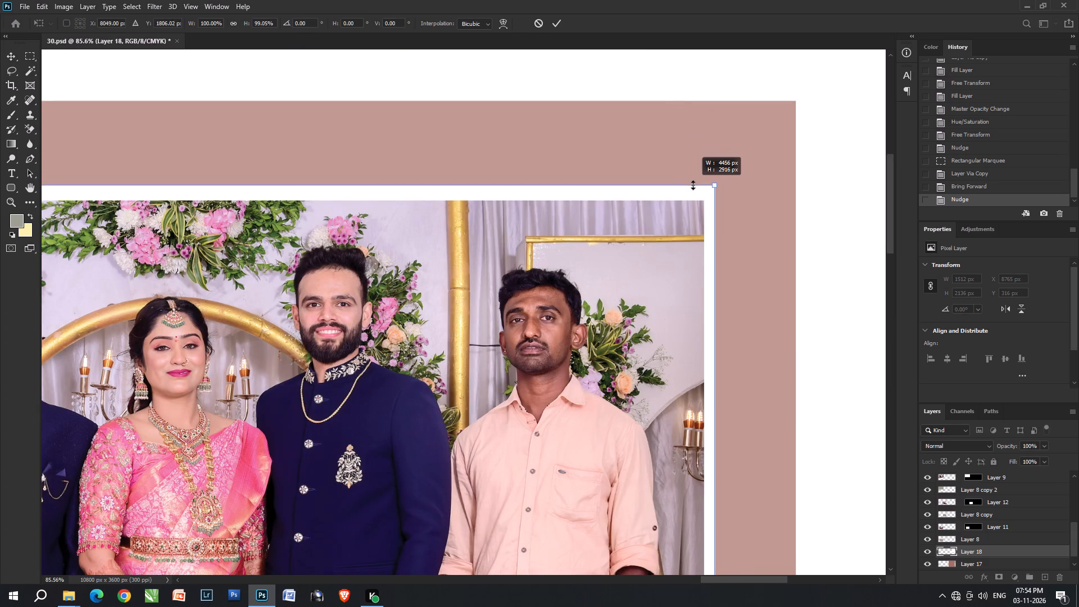
shift+drag(693, 185, 693, 184)
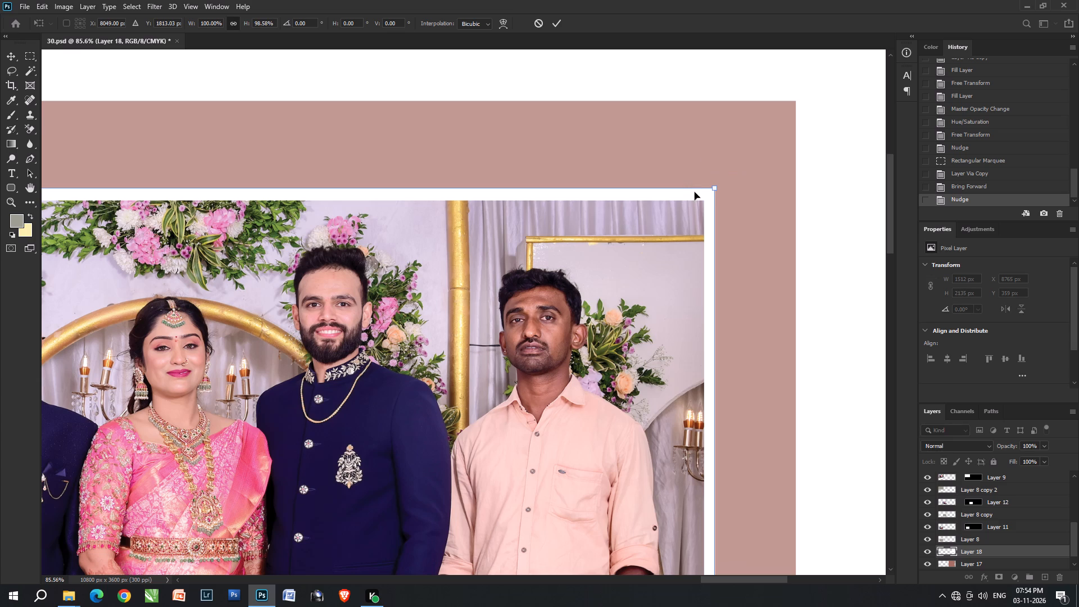
shift+double_click(695, 192)
alt+scroll(714, 224, down, 20)
alt+scroll(714, 224, down, 8)
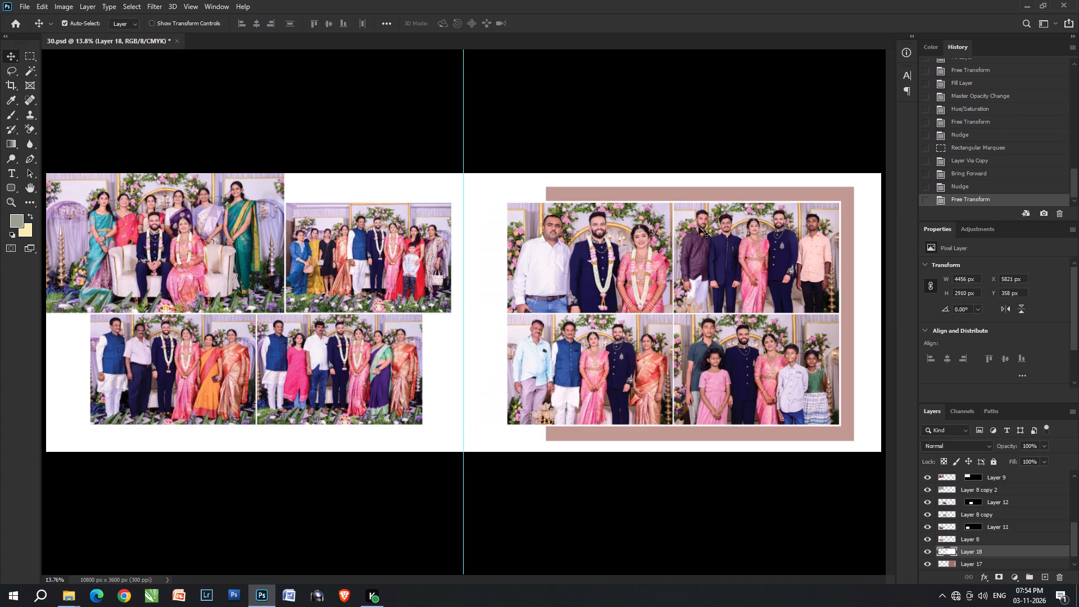
Nudge the pink block left to about X 6452 px.
scroll(699, 227, up, 1)
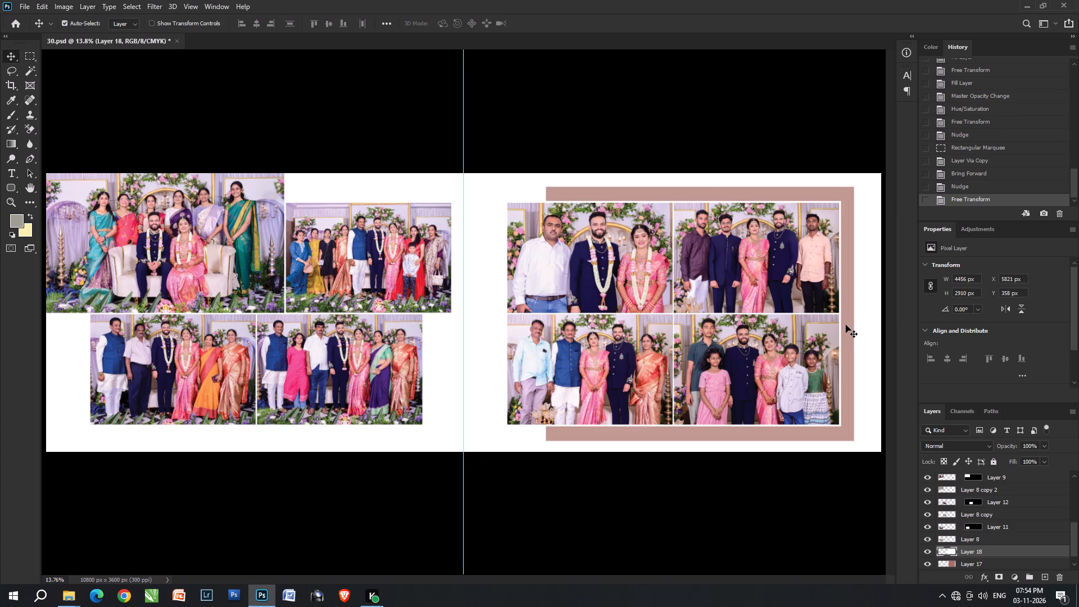
click(846, 325)
click(850, 325)
key(Left)
Duplicate the pink block behind the photos at the left page's bottom-left corner and reduce the copy's height to 61.97%.
click(850, 324)
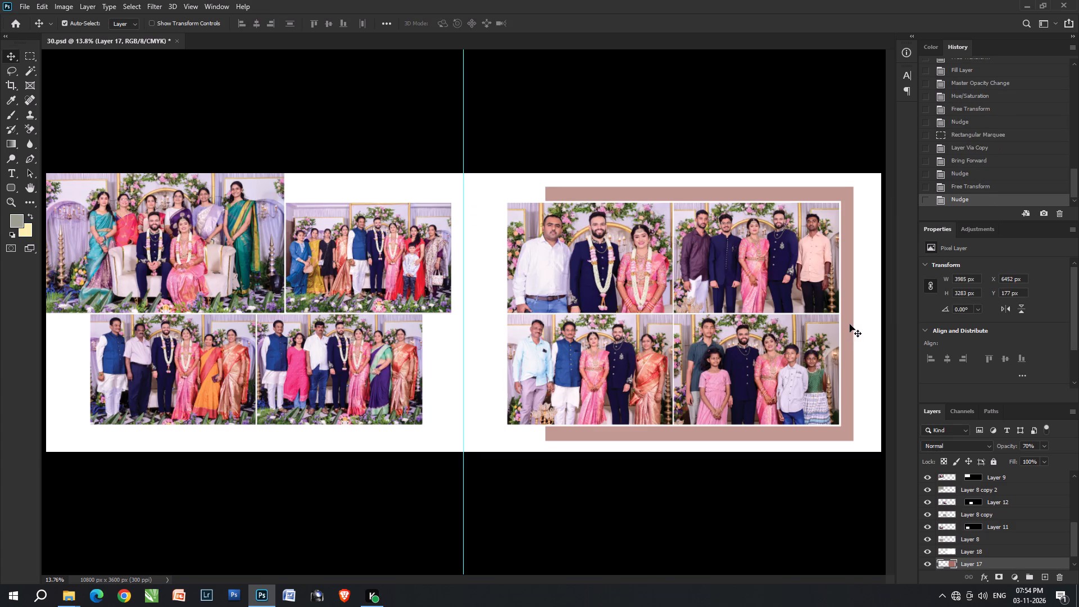
alt+drag(850, 324, 329, 476)
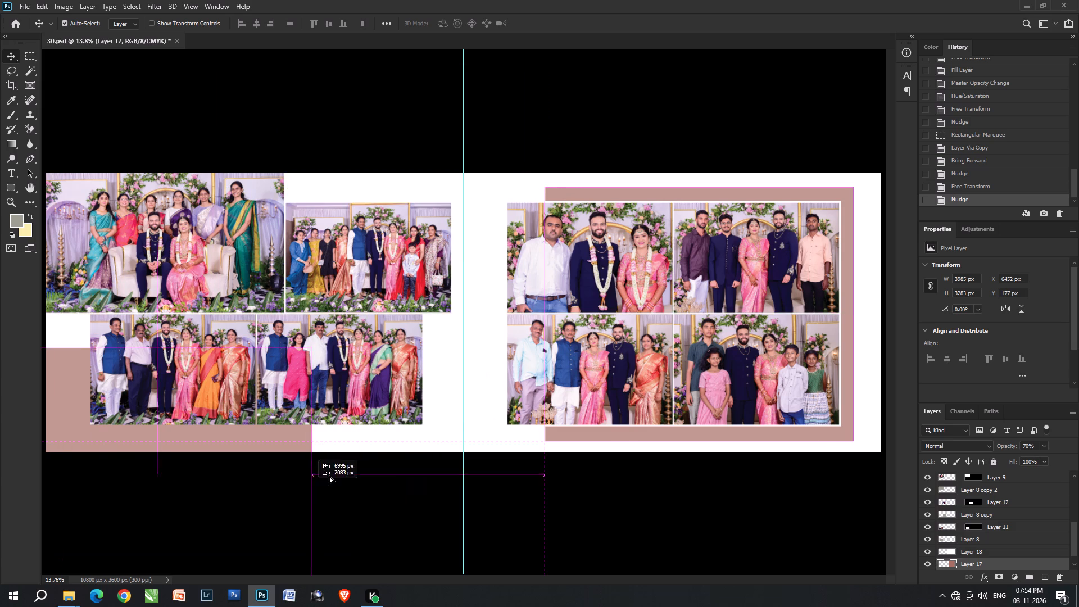
alt+drag(329, 476, 328, 479)
key(ctrl+t)
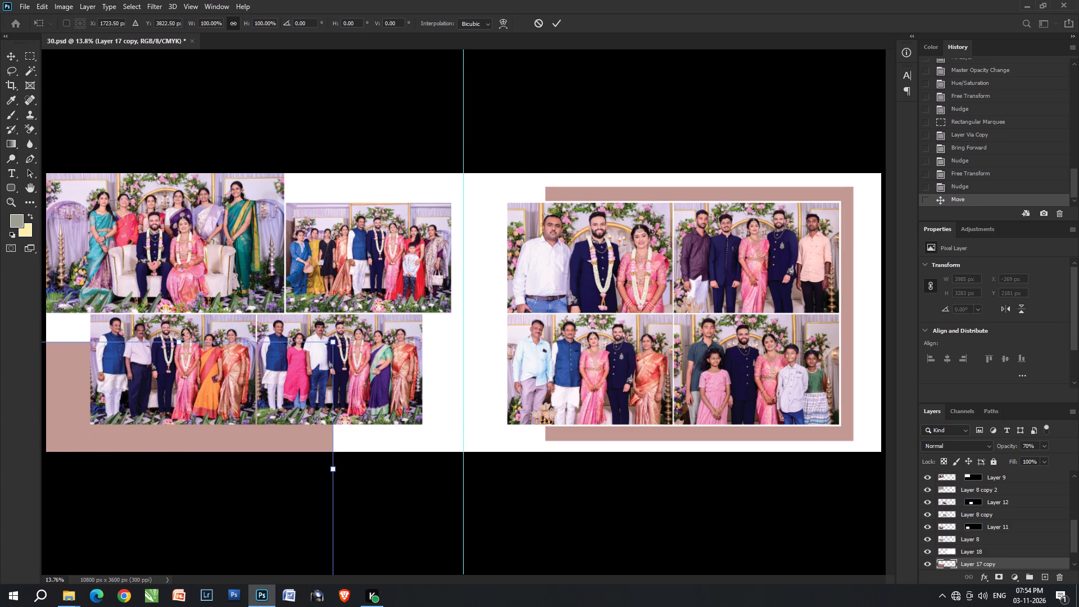
alt+shift+drag(183, 338, 189, 387)
ctrl+shift+drag(336, 469, 333, 468)
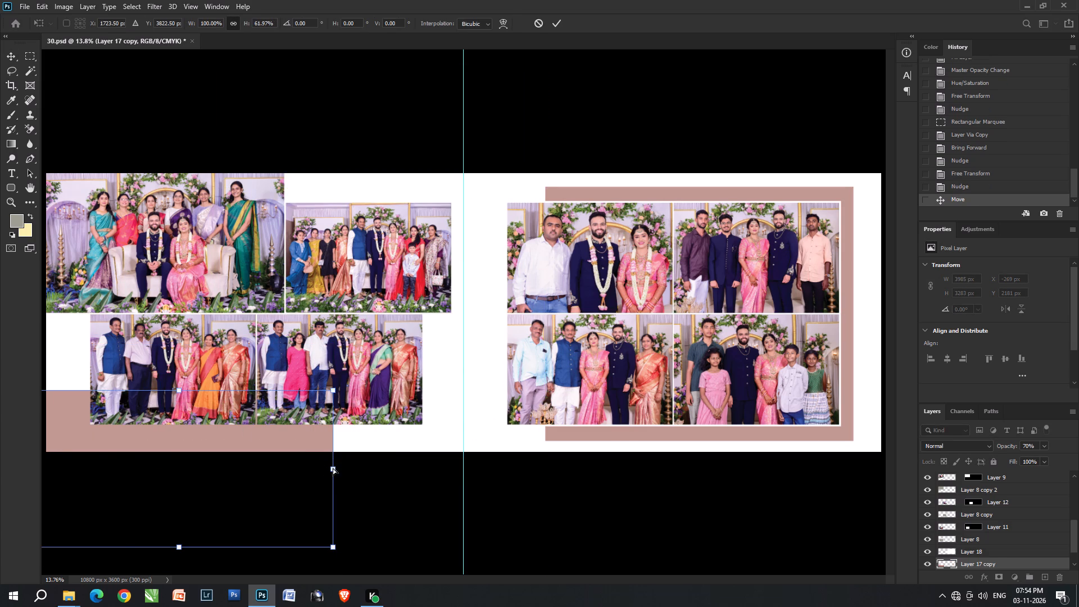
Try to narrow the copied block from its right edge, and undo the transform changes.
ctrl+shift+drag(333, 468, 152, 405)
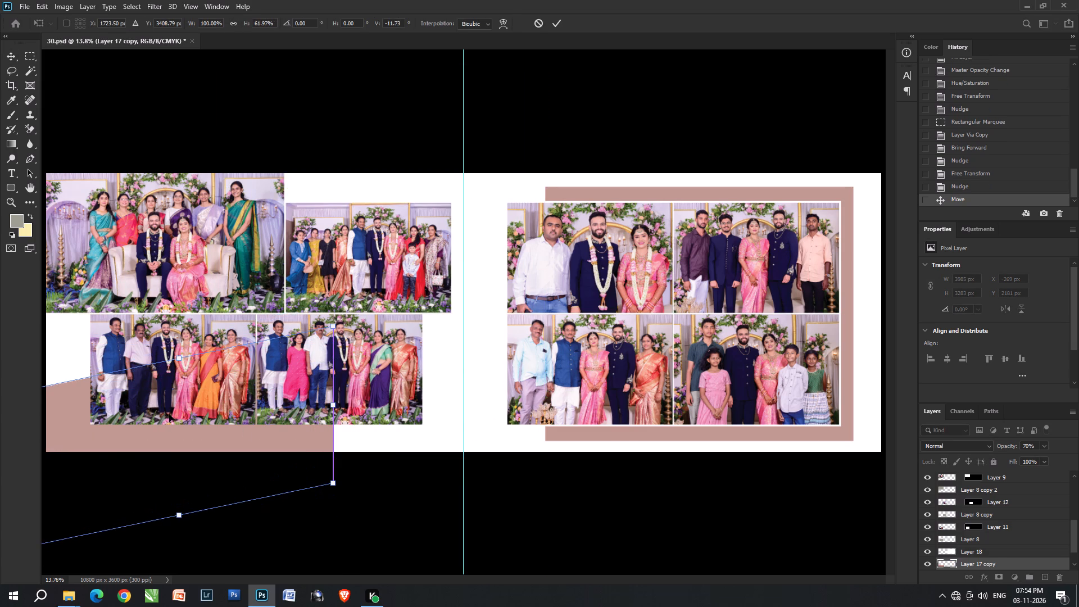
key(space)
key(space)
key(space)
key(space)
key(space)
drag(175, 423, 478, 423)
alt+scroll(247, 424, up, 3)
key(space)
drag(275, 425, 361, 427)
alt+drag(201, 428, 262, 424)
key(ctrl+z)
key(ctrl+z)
Narrow the copied block from its right edge to about 1845 px wide, keeping it in the left page's bottom-left corner.
alt+scroll(237, 426, up, 6)
key(space)
key(space)
key(space)
key(space)
drag(215, 431, 472, 421)
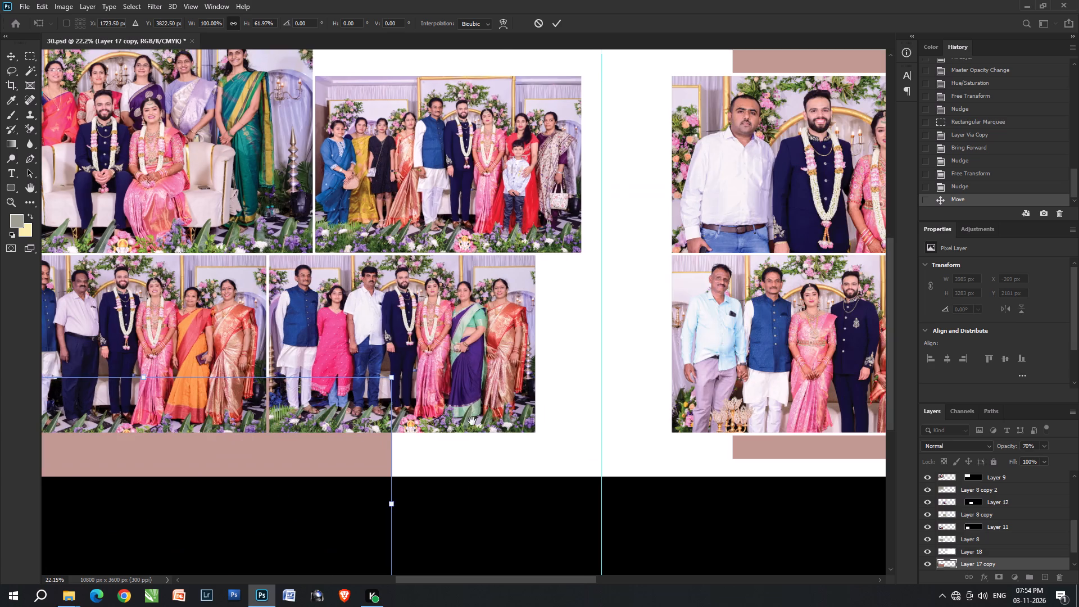
drag(472, 421, 483, 419)
shift+drag(663, 492, 399, 446)
double_click(365, 455)
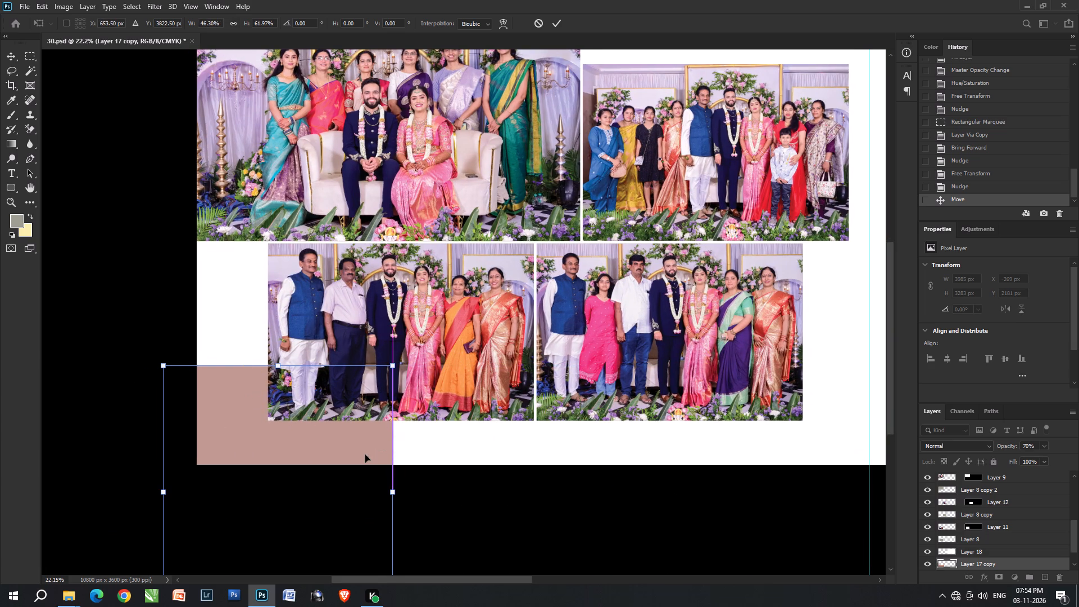
alt+scroll(363, 455, down, 3)
alt+scroll(279, 433, up, 1)
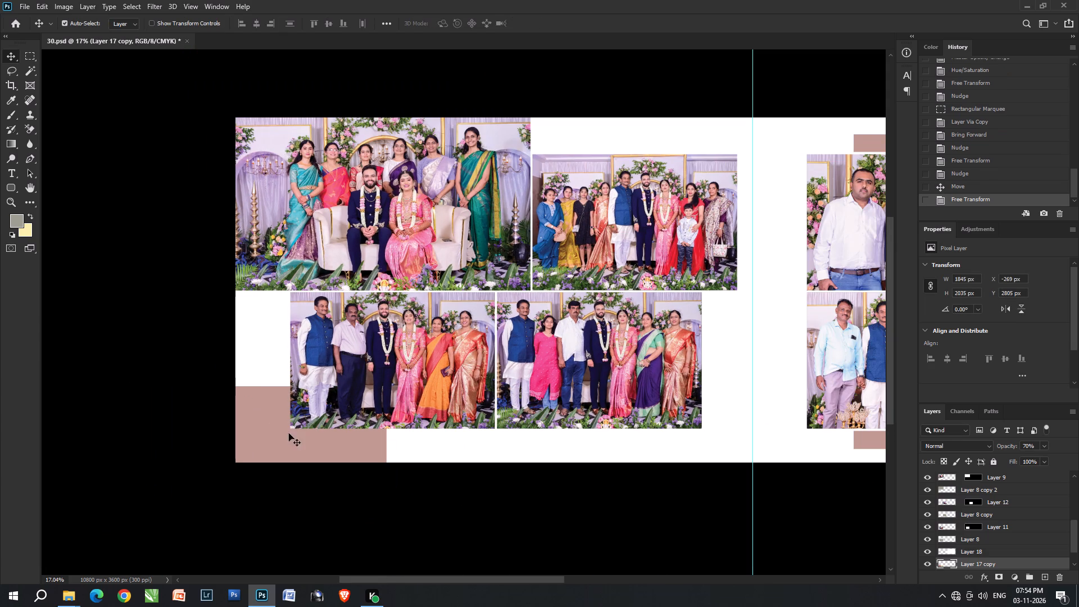
Open the floral image ROYAL PHOTO GRAPHY (175) in Photoshop from the adding > flowers > flower back ground folder on drive E.
key(alt+Tab)
key(alt+Tab)
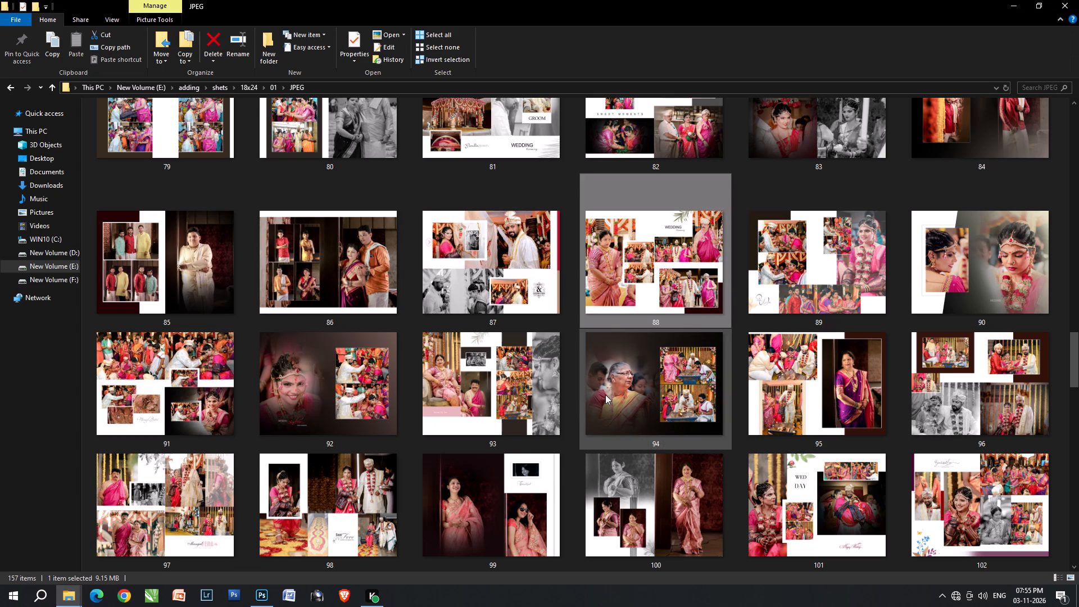
scroll(785, 390, down, 3)
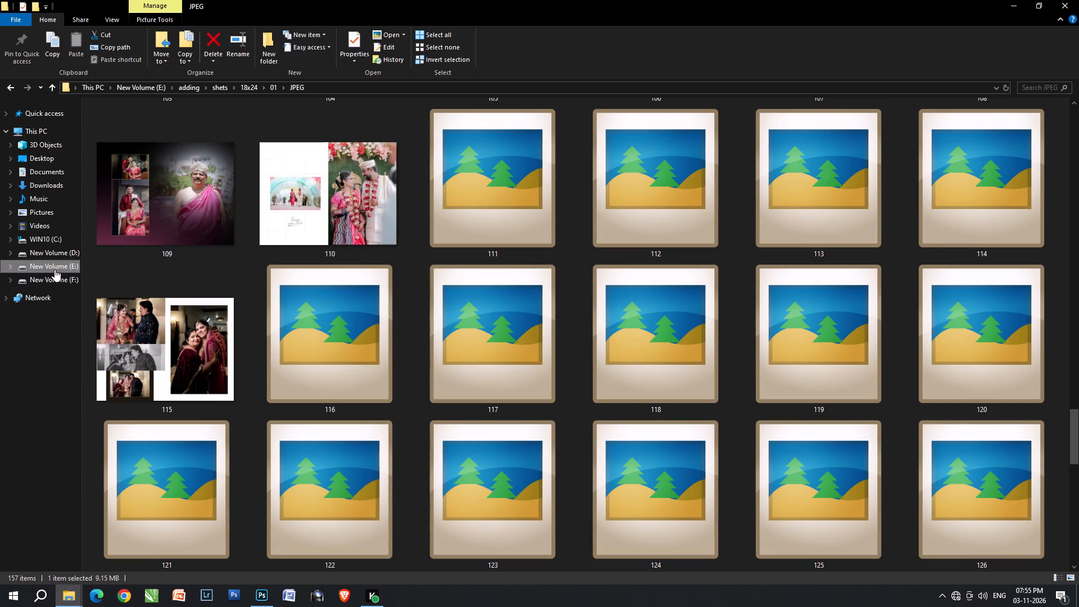
click(55, 269)
double_click(177, 183)
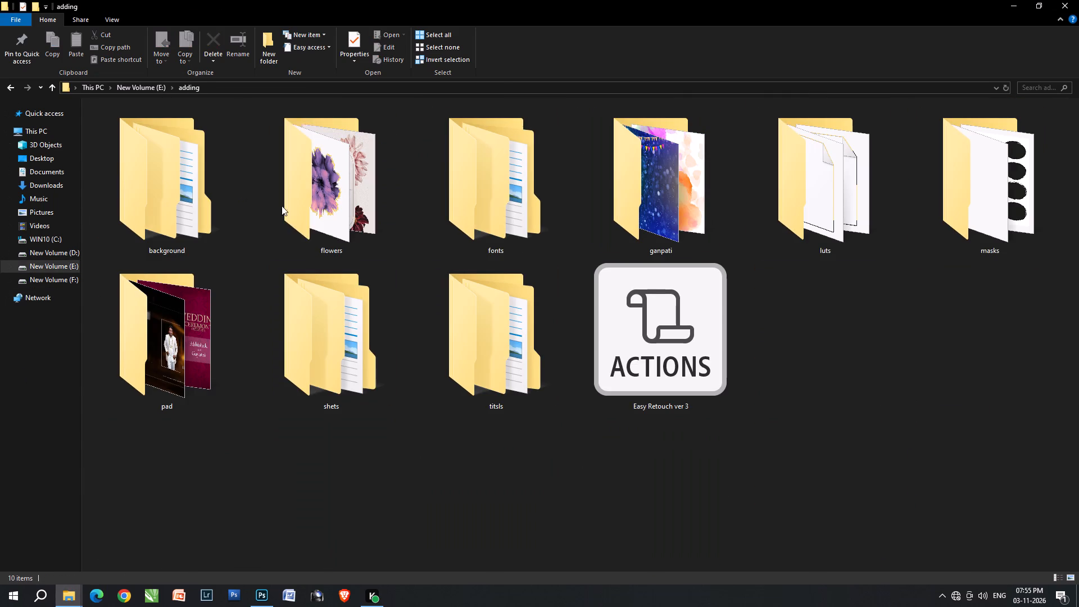
double_click(377, 211)
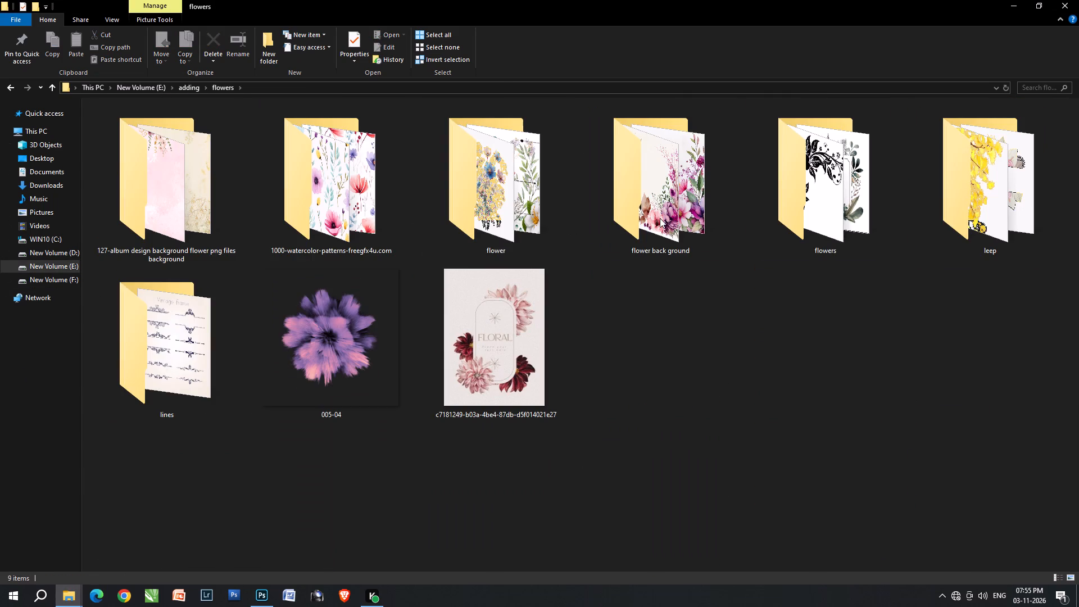
double_click(660, 218)
scroll(476, 460, down, 5)
scroll(542, 436, down, 20)
scroll(542, 436, down, 1)
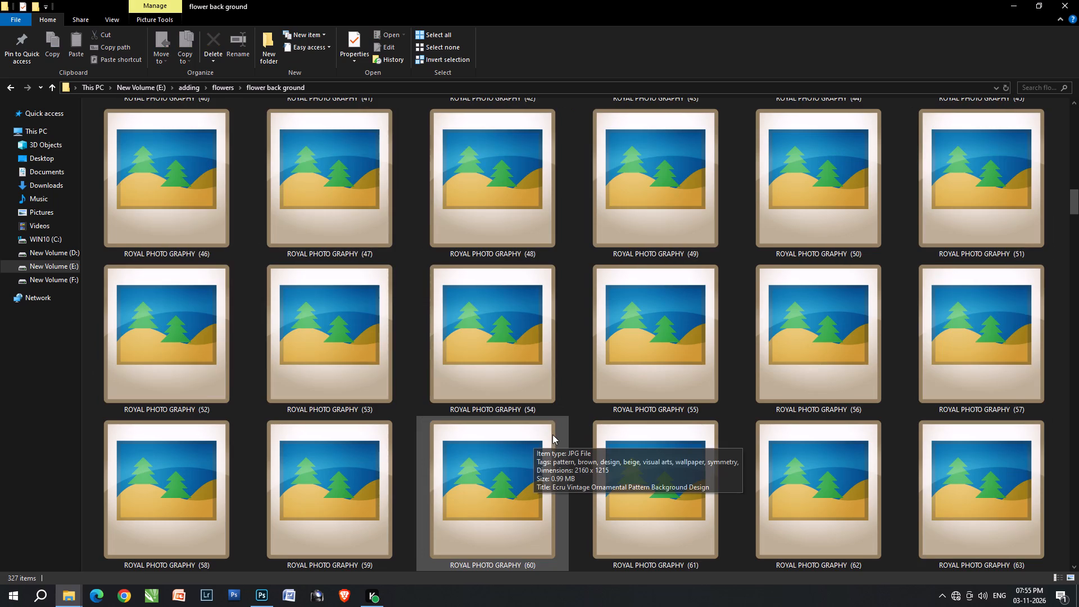
scroll(552, 434, down, 20)
scroll(552, 434, down, 12)
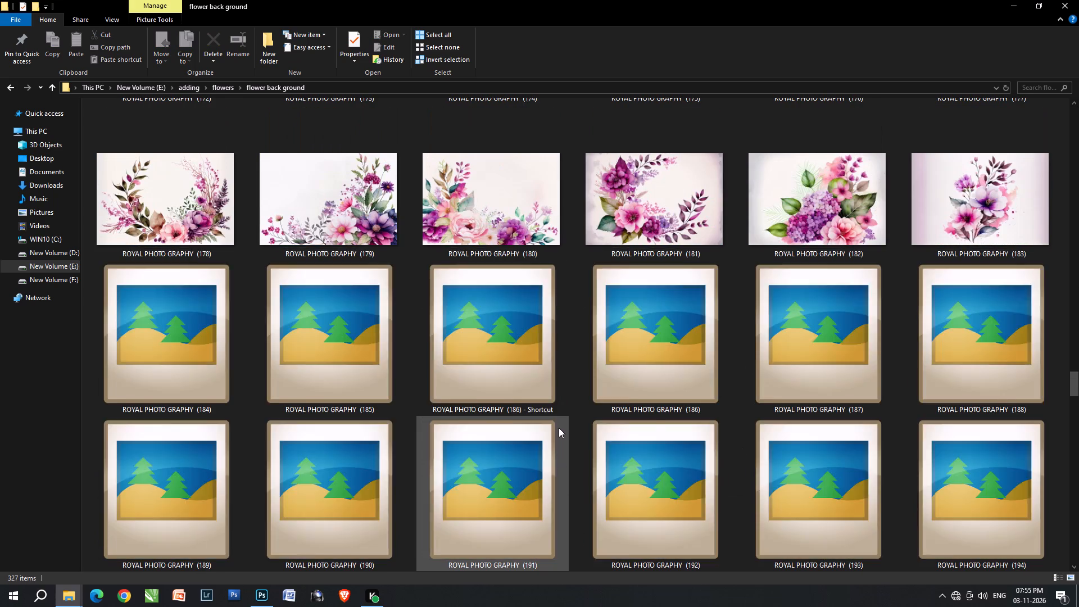
scroll(968, 214, up, 1)
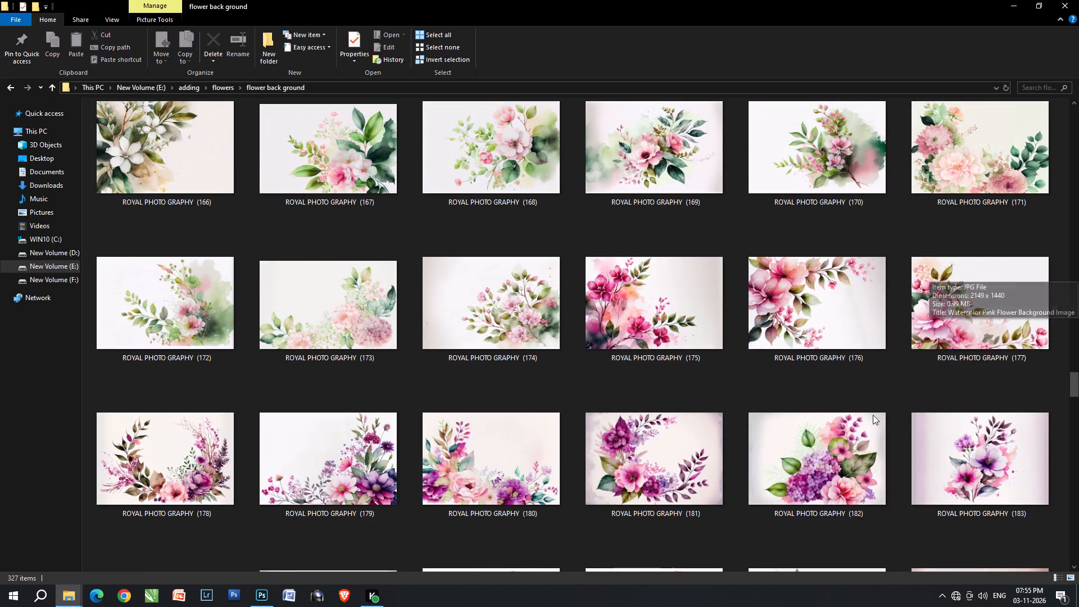
drag(803, 450, 817, 448)
drag(627, 287, 685, 19)
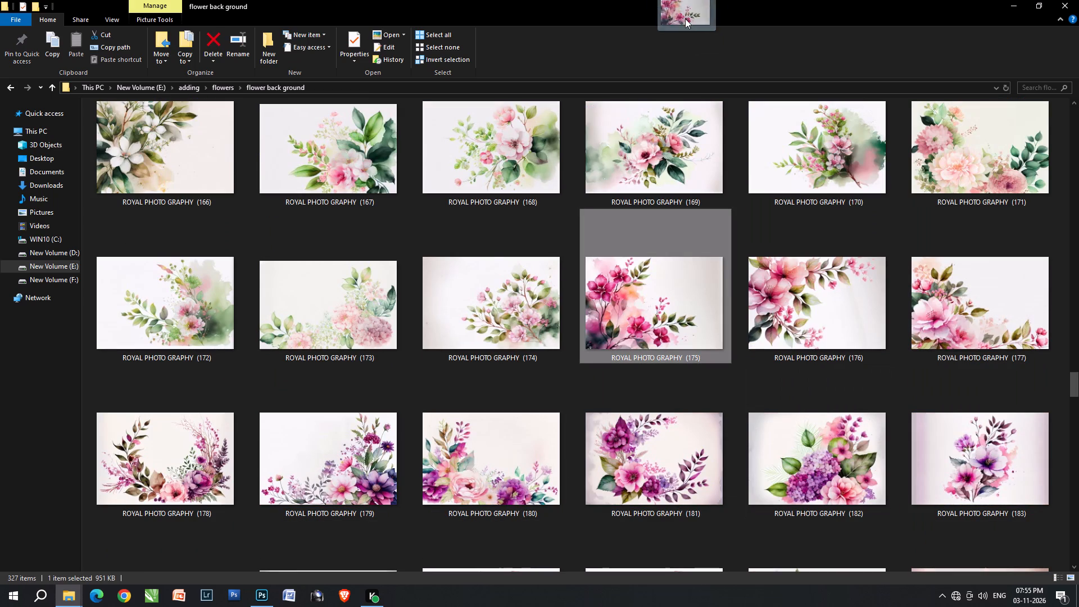
drag(685, 19, 668, 0)
key(alt+Tab)
text(vv)
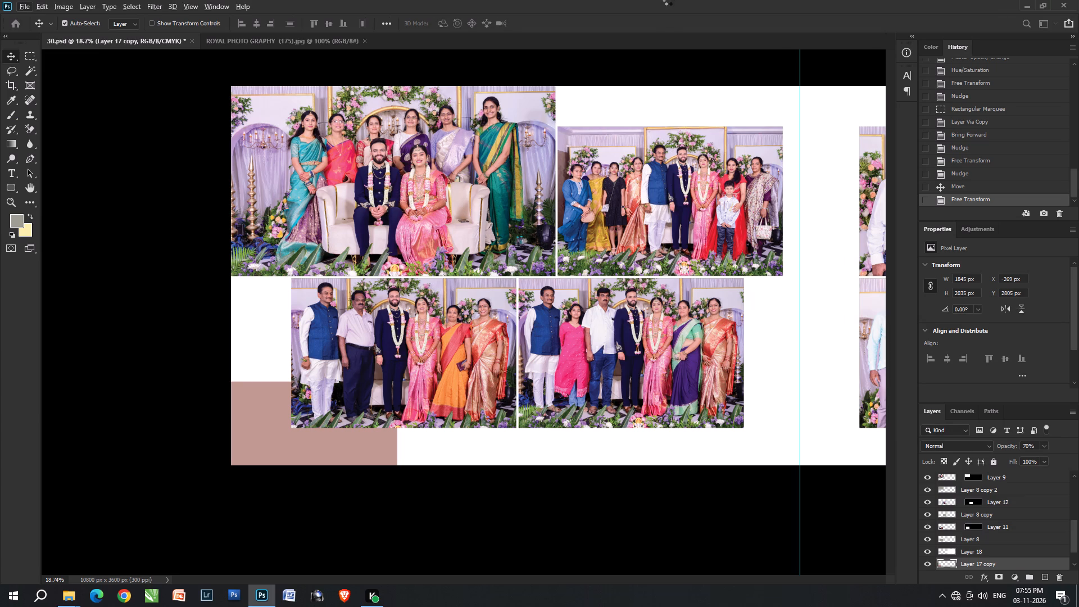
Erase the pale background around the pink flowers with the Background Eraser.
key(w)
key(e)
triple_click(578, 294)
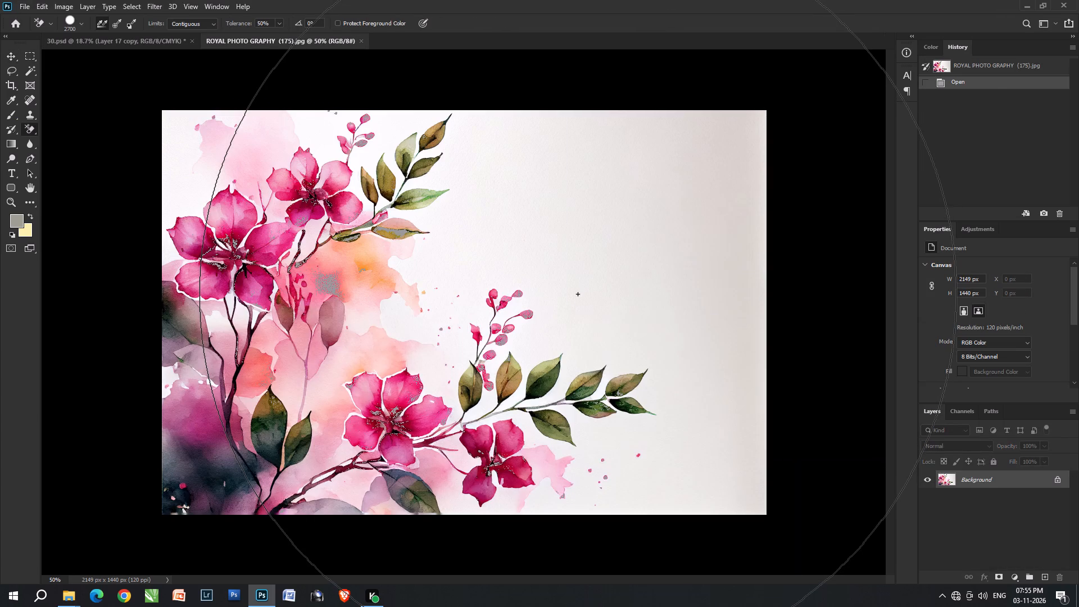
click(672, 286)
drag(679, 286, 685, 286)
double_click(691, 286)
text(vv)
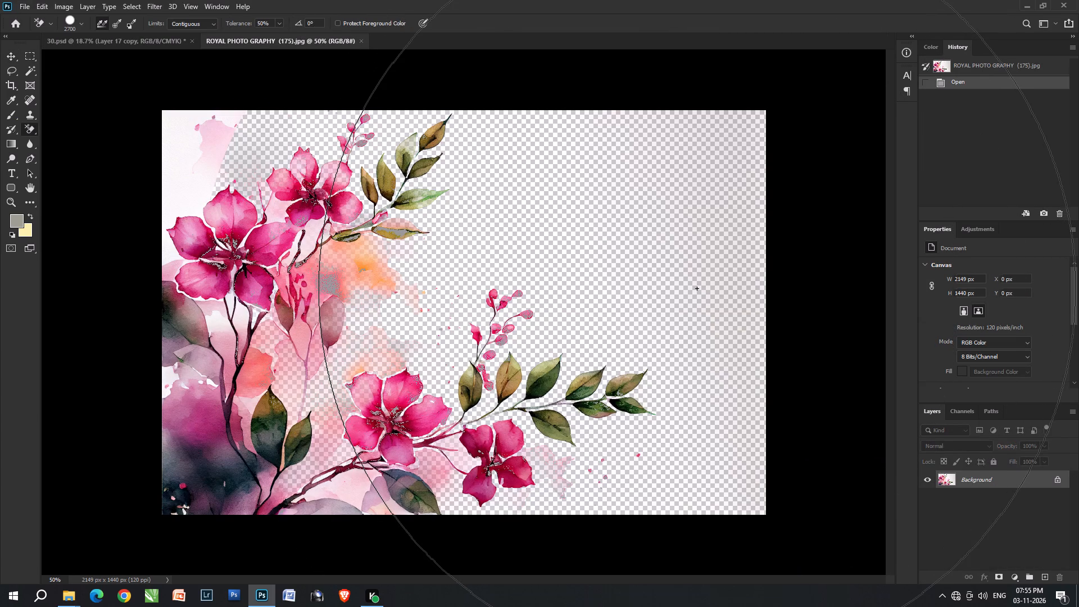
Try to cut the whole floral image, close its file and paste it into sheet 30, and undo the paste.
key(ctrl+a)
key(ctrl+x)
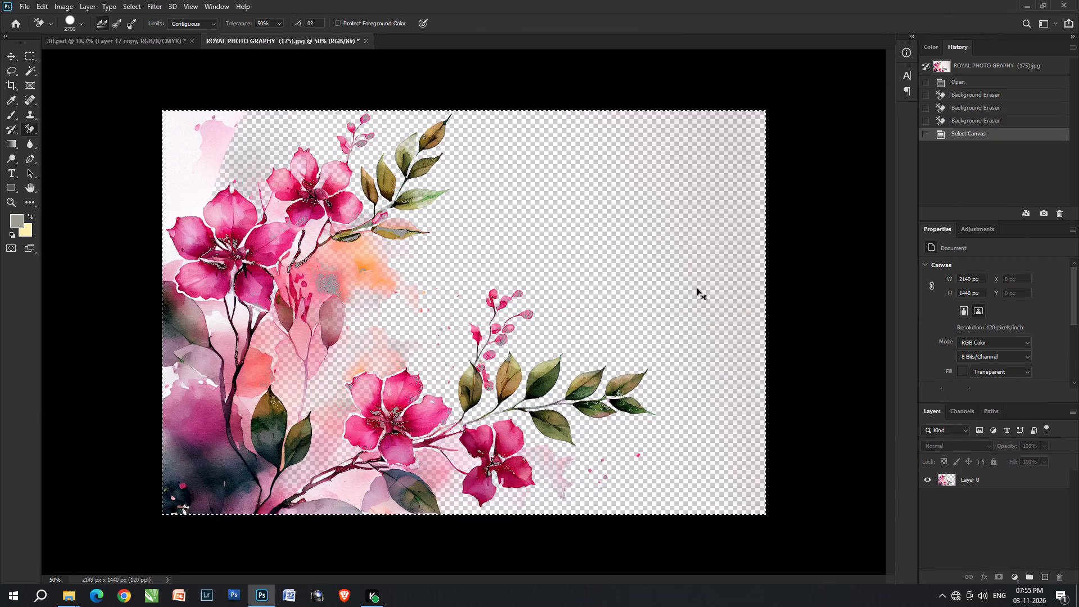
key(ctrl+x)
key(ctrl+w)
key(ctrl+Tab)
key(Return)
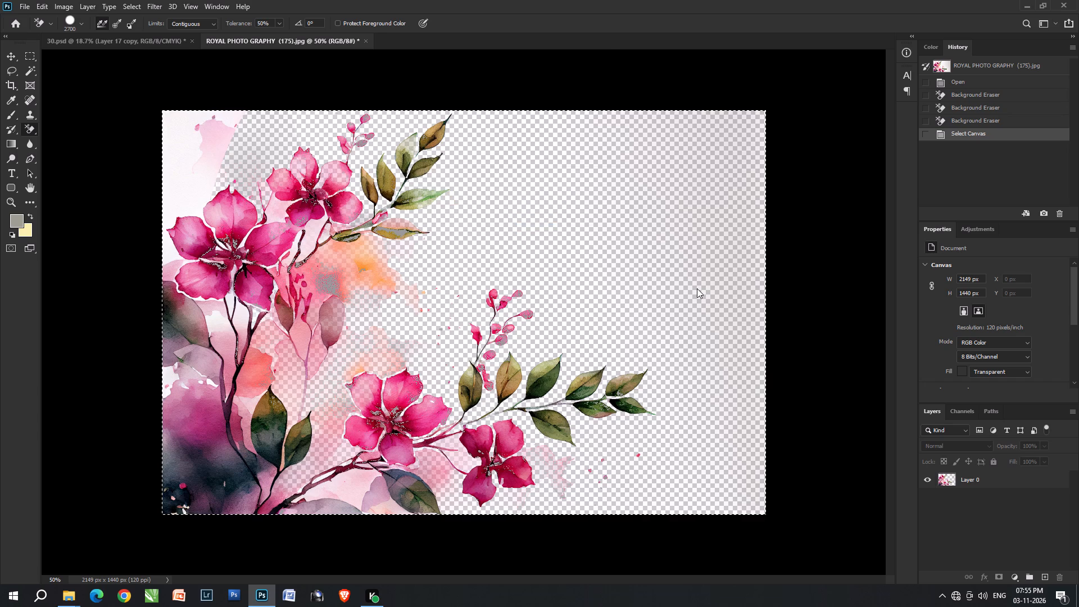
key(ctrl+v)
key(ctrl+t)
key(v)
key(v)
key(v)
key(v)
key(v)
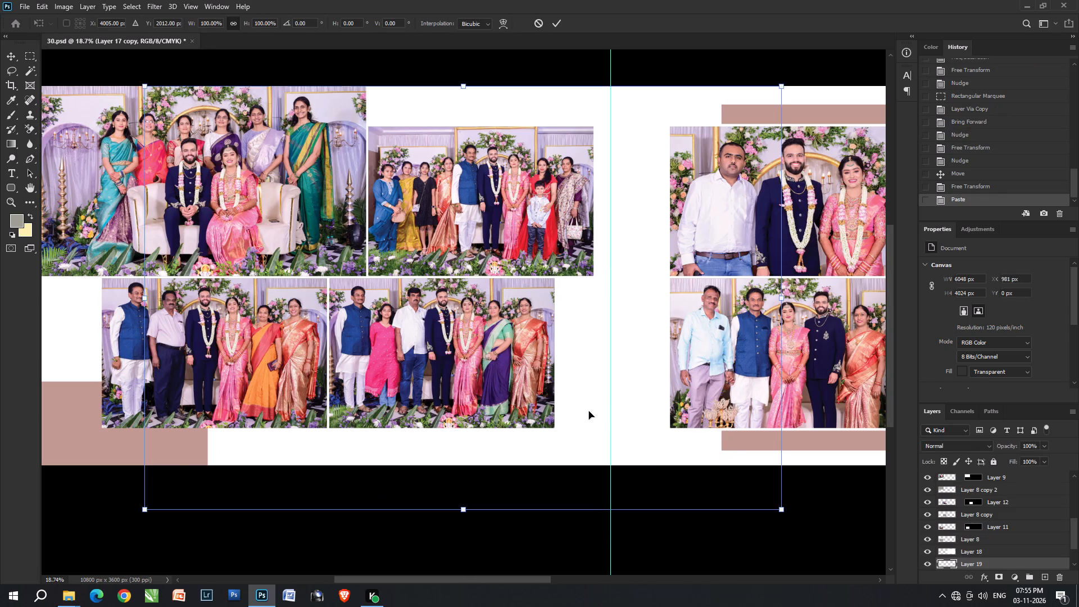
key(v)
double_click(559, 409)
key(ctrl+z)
Reopen ROYAL PHOTO GRAPHY (175) and erase its pale background with the Background Eraser.
key(alt+Tab)
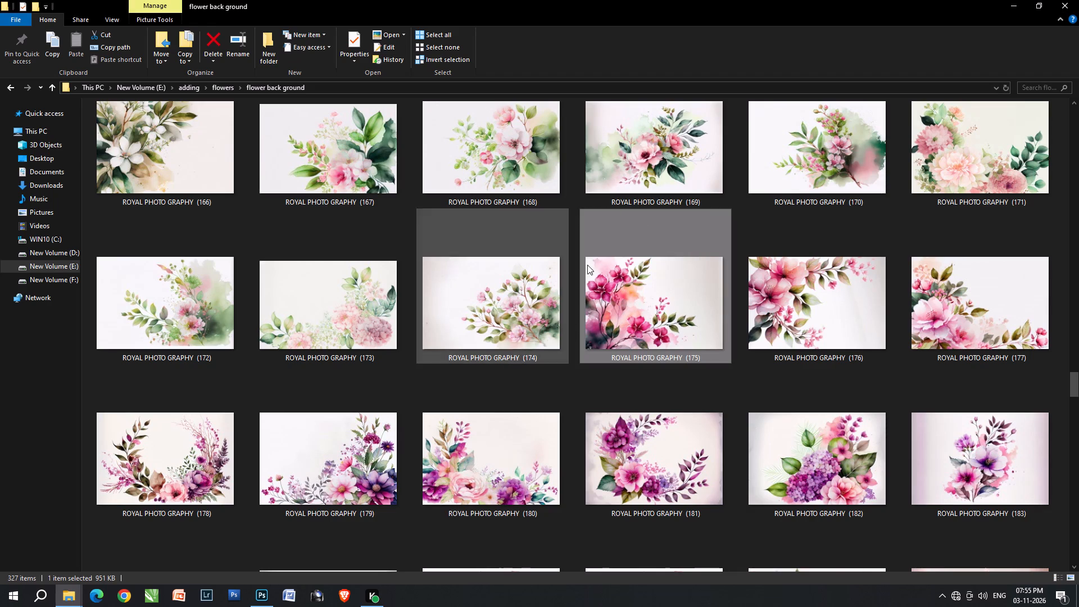
drag(672, 301, 688, 0)
key(alt+Tab)
click(688, 0)
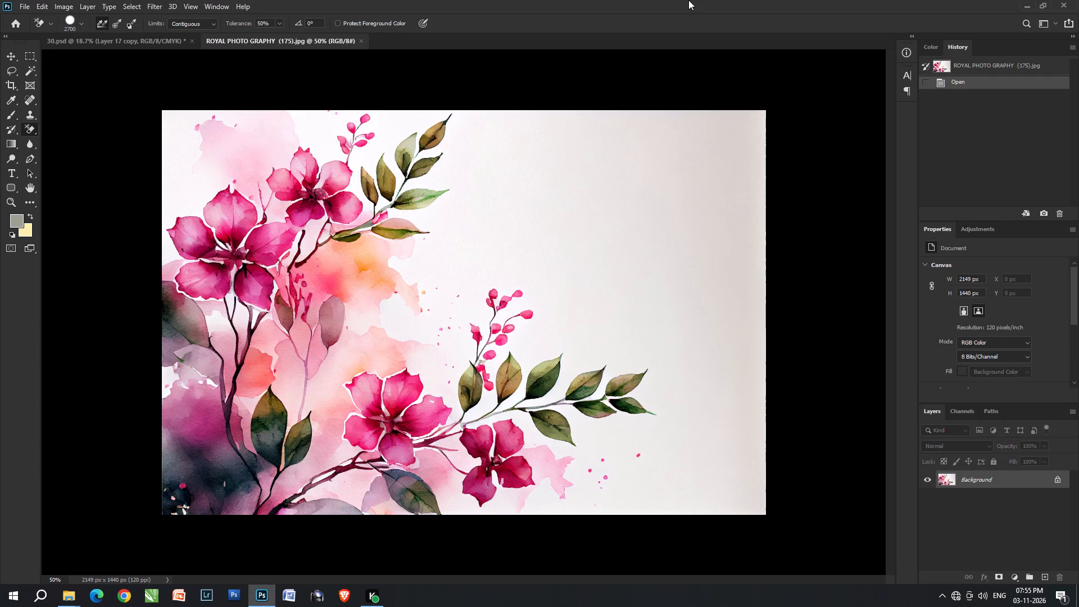
key(e)
click(583, 264)
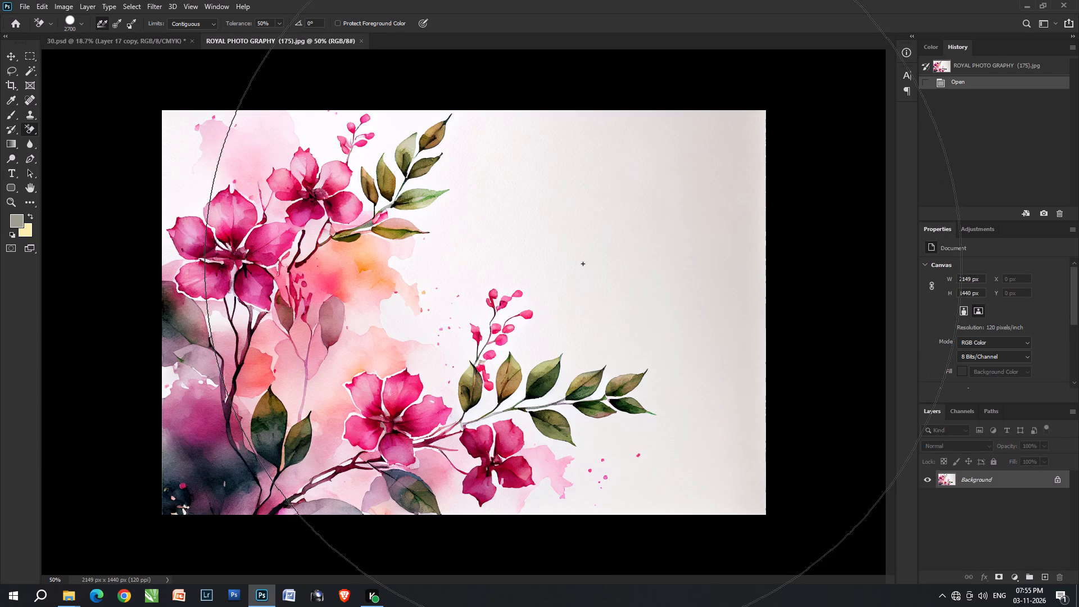
click(610, 277)
click(686, 270)
click(714, 236)
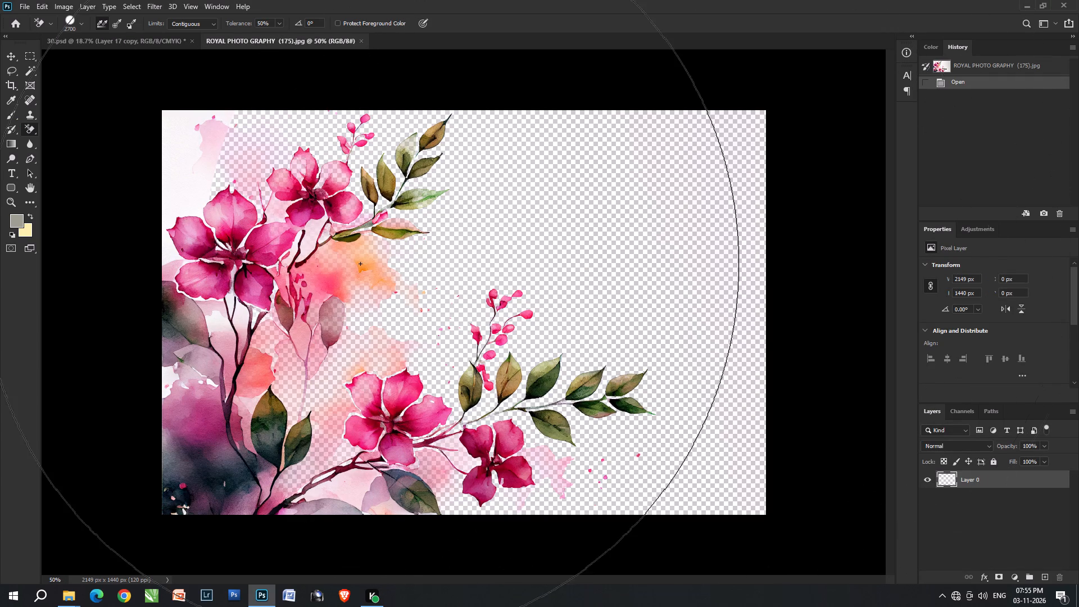
Cut the entire erased floral image and close its file without saving, returning to sheet 30.
key(ctrl+a)
key(ctrl+x)
key(ctrl+w)
key(ctrl+Tab)
key(ctrl+Return)
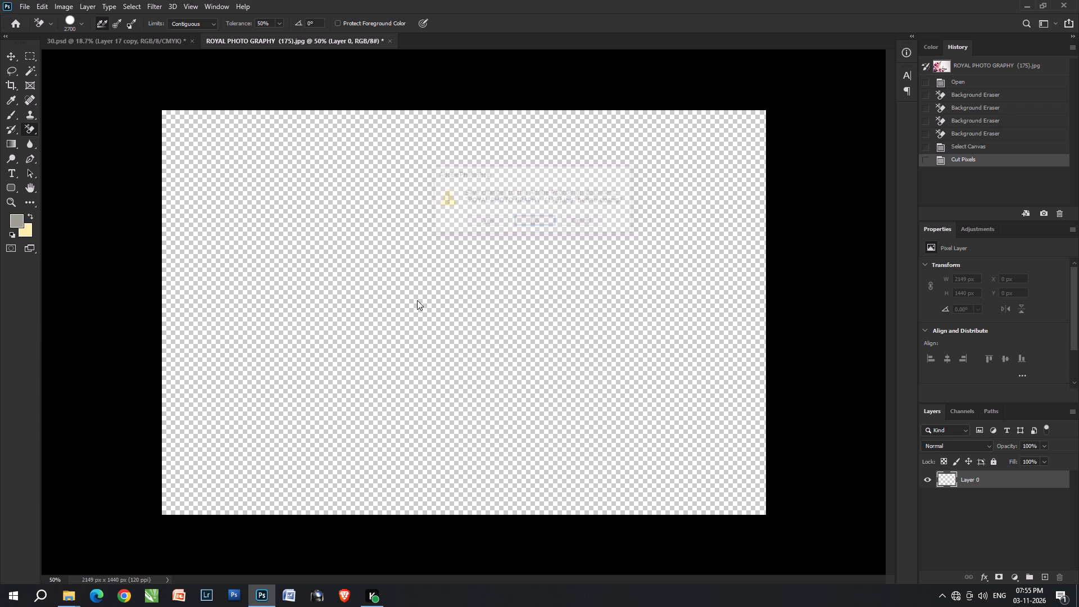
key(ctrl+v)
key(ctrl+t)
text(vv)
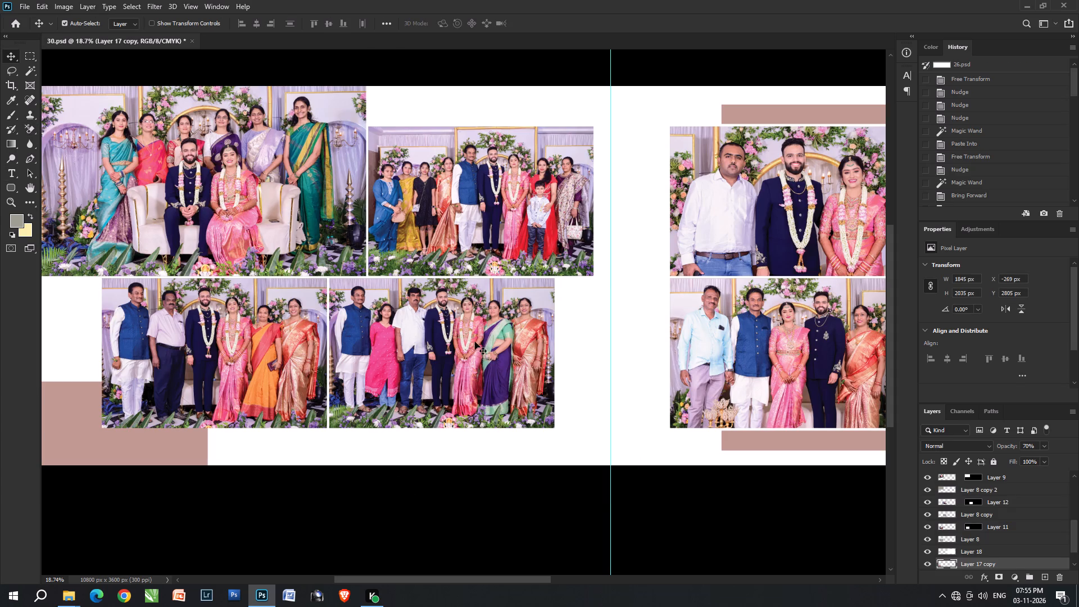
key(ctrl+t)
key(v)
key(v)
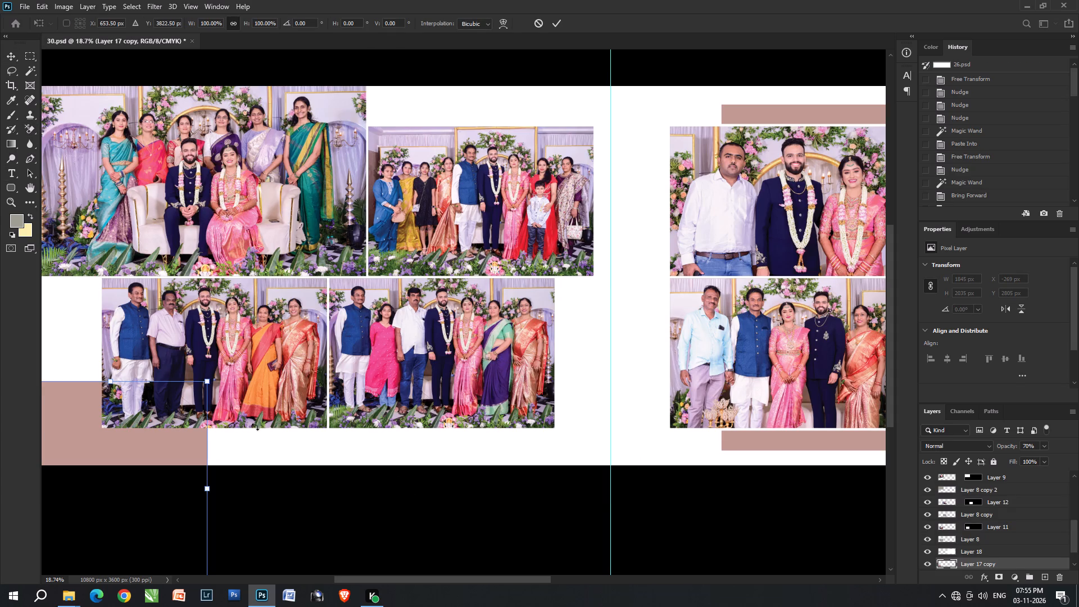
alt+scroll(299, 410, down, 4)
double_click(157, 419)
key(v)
Paste the cut flowers directly above the Background layer of sheet 30.
right_click(425, 422)
click(442, 431)
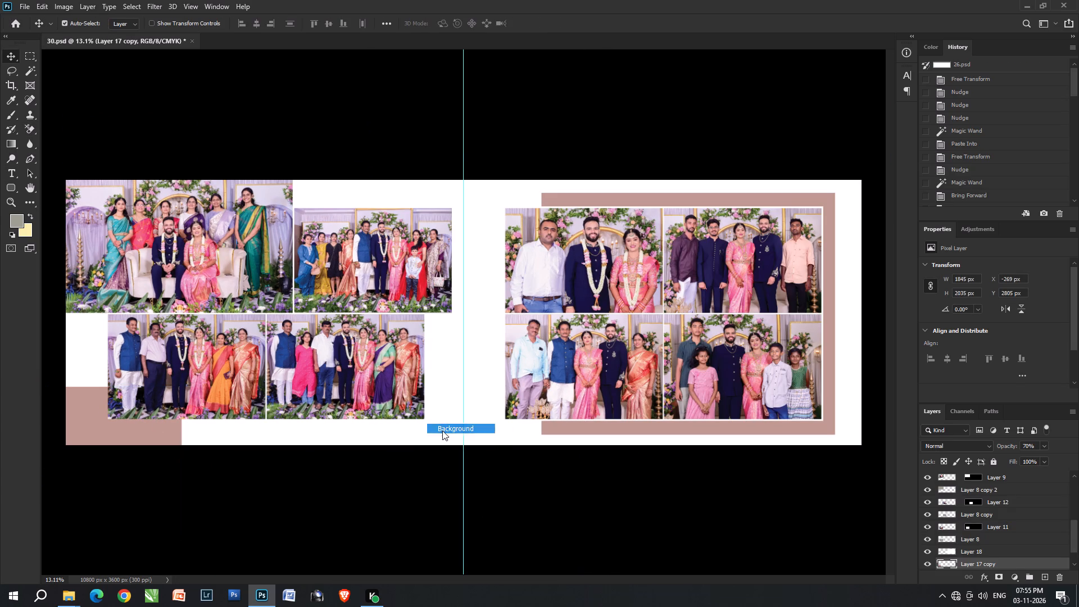
key(ctrl+v)
Slightly enlarge and rotate the flowers, placing them at the sheet's bottom centre across the fold, at about X 4732 px, Y 2654 px.
key(ctrl+t)
key(v)
key(v)
drag(449, 341, 441, 413)
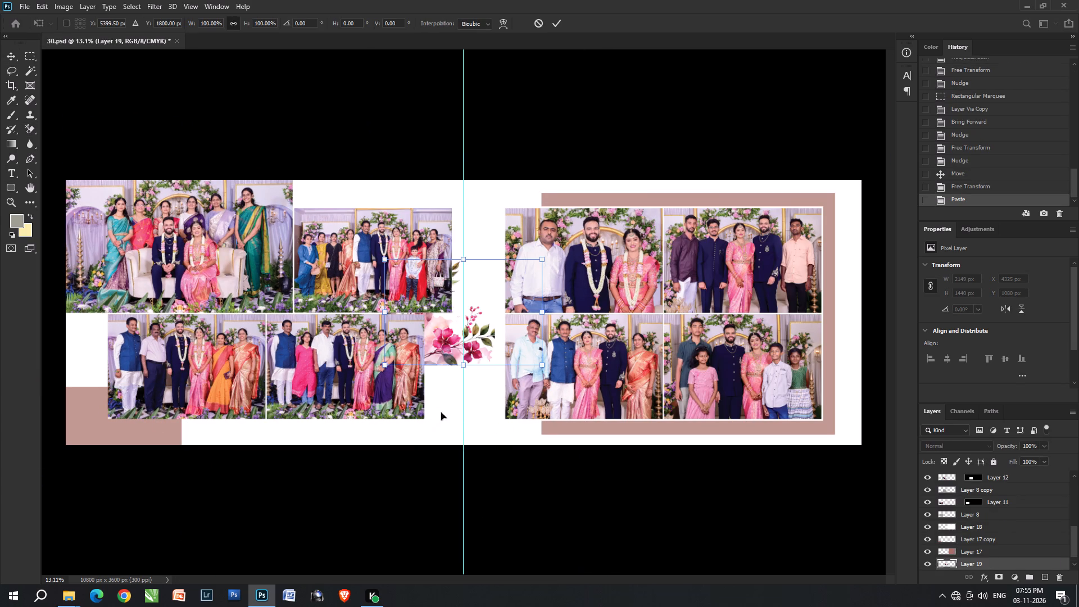
drag(441, 413, 451, 456)
drag(531, 488, 556, 491)
drag(528, 508, 581, 454)
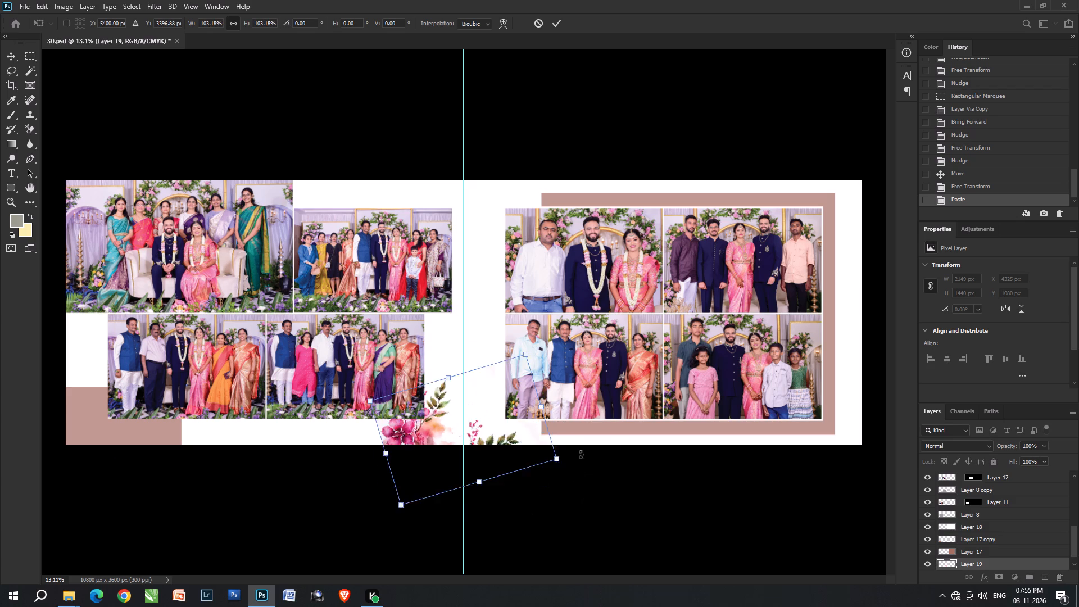
drag(581, 454, 564, 436)
drag(505, 435, 525, 443)
drag(567, 498, 520, 542)
drag(504, 455, 524, 456)
key(Return)
Set the flower layer's opacity to 70% and shift it to about X 4866 px, Y 2536 px.
text(vv7)
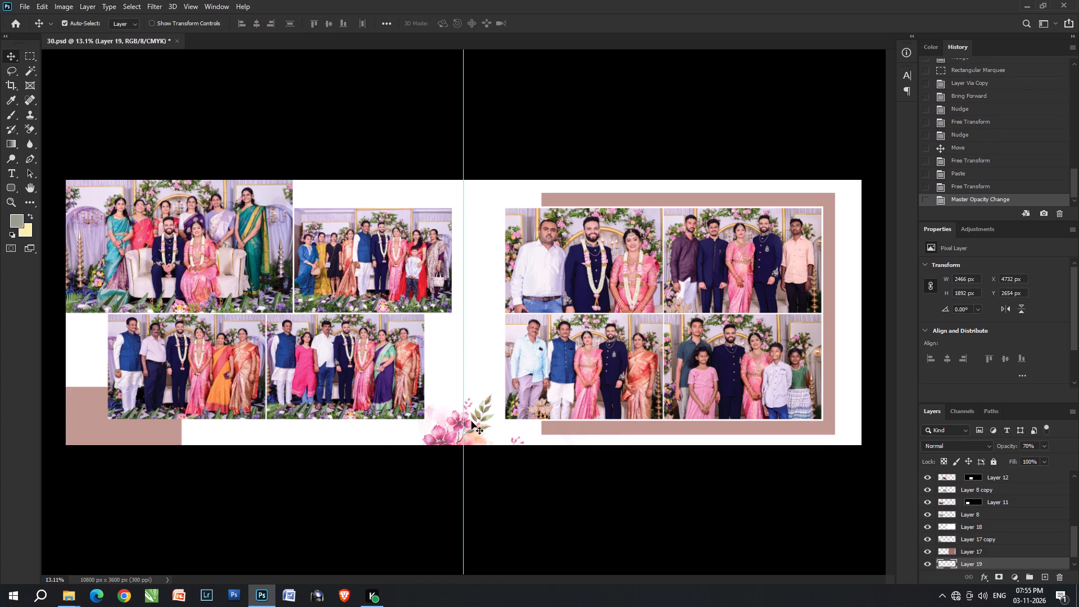
drag(455, 420, 461, 413)
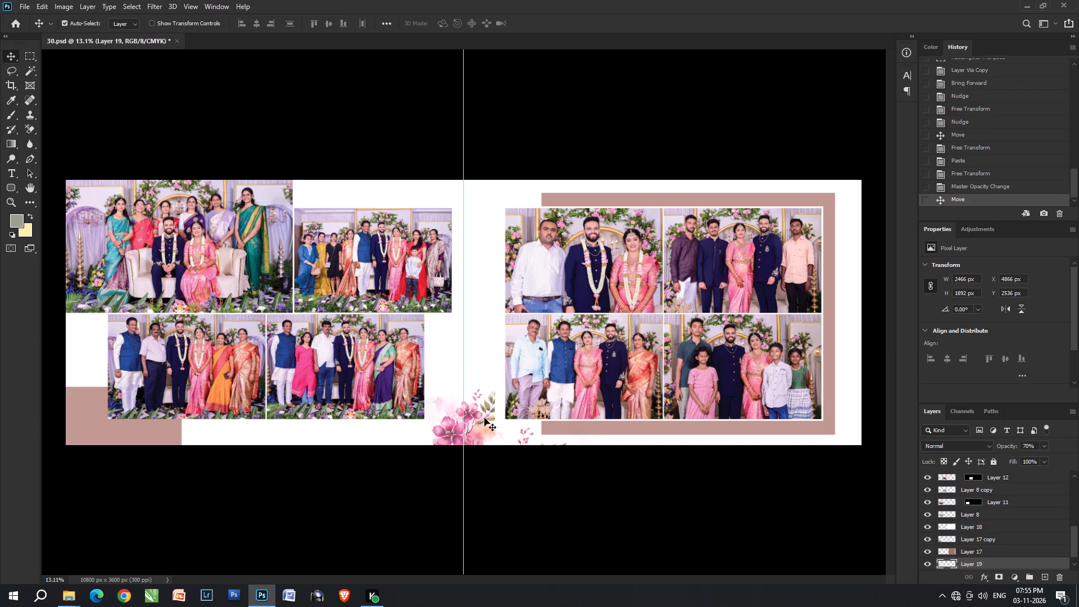
Save the layered sheet 30.psd.
key(ctrl+s)
key(ctrl+s)
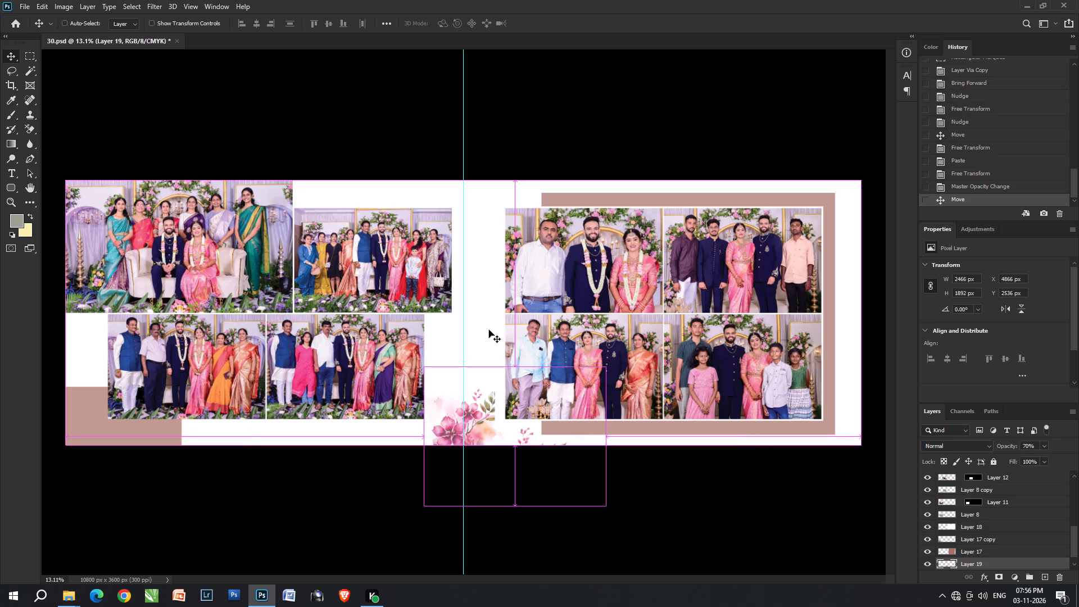
Merge the visible layers and save the flattened sheet as a JPEG named 30 in the JPEG folder.
key(ctrl+shift+e)
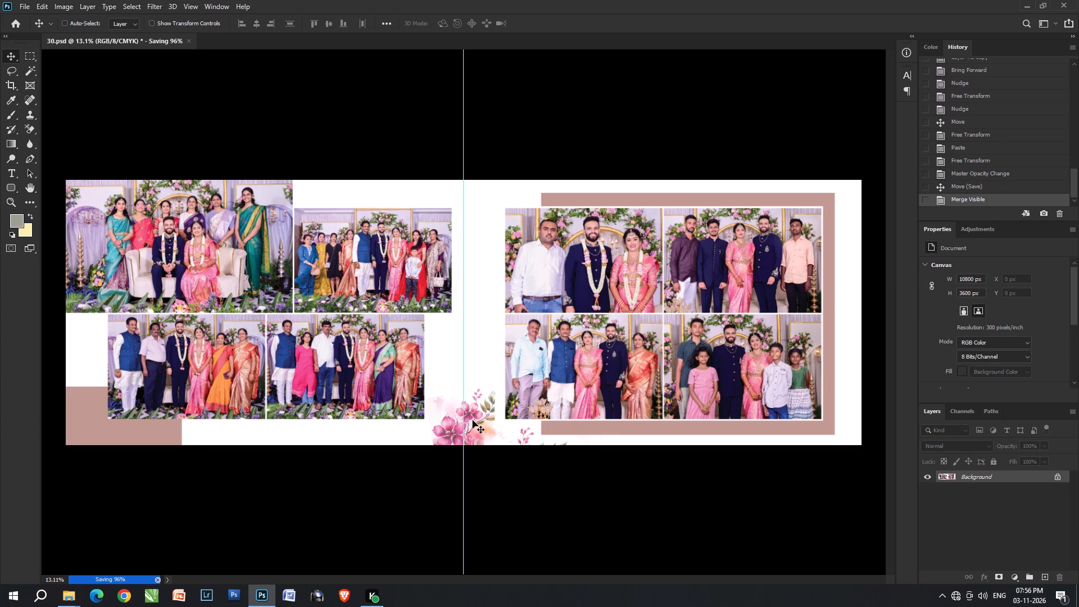
key(ctrl+shift+s)
ctrl+shift+click(548, 232)
key(ctrl+shift+s)
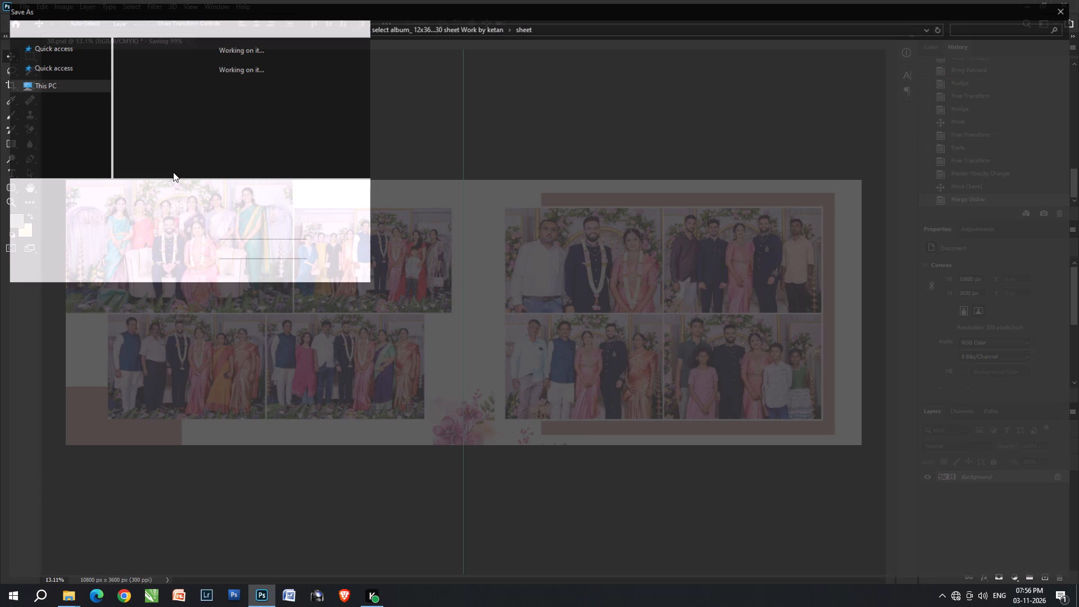
double_click(159, 135)
key(Tab)
key(Tab)
key(j)
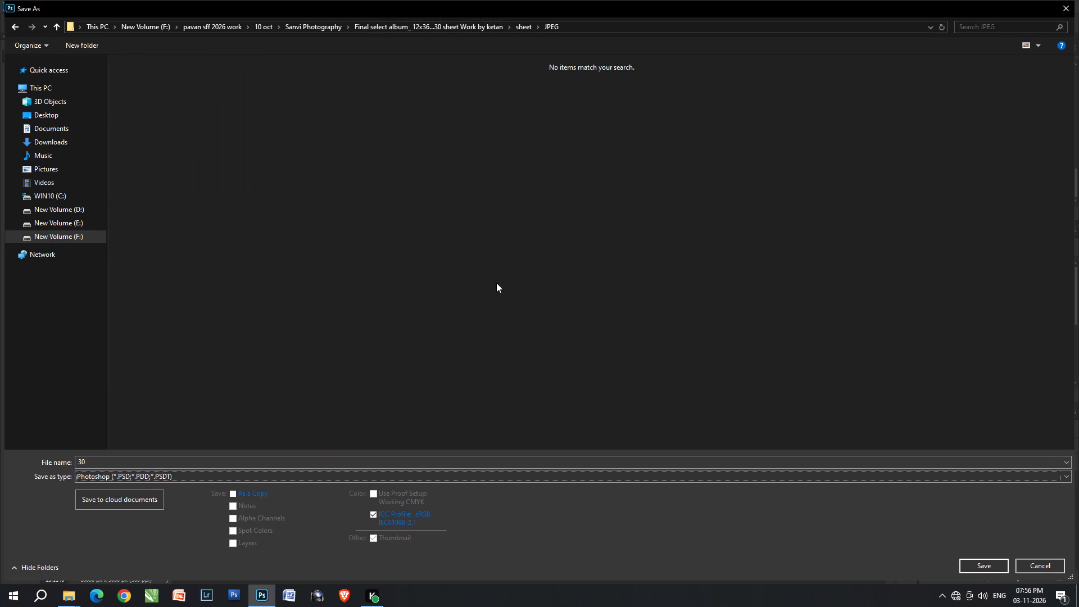
scroll(560, 314, down, 4)
key(Return)
key(Return)
key(Return)
key(Return)
key(Return)
key(Return)
key(Return)
key(Return)
key(Return)
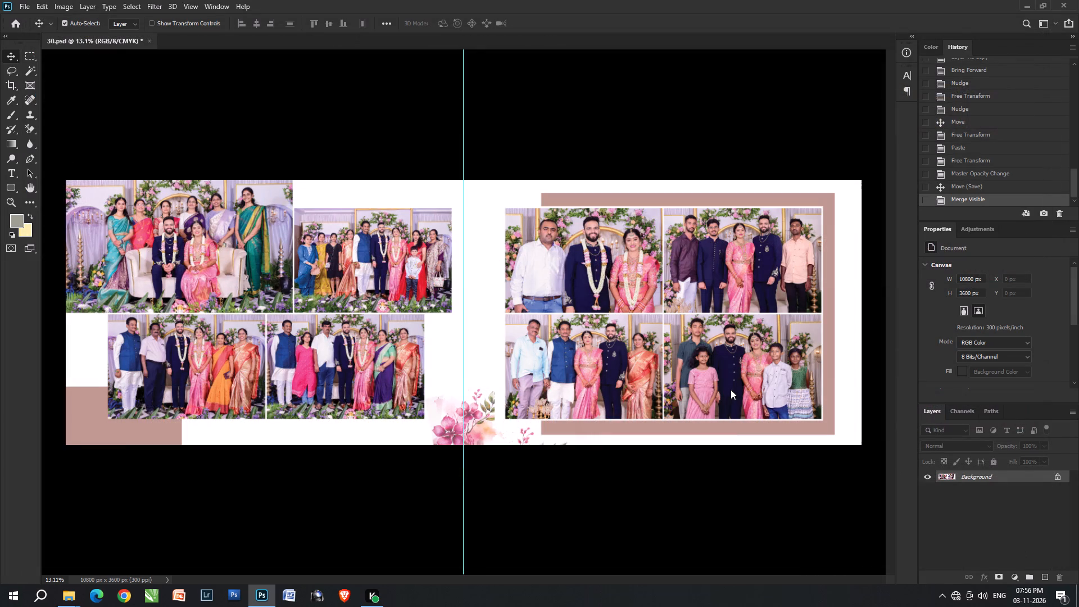
key(Return)
key(Return)
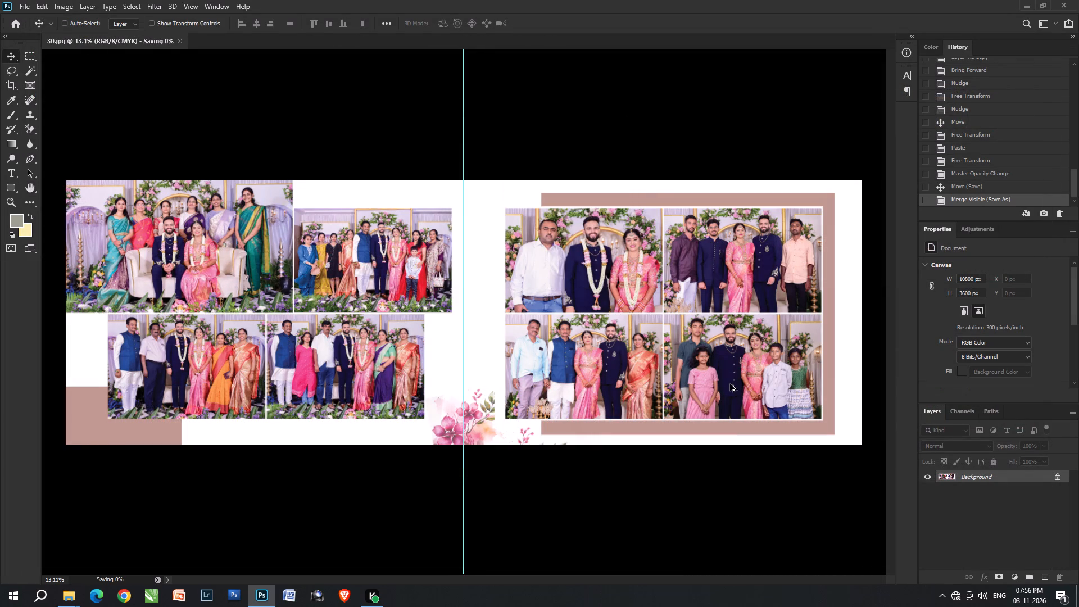
Turn the merged sheet completely white by raising the lightness in Hue/Saturation.
key(ctrl+alt+u)
drag(554, 258, 575, 261)
drag(550, 263, 579, 268)
key(Return)
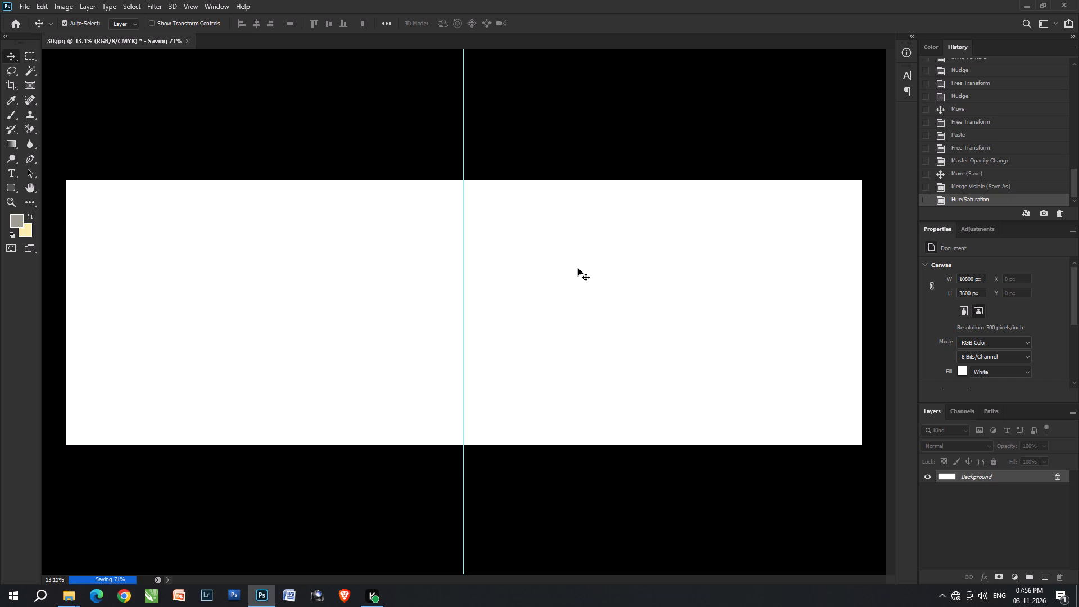
Save the blank white sheet as a Photoshop PSD named 31 in the sheet folder.
key(ctrl+shift+s)
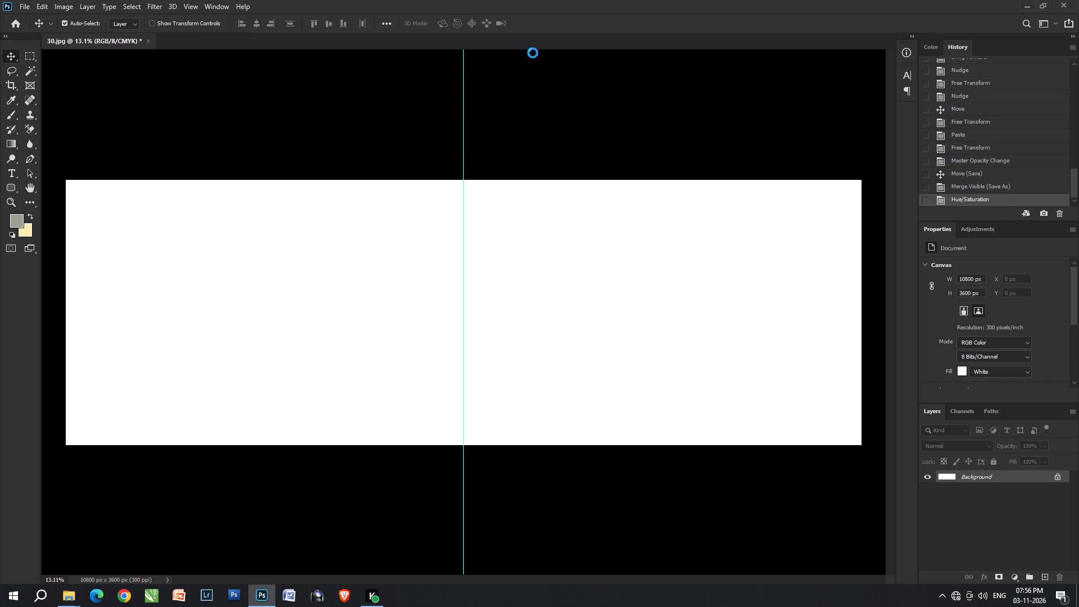
click(527, 26)
key(3)
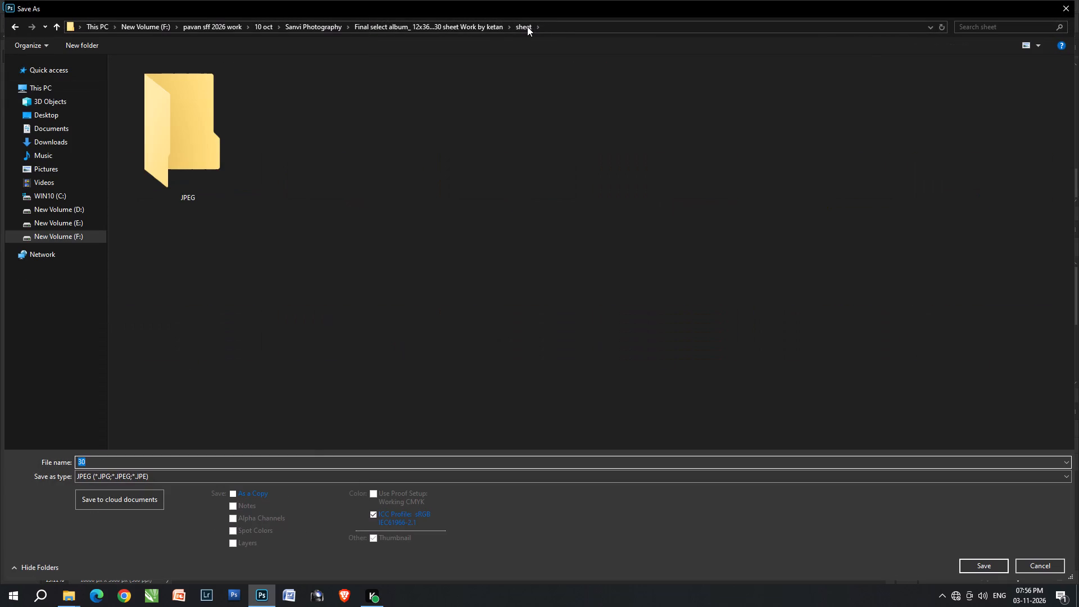
key(1)
click(237, 473)
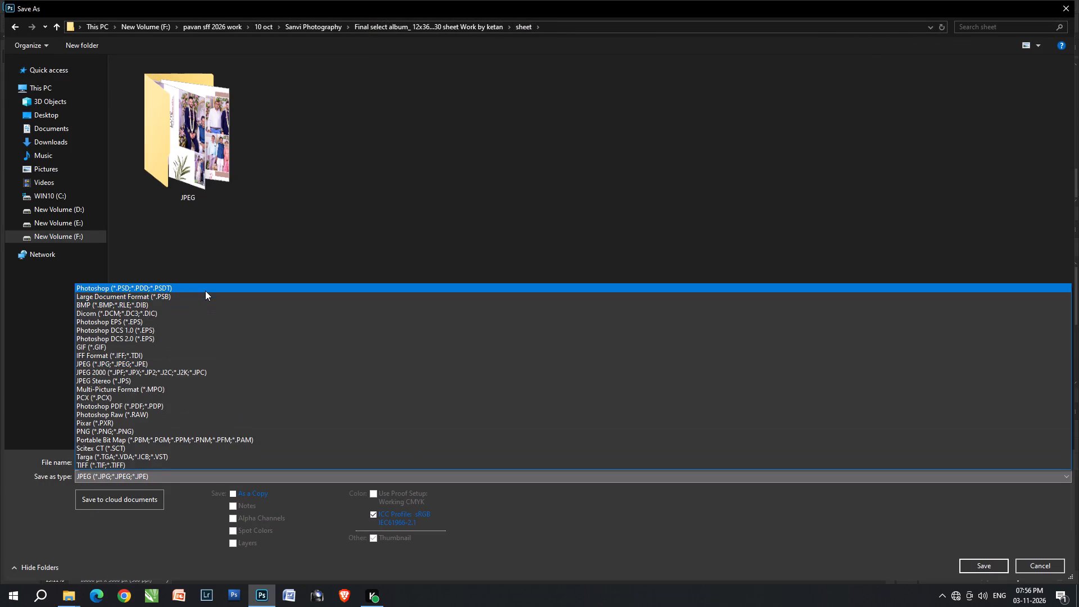
click(205, 291)
scroll(492, 388, down, 6)
click(632, 424)
key(Return)
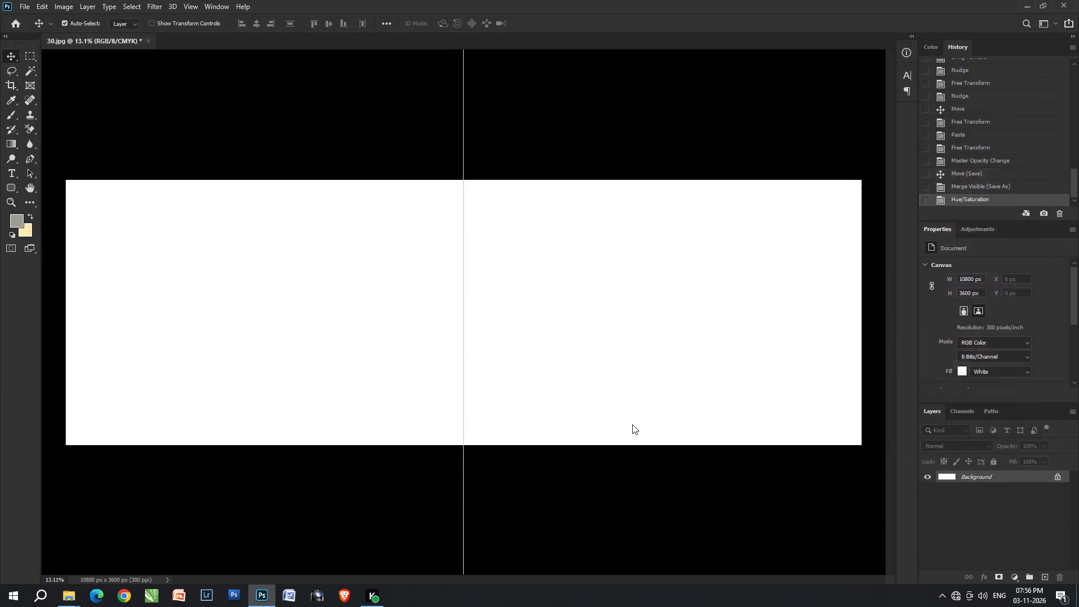
key(m)
key(v)
key(v)
Switch to File Explorer and open photo DSC06156 from the candet folder in Photoshop.
key(alt+Tab)
key(alt+Tab)
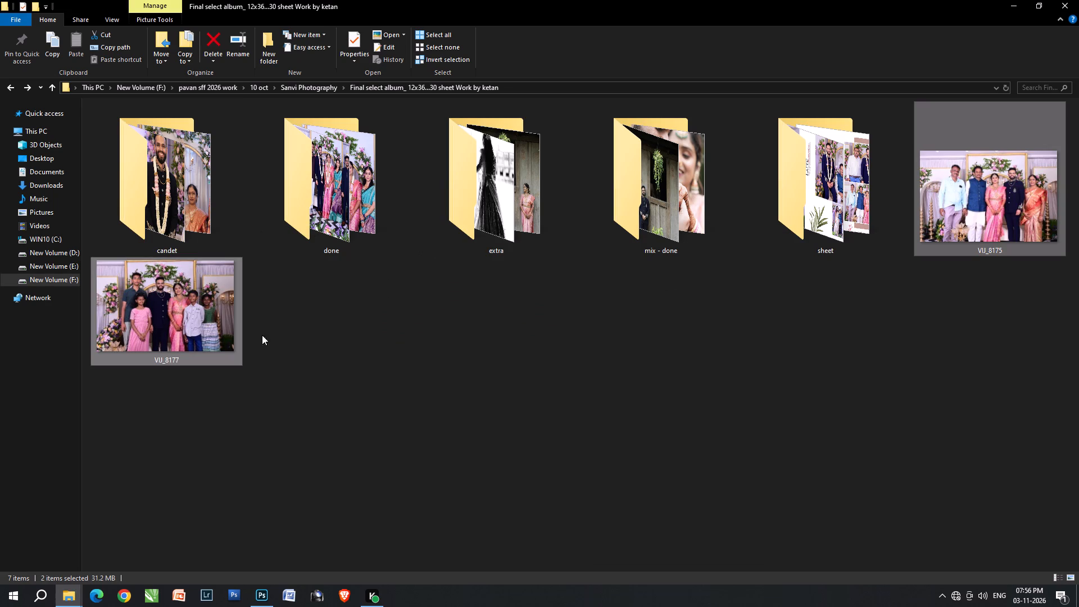
drag(206, 345, 368, 211)
click(170, 220)
click(170, 220)
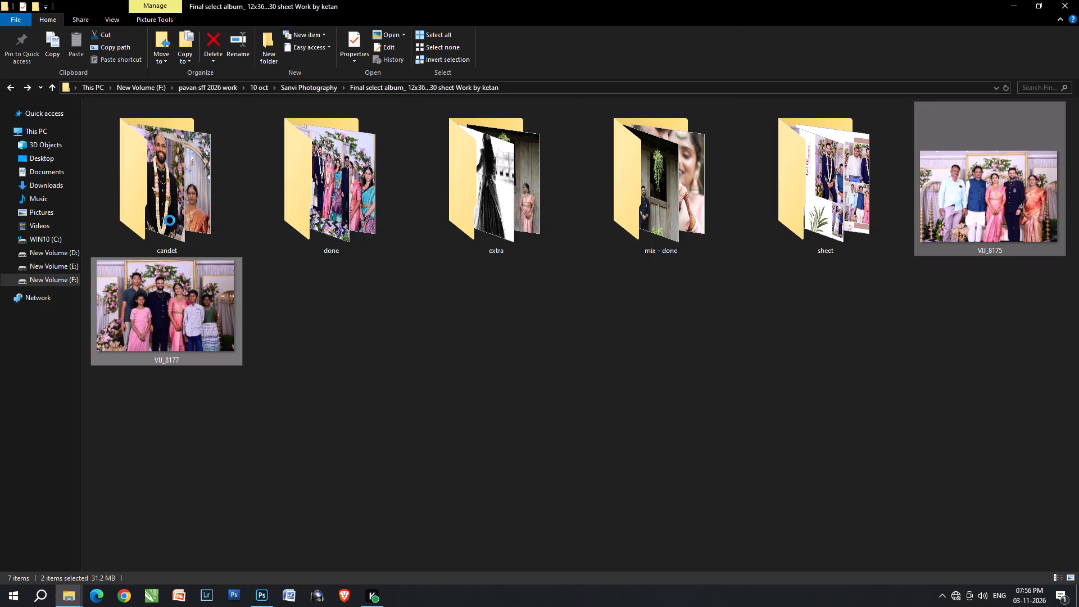
double_click(170, 221)
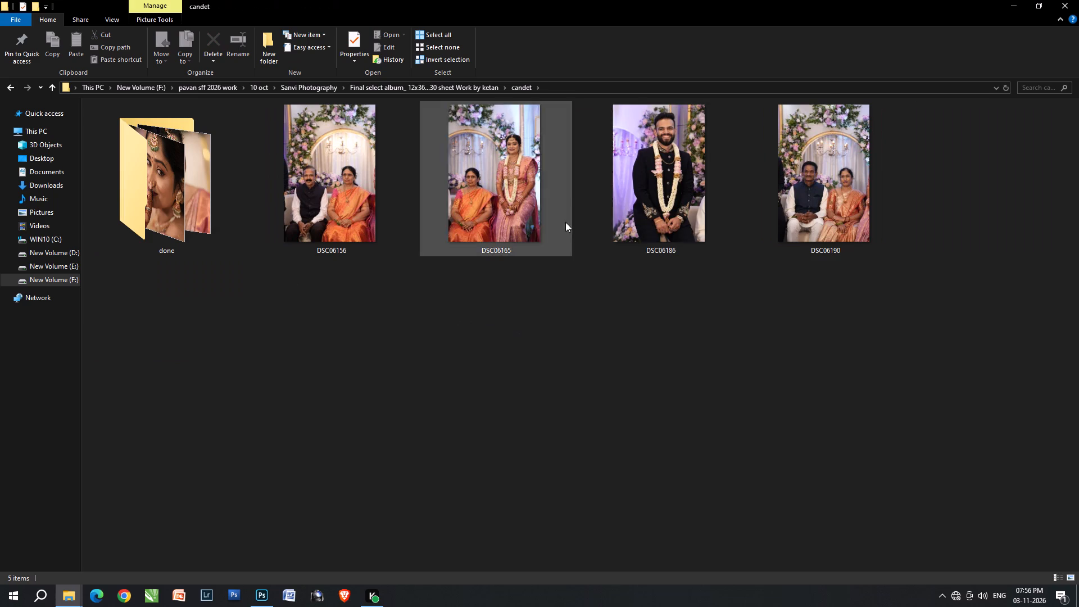
drag(327, 205, 536, 16)
key(alt+Tab)
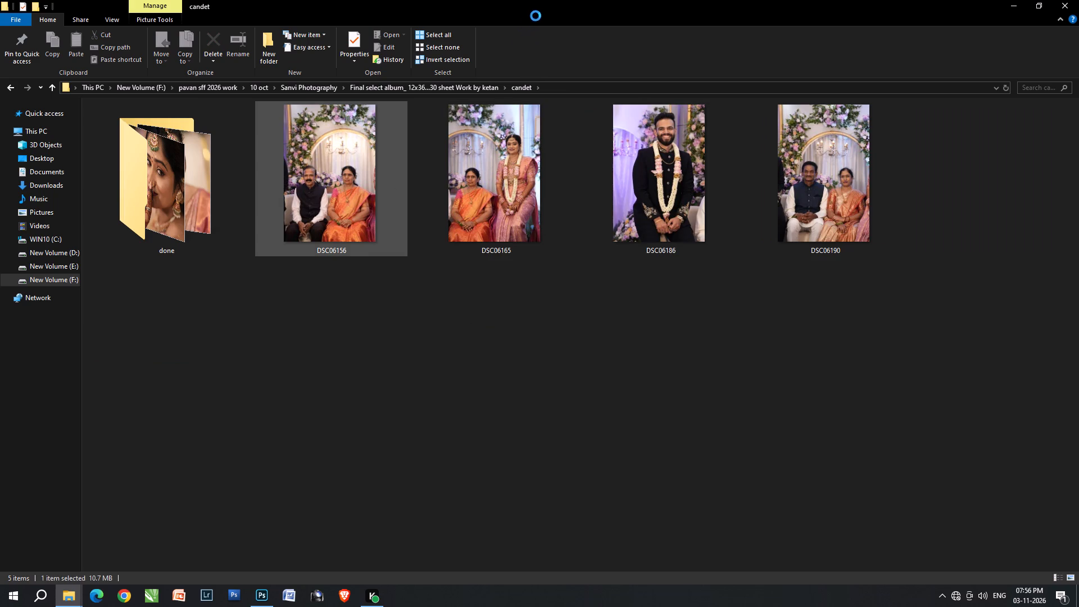
drag(536, 16, 544, 33)
click(544, 33)
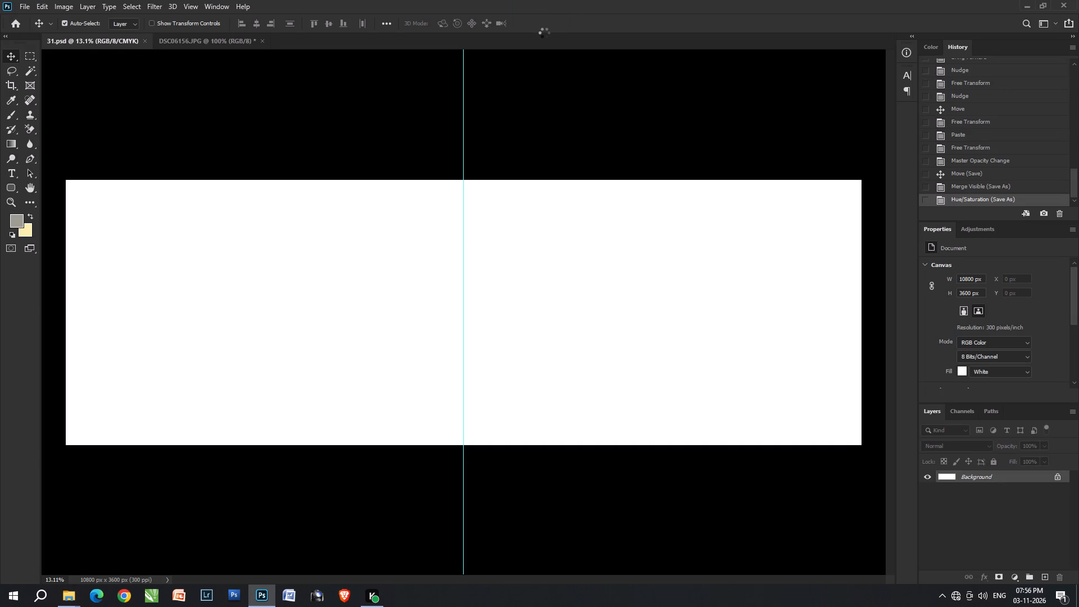
Grade the couple photo in the Camera Raw Filter with the stored adjustments, setting exposure +0.65, temperature 0 and tint +4.
key(ctrl+shift+a)
key(ctrl+shift+a)
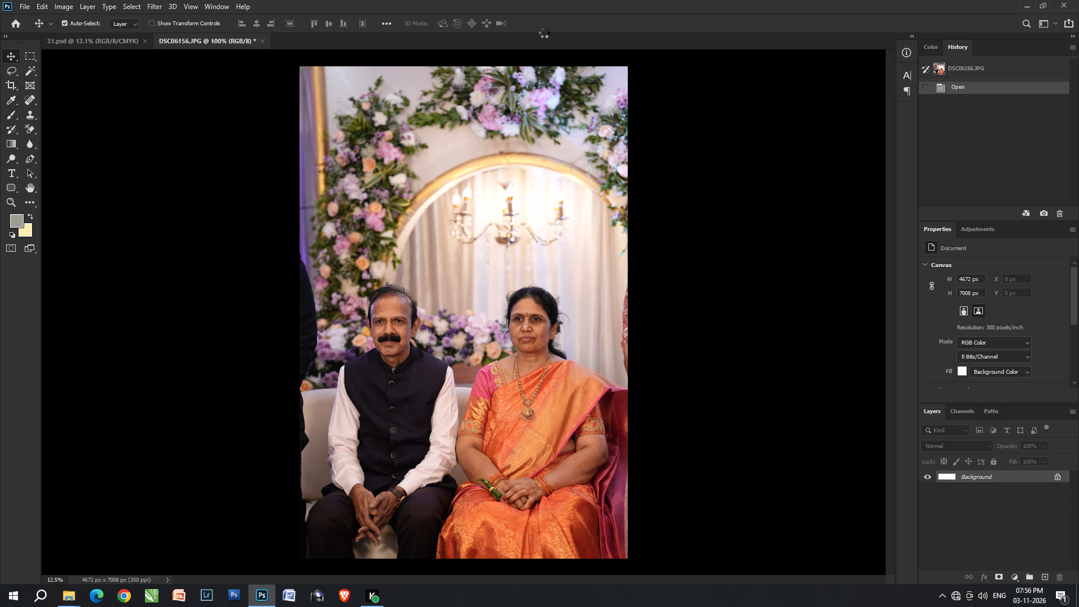
key(ctrl+shift+a)
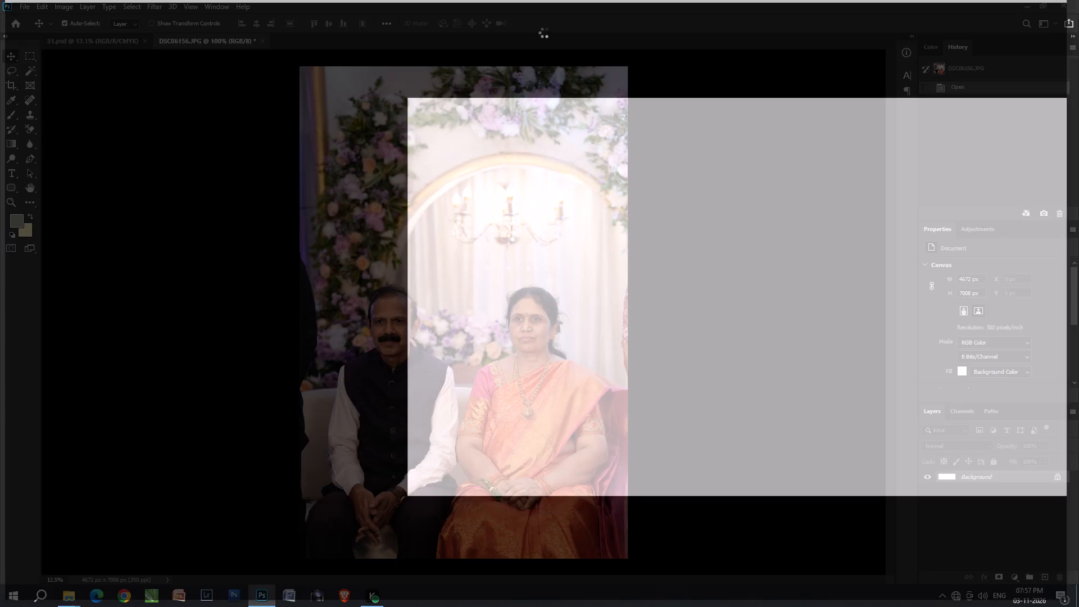
key(ctrl+shift+a)
click(1061, 118)
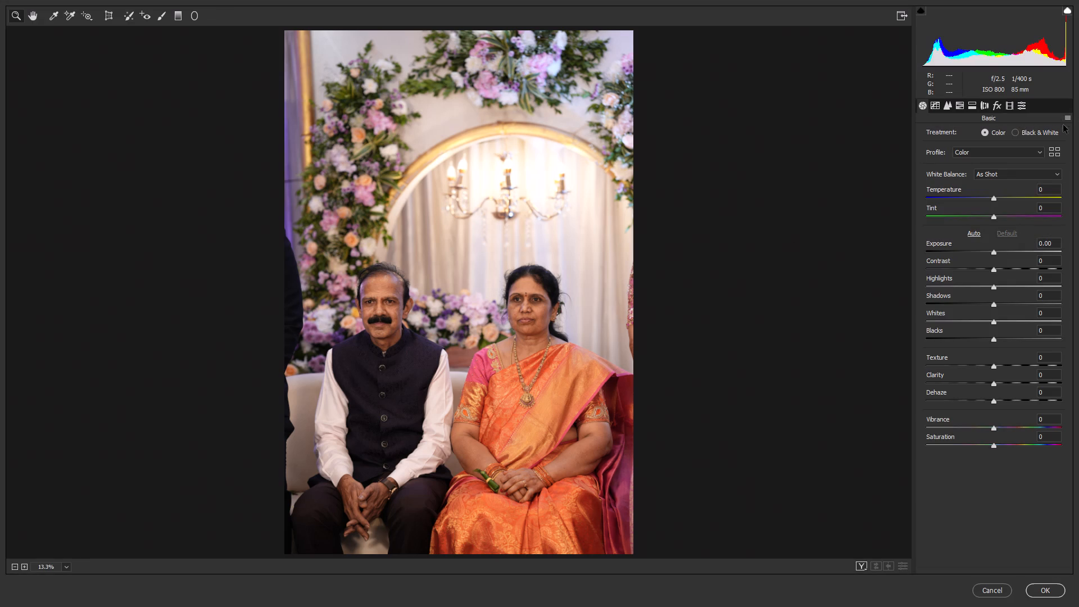
click(1069, 117)
click(1027, 154)
click(1001, 251)
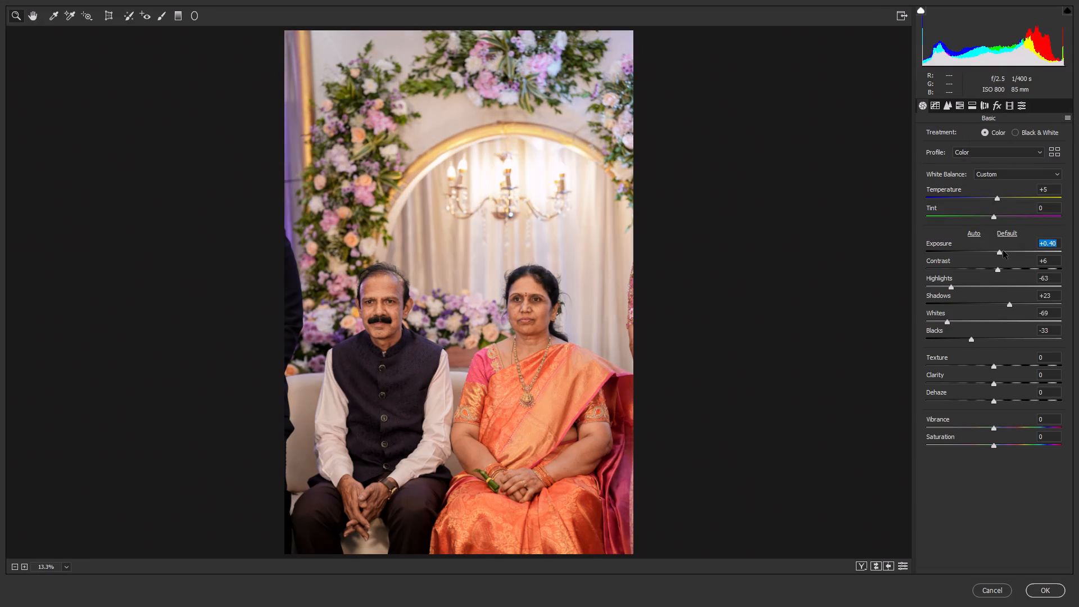
double_click(999, 199)
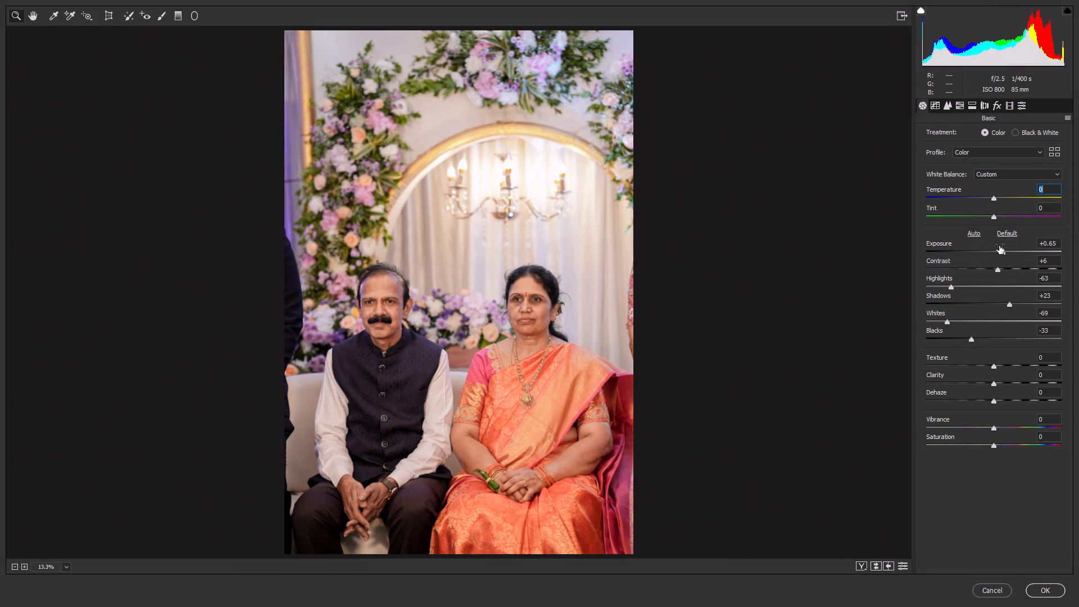
click(992, 218)
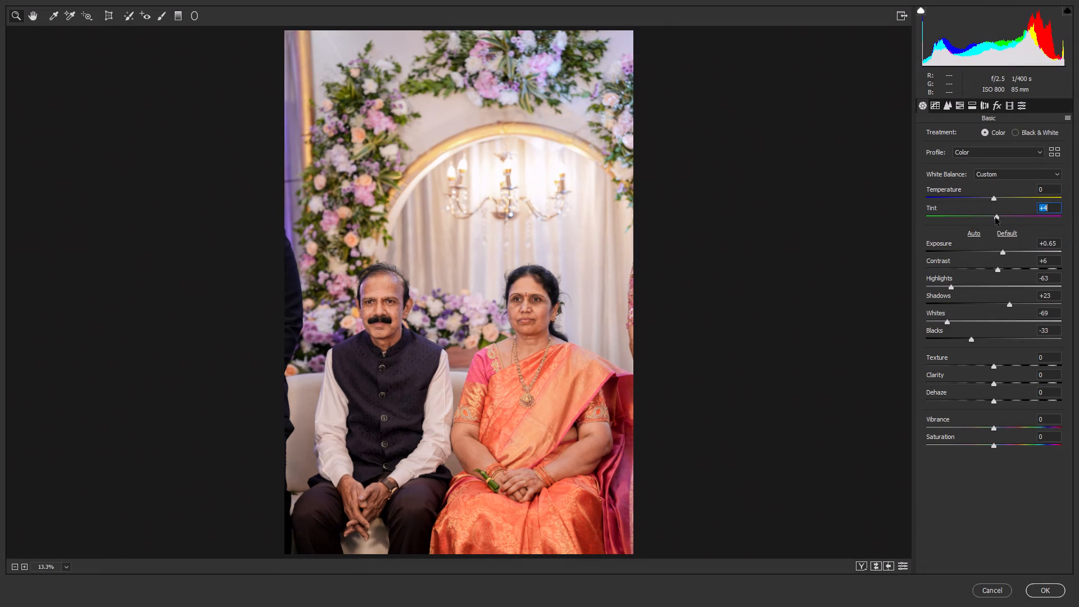
drag(400, 327, 431, 364)
key(Return)
key(Return)
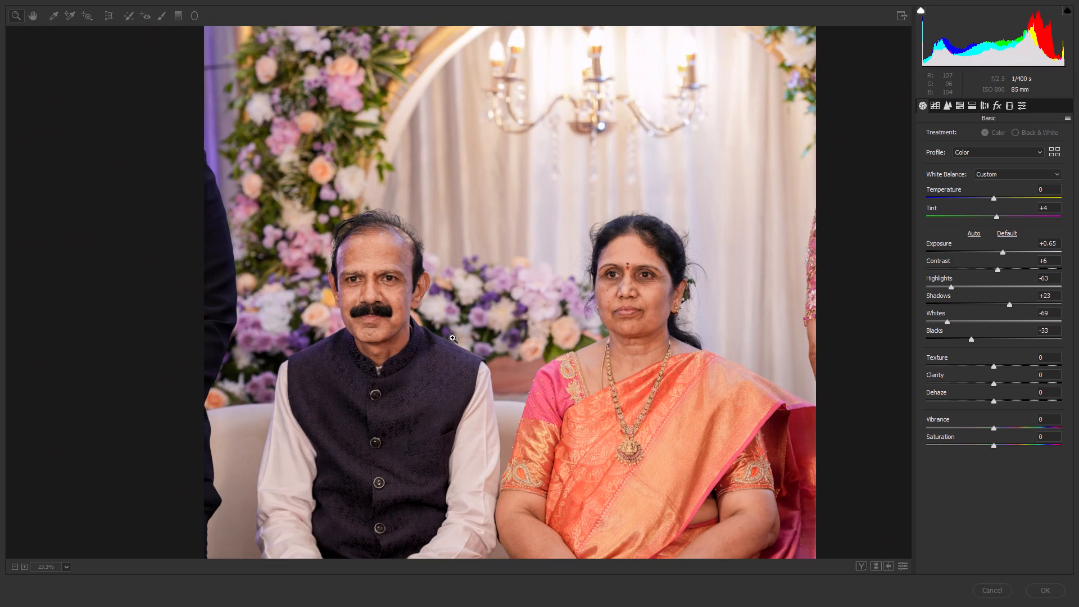
Brighten the woman in the orange saree using a rectangular selection feathered 100 px and a Levels midtone of about 1.11.
key(m)
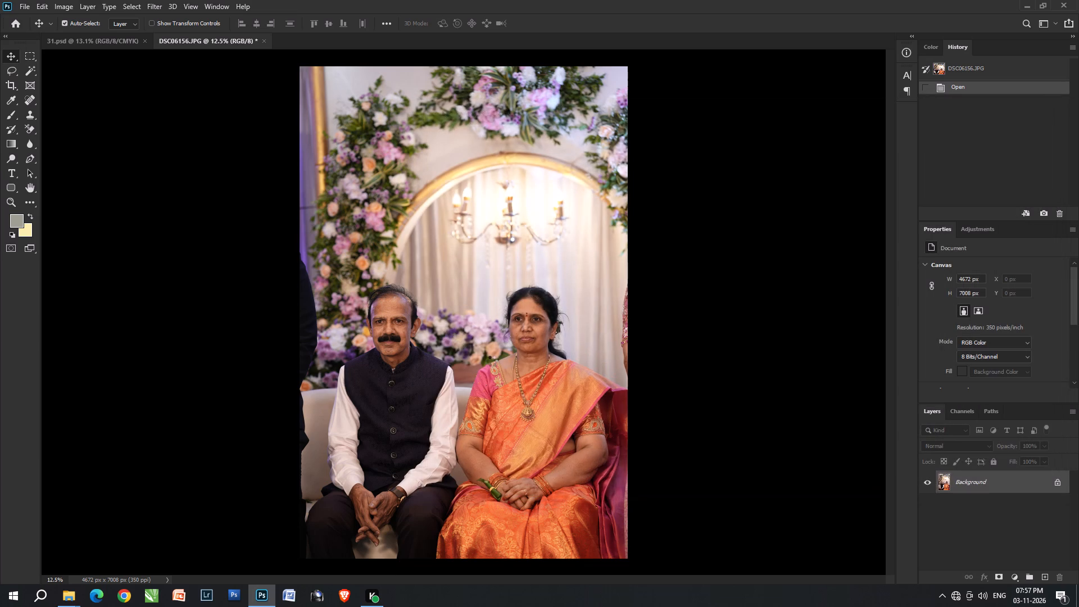
drag(442, 278, 605, 514)
drag(605, 514, 614, 515)
key(ctrl+alt+d)
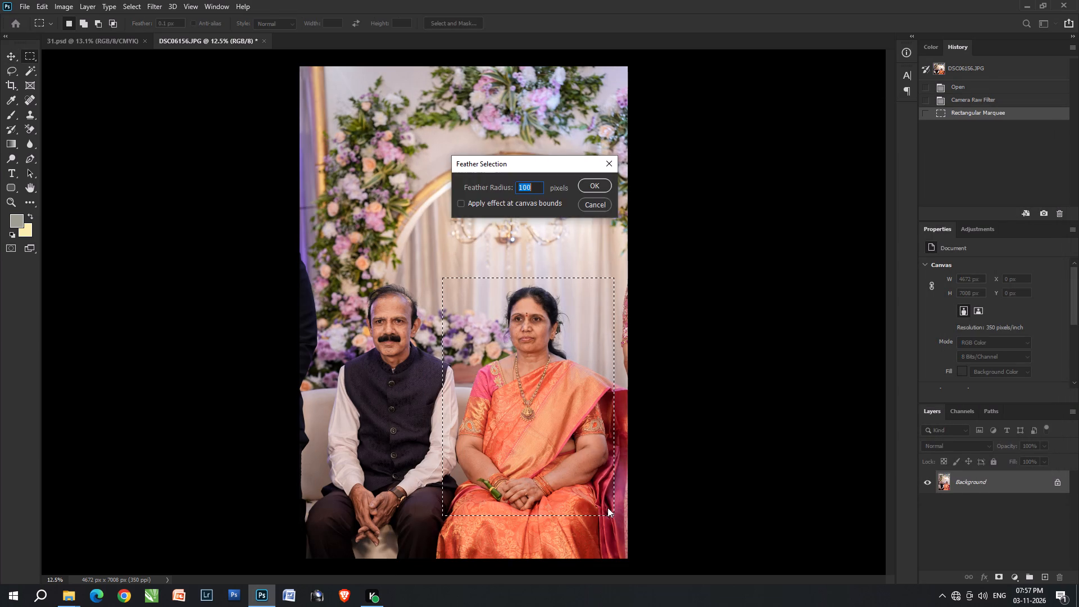
key(Return)
key(ctrl+l)
click(795, 345)
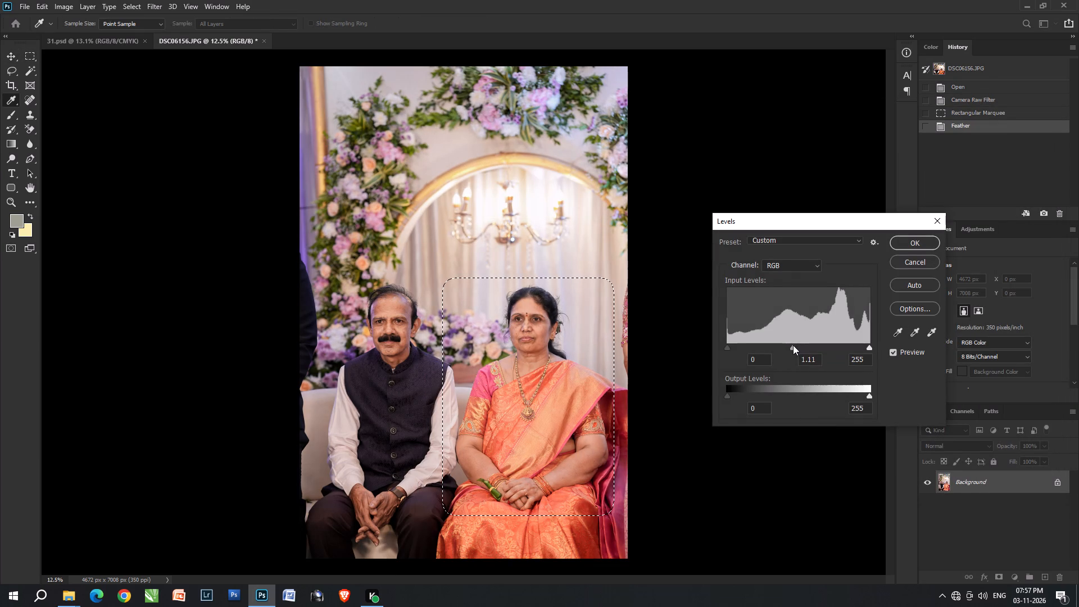
key(Return)
Brighten the man's face using a rectangular selection feathered 100 px and a Levels midtone of about 1.06.
drag(339, 275, 424, 365)
key(ctrl+alt+d)
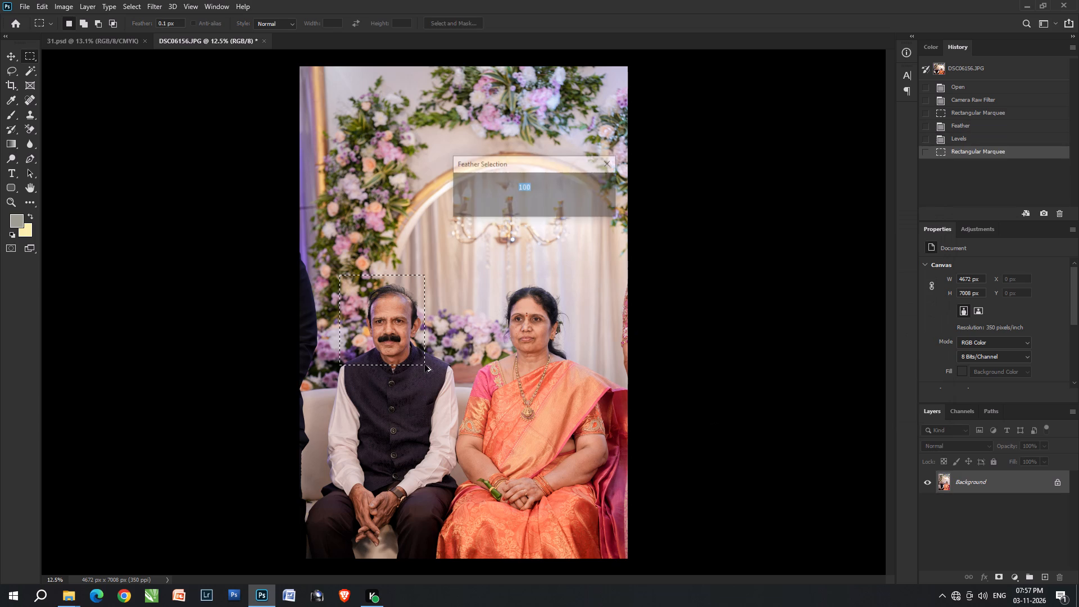
key(Return)
key(ctrl+l)
click(795, 349)
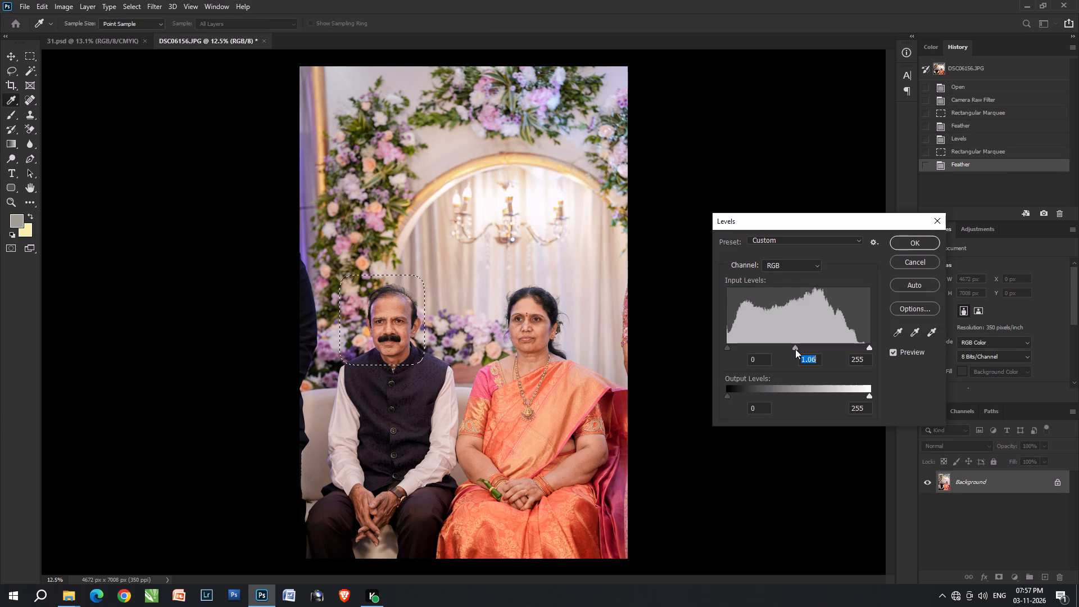
key(Return)
Cut the whole corrected photo, paste it into 31.psd and scale it to about 61% on the sheet's left half.
key(ctrl+a)
key(ctrl+x)
key(ctrl+Tab)
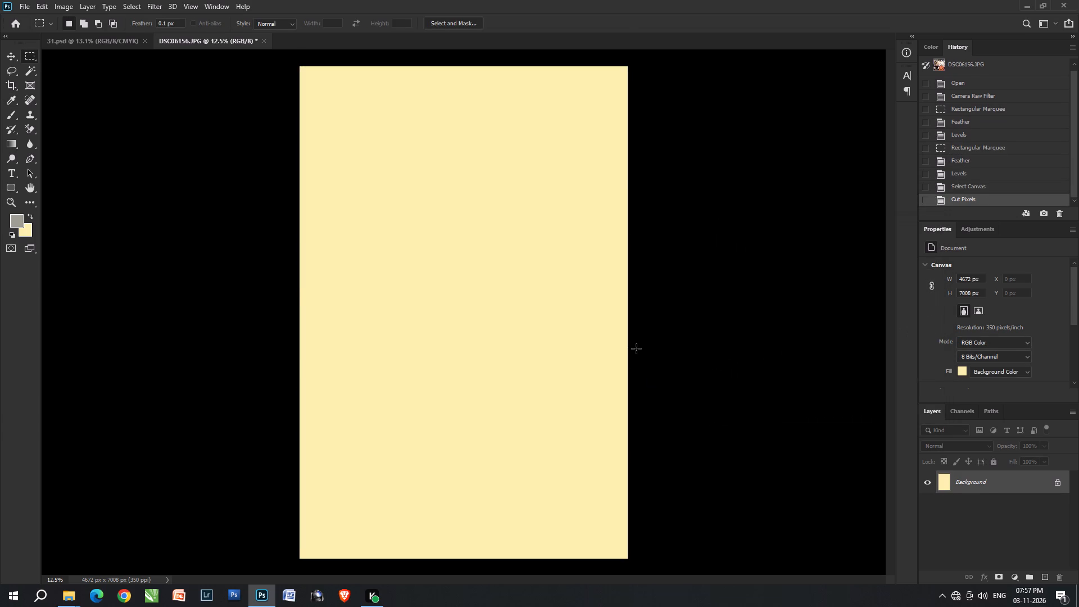
key(v)
key(ctrl+v)
key(ctrl+t)
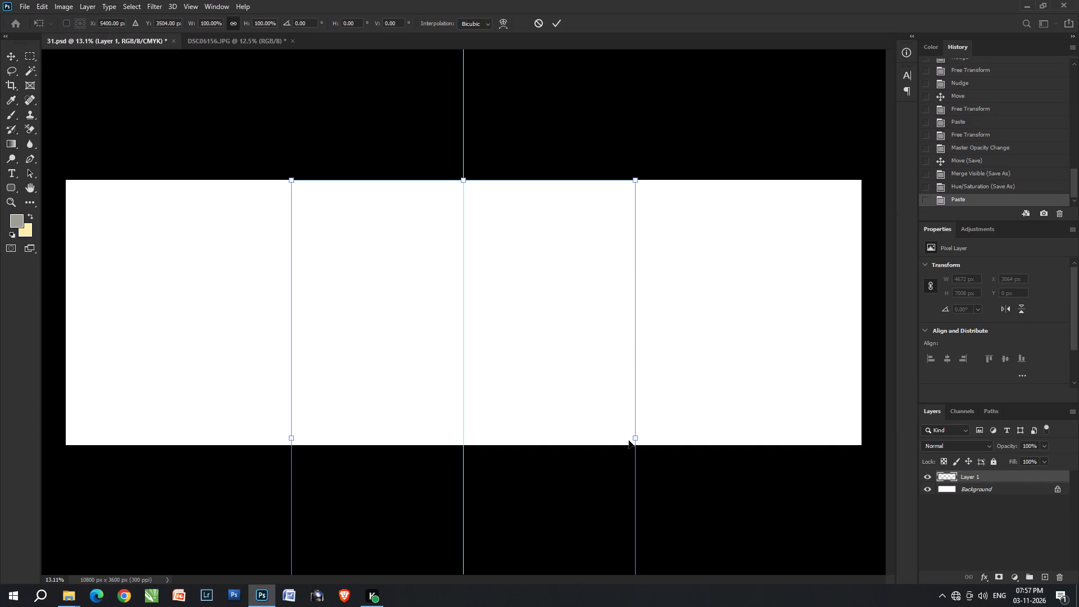
drag(639, 441, 506, 401)
drag(464, 401, 491, 314)
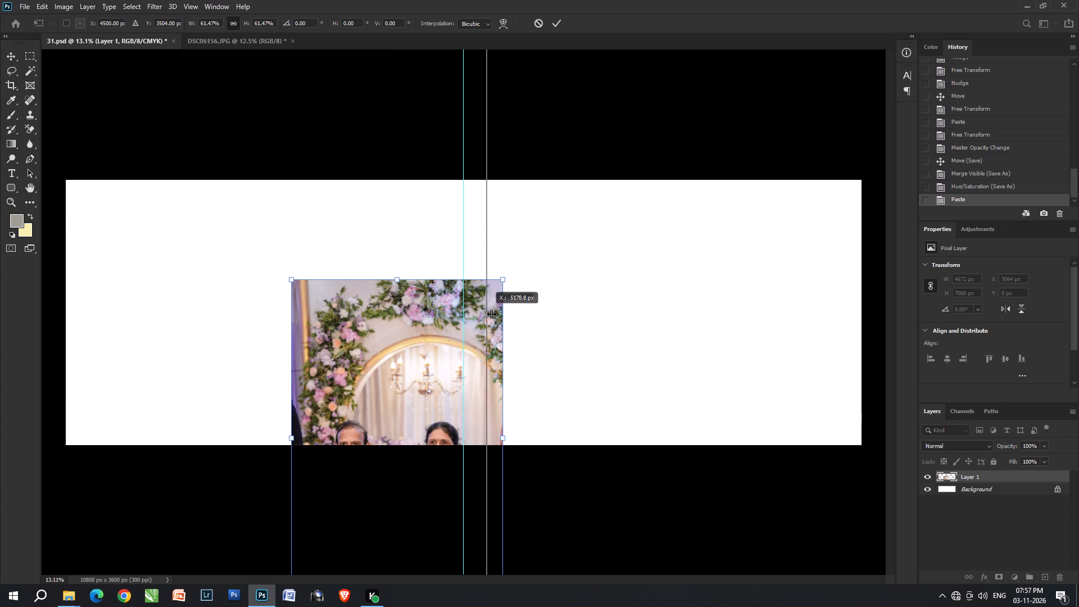
drag(491, 314, 464, 302)
drag(406, 357, 327, 192)
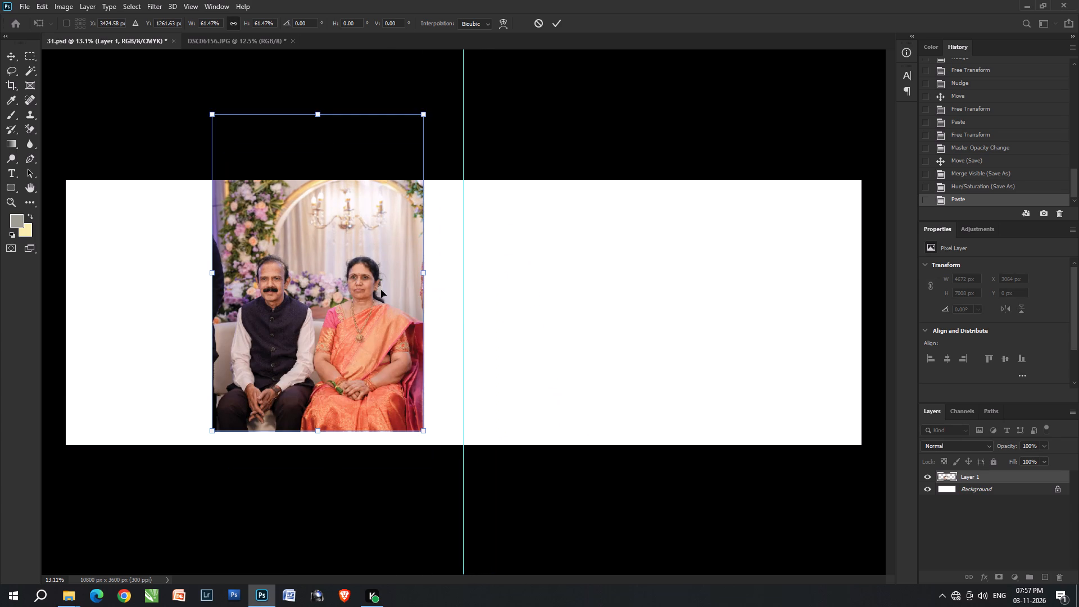
double_click(389, 304)
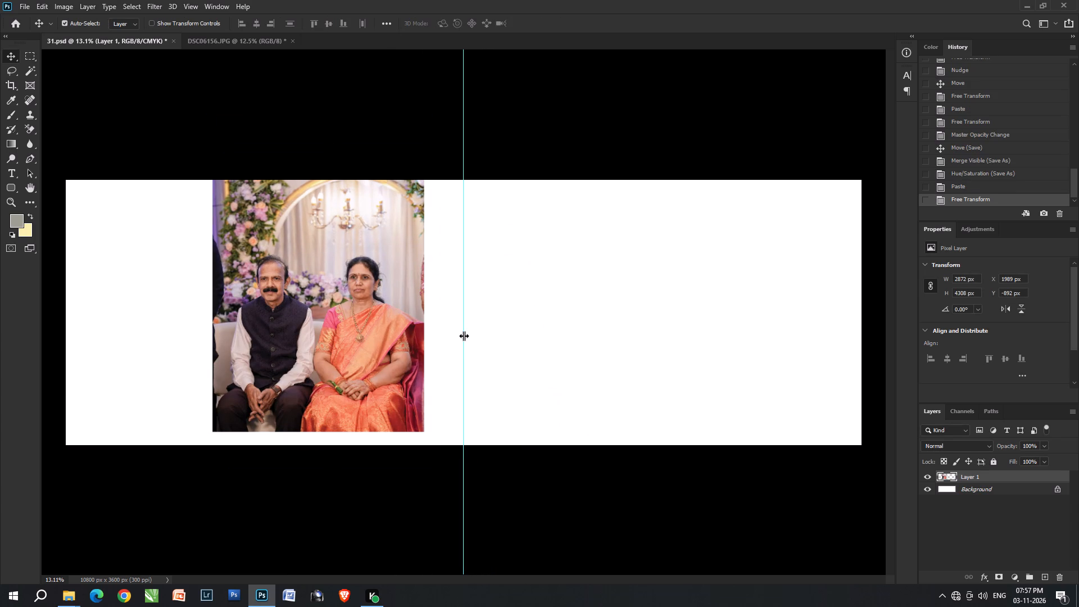
Move the couple photo against the centre guide and the sheet's bottom edge, and enlarge it to about 109%.
click(464, 336)
click(353, 331)
drag(364, 335, 407, 346)
key(ctrl+t)
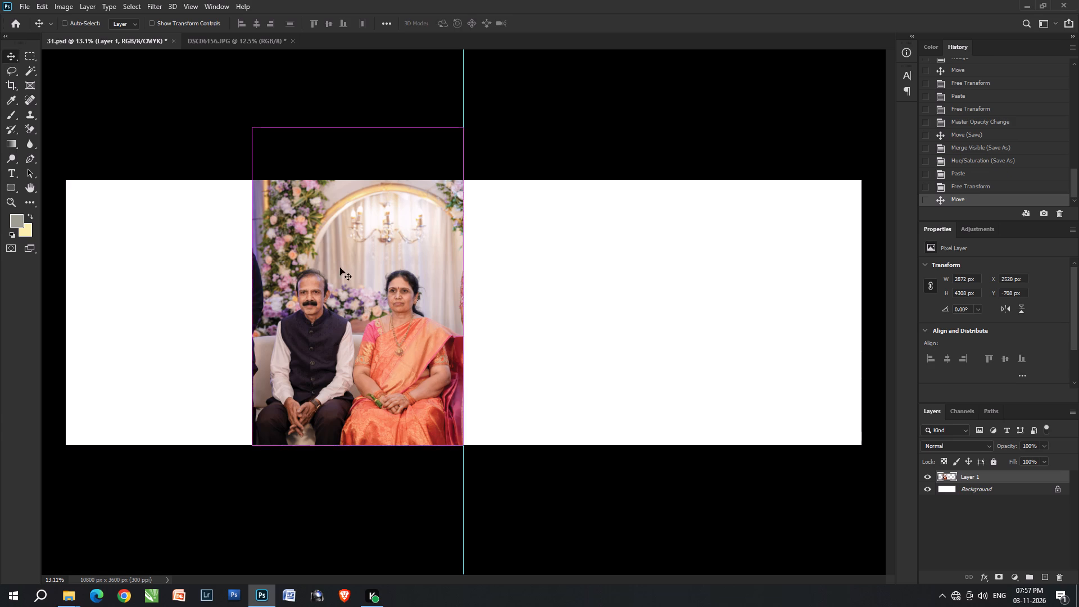
drag(253, 128, 240, 95)
key(Return)
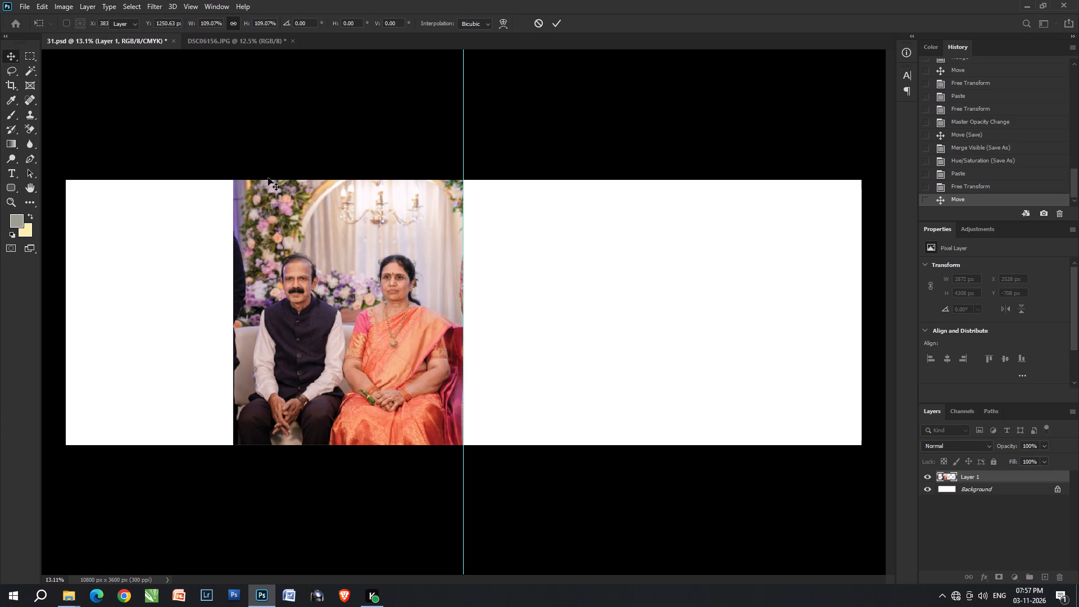
Fill the couple photo layer's pixels with the cream background colour, preserving transparency.
key(ctrl+shift+BackSpace)
text(vv)
Duplicate the cream block to the right of the centre guide, at about X 5407 px, Y -1358 px.
click(306, 324)
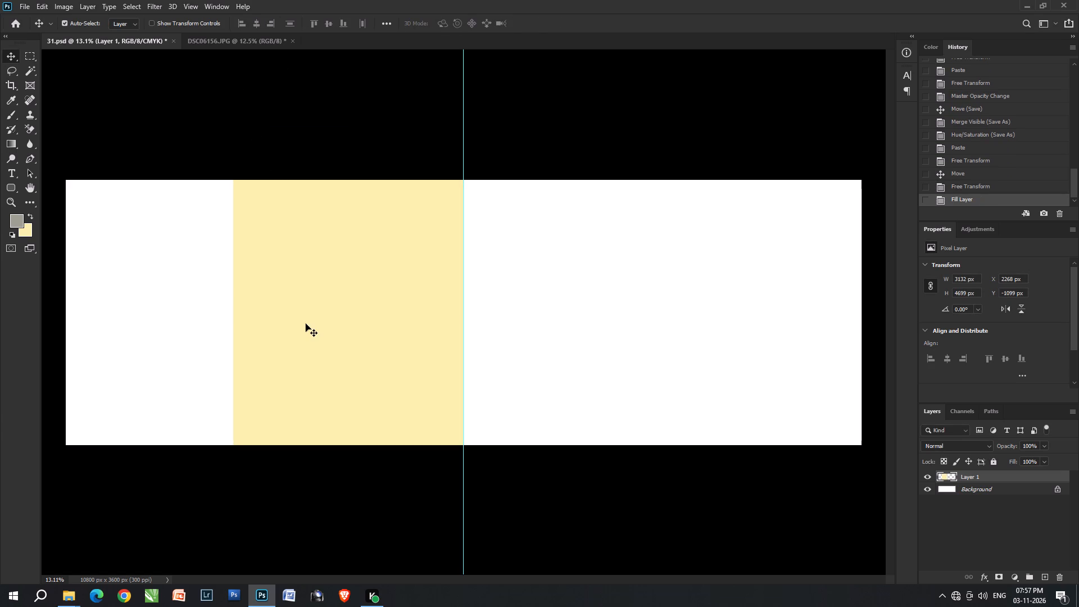
alt+shift+drag(307, 327, 561, 309)
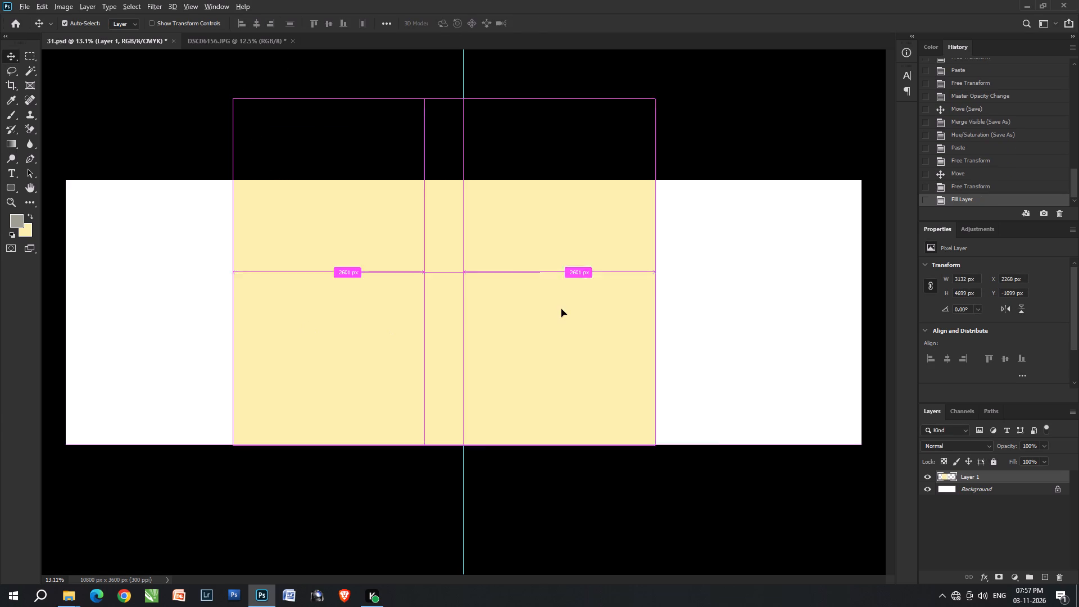
alt+shift+drag(561, 309, 538, 308)
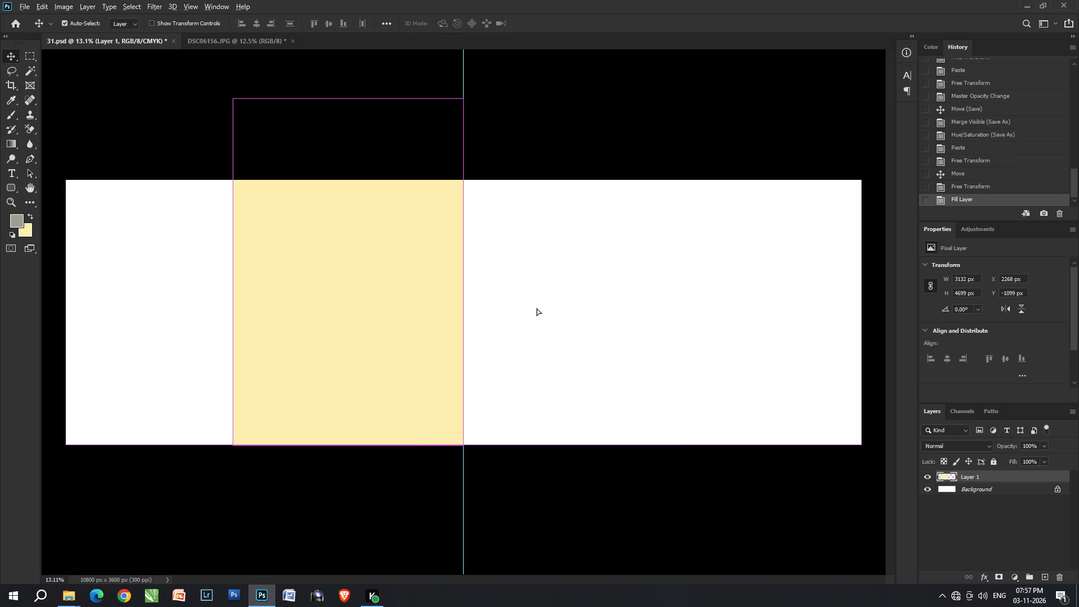
right_click(511, 318)
click(524, 324)
key(Right)
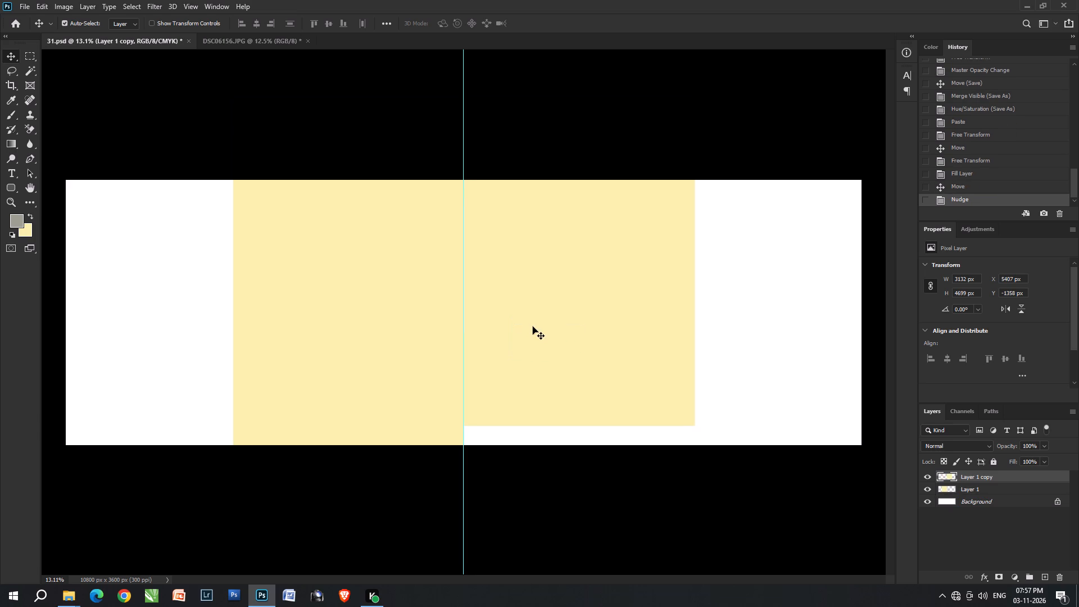
Move the duplicated cream block down beside the centre guide so it covers the sheet's full height, at about Y -809 px.
key(Right)
key(Right)
drag(536, 327, 533, 357)
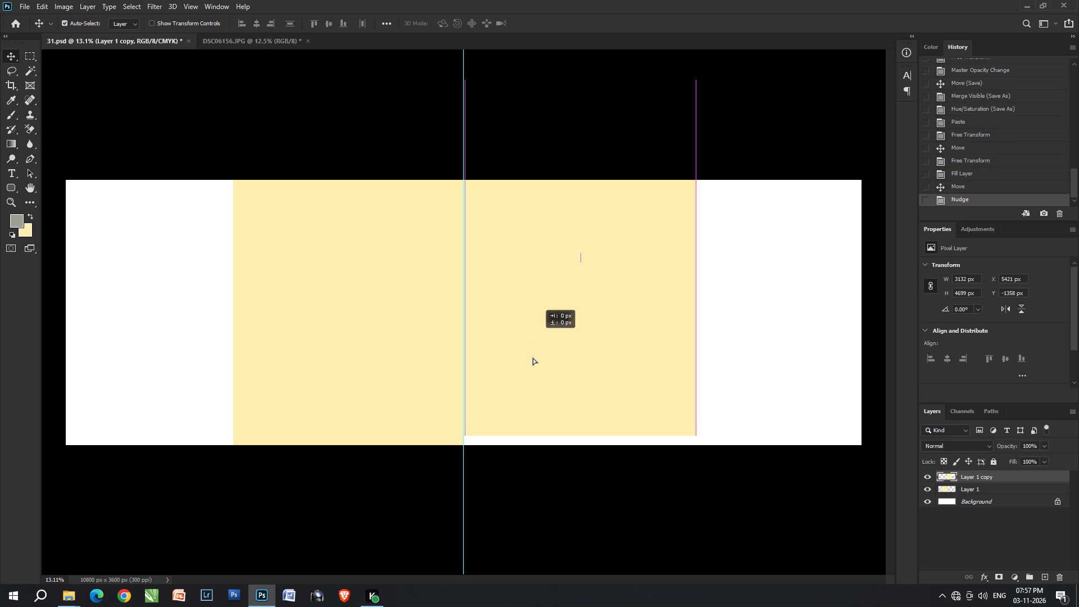
drag(533, 357, 532, 368)
key(Right)
key(Right)
key(Right)
key(Right)
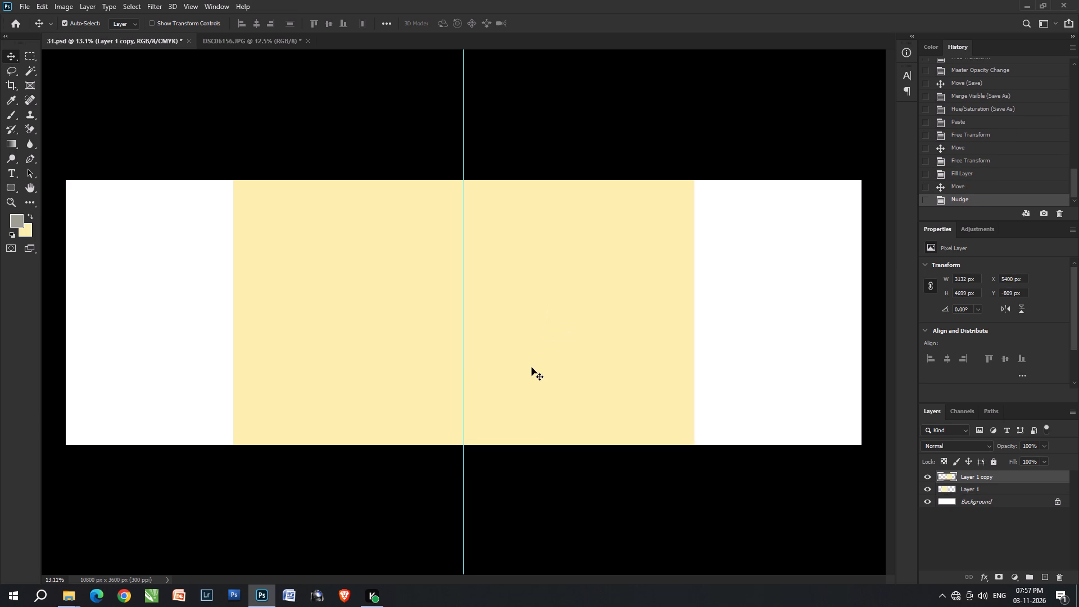
Open a narrow white gap around the centre guide, placing the left cream block at X 2244 px and the right one at X 5428 px.
click(398, 336)
key(Left)
key(Left)
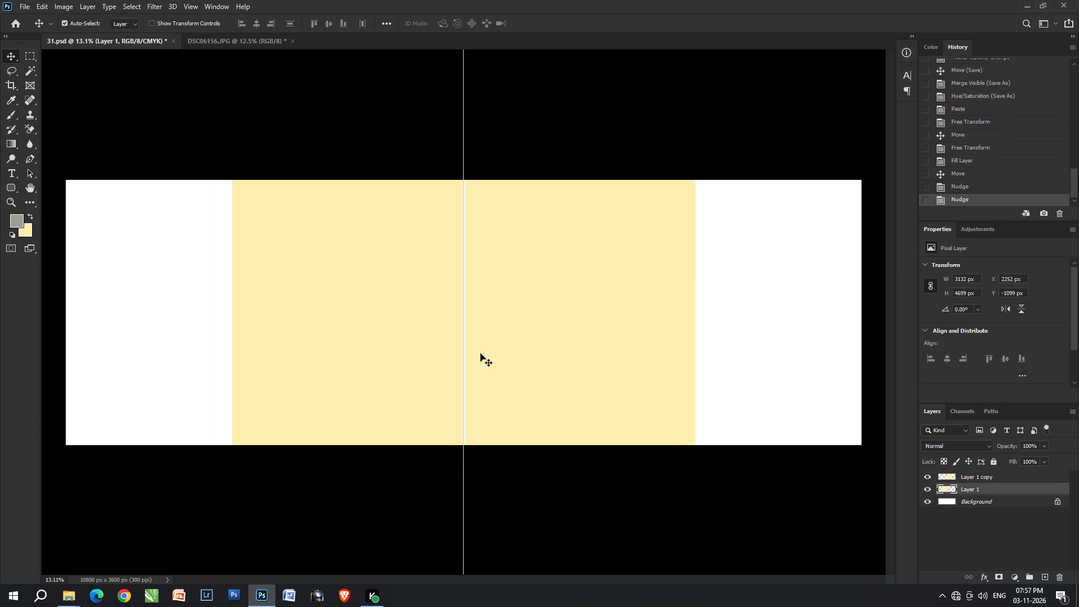
key(Left)
click(480, 354)
right_click(480, 354)
click(492, 360)
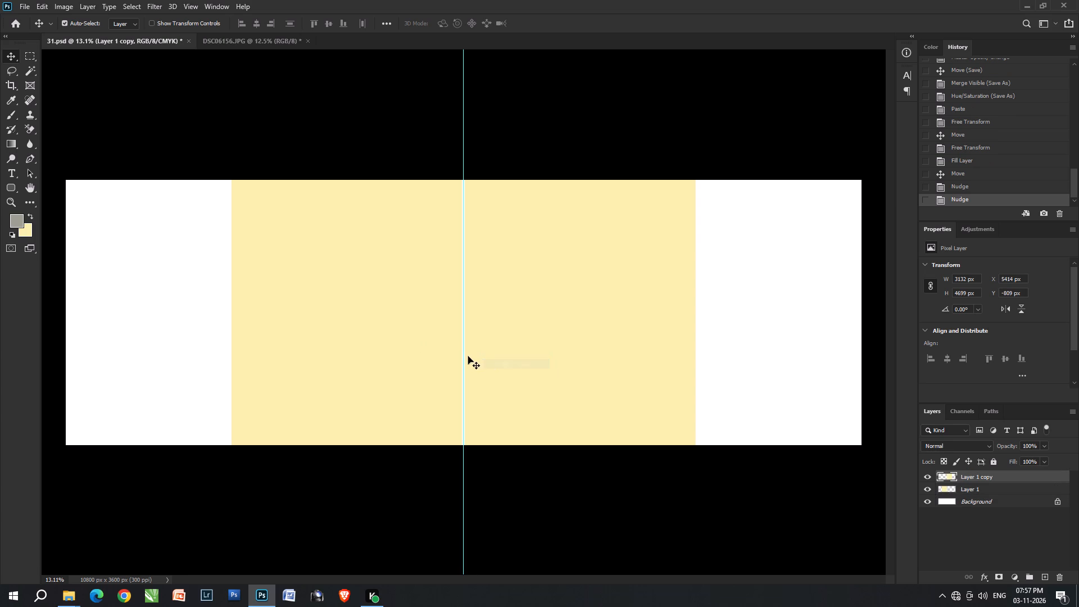
scroll(468, 356, up, 19)
drag(496, 361, 506, 359)
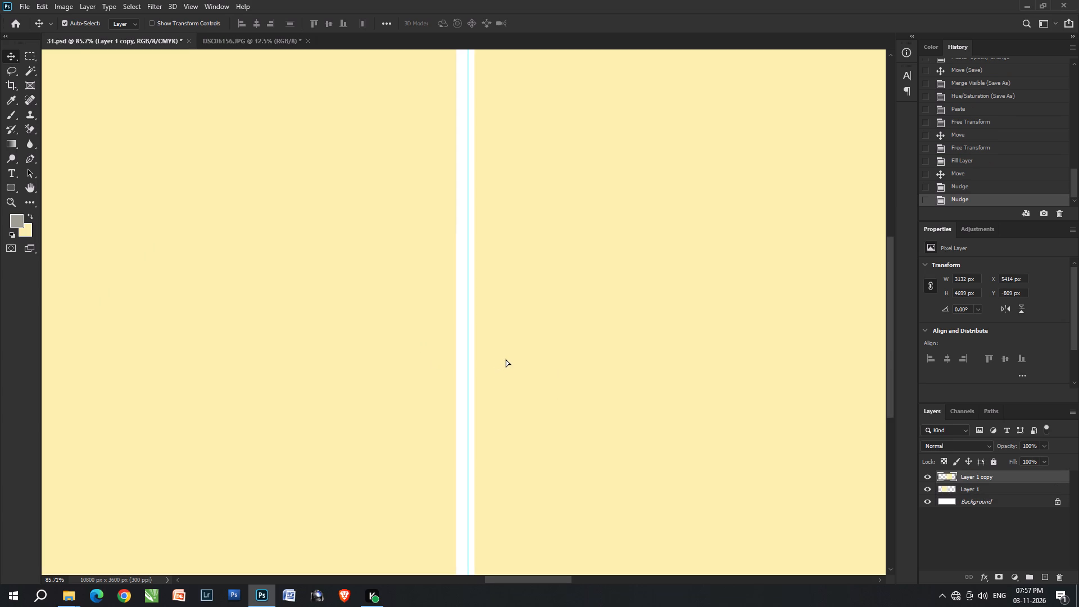
drag(506, 359, 513, 359)
text(vv)
drag(534, 351, 523, 350)
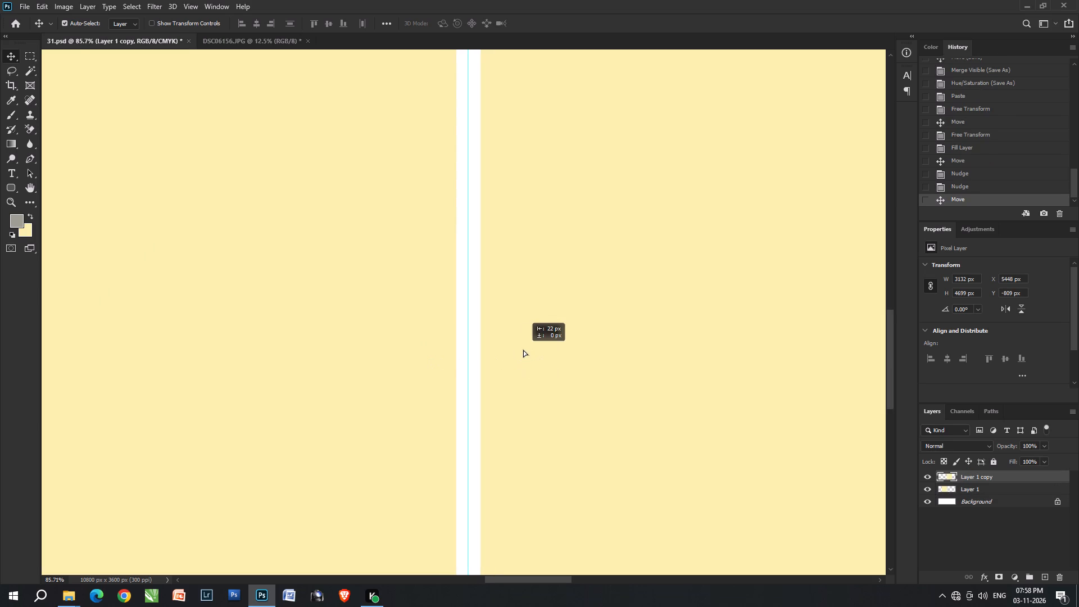
drag(523, 350, 524, 349)
click(371, 339)
shift+click(389, 341)
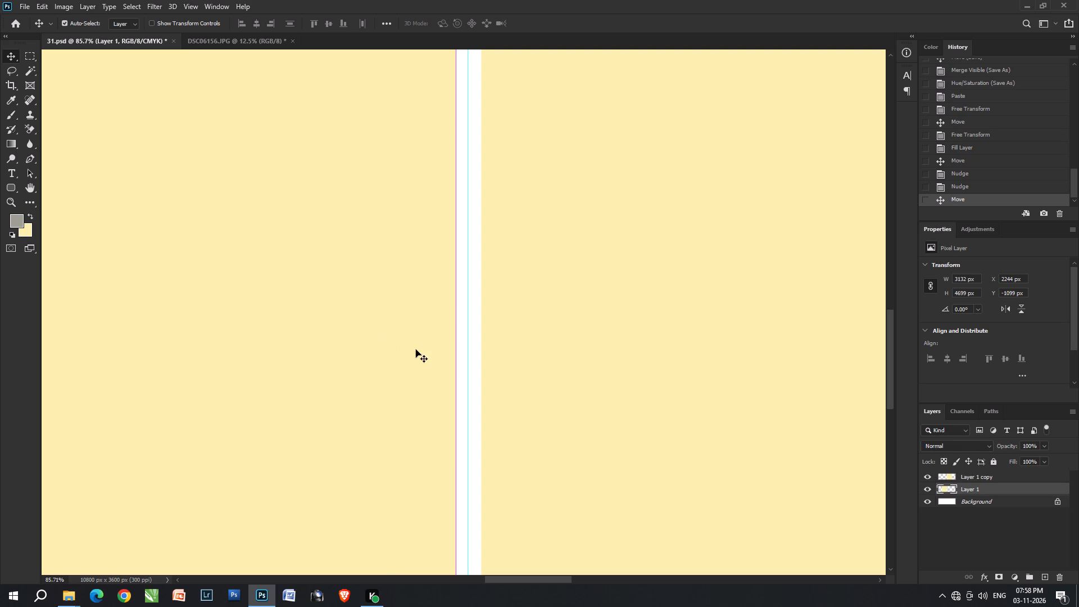
alt+scroll(443, 359, down, 20)
alt+scroll(443, 359, down, 2)
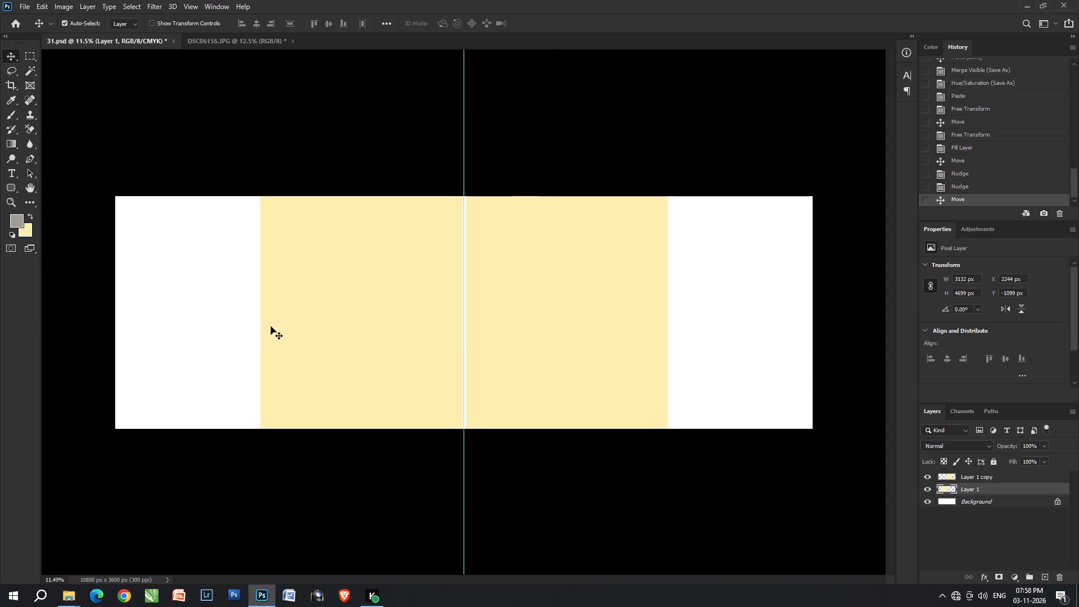
Copy a full-height Background strip about 2202 px wide at the sheet's left end to its own layer and fill it with cream.
click(306, 326)
key(m)
key(m)
drag(101, 160, 128, 316)
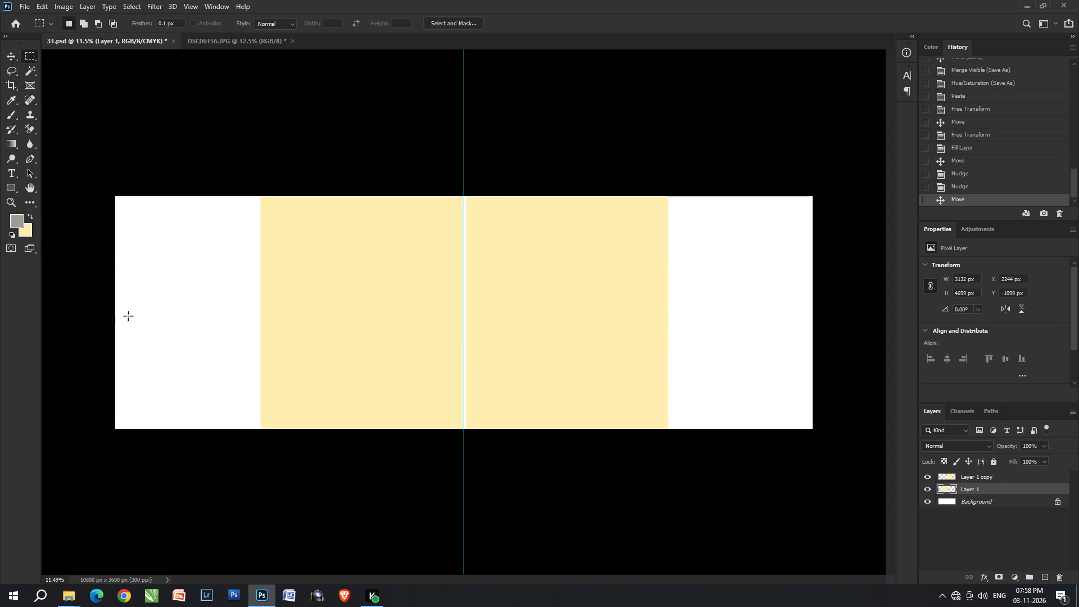
drag(128, 316, 256, 549)
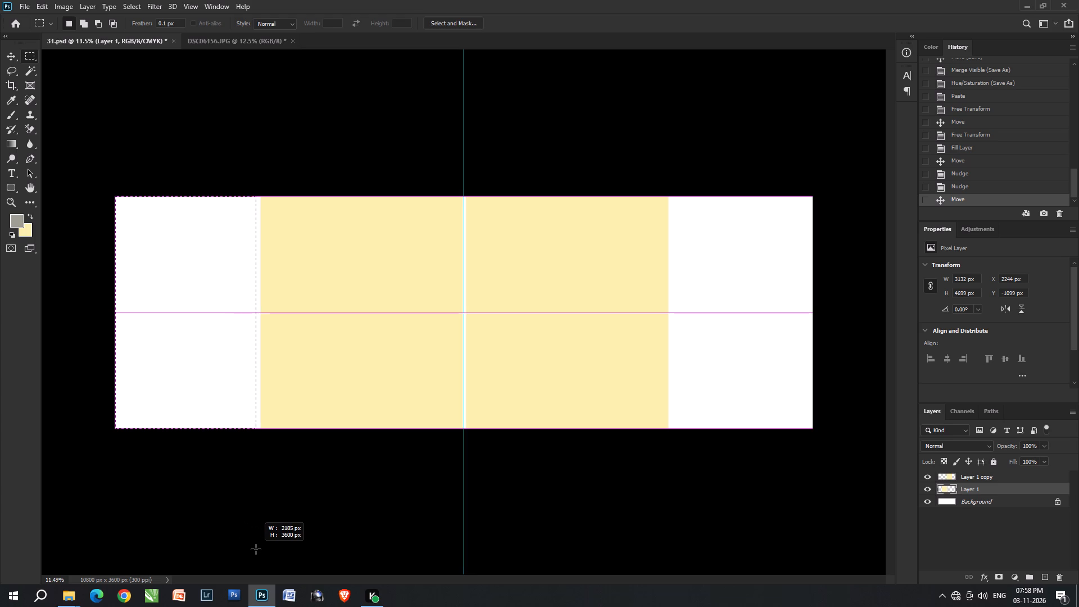
drag(256, 549, 257, 550)
click(986, 505)
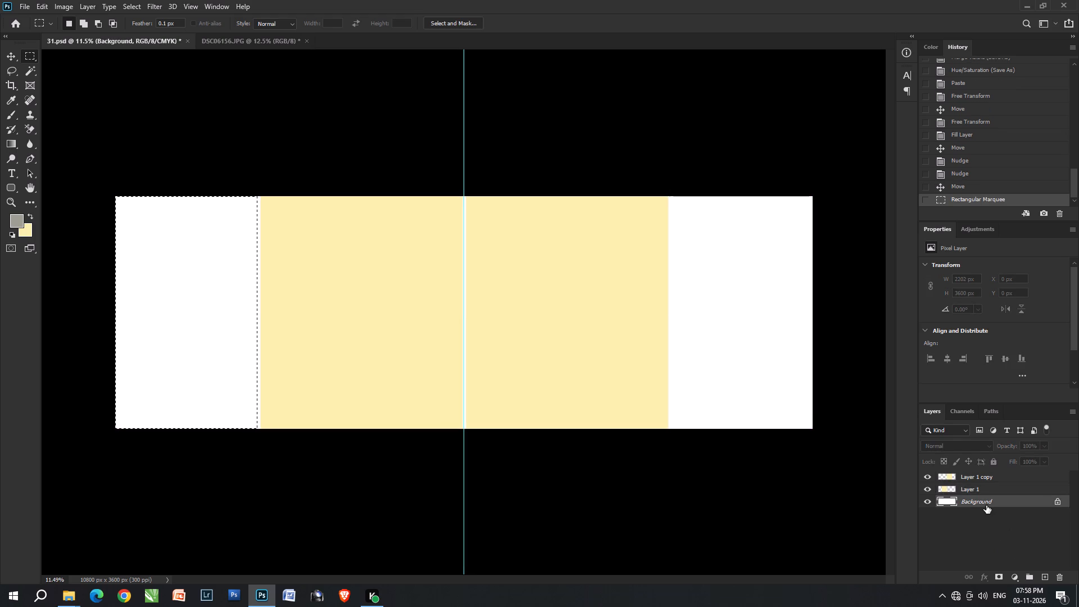
key(ctrl+j)
key(ctrl+shift+BackSpace)
key(v)
key(v)
Darken the left end panel by lowering its lightness with Hue/Saturation.
key(ctrl+u)
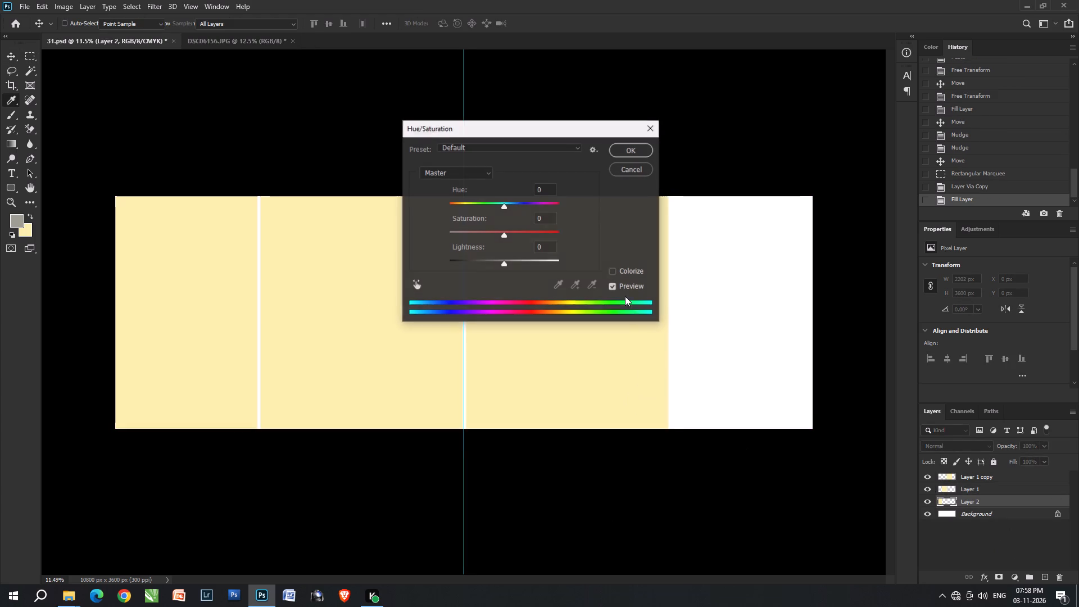
click(496, 264)
key(Return)
Swap the foreground and background colours and fill both blocks beside the centre guide with the grey, preserving transparency.
key(c)
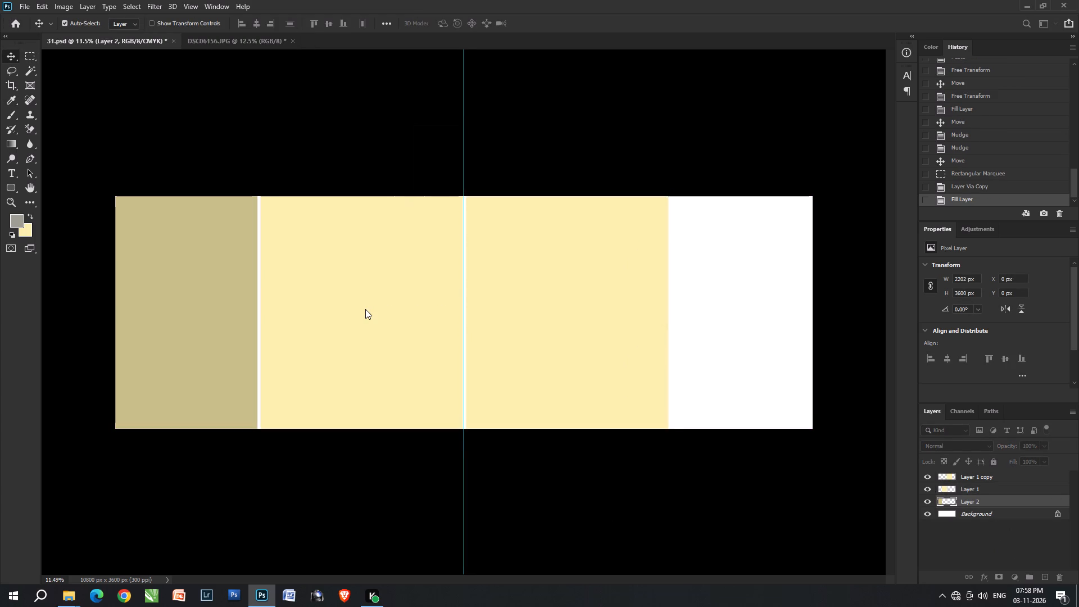
text(vx)
text(vv)
click(348, 315)
key(ctrl+shift+BackSpace)
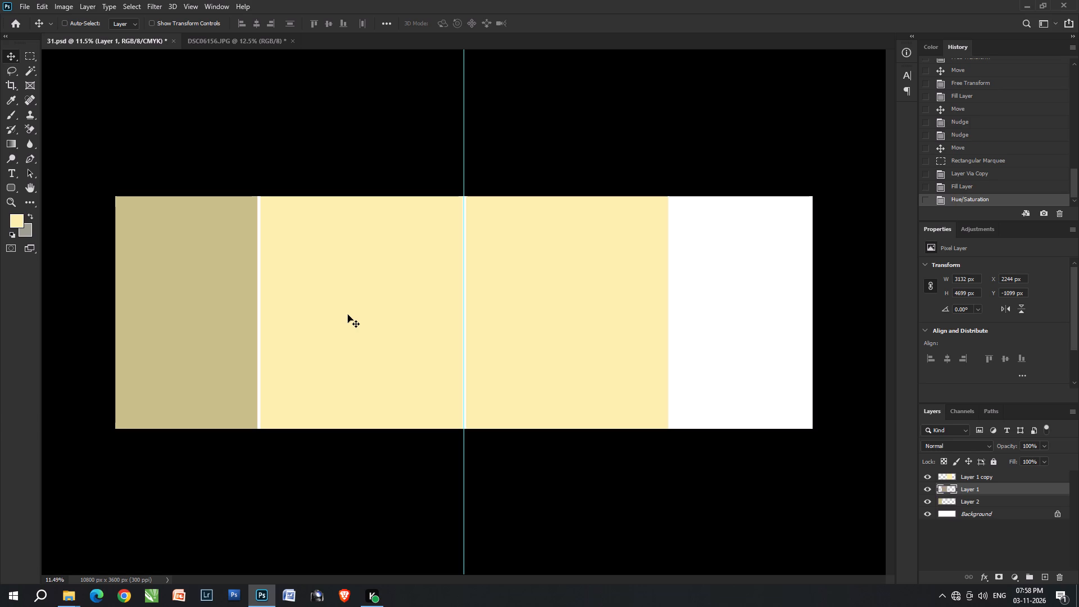
click(555, 346)
key(ctrl+shift+BackSpace)
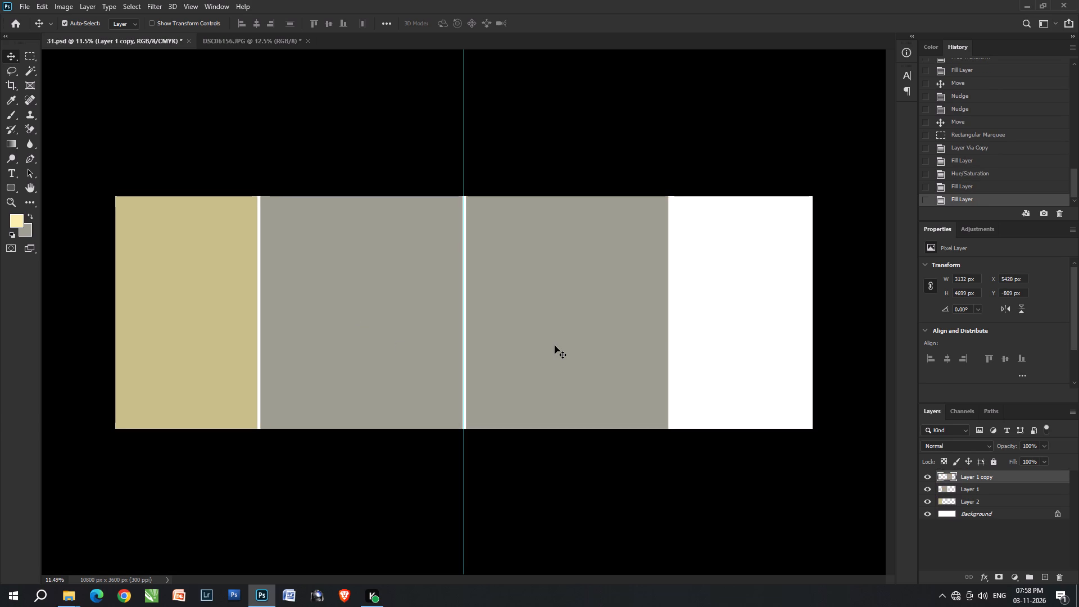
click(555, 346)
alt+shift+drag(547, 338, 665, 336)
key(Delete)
Duplicate the dark cream end panel to the sheet's right end, at about X 8612 px, Y 0 px.
click(215, 325)
alt+shift+drag(170, 330, 384, 335)
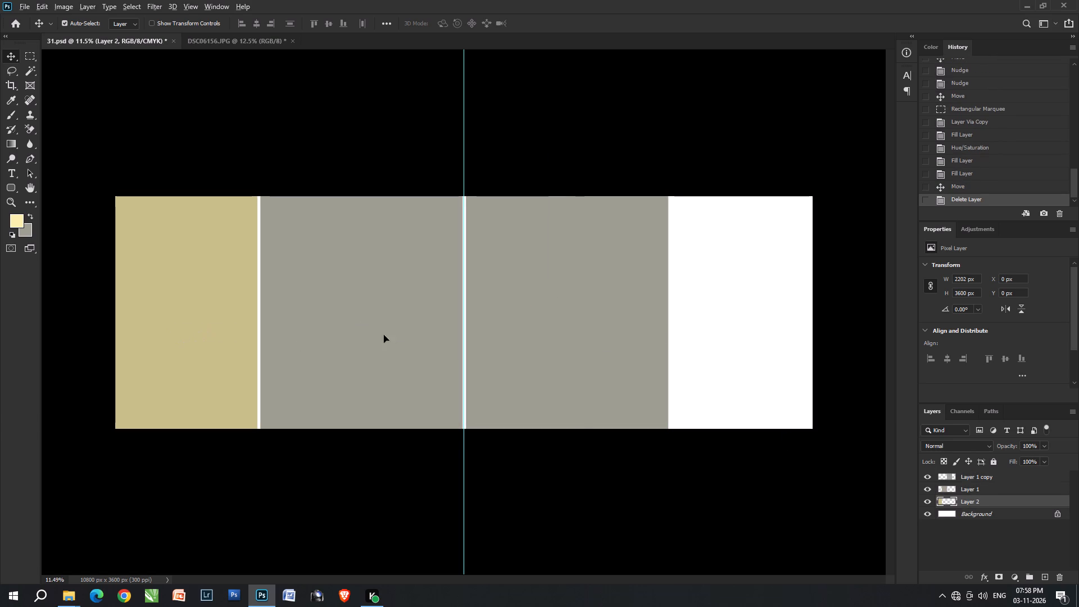
alt+shift+drag(384, 335, 764, 324)
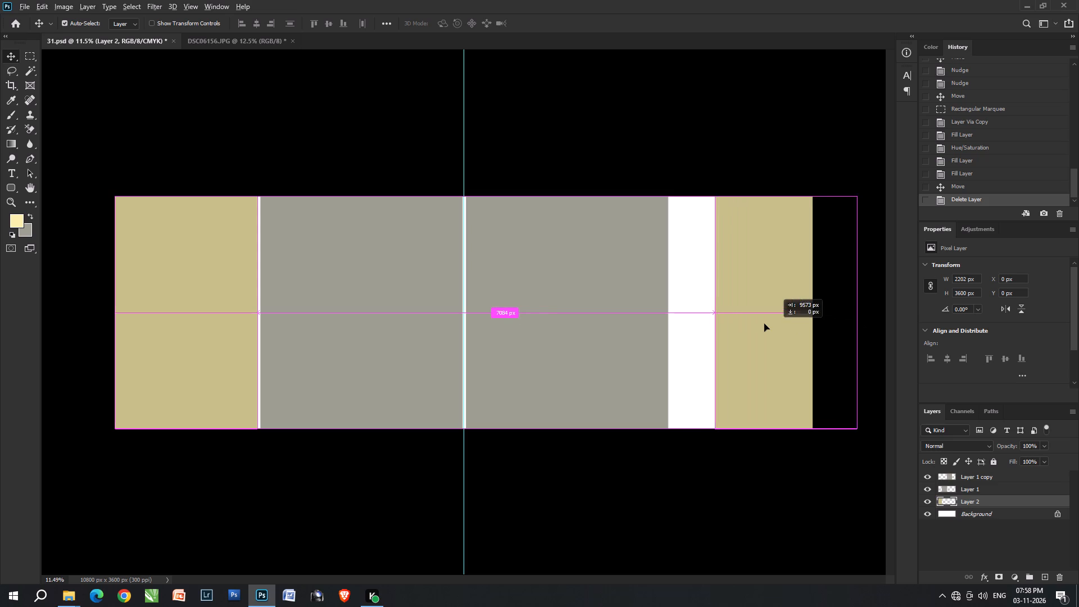
alt+shift+drag(764, 324, 730, 311)
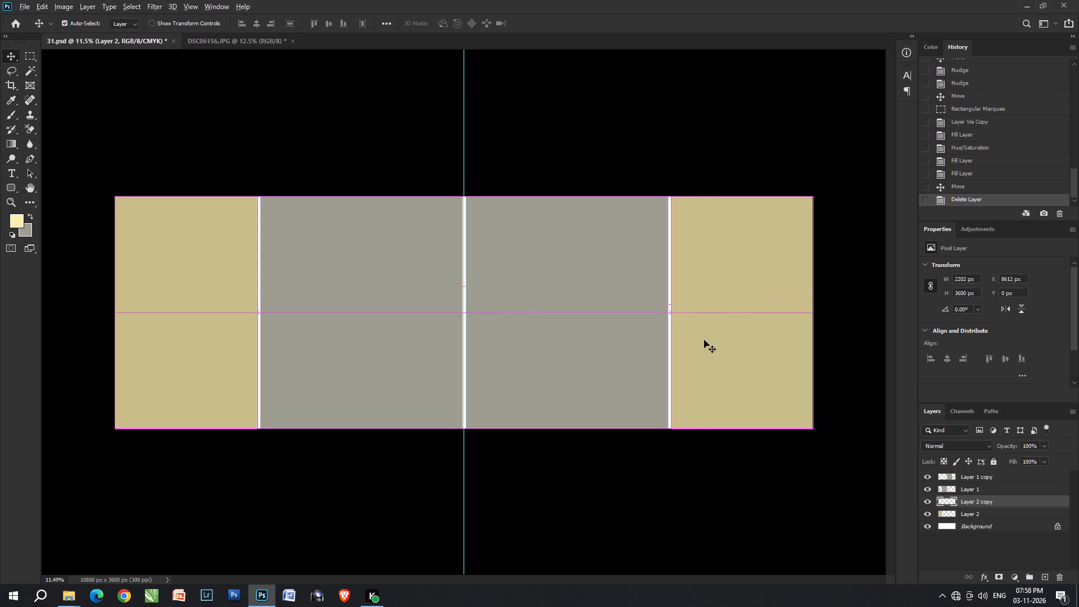
key(v)
key(v)
click(412, 338)
click(722, 346)
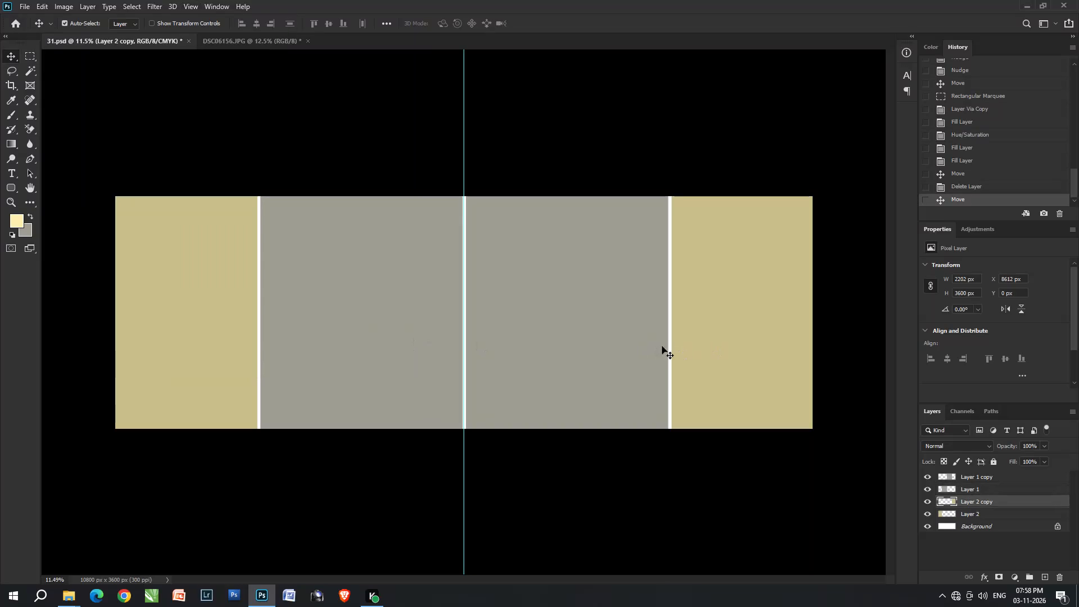
Nudge the grey block right of the centre guide towards the right end panel, to X 5444 px.
click(582, 335)
key(Right)
right_click(609, 337)
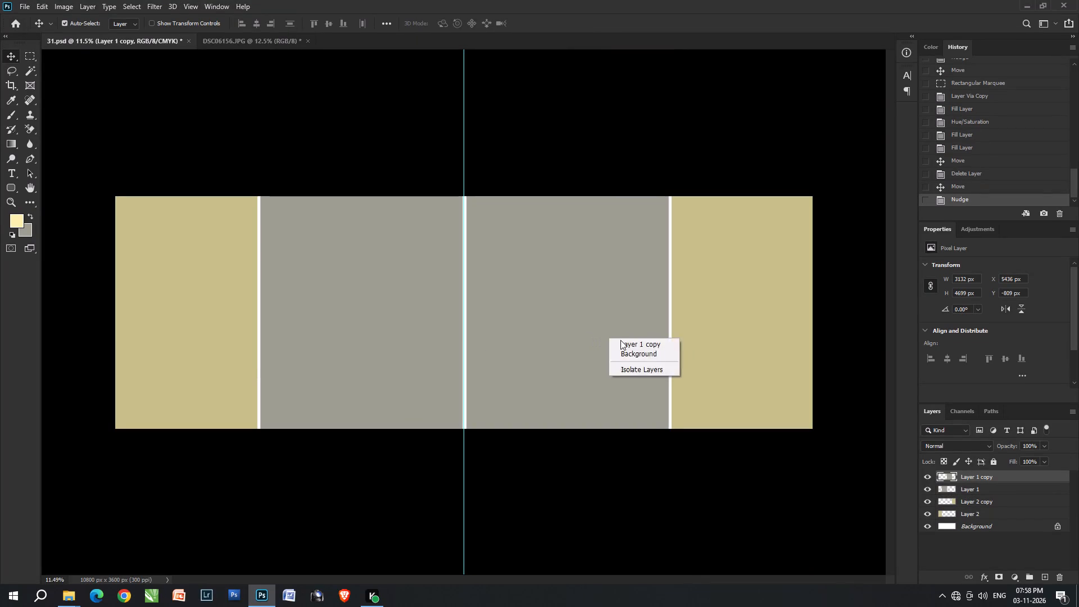
click(620, 340)
key(Right)
click(370, 328)
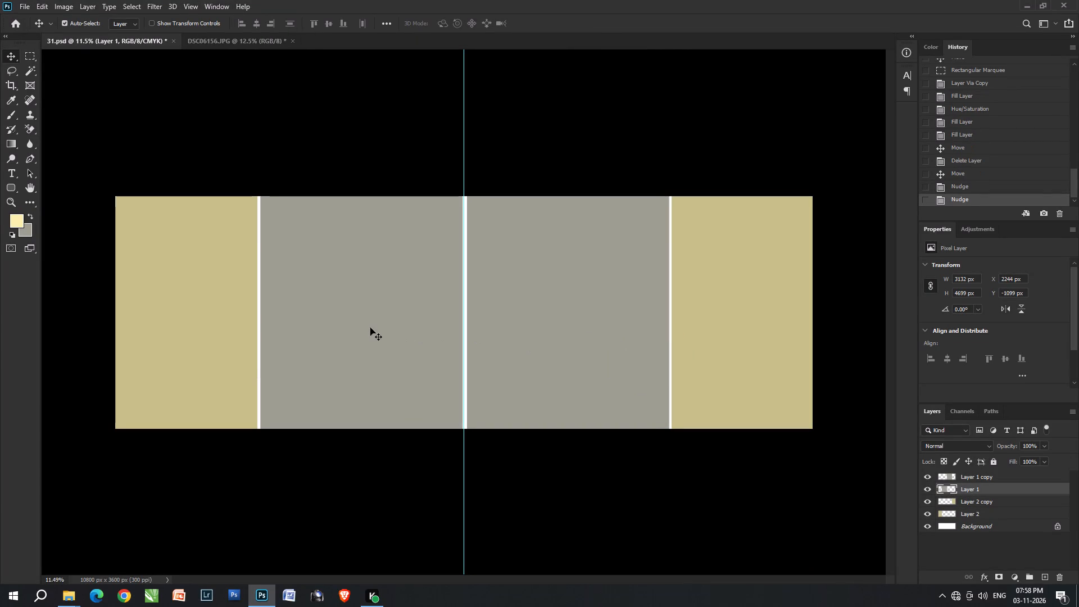
key(Left)
key(Right)
click(502, 341)
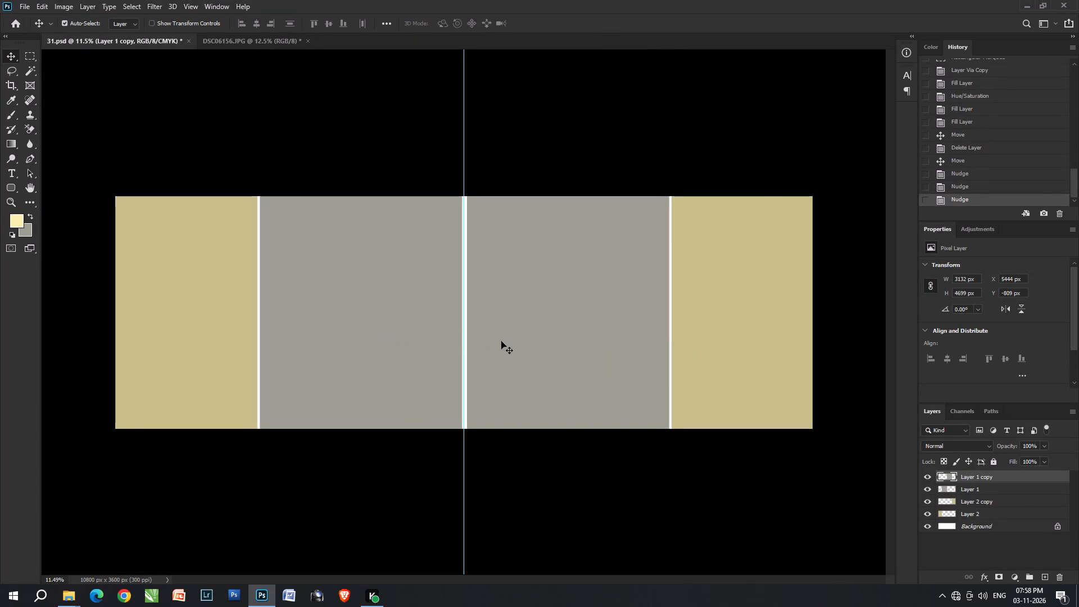
Stretch the right grey block's inner edge towards the centre guide, making the block about 3147 px wide.
scroll(480, 347, up, 20)
scroll(480, 347, up, 8)
key(ctrl+t)
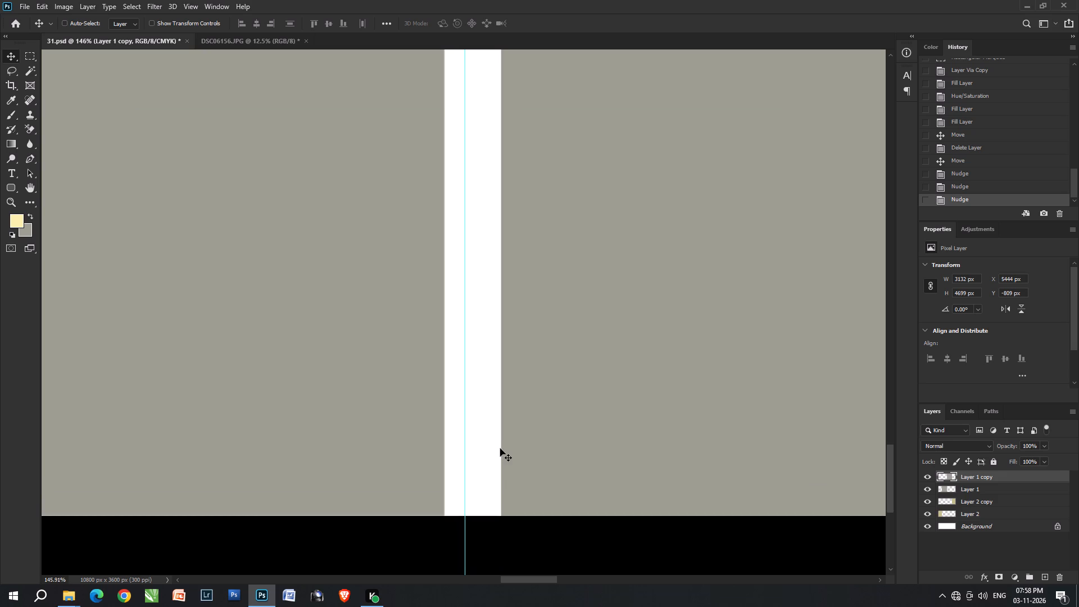
shift+drag(498, 439, 479, 431)
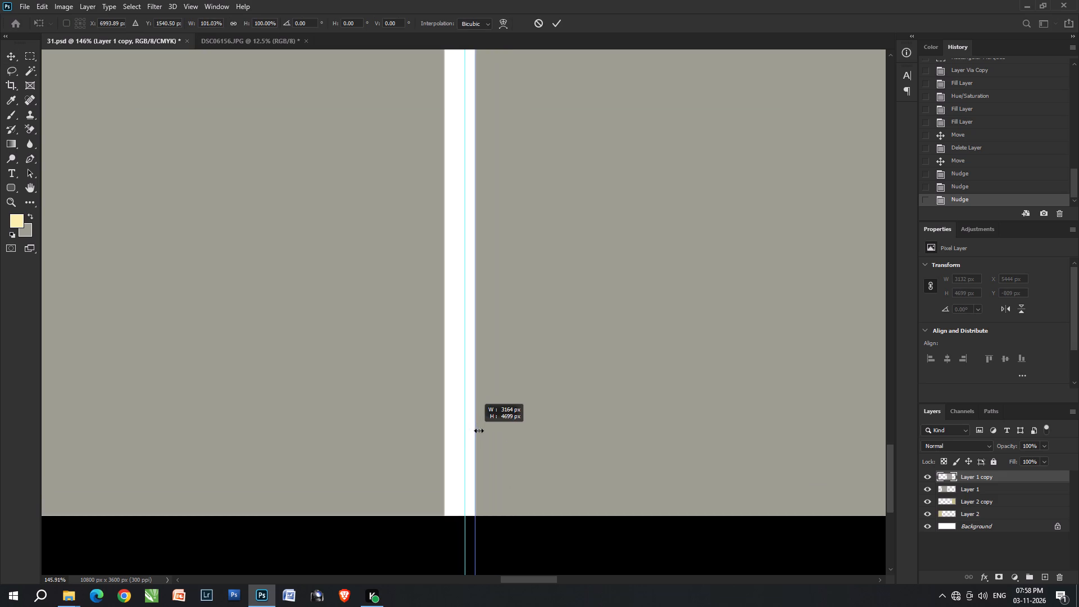
shift+drag(479, 431, 486, 429)
shift+double_click(531, 431)
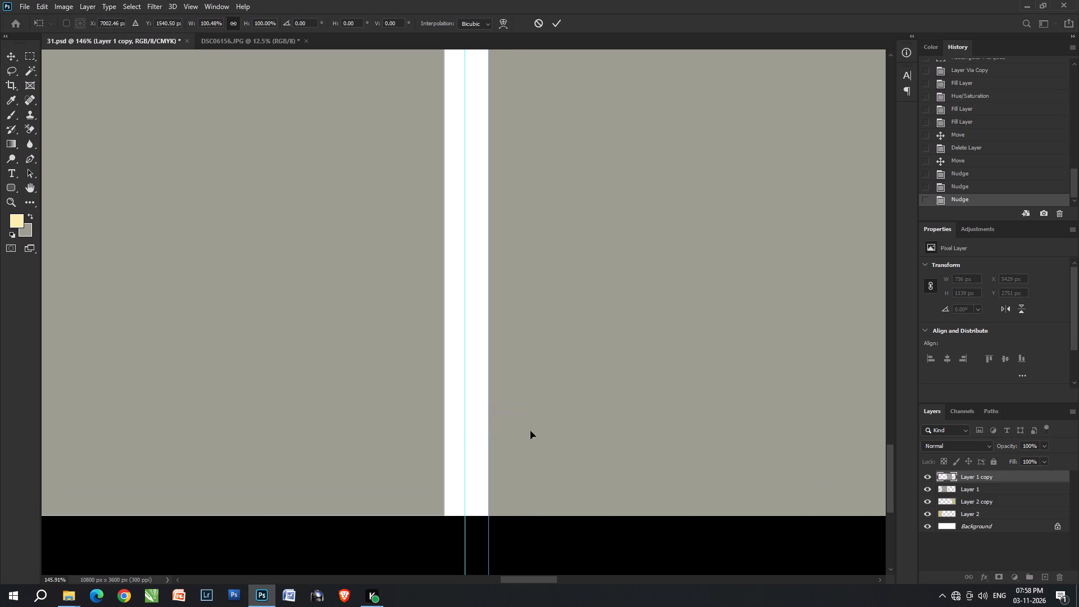
alt+scroll(551, 436, down, 20)
alt+scroll(551, 436, down, 5)
alt+scroll(552, 433, up, 1)
alt+scroll(552, 433, down, 5)
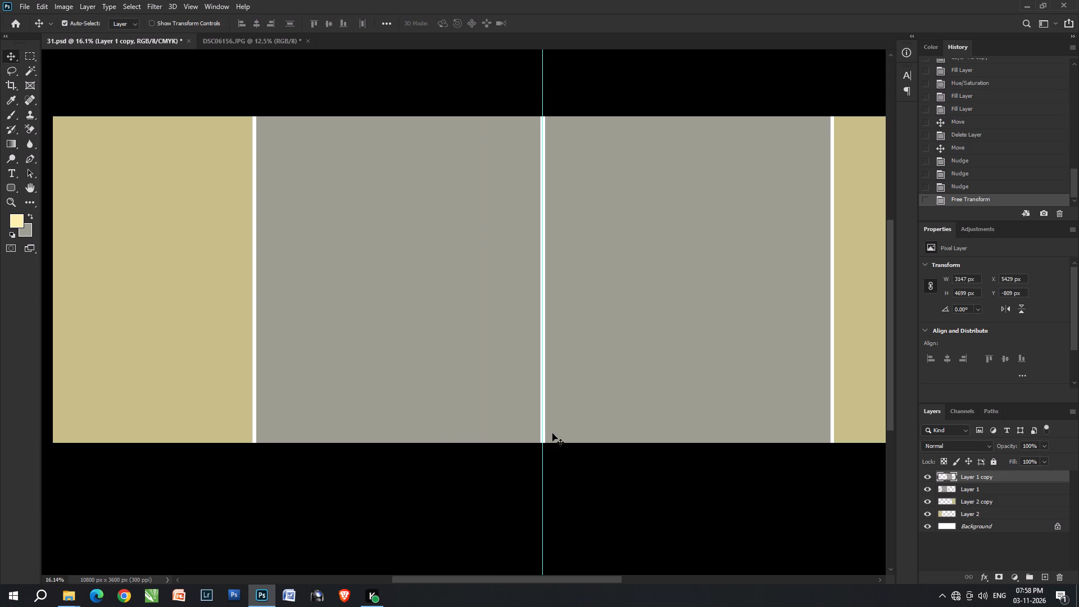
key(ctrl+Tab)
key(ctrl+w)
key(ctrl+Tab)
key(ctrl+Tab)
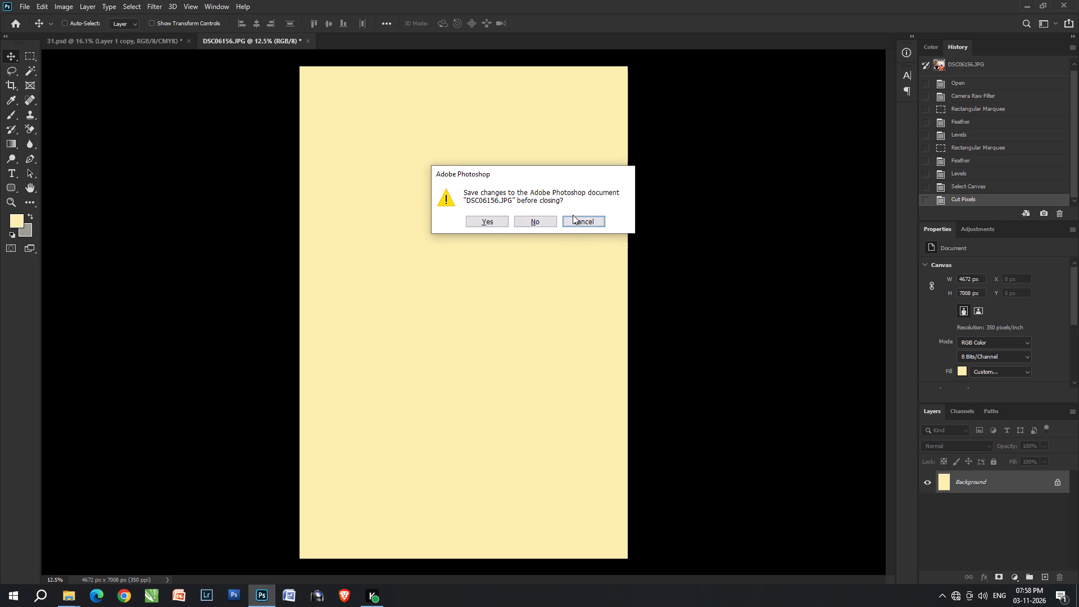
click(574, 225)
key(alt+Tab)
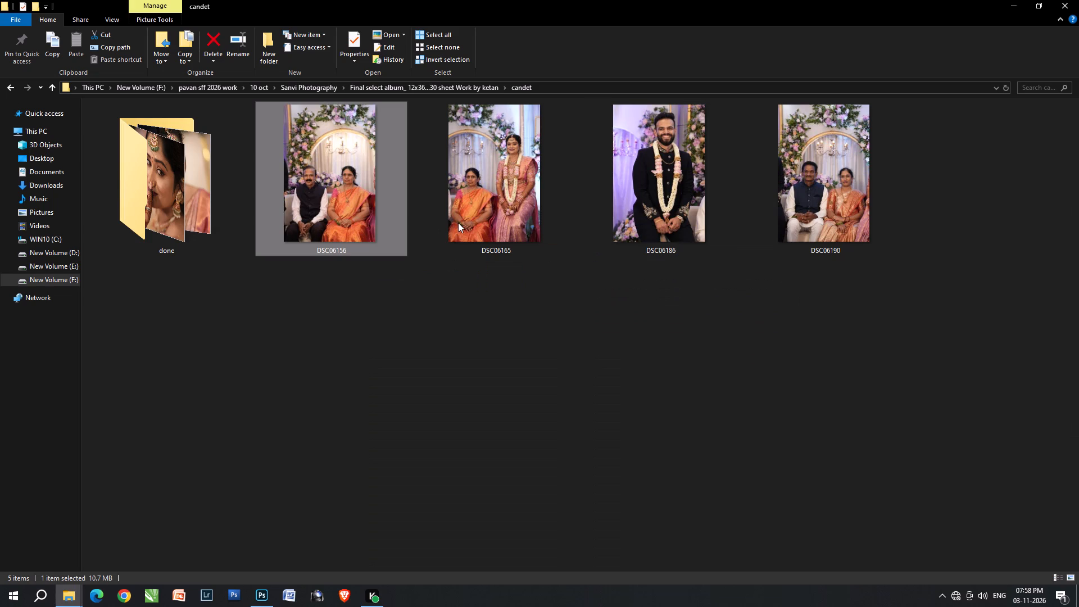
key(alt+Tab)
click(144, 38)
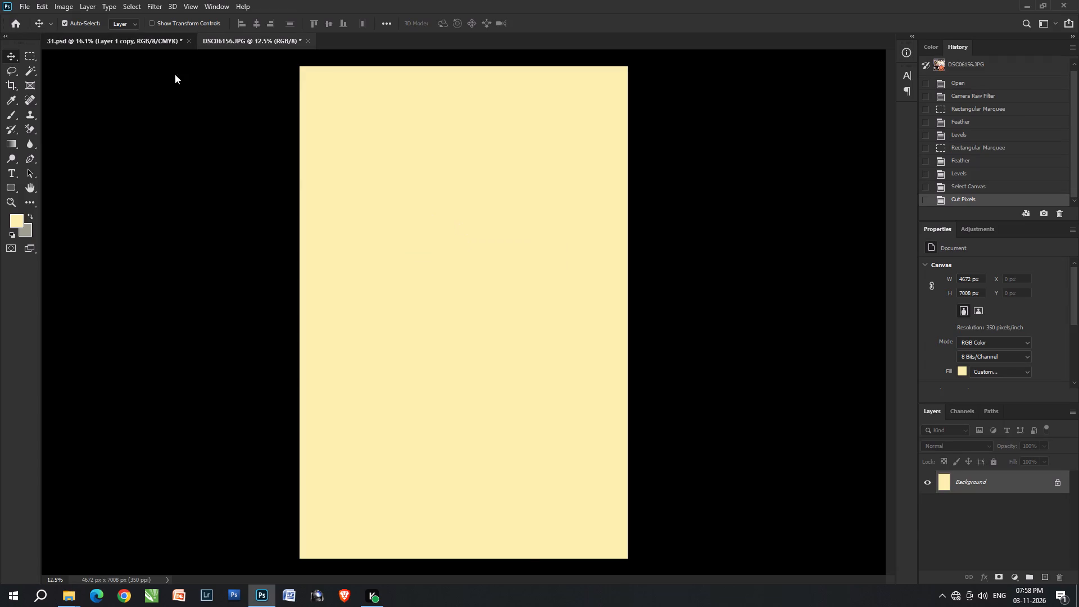
Select the right grey block in 31.psd with the Magic Wand and paste the seated couple photo into the selection.
key(v)
click(577, 286)
key(w)
click(577, 286)
key(ctrl+alt+shift+v)
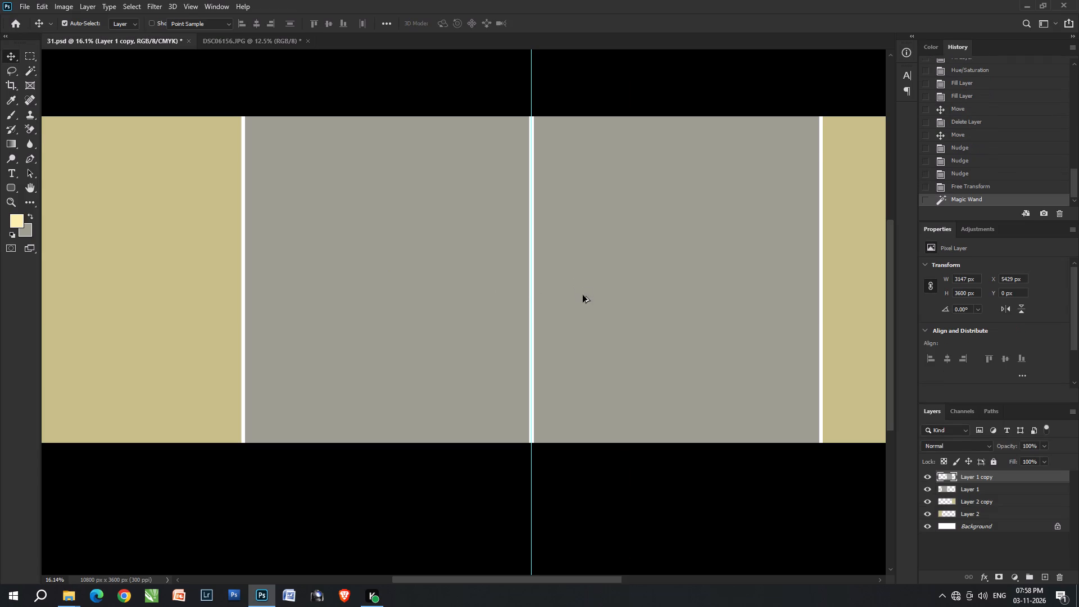
Scale the pasted couple photo to about 71.9% and position it so both seated figures fill the right grey block.
key(ctrl+t)
key(v)
key(v)
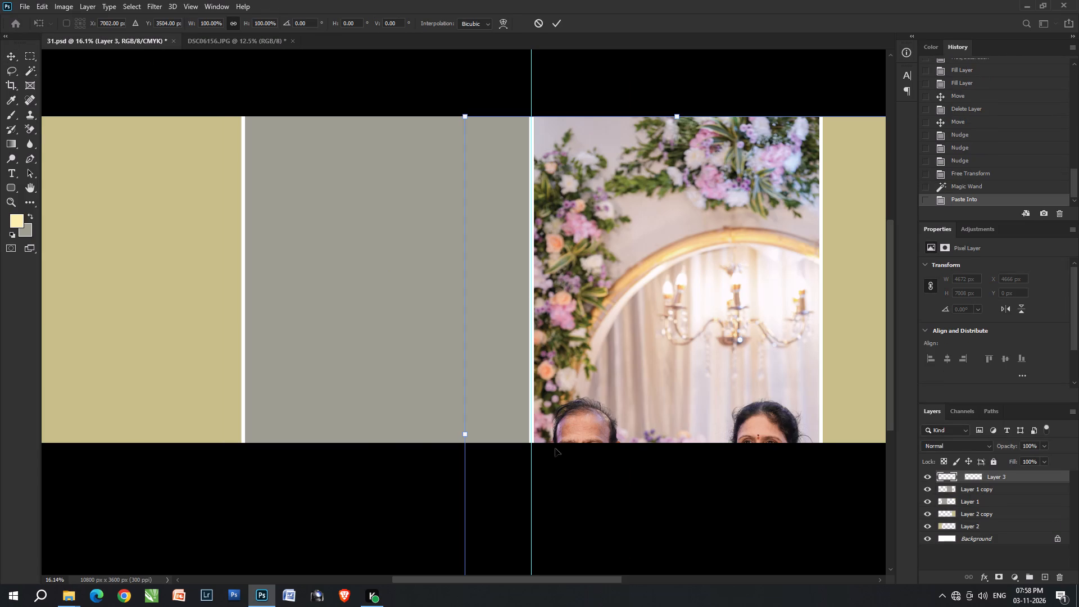
drag(463, 431, 599, 431)
drag(718, 489, 647, 304)
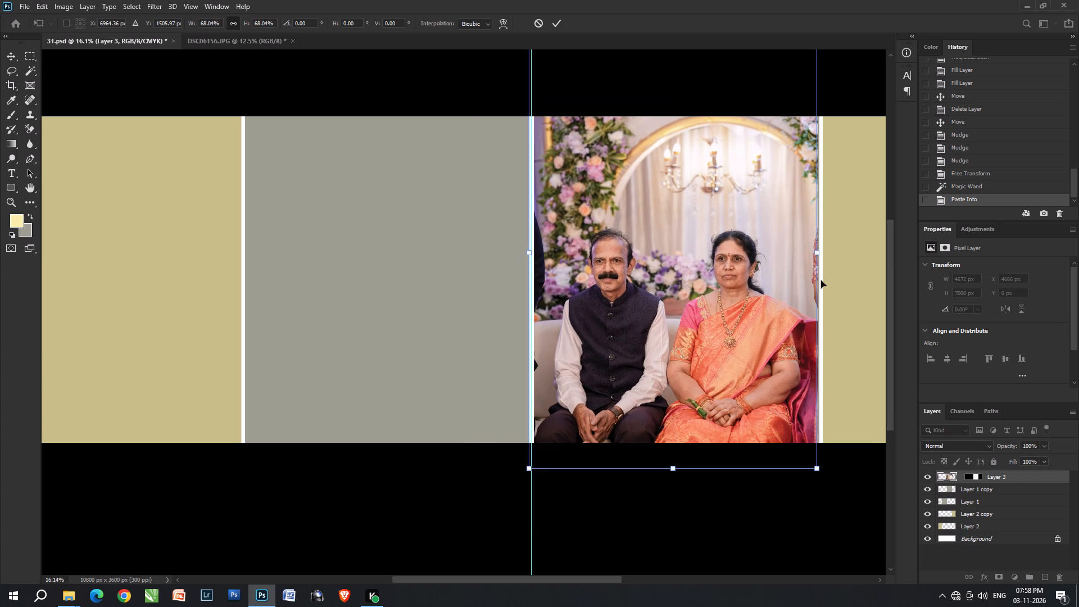
drag(823, 257, 840, 253)
drag(772, 306, 773, 276)
drag(773, 276, 773, 281)
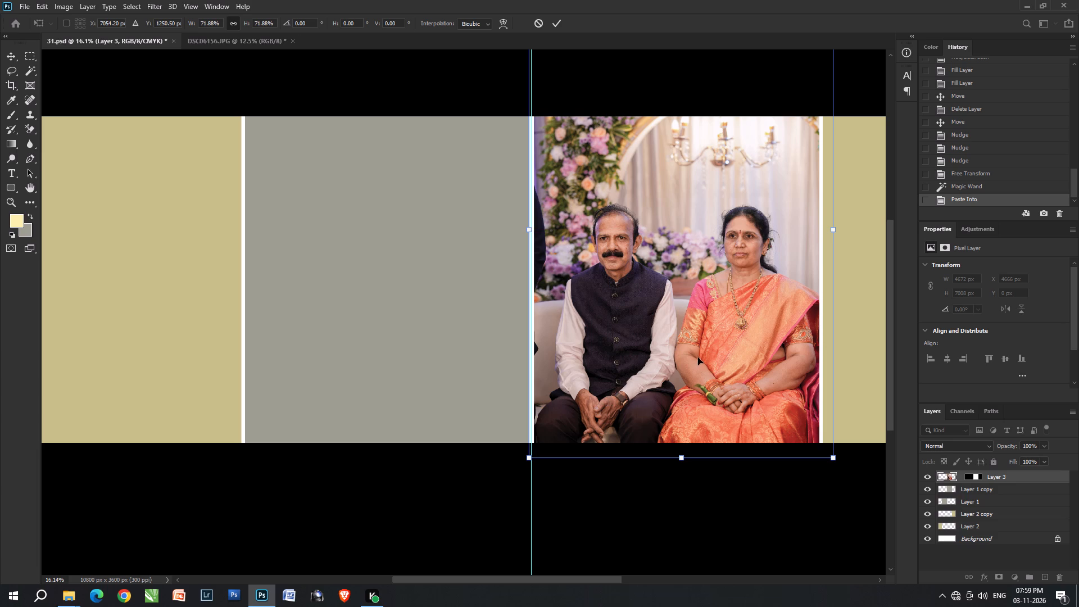
drag(697, 352, 687, 338)
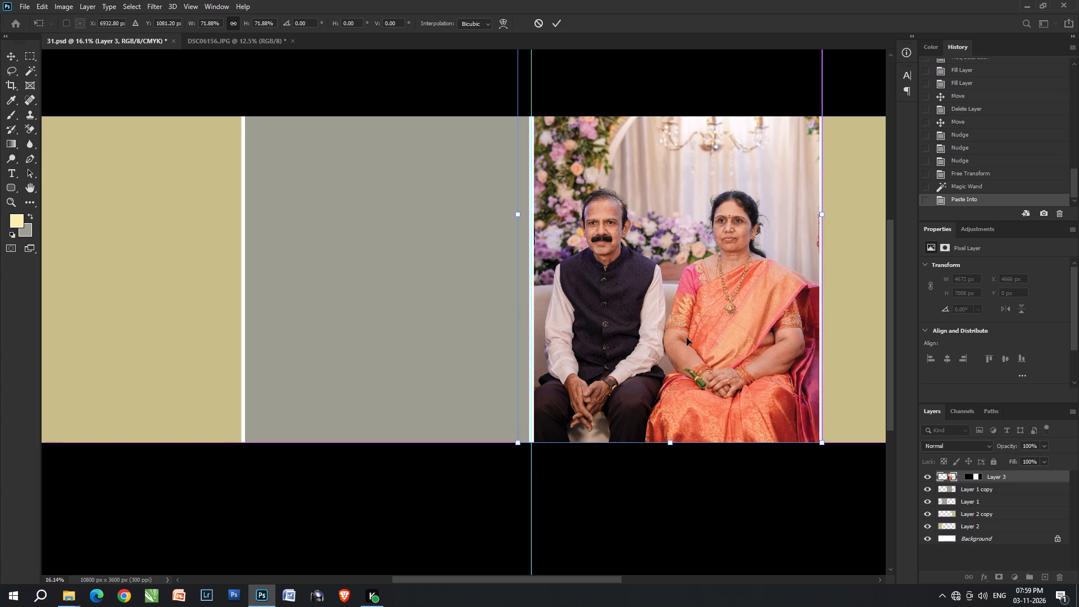
key(Return)
key(v)
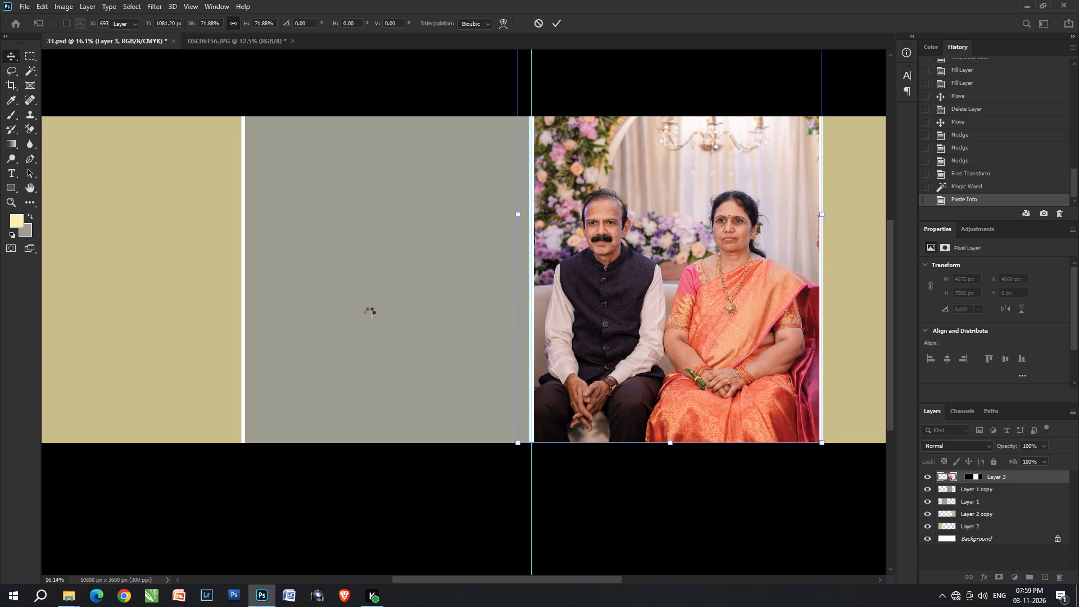
click(369, 312)
Look through the album's sheet and done folders and return to the candet folder to choose the next photo.
key(alt+Tab)
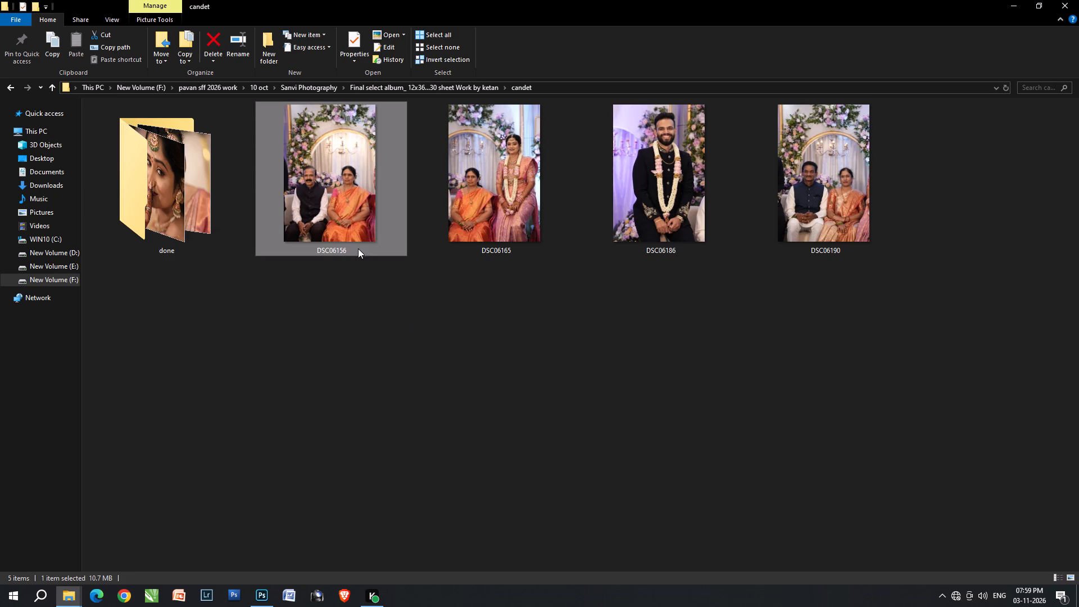
key(BackSpace)
double_click(802, 223)
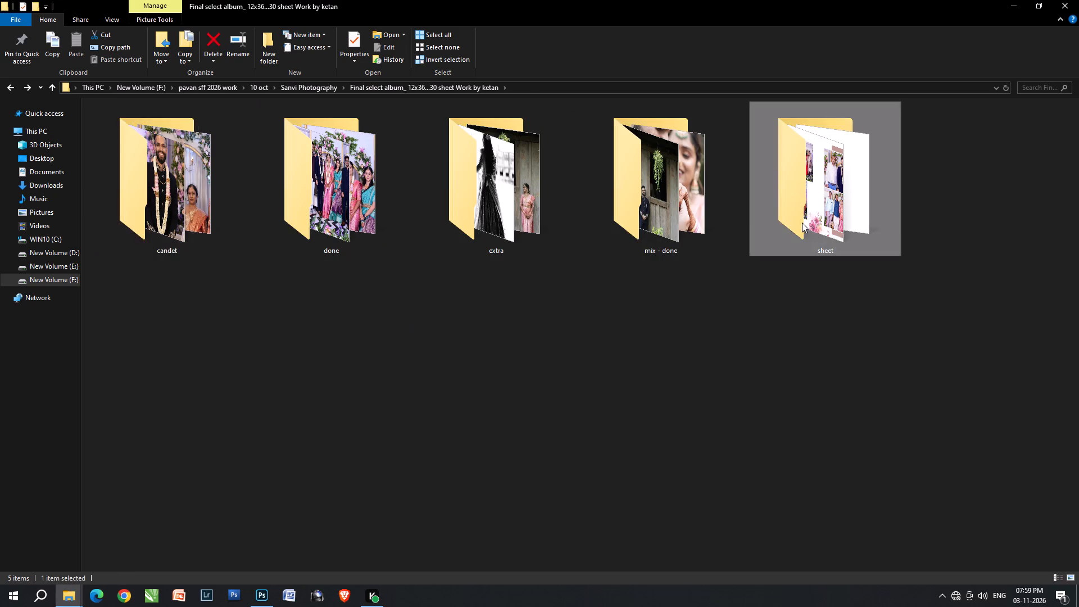
scroll(609, 401, down, 10)
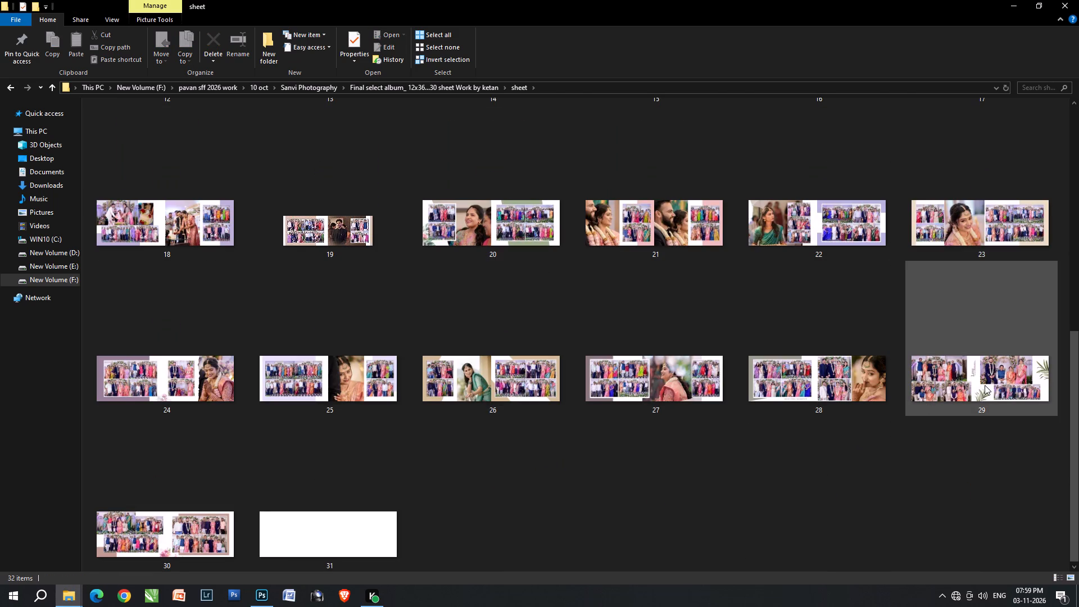
key(BackSpace)
double_click(353, 214)
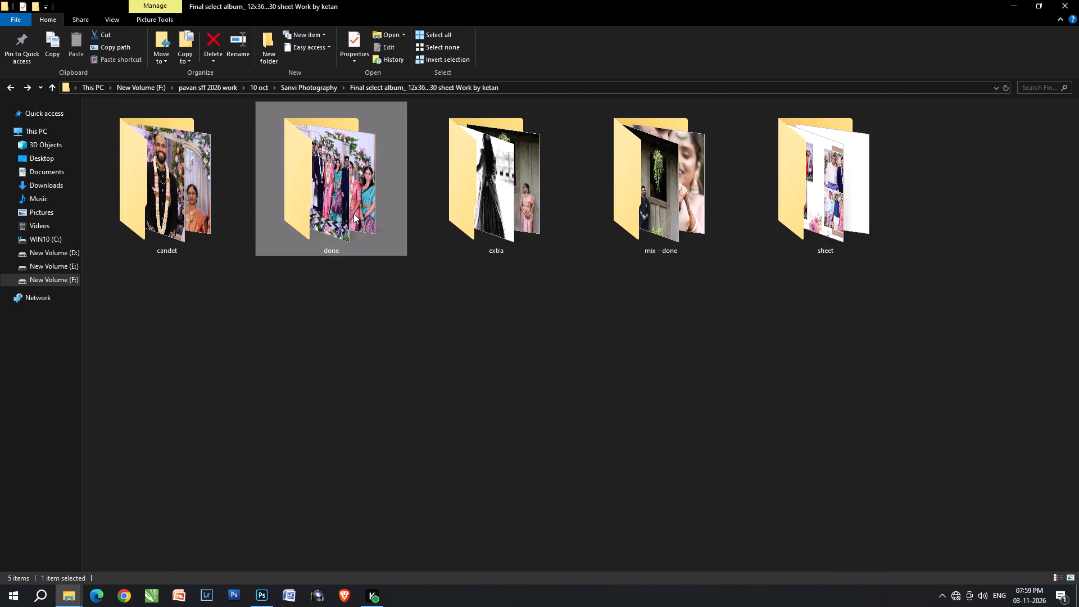
scroll(524, 392, down, 5)
key(BackSpace)
double_click(198, 225)
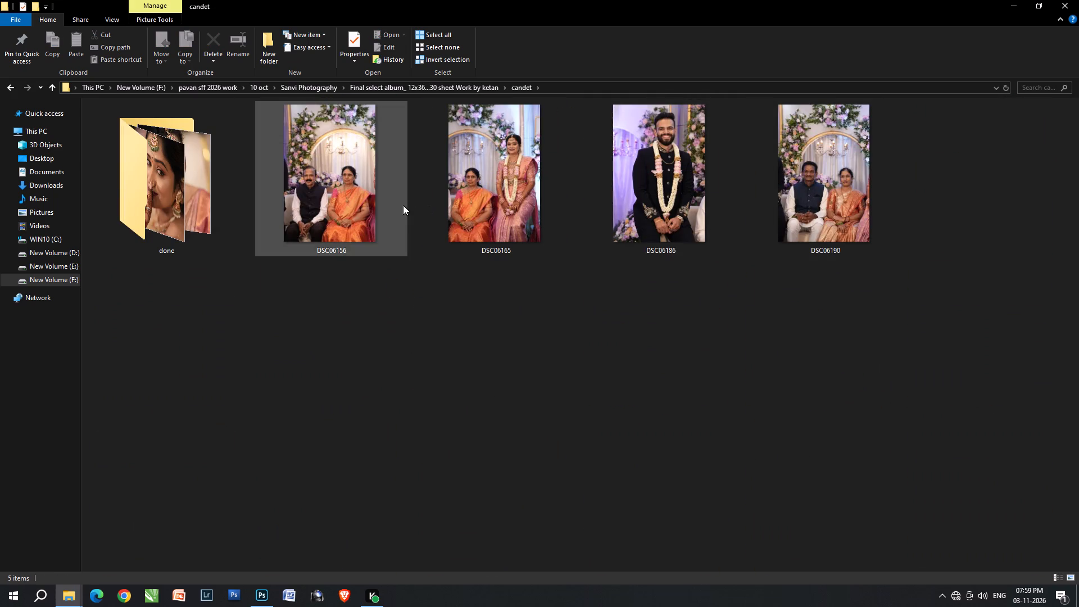
Open DSC06190.JPG from the candet folder in Photoshop and reapply the last Camera Raw Filter to it.
drag(791, 206, 634, 0)
key(alt+Tab)
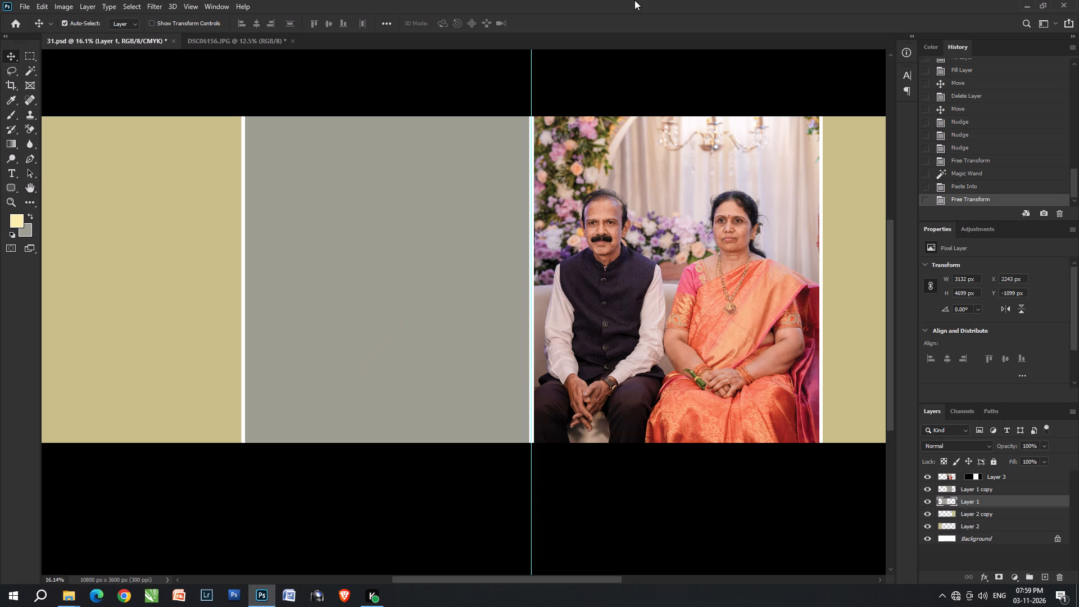
click(634, 0)
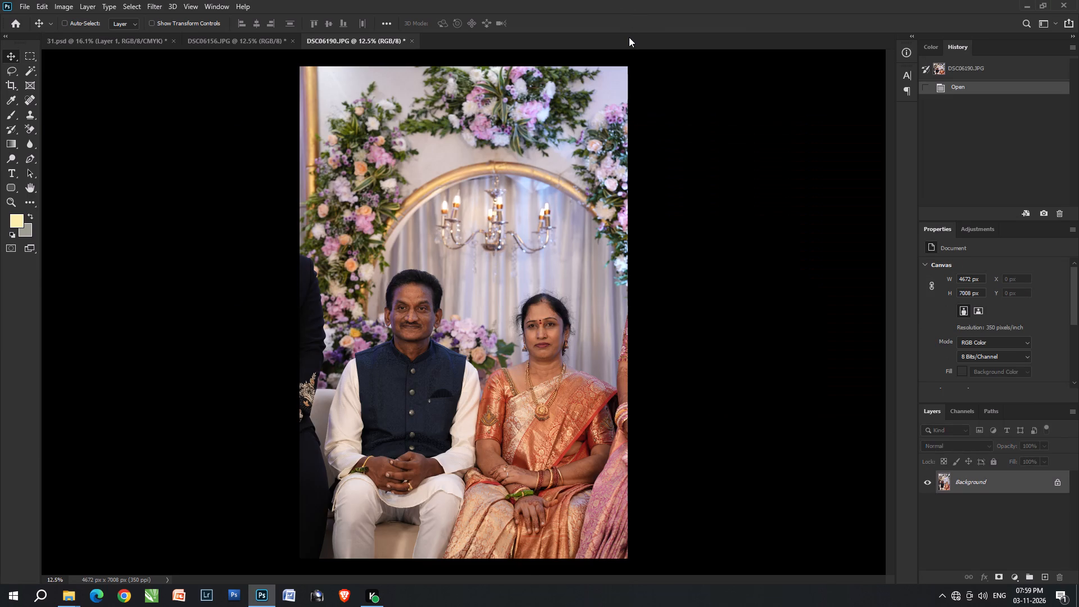
key(ctrl+alt+f)
Brighten DSC06190 with Levels, midtones 1.24 and white input 246, and compare the photo before and after.
key(ctrl+l)
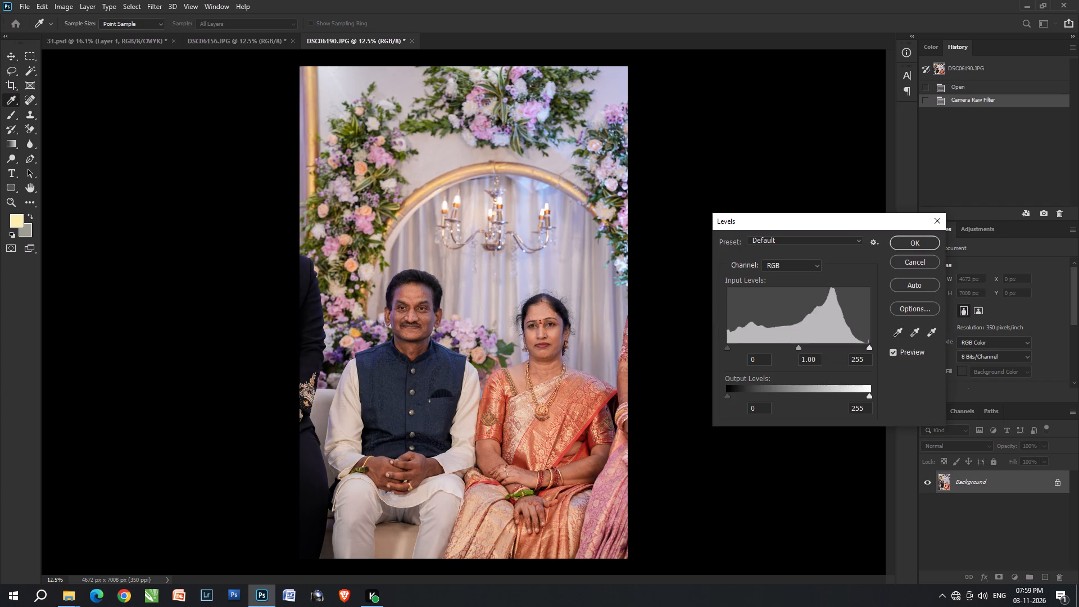
drag(799, 352, 792, 350)
click(792, 350)
scroll(834, 345, up, 2)
click(860, 350)
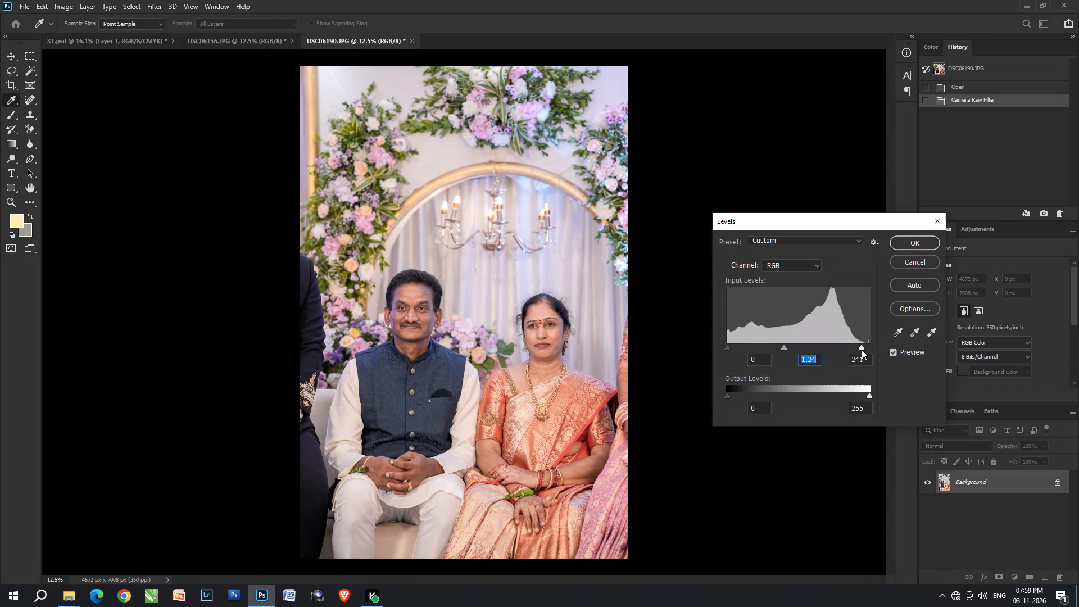
scroll(438, 287, up, 4)
scroll(799, 348, up, 2)
scroll(864, 350, up, 3)
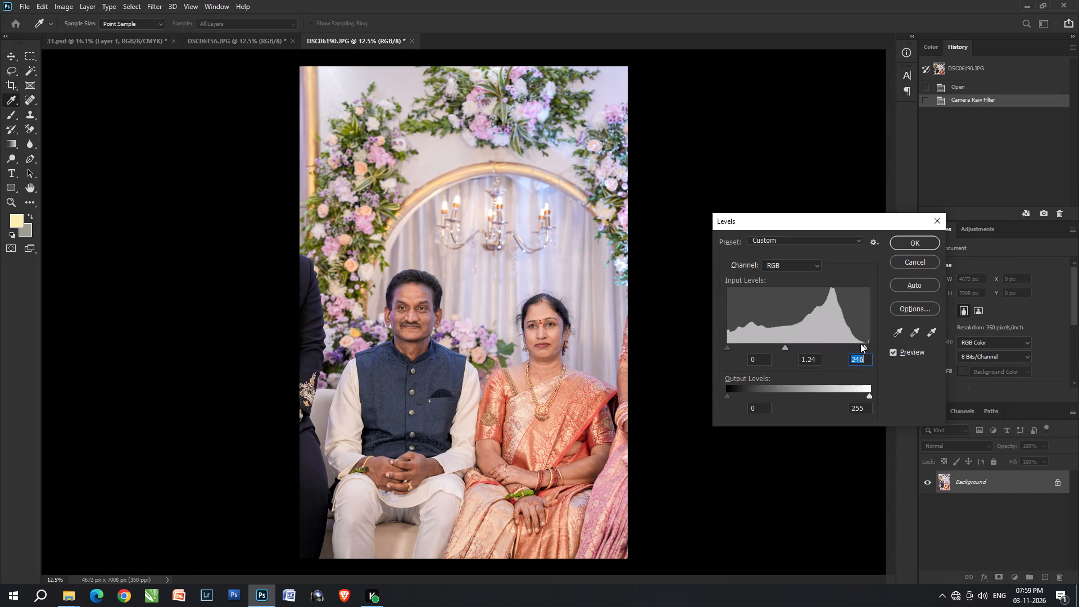
key(Return)
scroll(384, 333, up, 4)
key(ctrl+z)
key(ctrl+shift+z)
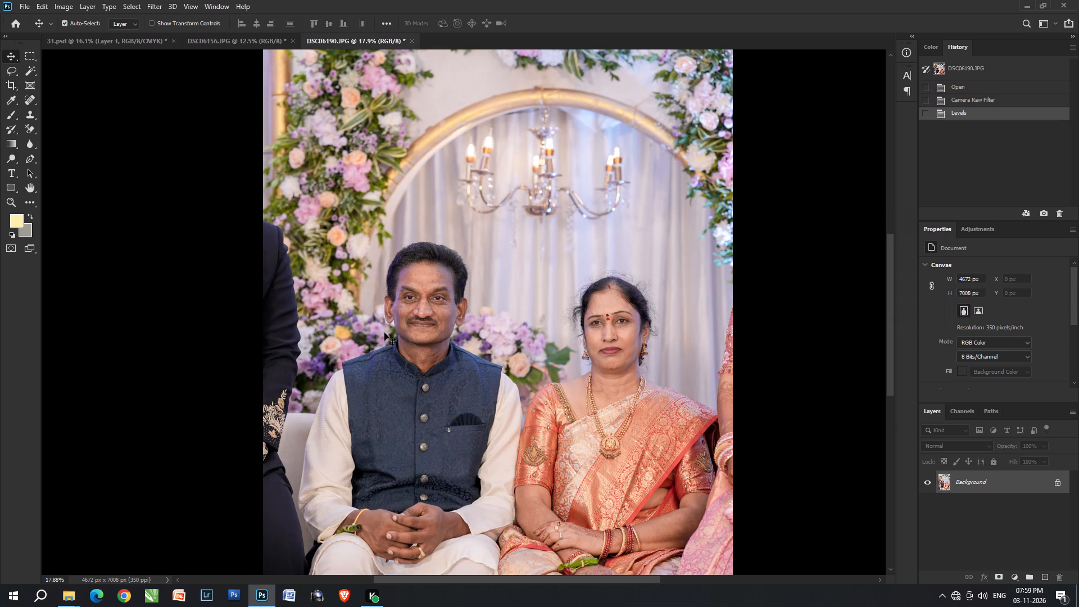
Brighten the man's face with a Levels midtone lift inside a feathered rectangular selection, faded to 60% opacity.
key(m)
drag(353, 229, 475, 382)
key(ctrl+alt+d)
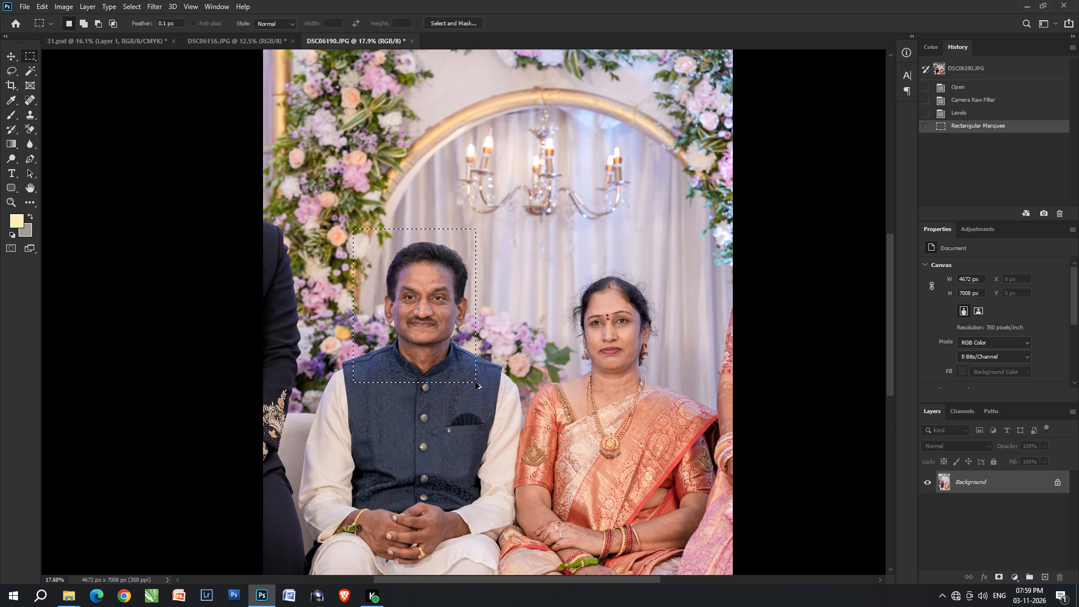
key(Return)
key(ctrl+l)
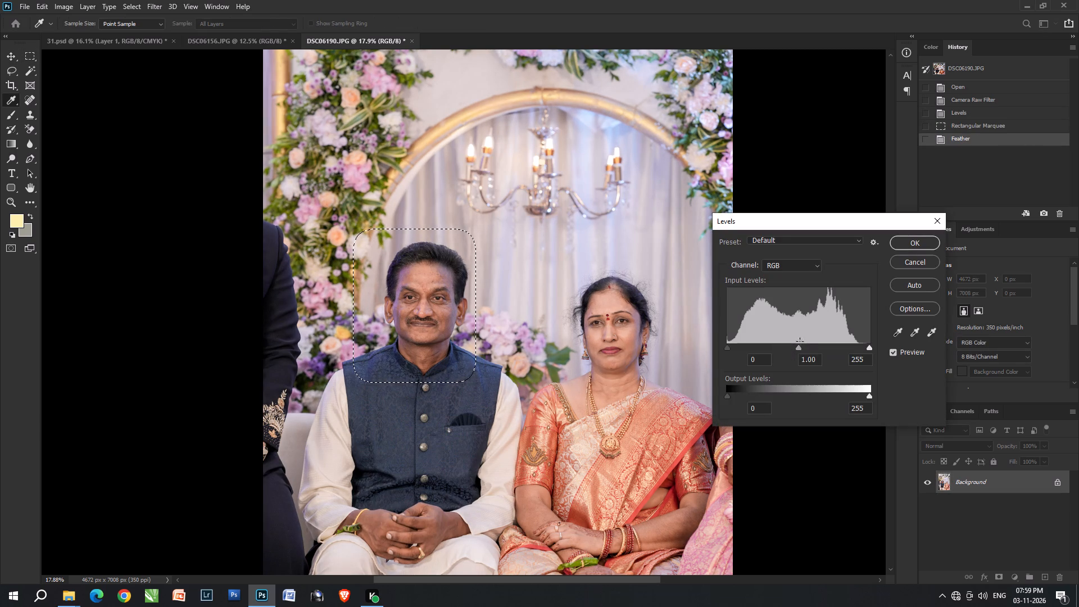
drag(795, 346, 789, 347)
key(Return)
key(ctrl+shift+f)
text(60)
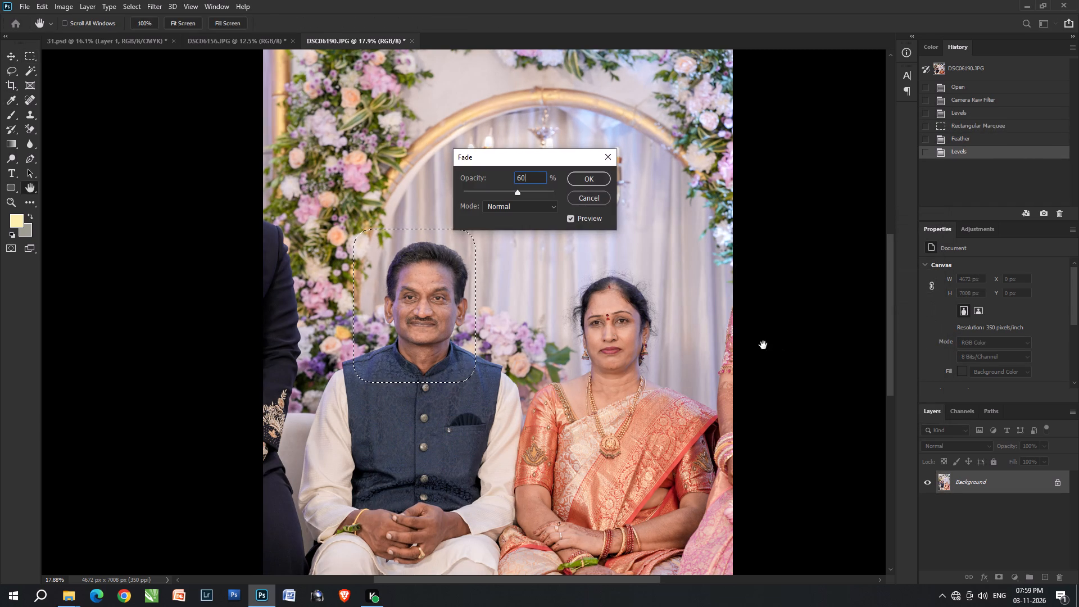
key(Return)
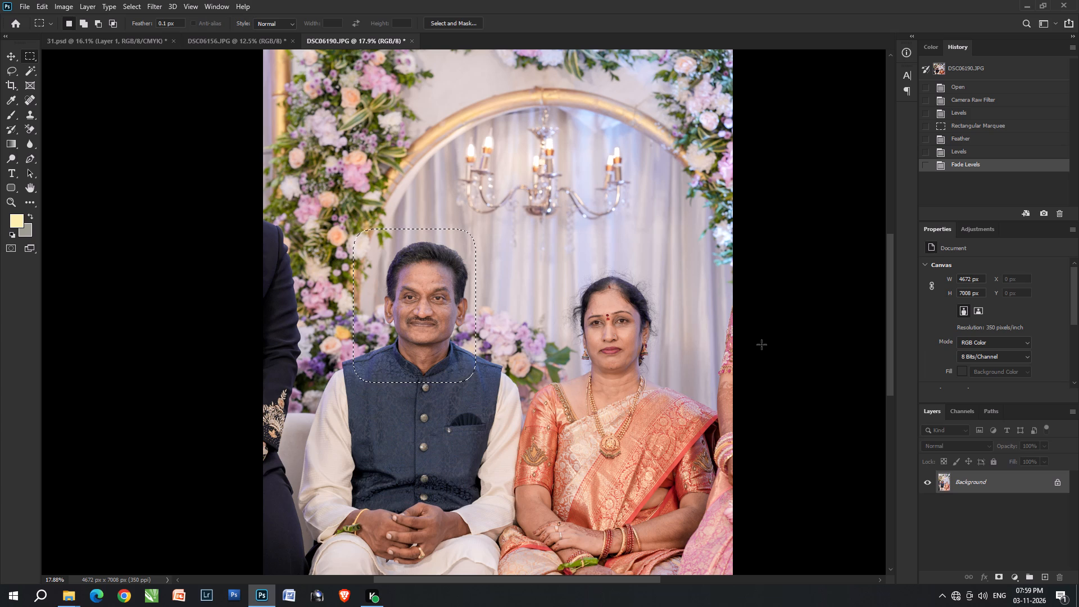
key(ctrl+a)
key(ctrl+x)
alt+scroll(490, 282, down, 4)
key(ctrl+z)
Deselect, apply Selective Color to the whole photo and fade it to 60% opacity.
key(ctrl+d)
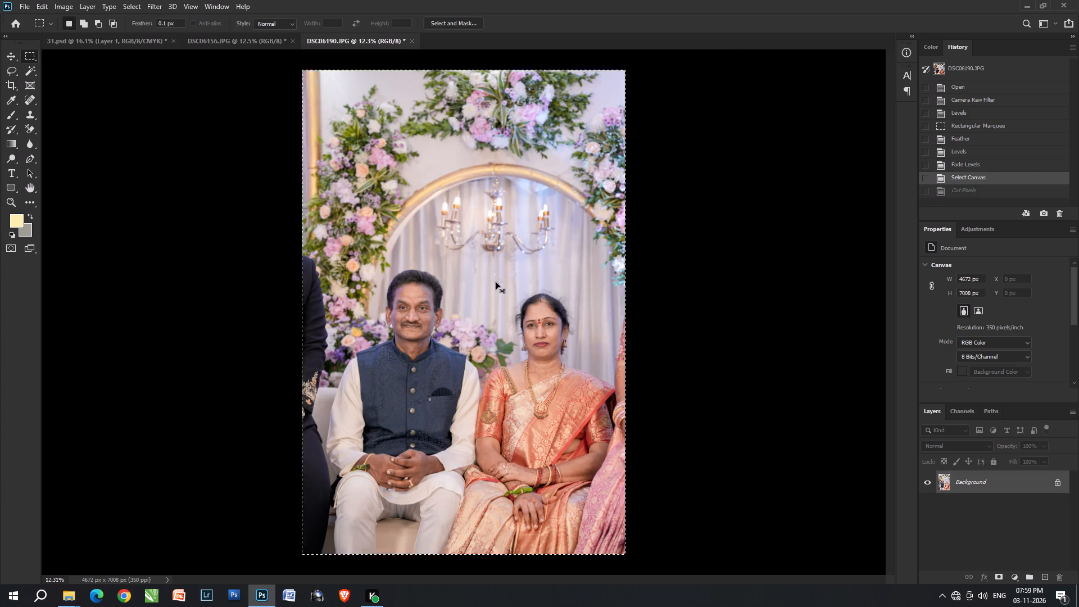
key(alt+i)
key(alt+a)
key(alt+s)
key(Return)
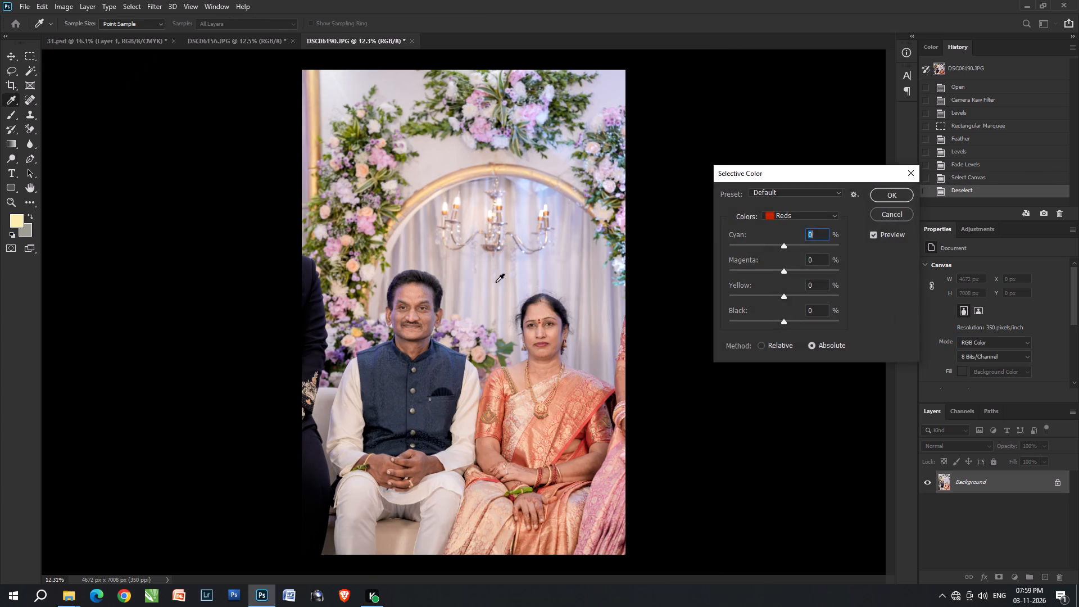
key(ctrl+shift+f)
text(60)
key(Return)
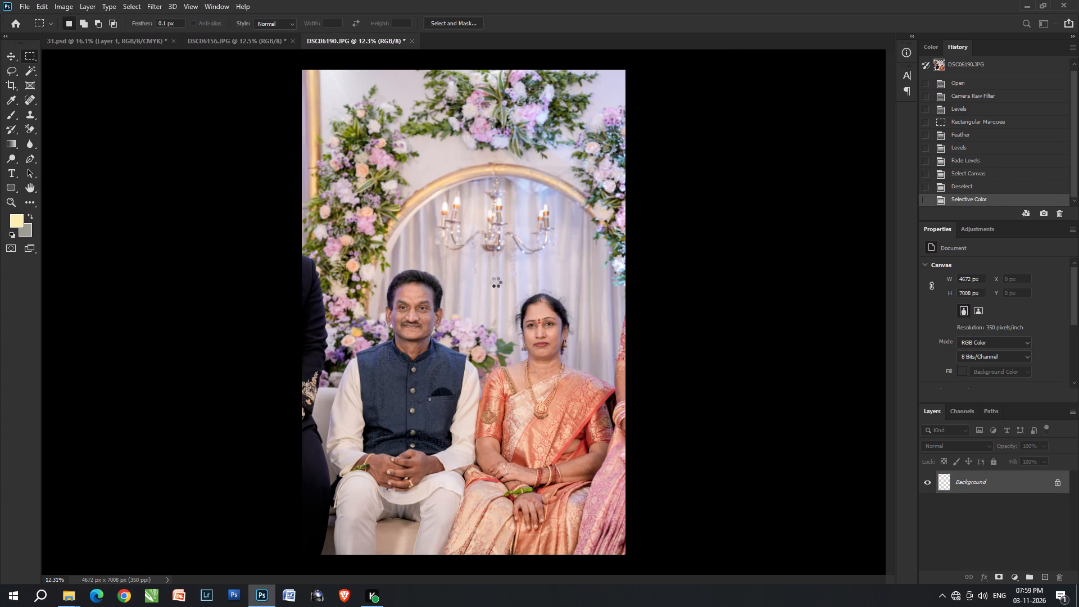
Warm the photo with Color Balance: highlights red +4 and blue -5, midtones blue -5 with a slight red shift.
key(ctrl+b)
click(901, 241)
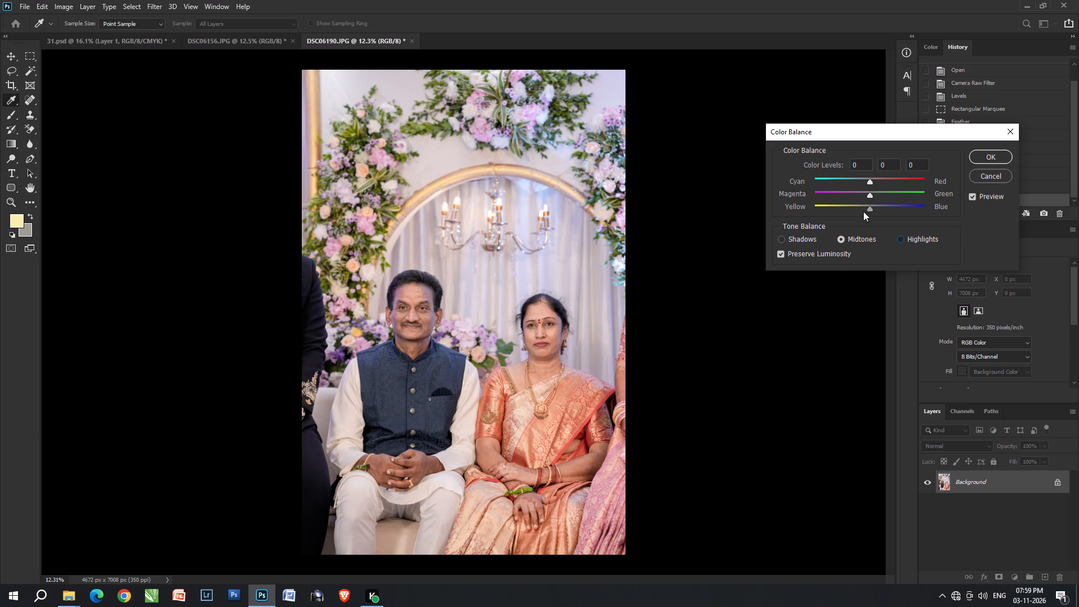
click(867, 210)
double_click(877, 178)
scroll(873, 191, down, 1)
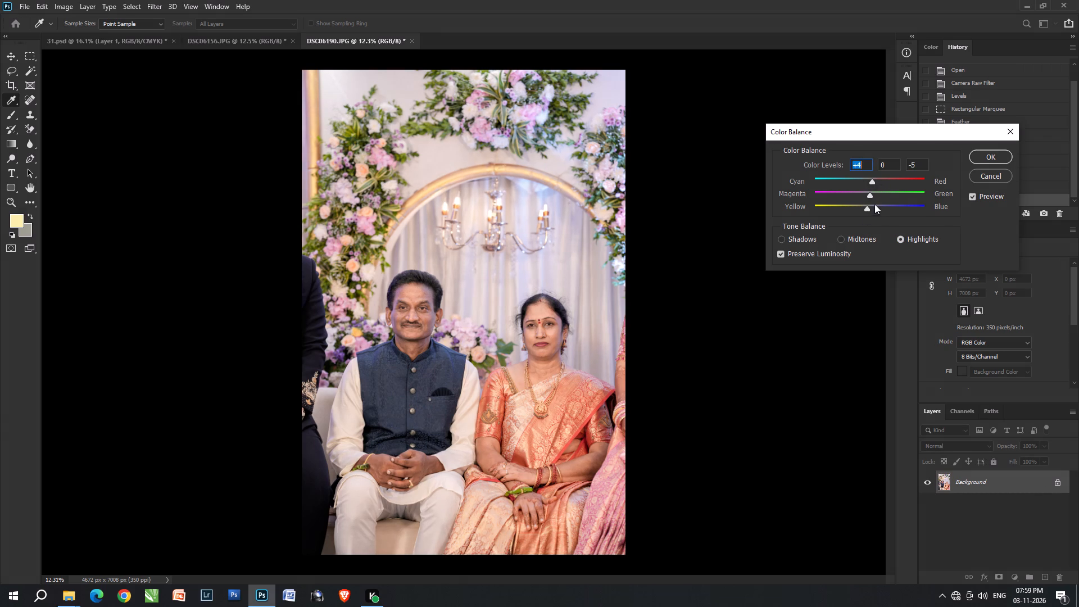
click(865, 235)
click(868, 206)
scroll(876, 172, down, 2)
click(872, 178)
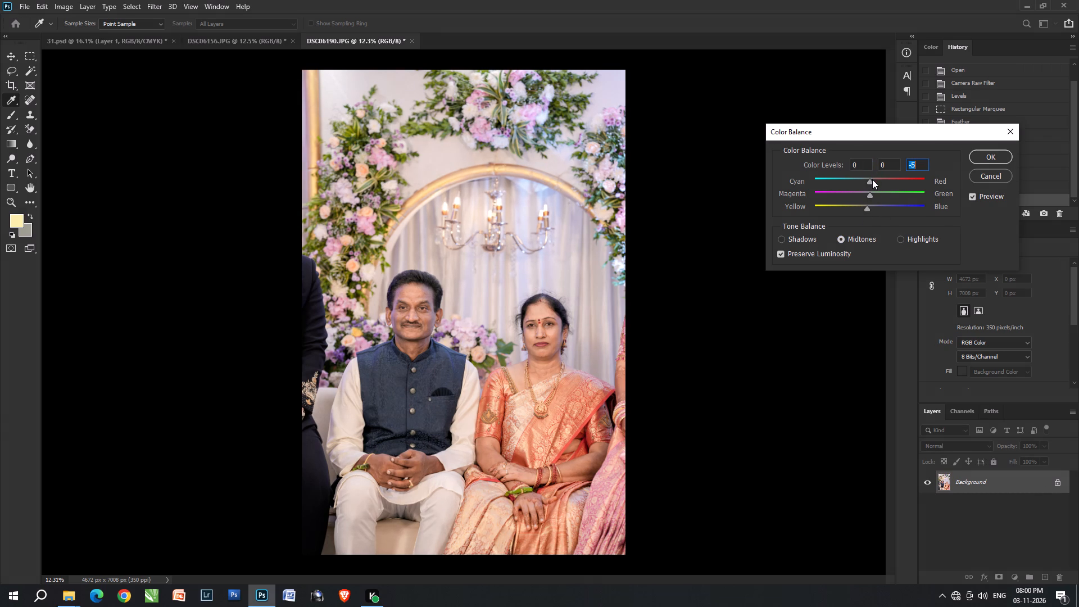
key(Return)
Cut the whole corrected DSC06190 photo and paste it into a Magic Wand selection of 31.psd's left grey block.
key(ctrl+a)
key(ctrl+x)
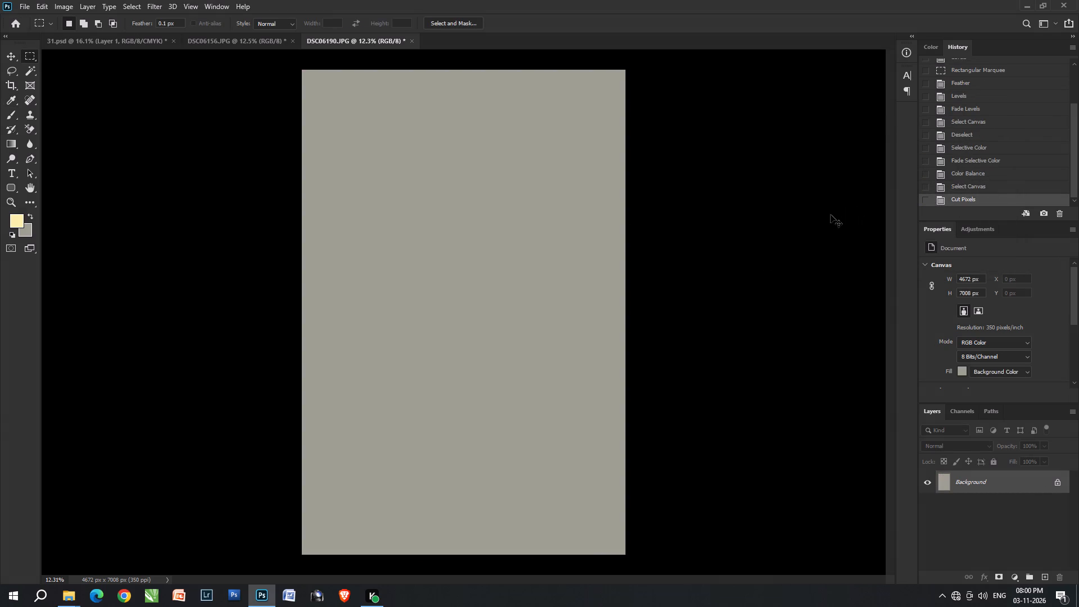
key(ctrl+Tab)
key(v)
key(v)
click(397, 312)
key(w)
click(397, 312)
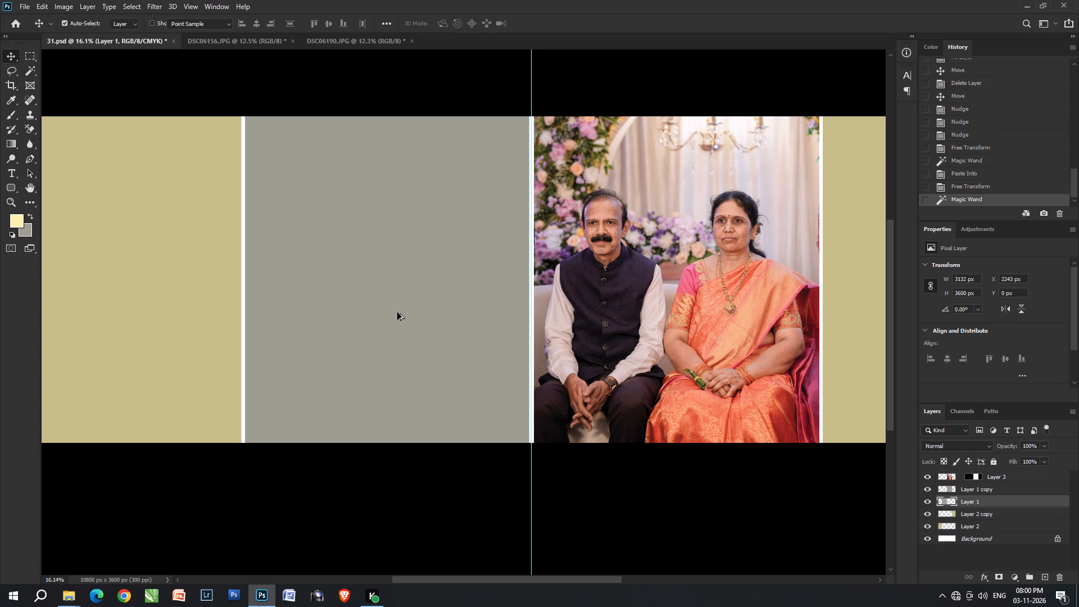
key(ctrl+alt+shift+v)
Scale the pasted seated-couple photo to about 72.7% and position both people within the panel just left of the centre guide.
key(ctrl+t)
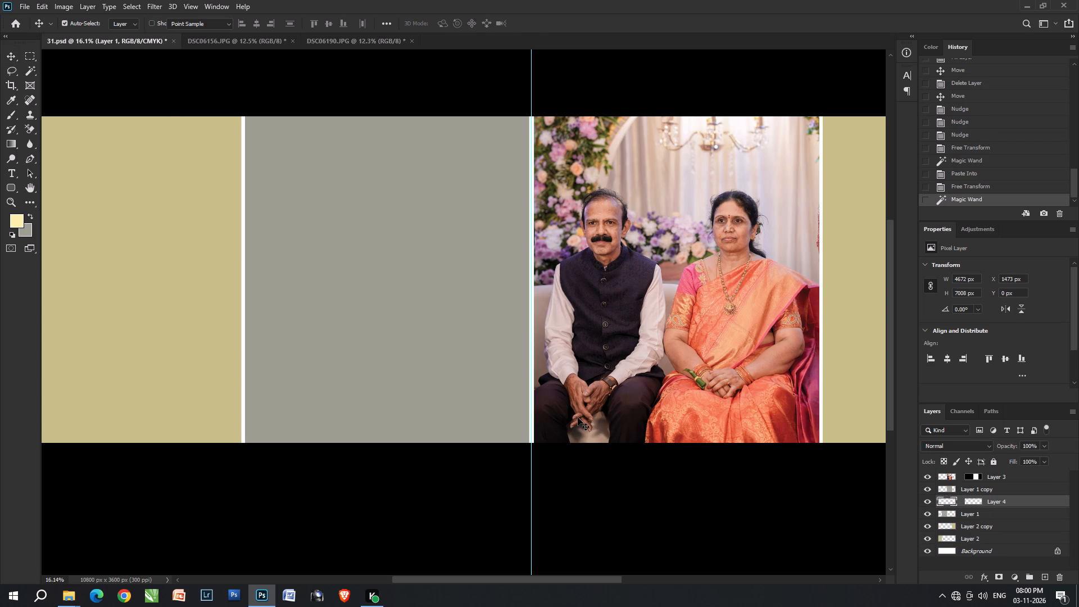
key(ctrl+t)
shift+drag(493, 425, 529, 260)
drag(598, 268, 492, 261)
drag(450, 266, 506, 198)
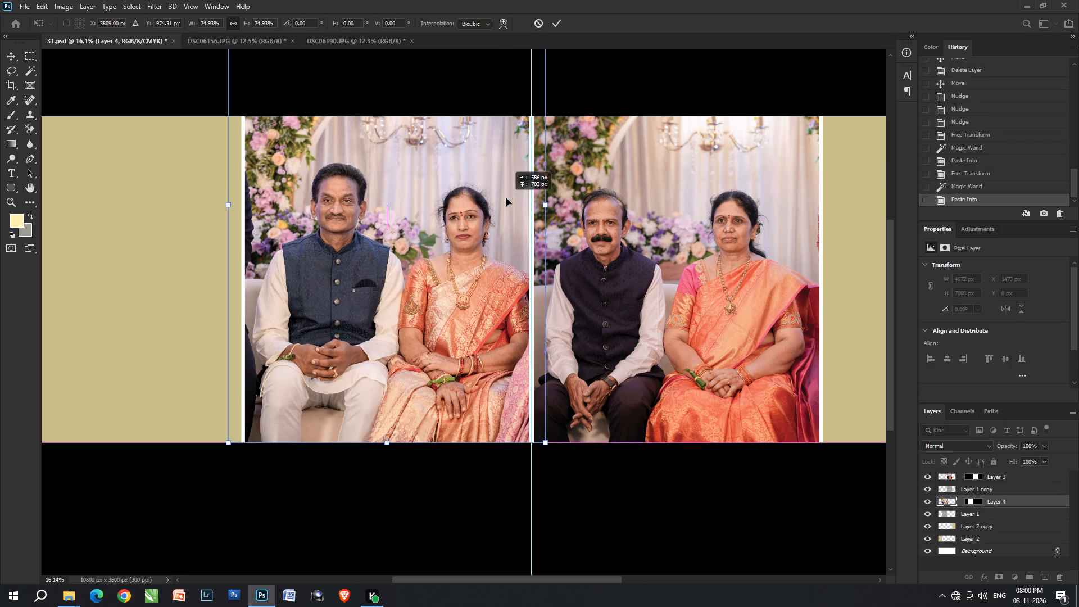
drag(506, 198, 493, 205)
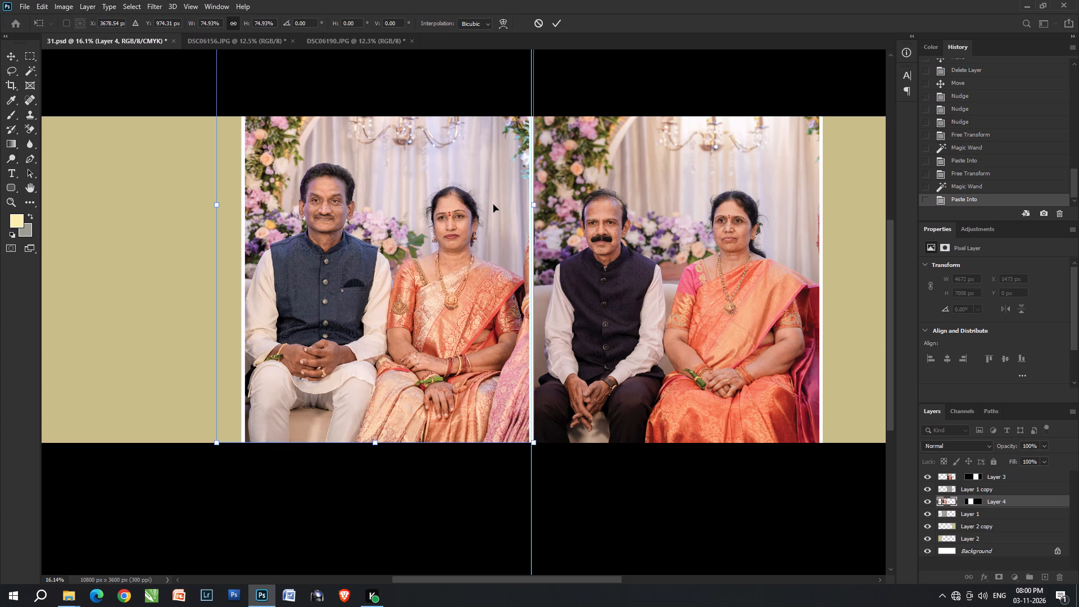
key(Right)
key(Right)
key(Right)
key(Right)
key(Right)
key(space)
key(space)
drag(417, 179, 420, 268)
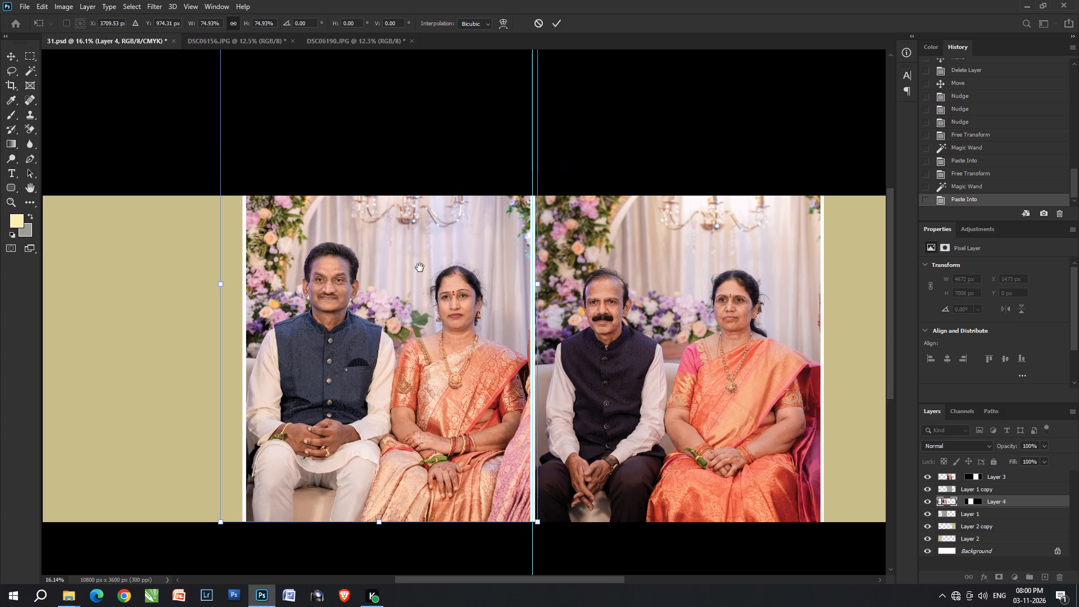
drag(420, 268, 420, 269)
drag(379, 60, 382, 74)
key(Right)
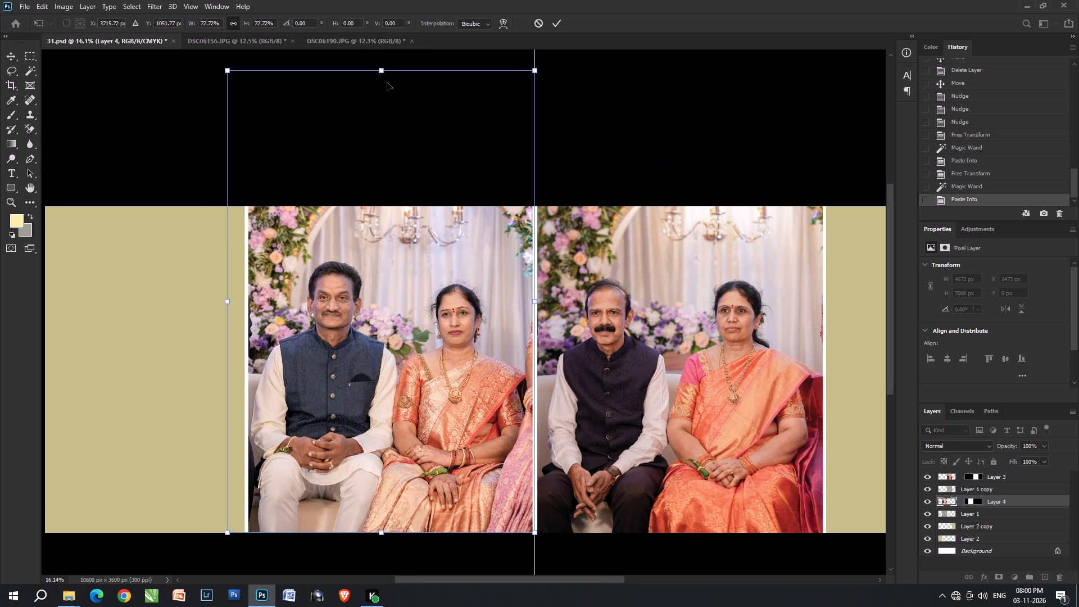
key(Right)
key(Right)
key(Right)
key(Return)
Make a Magic Wand selection of the far-left beige block on Layer 2.
key(v)
key(v)
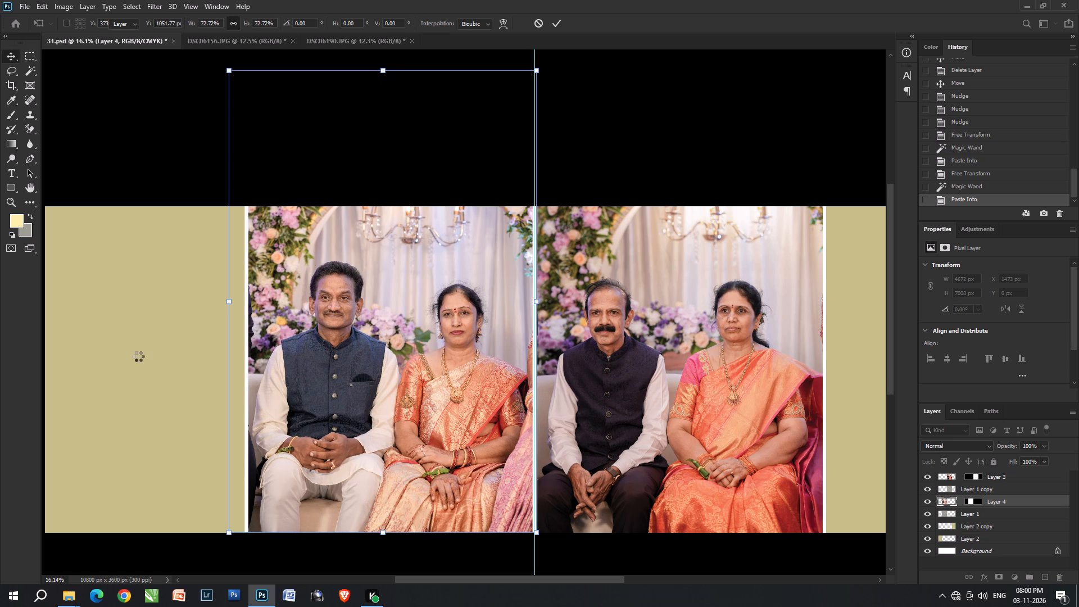
click(138, 356)
right_click(138, 356)
click(162, 370)
key(w)
click(162, 370)
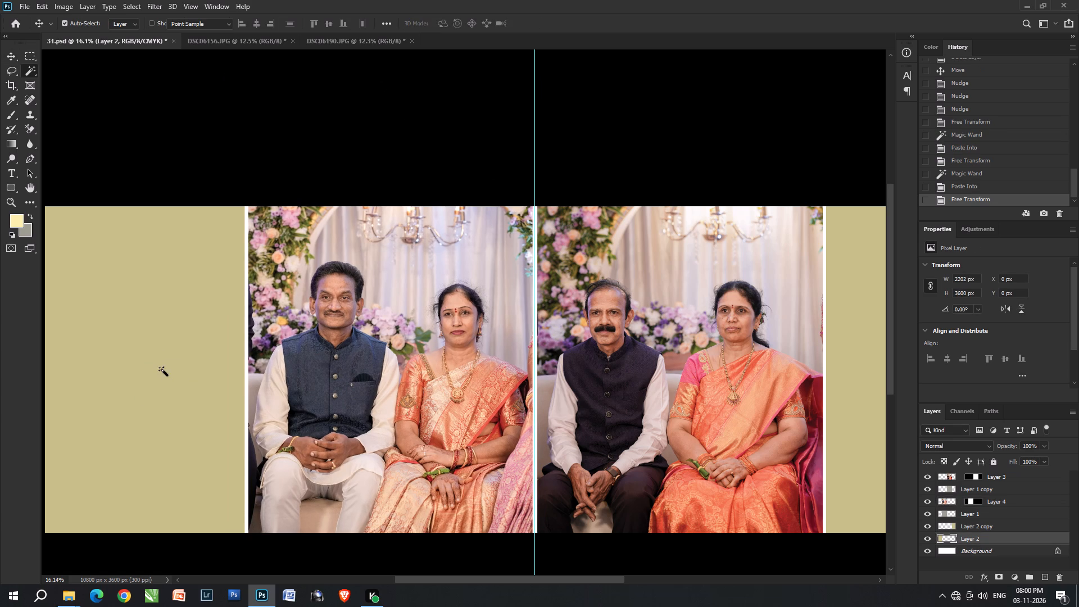
Close the emptied DSC06190 and DSC06156 documents without saving them.
key(ctrl+Tab)
key(v)
key(v)
key(ctrl+Tab)
key(ctrl+w)
key(Tab)
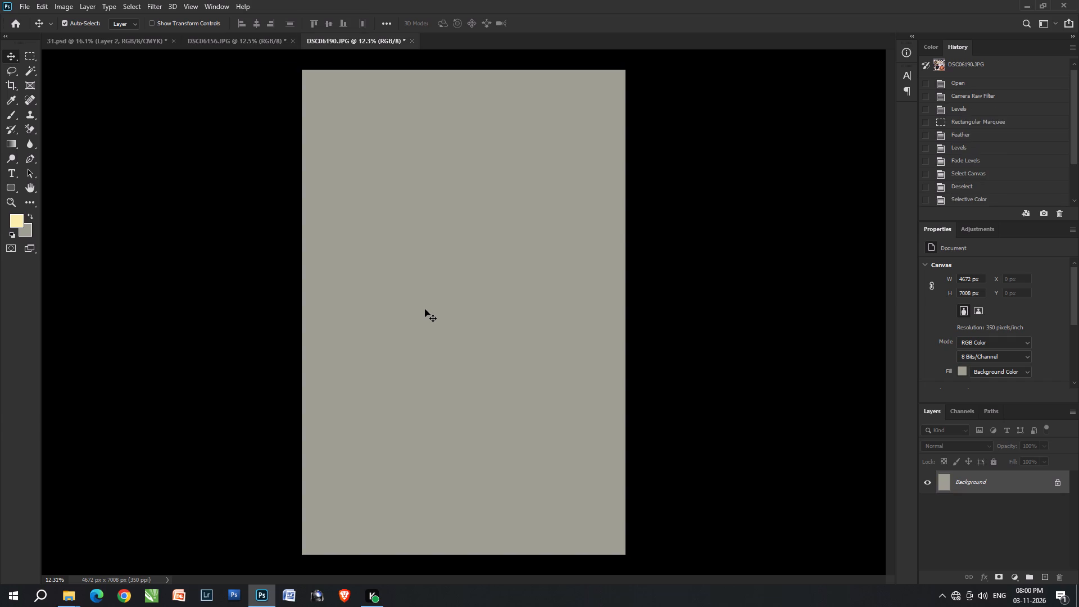
key(Tab)
key(Return)
key(ctrl+w)
key(Tab)
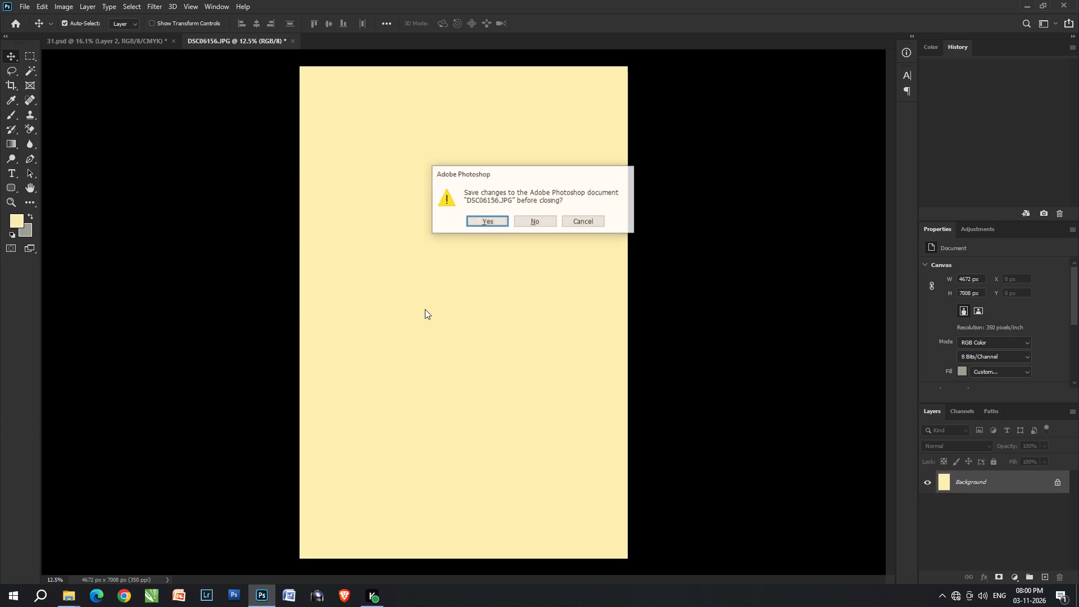
key(Return)
Open DSC06186 from the candet folder and reapply the last Camera Raw filter to it.
key(alt+Tab)
click(700, 228)
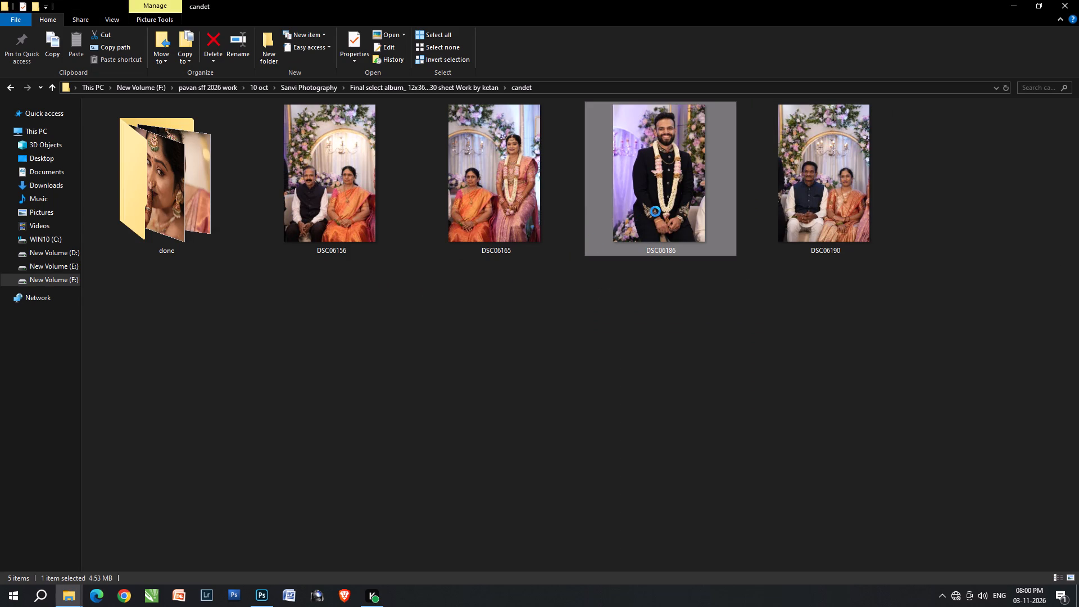
drag(648, 201, 559, 0)
key(alt+Tab)
click(559, 0)
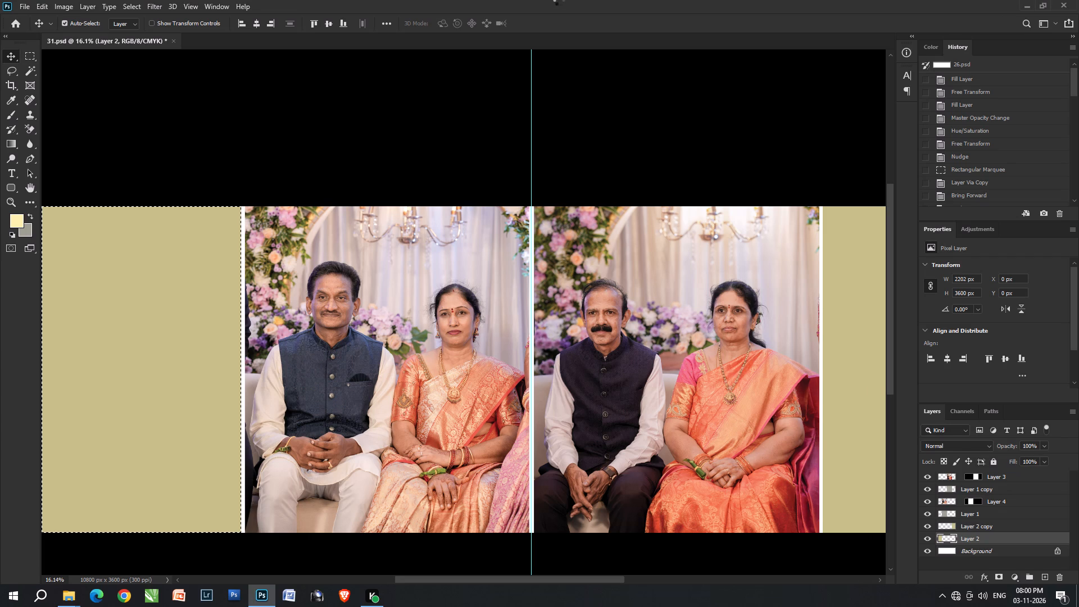
key(ctrl+alt+f)
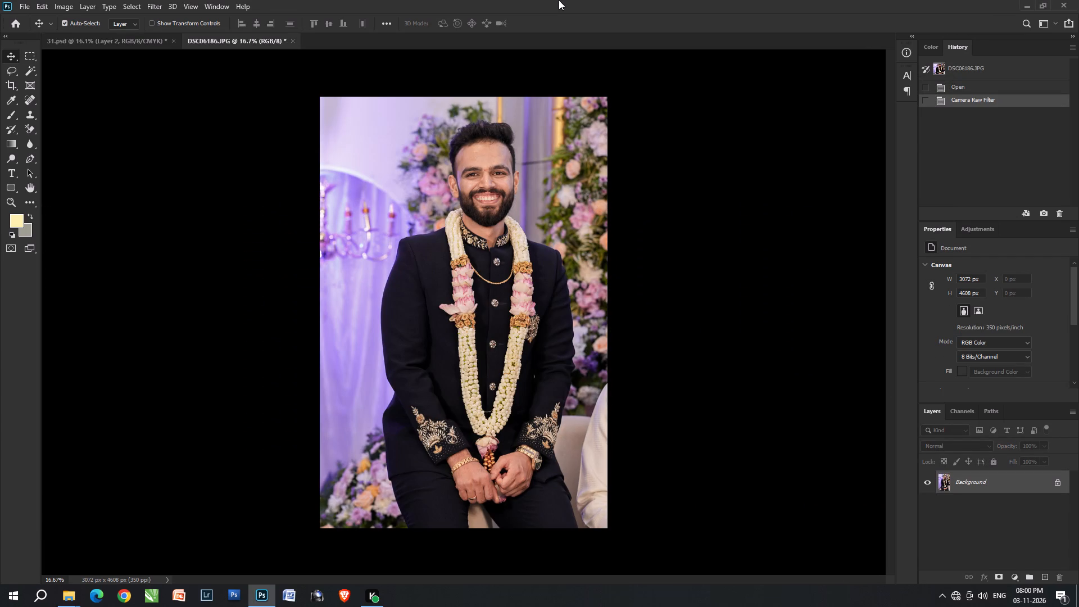
Brighten the groom's photo with Levels, setting the midtone input to 1.04.
key(ctrl+alt+z)
key(ctrl+alt+z)
key(ctrl+l)
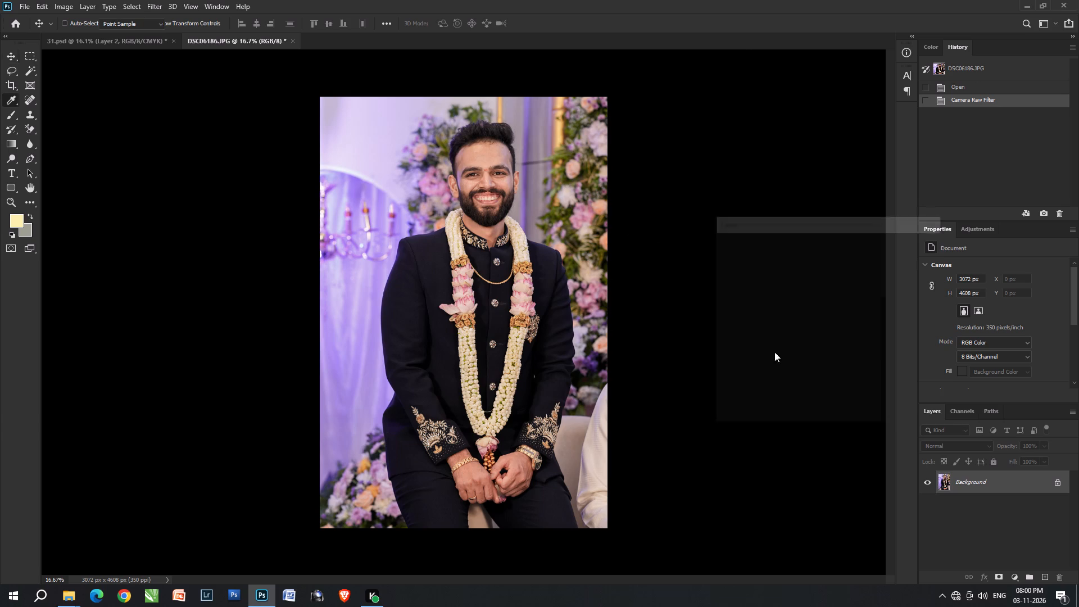
double_click(796, 352)
key(Return)
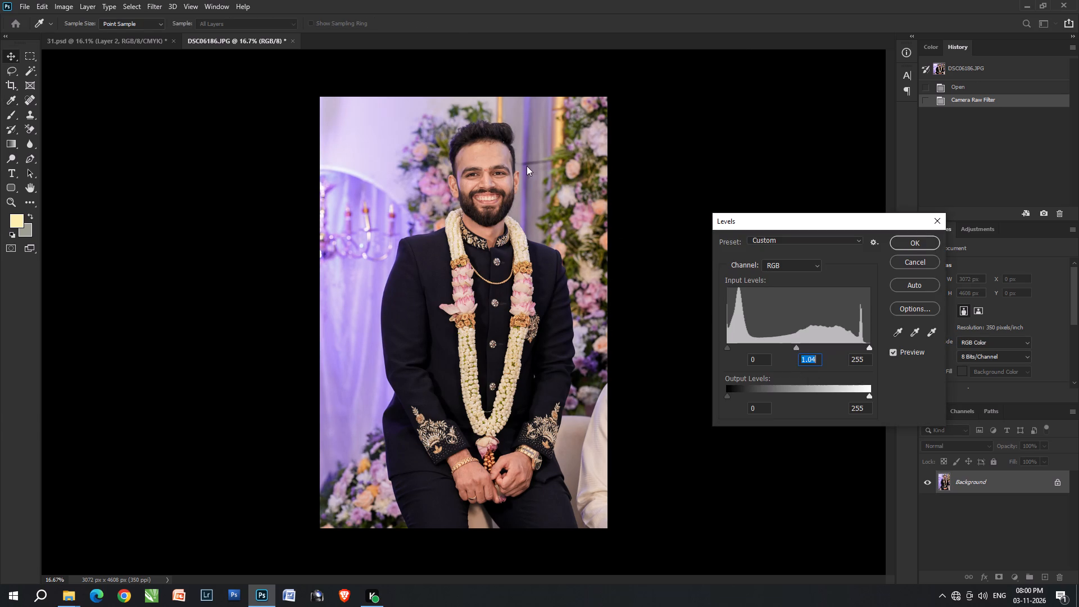
Remove the blemishes on the groom's forehead with the Spot Healing Brush, reducing the brush size to 30.
alt+scroll(487, 144, up, 8)
key(ctrl+alt+z)
key(ctrl+alt+z)
alt+scroll(439, 126, up, 8)
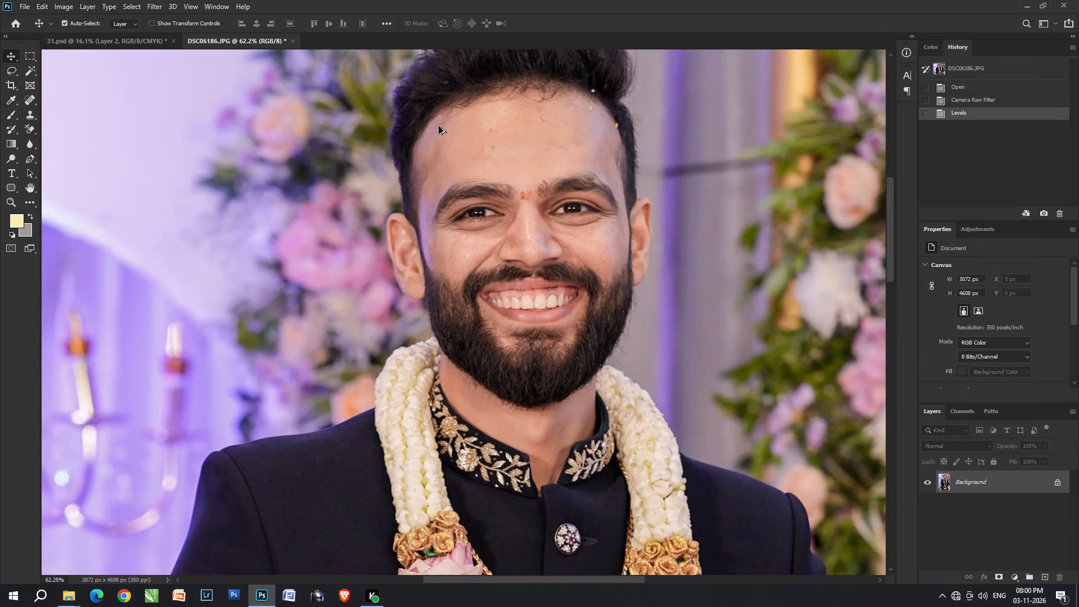
alt+scroll(439, 126, up, 3)
alt+scroll(514, 121, up, 7)
key(j)
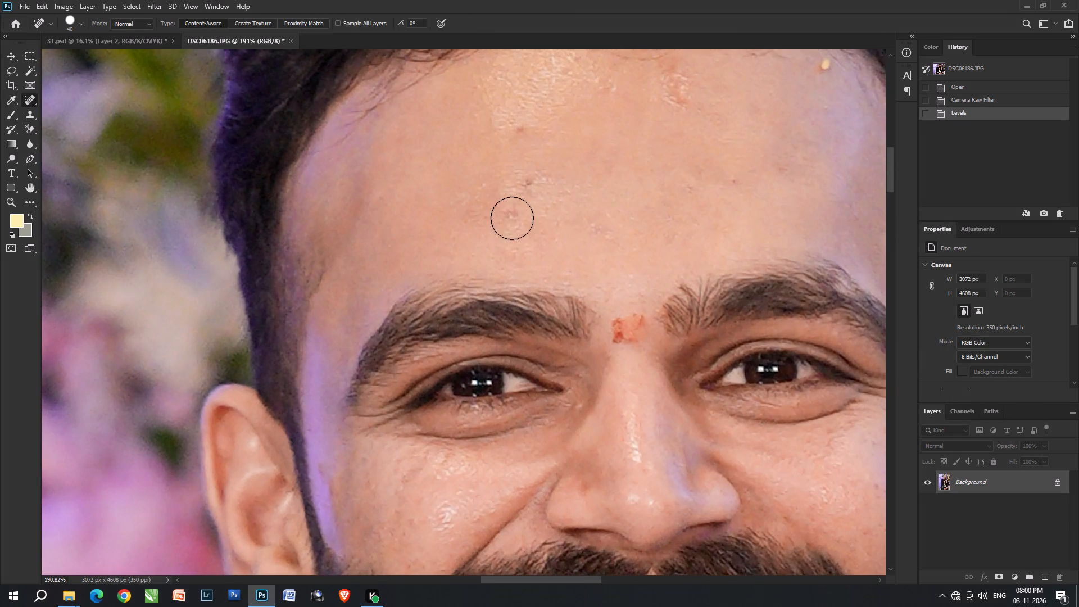
click(507, 216)
key(bracketleft)
key(bracketleft)
drag(532, 184, 532, 179)
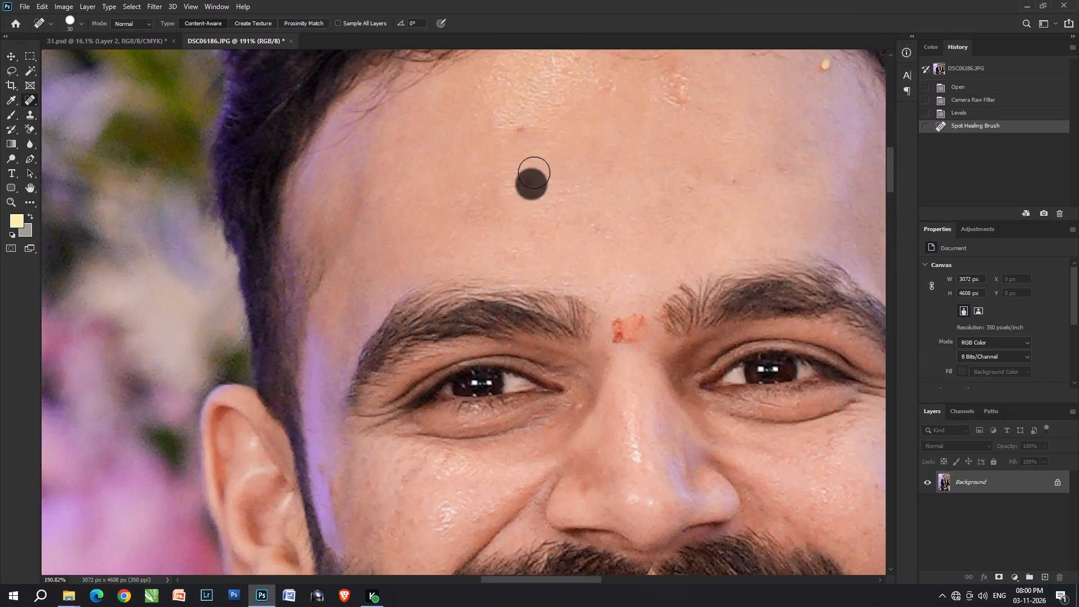
click(529, 117)
Cut the whole retouched groom photo and paste it into the selected far-left block of 31.psd.
alt+scroll(622, 286, down, 20)
alt+scroll(622, 286, down, 1)
ctrl+alt+scroll(590, 177, down, 6)
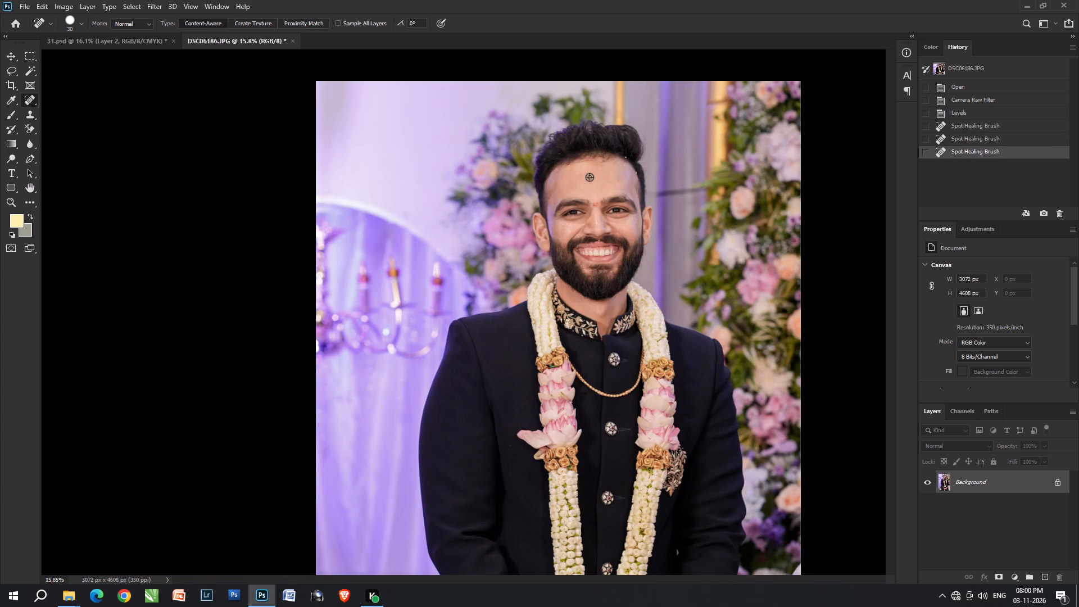
key(ctrl+a)
key(ctrl+x)
click(106, 48)
key(v)
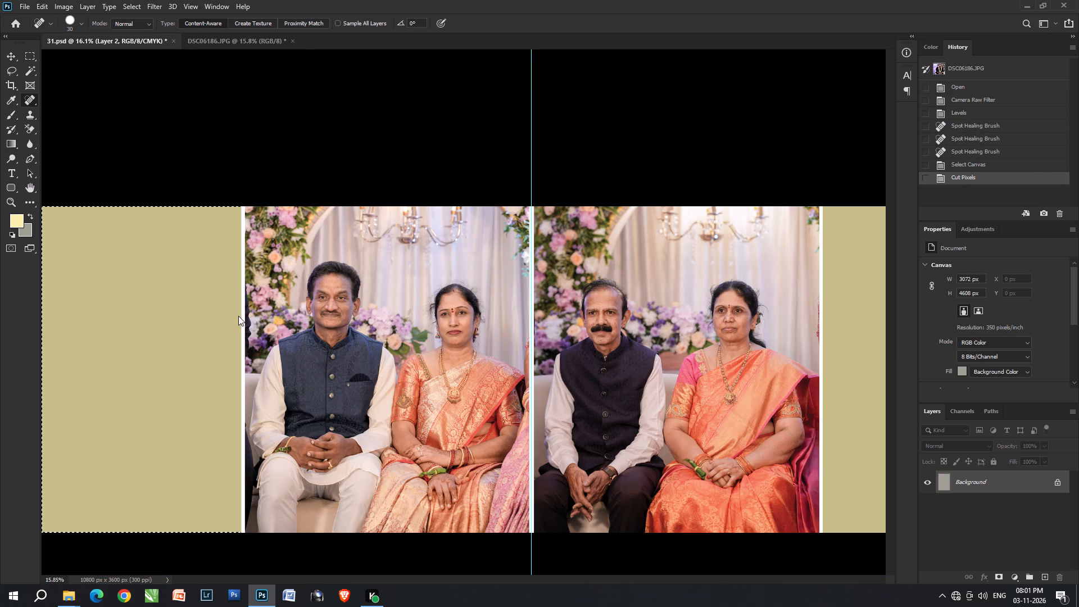
key(v)
key(ctrl+alt+shift+v)
Scale the groom photo to about 82% and position it to fill the far-left panel.
key(ctrl+t)
key(space)
key(space)
key(space)
key(space)
key(space)
key(space)
key(space)
key(space)
key(space)
key(space)
key(space)
key(space)
key(space)
key(space)
key(space)
key(space)
key(space)
key(space)
key(space)
key(space)
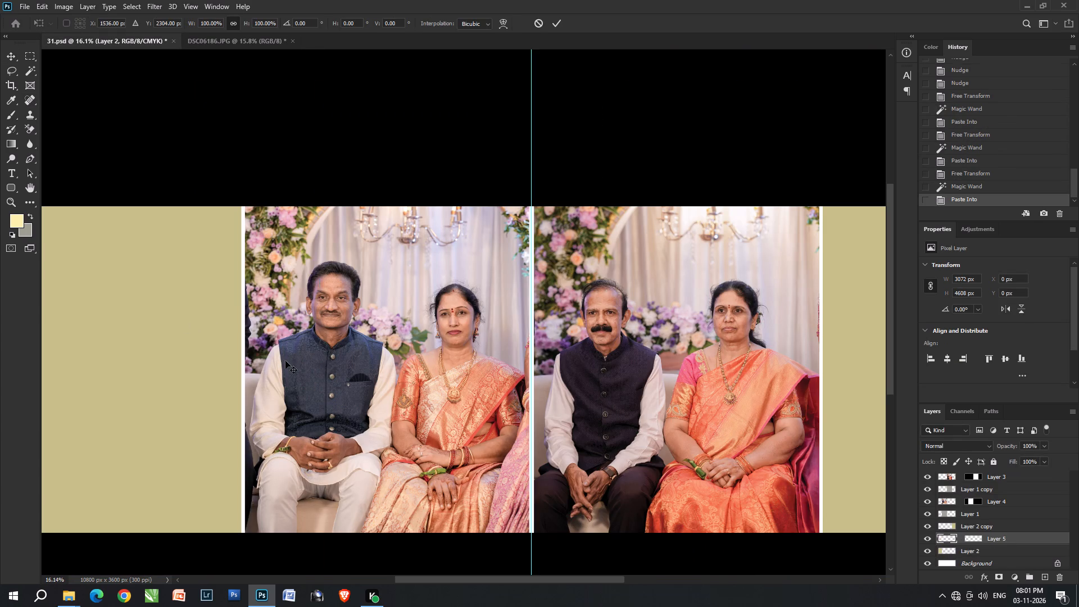
drag(289, 361, 501, 283)
drag(499, 344, 454, 338)
drag(487, 336, 418, 333)
drag(386, 343, 404, 314)
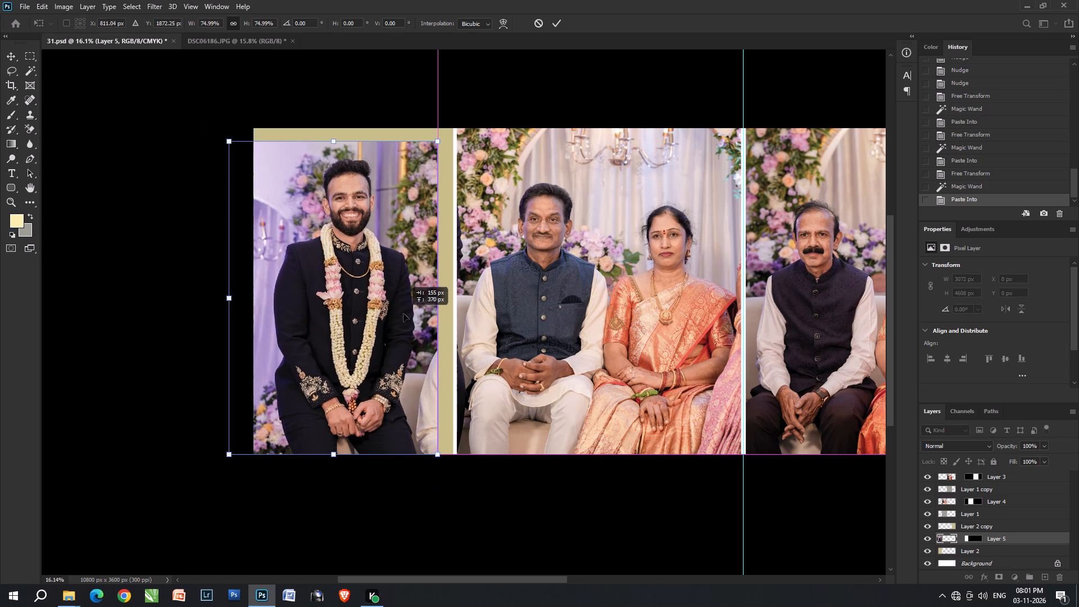
drag(404, 314, 405, 314)
drag(439, 141, 466, 126)
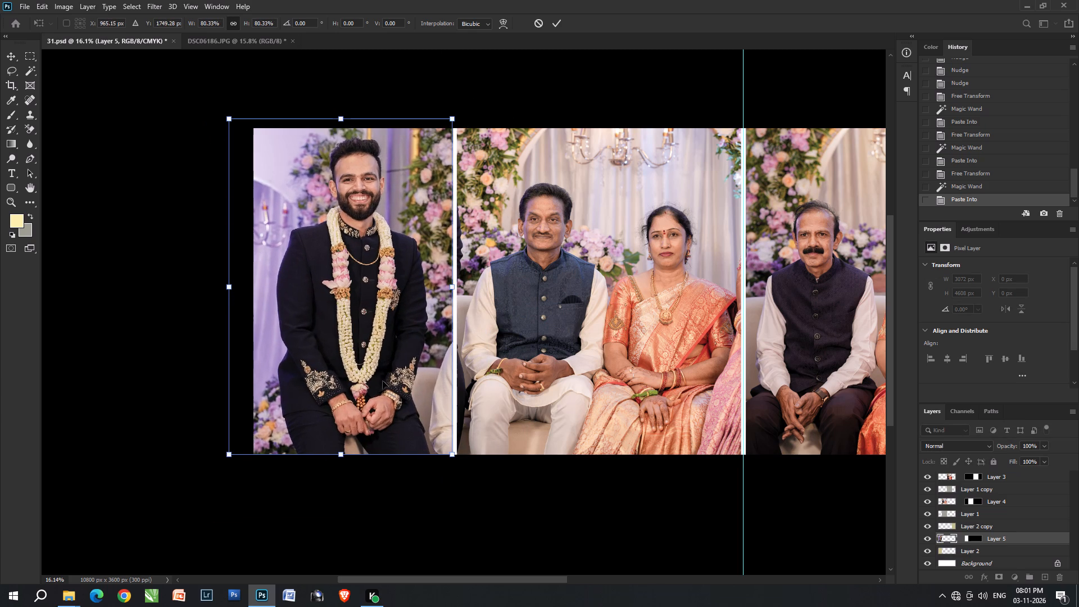
drag(342, 457, 341, 465)
key(Down)
key(Down)
key(Return)
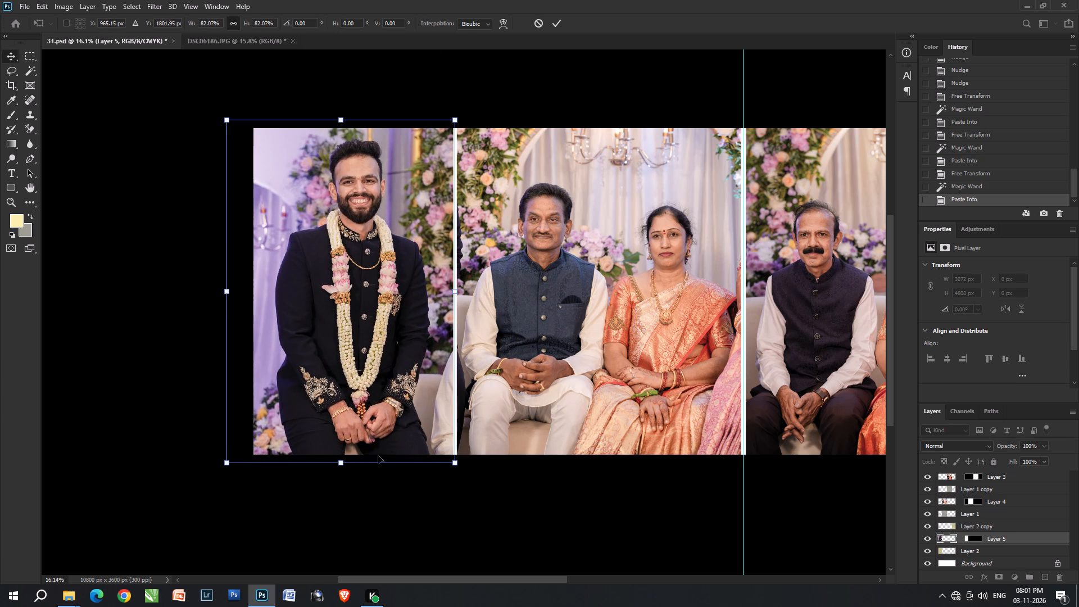
Make a Magic Wand selection of the far-right beige block on Layer 2 copy.
key(v)
key(space)
key(space)
key(space)
key(space)
key(space)
key(space)
key(space)
key(space)
key(space)
key(space)
key(space)
key(space)
key(space)
key(space)
key(space)
key(space)
key(space)
key(space)
key(space)
key(space)
drag(656, 348, 394, 339)
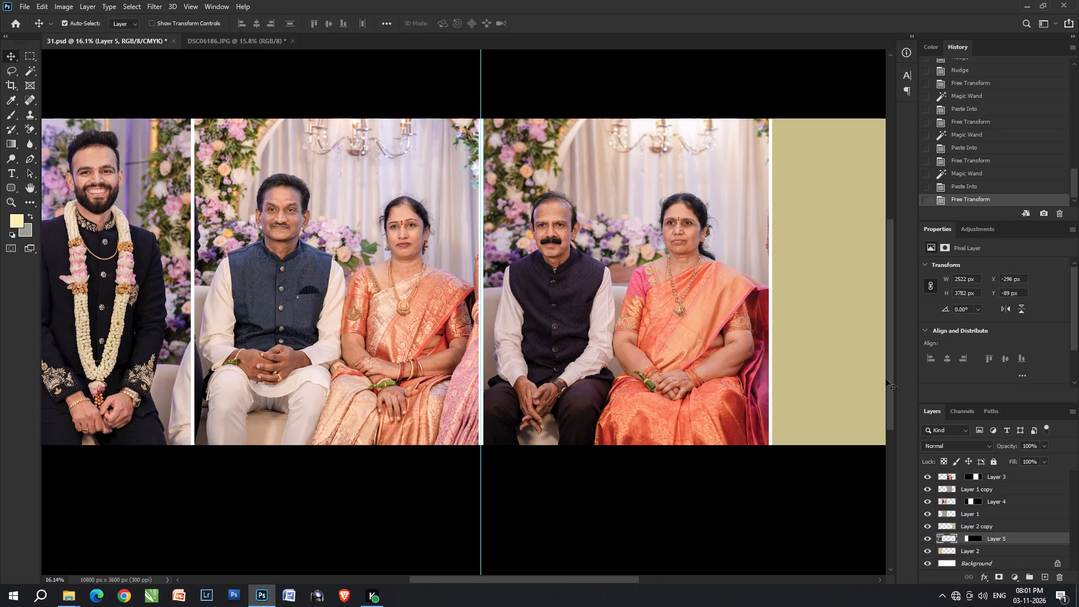
click(858, 364)
key(w)
click(851, 364)
Open DSC06165 from the candet folder and reapply the last Camera Raw filter to it.
key(alt+Tab)
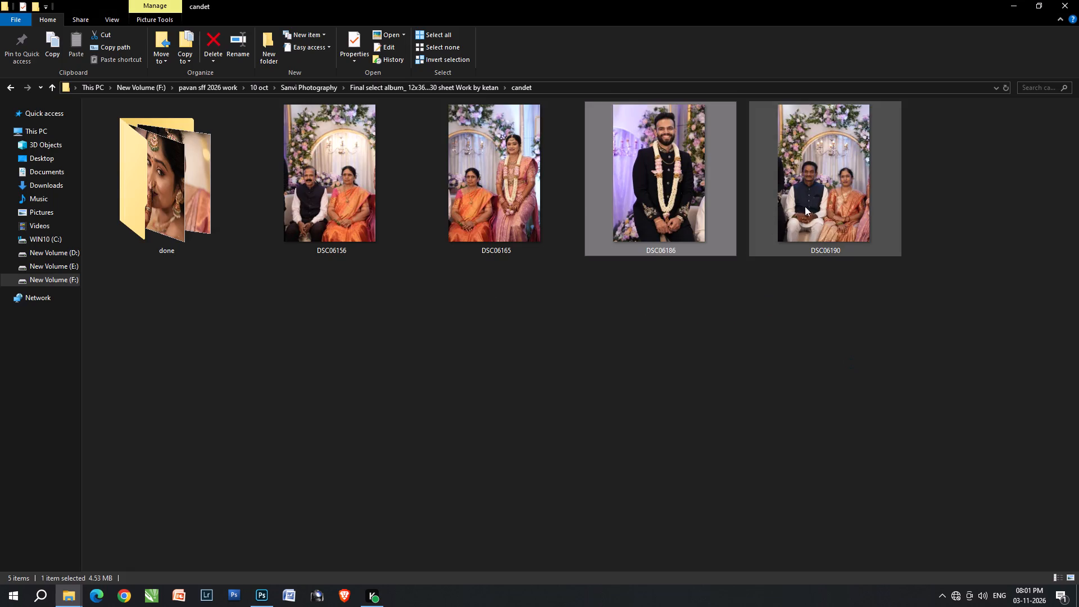
click(505, 211)
drag(506, 227, 627, 25)
key(alt+Tab)
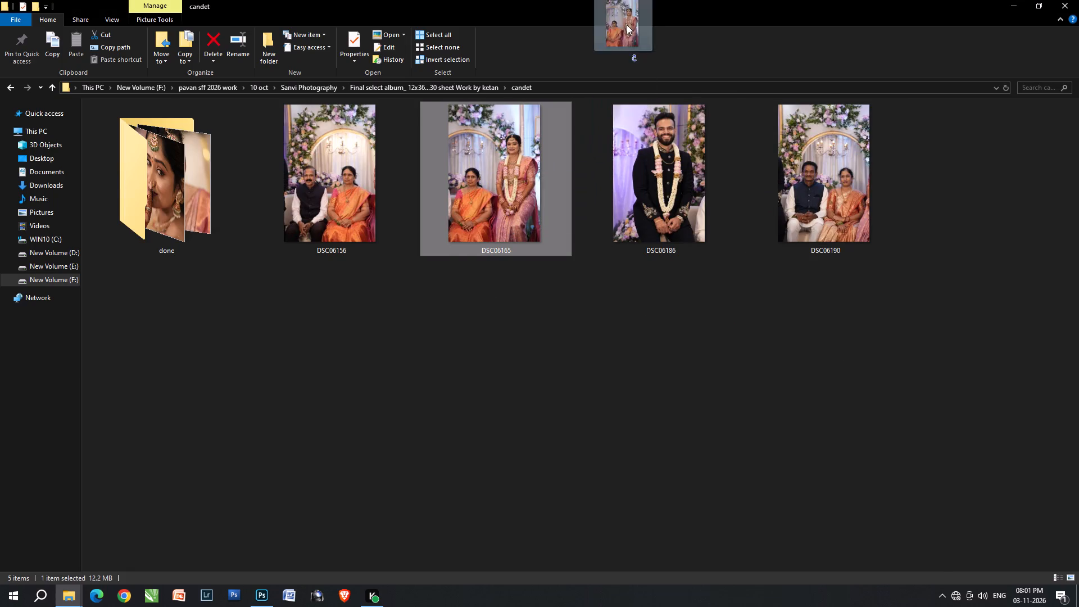
drag(627, 25, 633, 7)
click(633, 7)
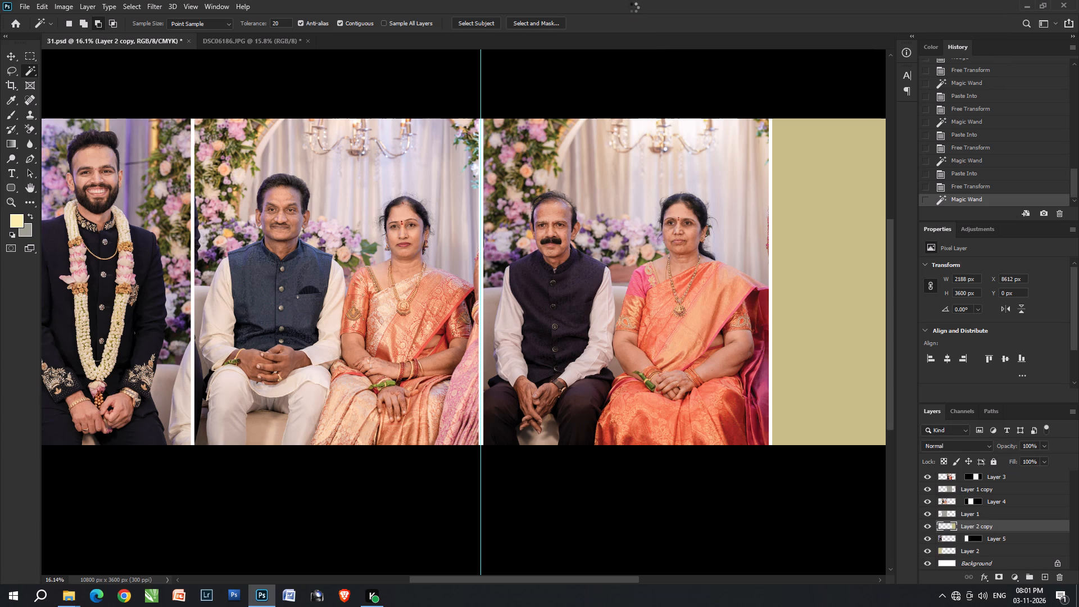
key(ctrl+alt+f)
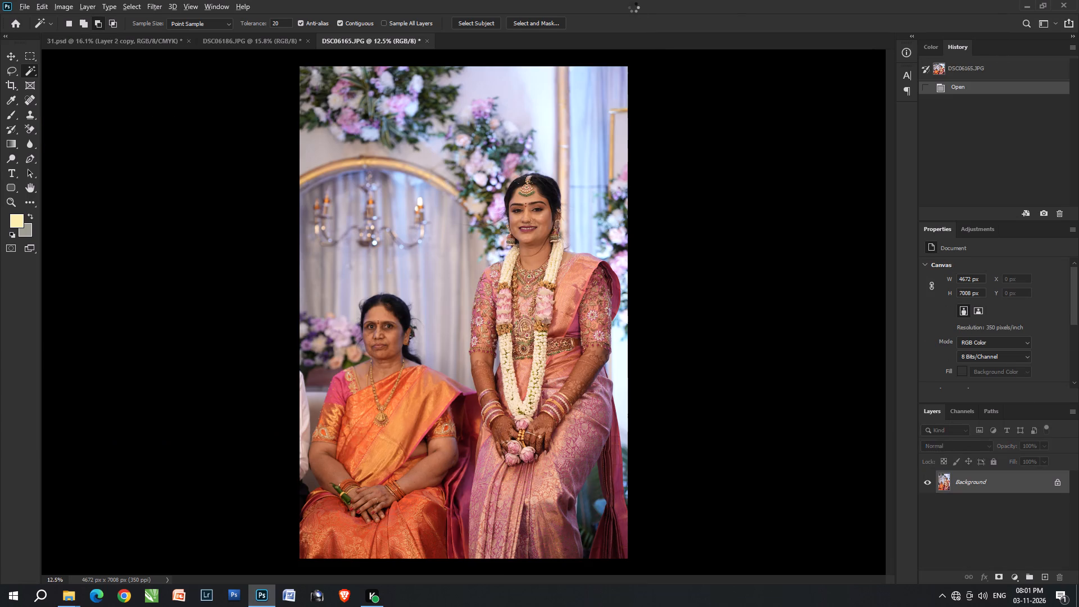
Brighten the DSC06165 photo with Levels, setting the midtone input to 1.11 and the white input to 251.
key(ctrl+l)
click(791, 347)
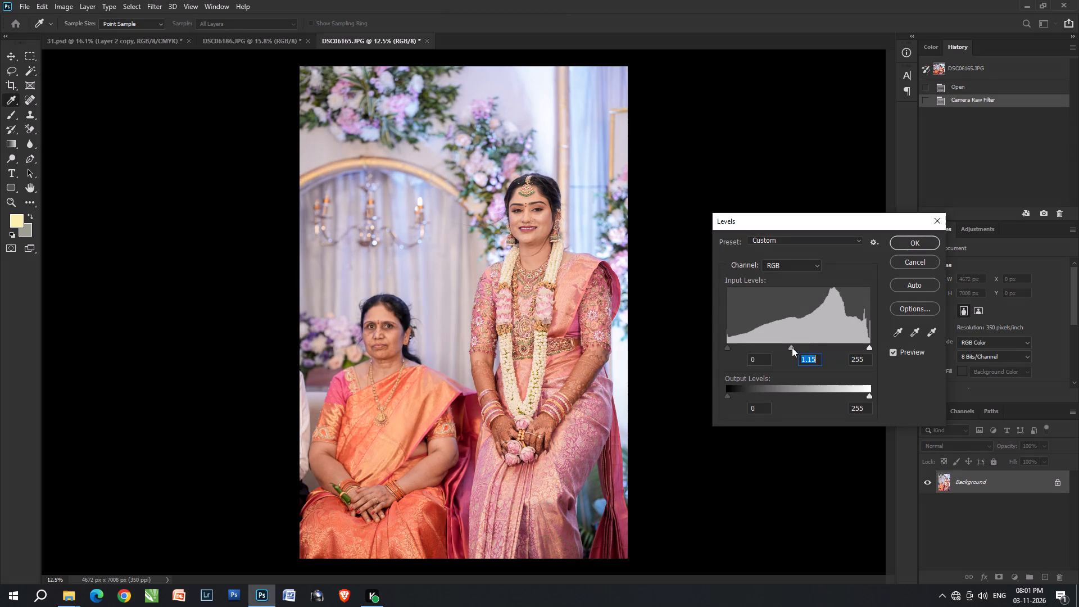
scroll(841, 350, down, 4)
click(867, 347)
key(Return)
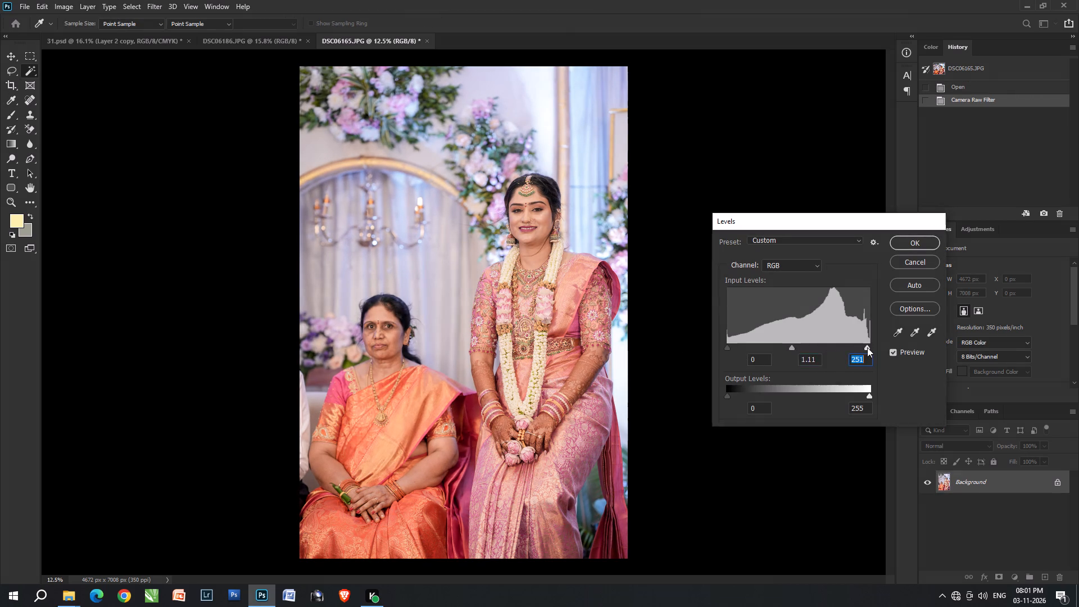
Cut the whole corrected DSC06165 photo and paste it into the selected far-right block of 31.psd.
key(ctrl+a)
key(ctrl+x)
key(ctrl+Tab)
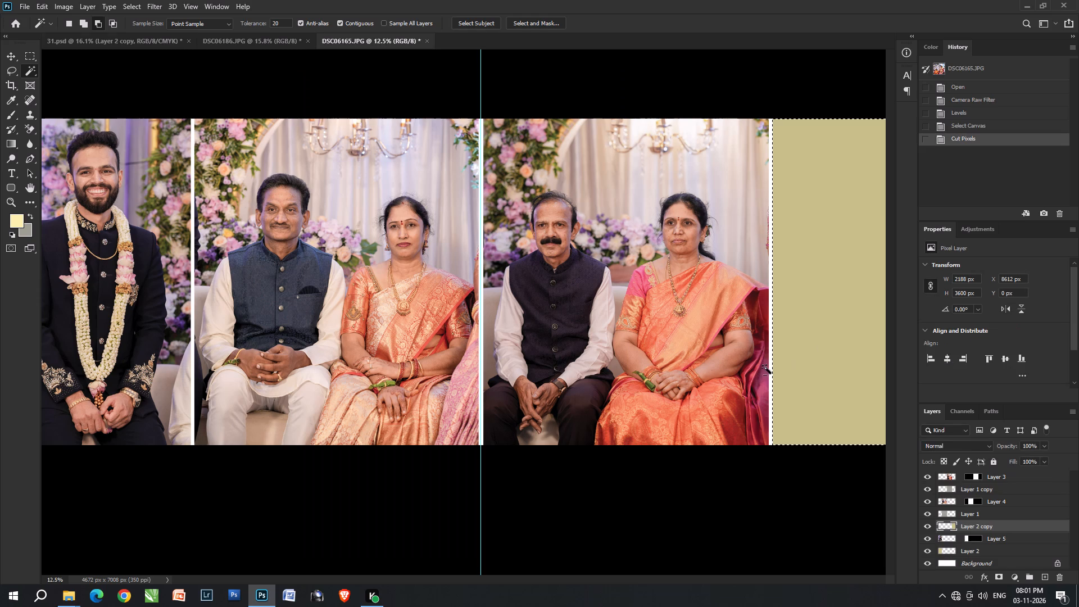
key(v)
key(space)
key(space)
key(space)
key(space)
drag(762, 339, 677, 330)
key(ctrl+alt+shift+v)
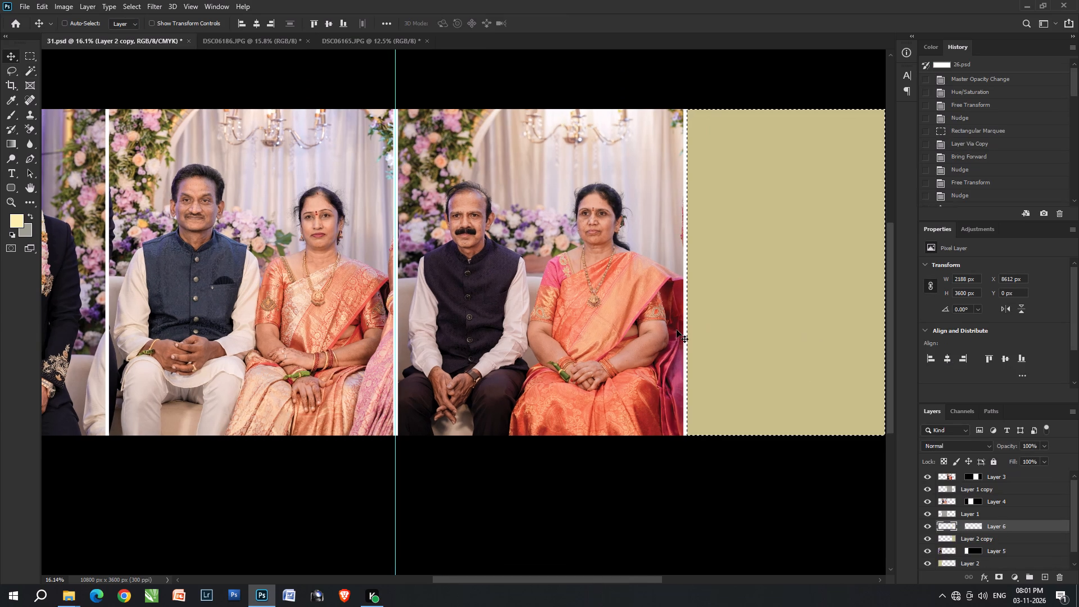
Scale the pasted bride photo to about 80% and position it so she fills the far-right panel.
key(ctrl+t)
click(466, 424)
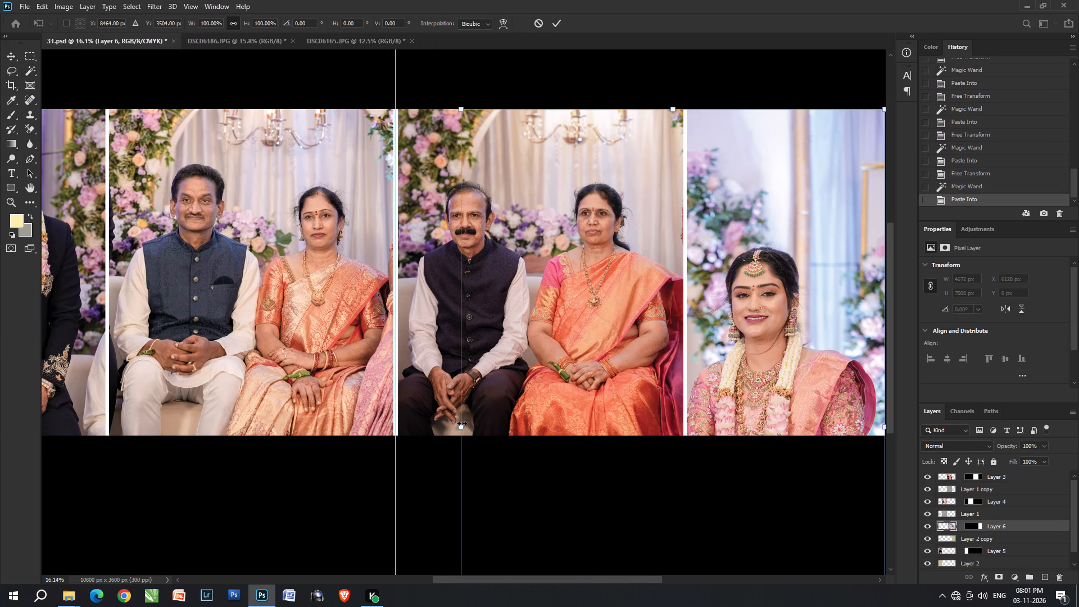
drag(462, 423, 552, 413)
drag(758, 478, 765, 360)
key(space)
key(space)
key(space)
key(space)
drag(777, 361, 747, 364)
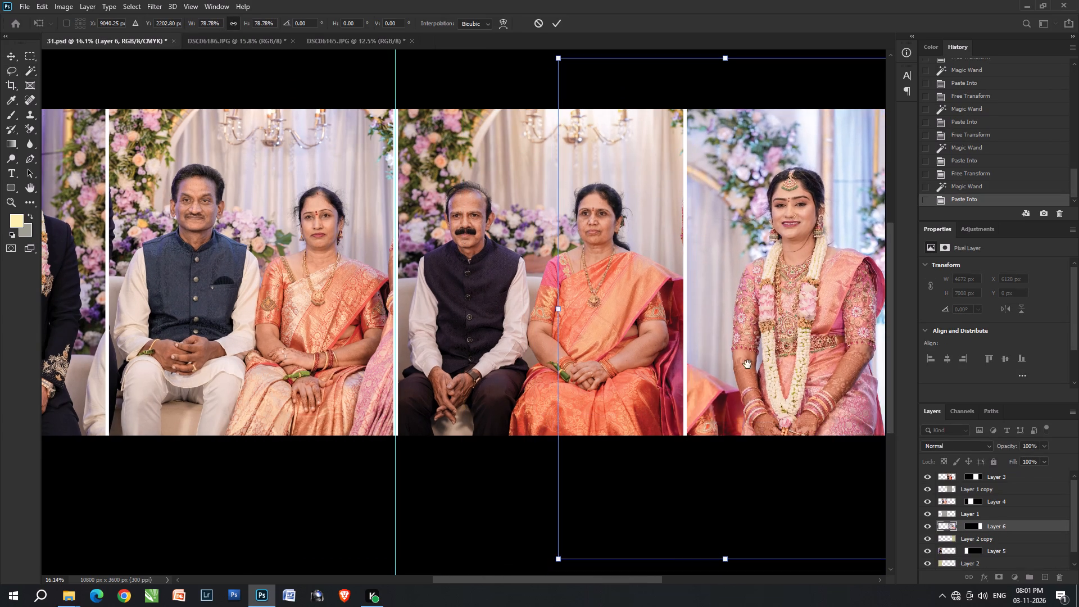
drag(747, 364, 573, 342)
drag(614, 357, 609, 339)
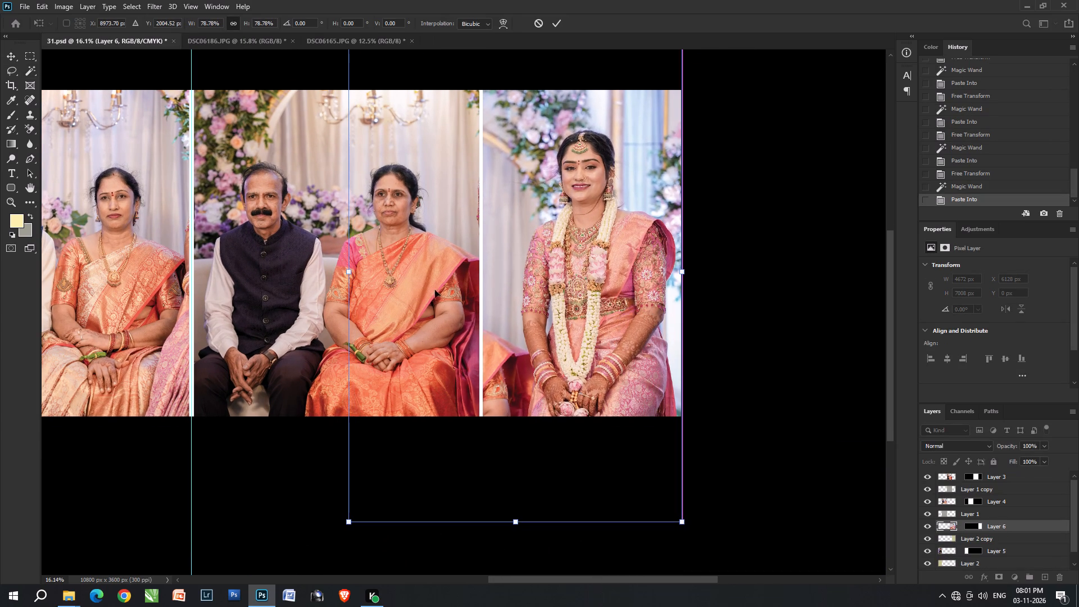
drag(487, 335, 491, 316)
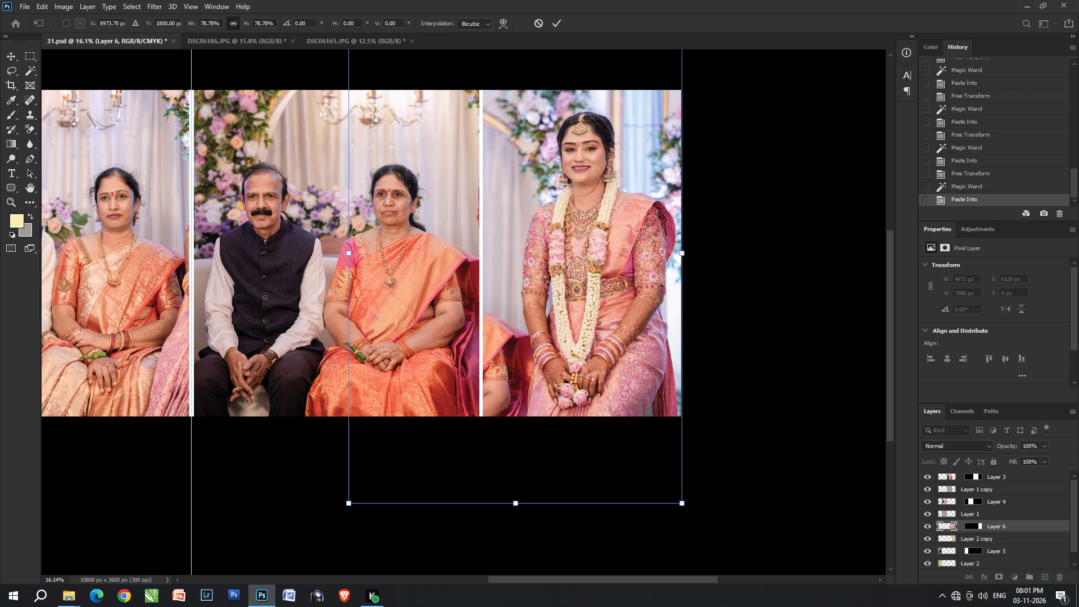
drag(343, 259, 337, 252)
click(478, 289)
click(483, 289)
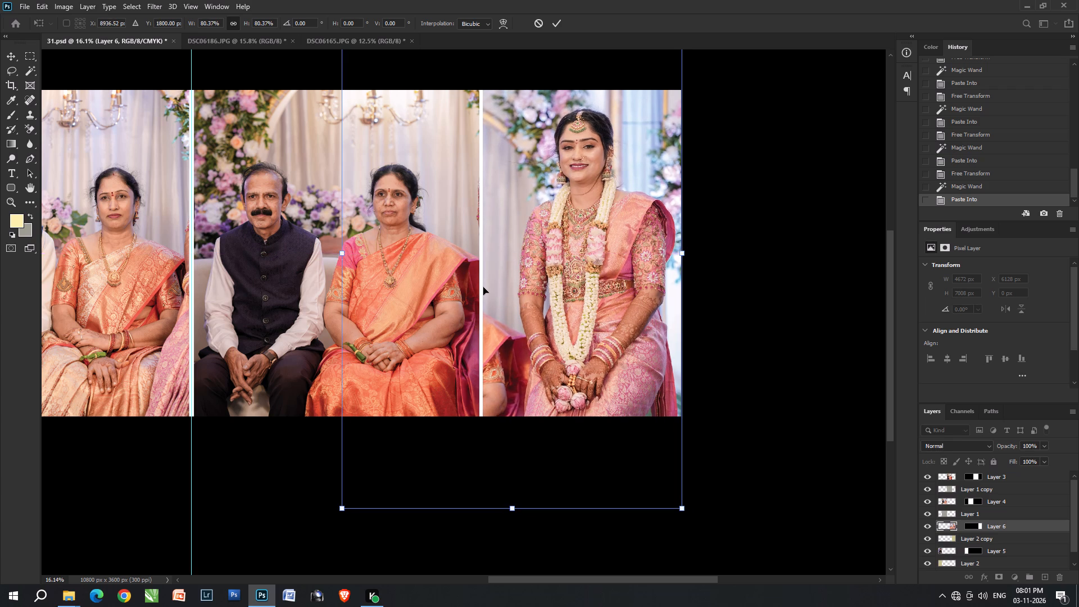
key(Left)
key(Up)
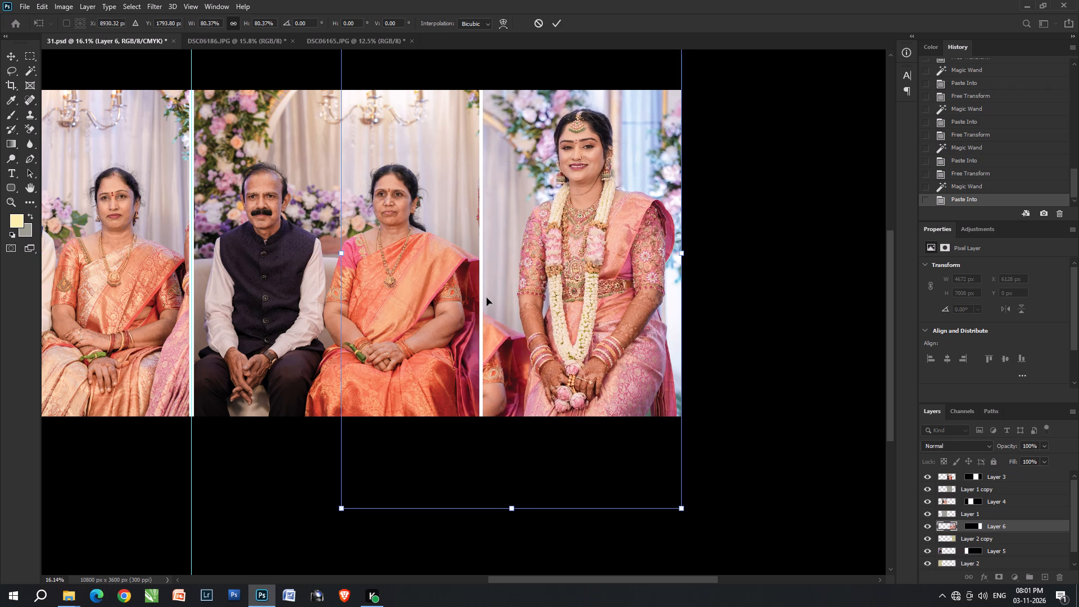
key(Up)
key(Right)
key(Down)
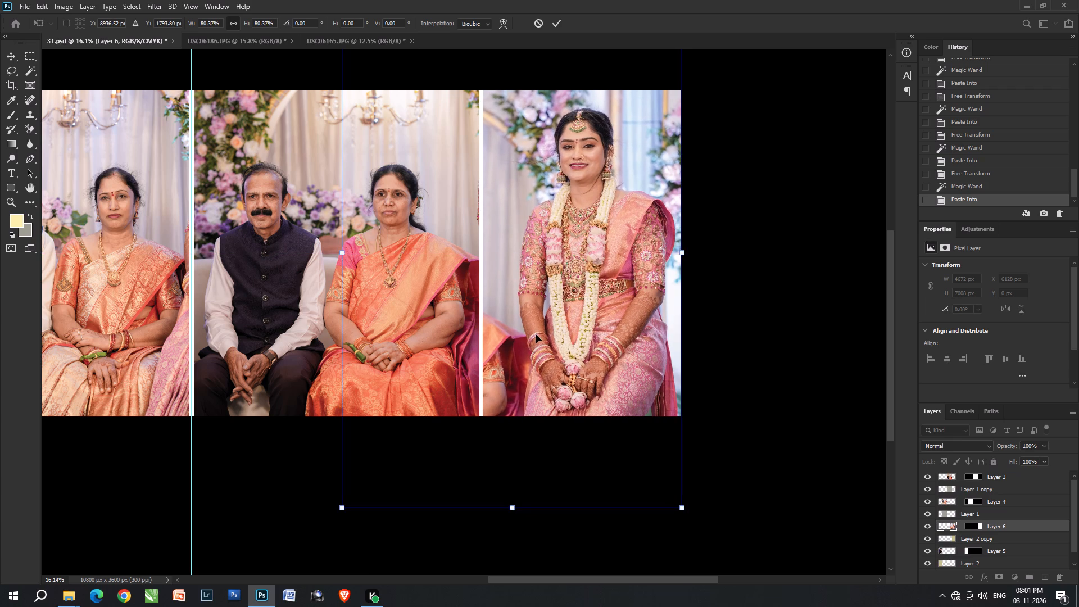
key(Return)
key(v)
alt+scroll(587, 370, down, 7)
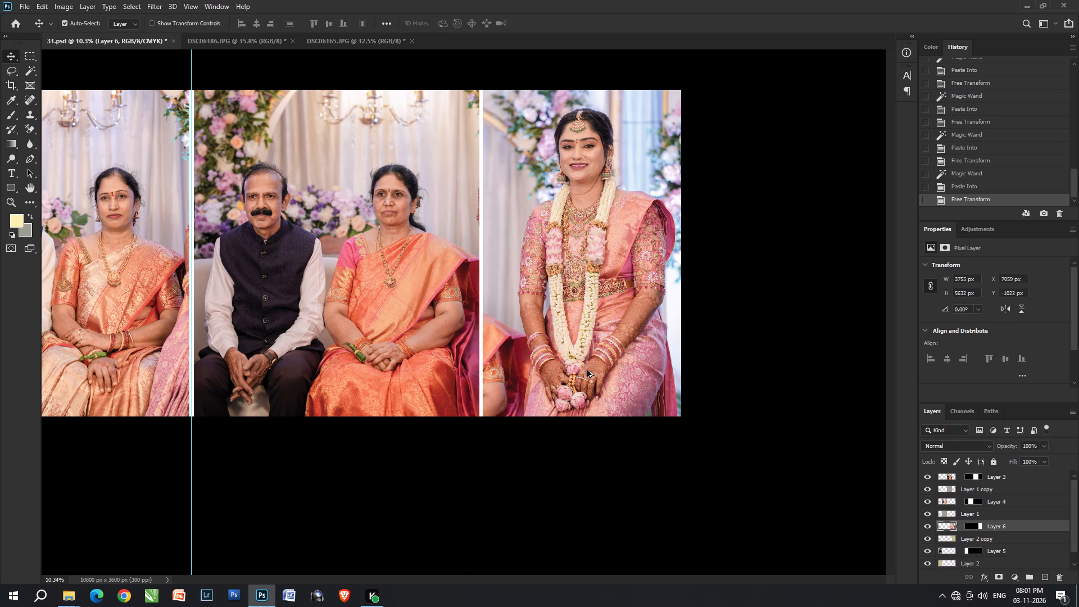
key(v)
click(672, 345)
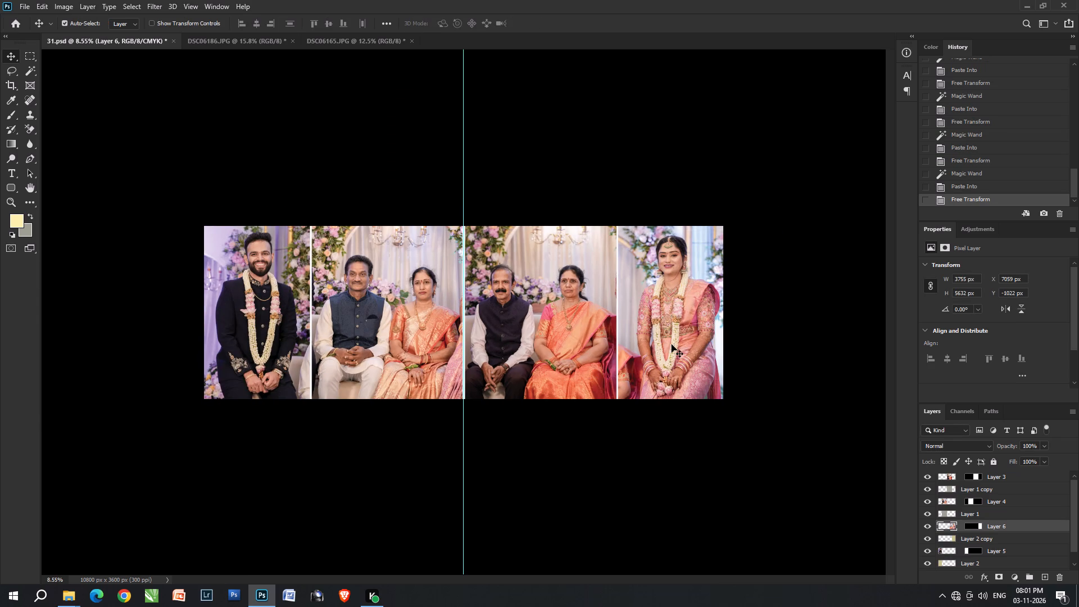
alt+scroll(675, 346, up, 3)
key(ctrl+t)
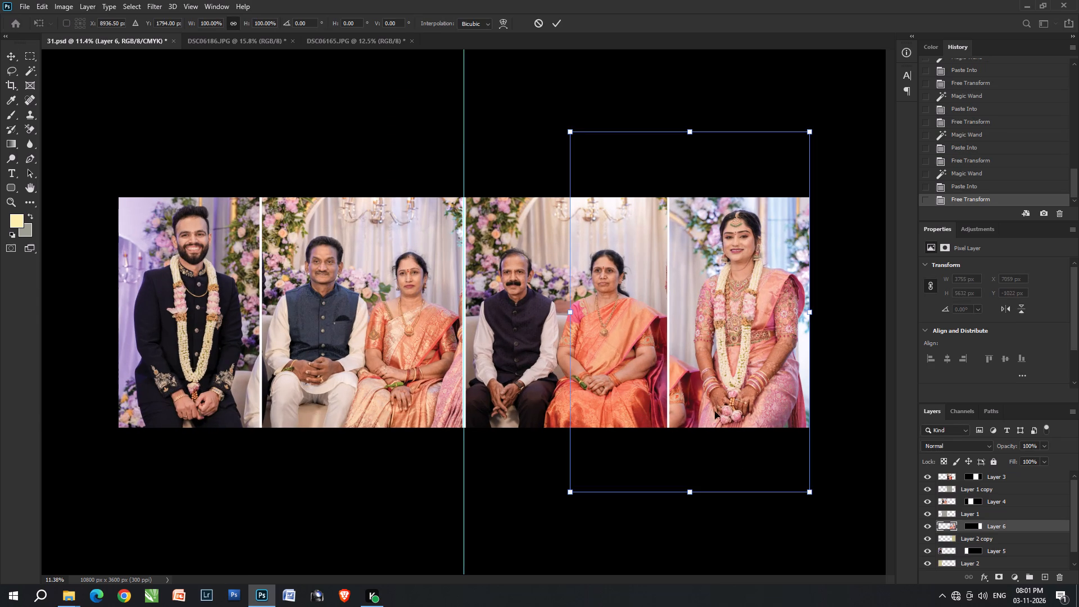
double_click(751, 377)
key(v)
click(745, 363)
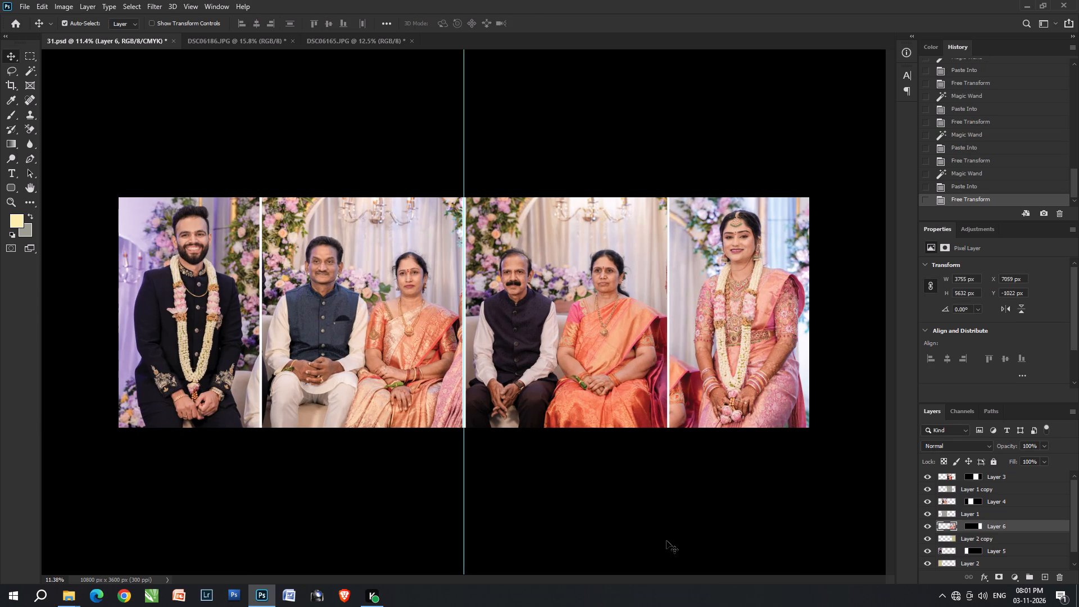
Deselect all layers and save 31.psd with Maximize Compatibility on.
click(670, 547)
key(ctrl+s)
key(ctrl+s)
key(ctrl+s)
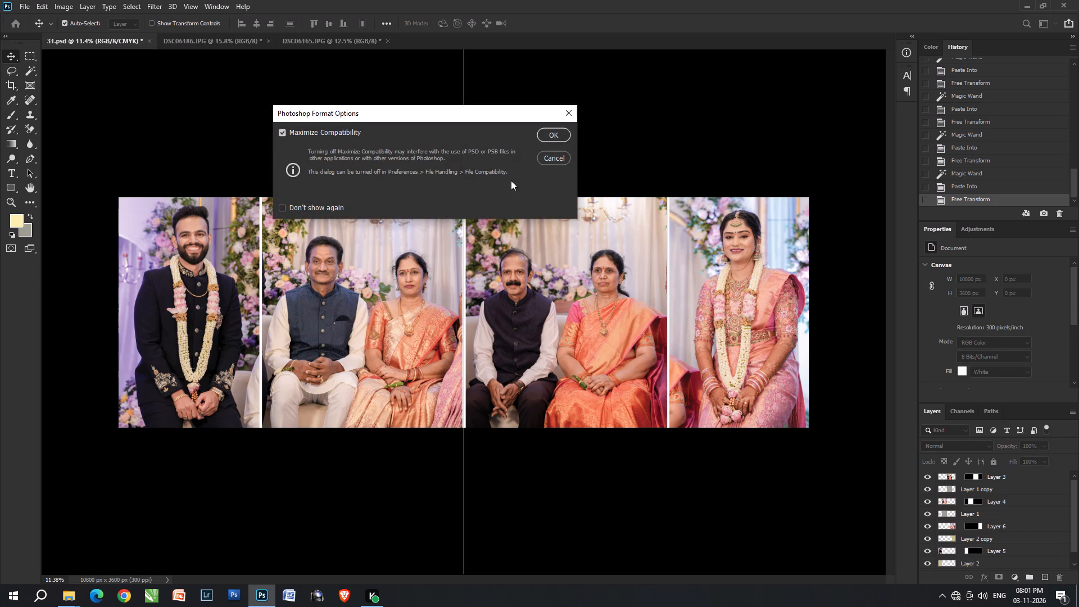
click(550, 137)
Open the saved sheet 31 from the album's sheet folder in the image viewer to check the four-panel spread.
key(alt+Tab)
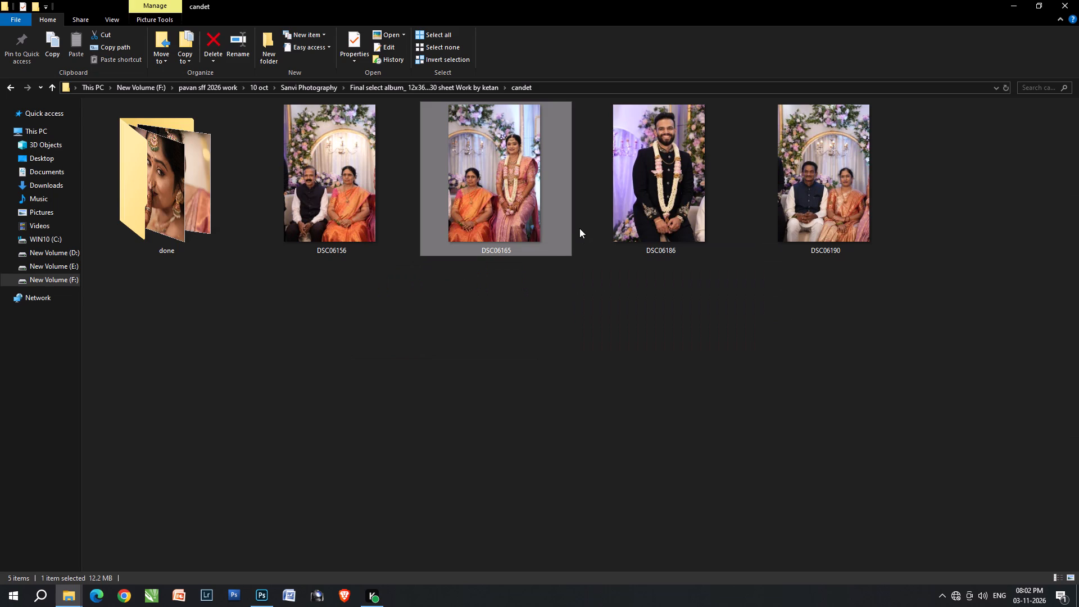
key(BackSpace)
double_click(817, 229)
scroll(404, 470, down, 2)
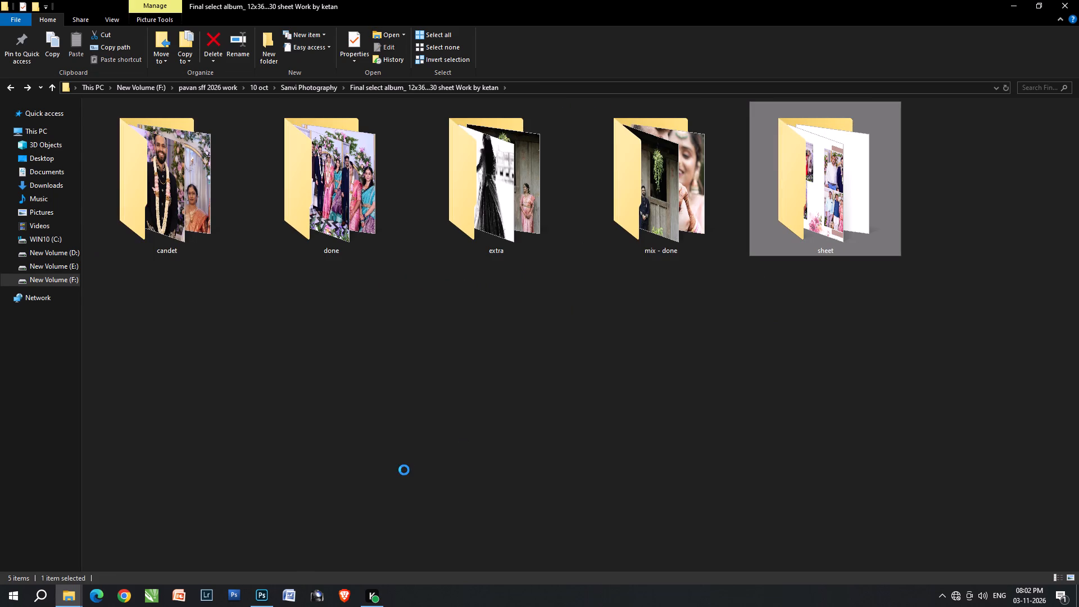
scroll(404, 470, down, 1)
scroll(595, 430, down, 14)
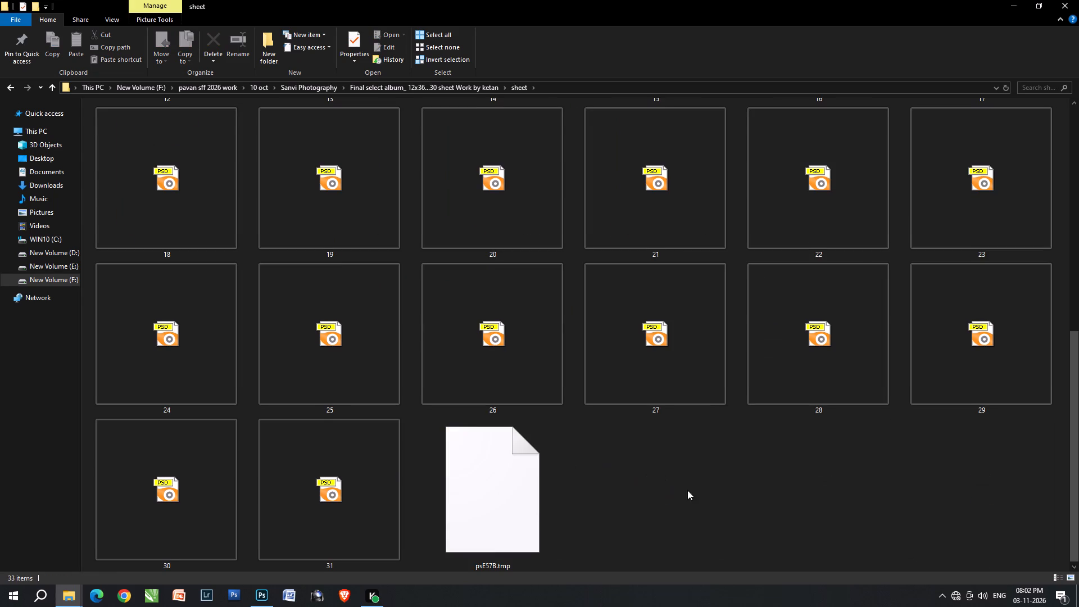
click(699, 491)
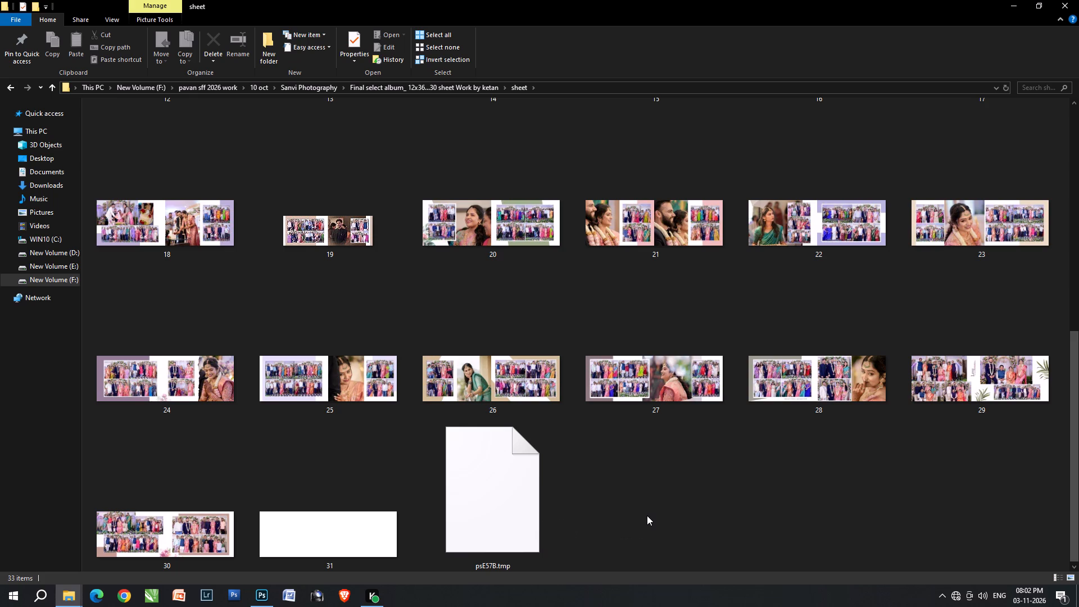
double_click(337, 537)
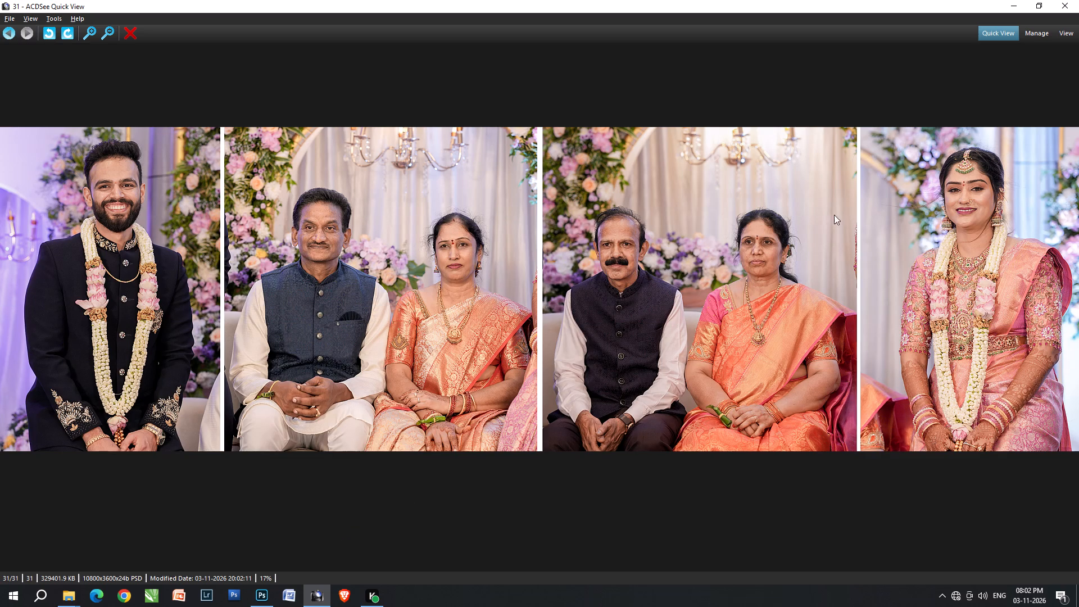
click(1078, 0)
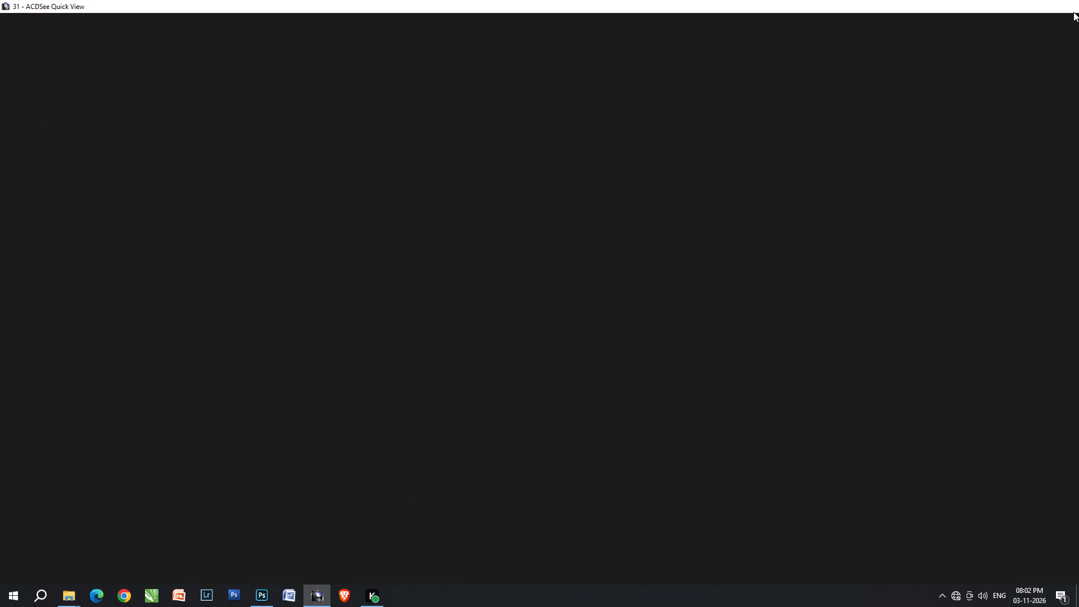
Back in Photoshop, enlarge the second seated couple's photo on Layer 3 to about 104.5%, growing it upward from its bottom edge.
click(271, 595)
key(v)
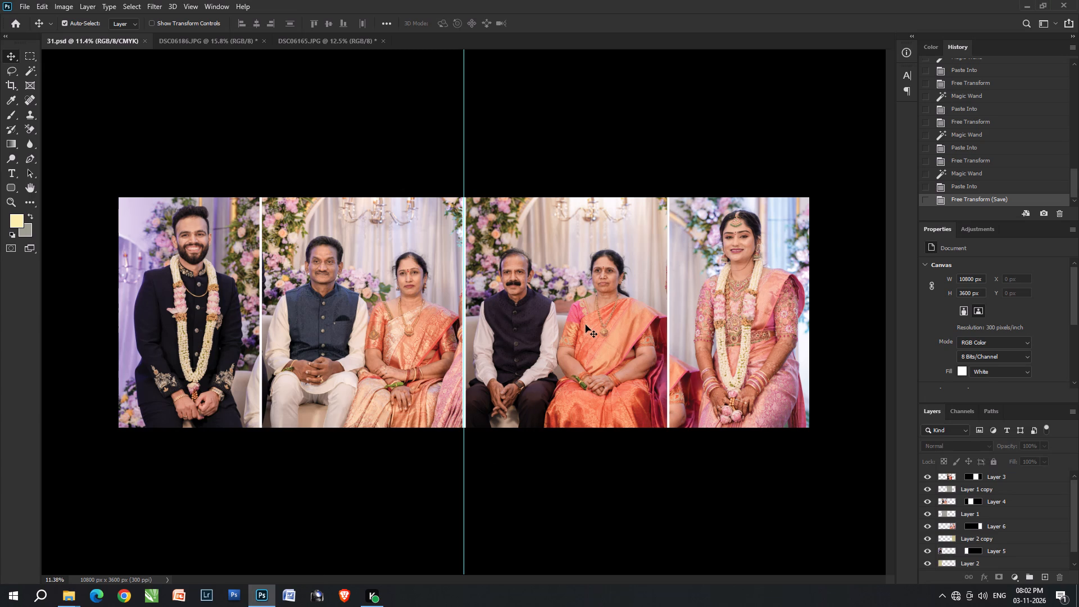
click(586, 325)
key(ctrl+t)
drag(563, 105, 569, 91)
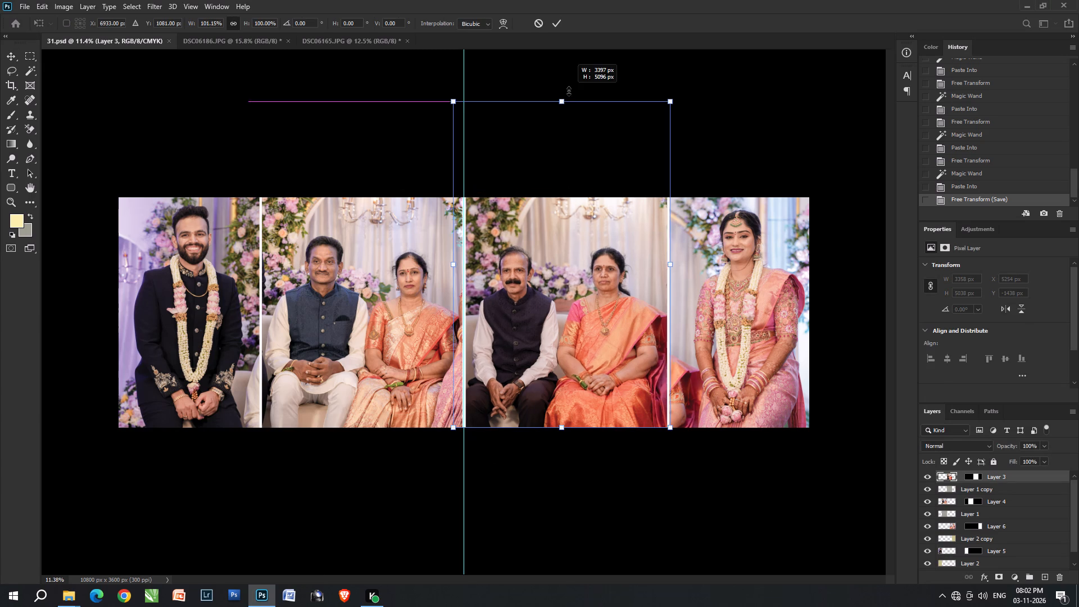
drag(569, 91, 569, 90)
key(Return)
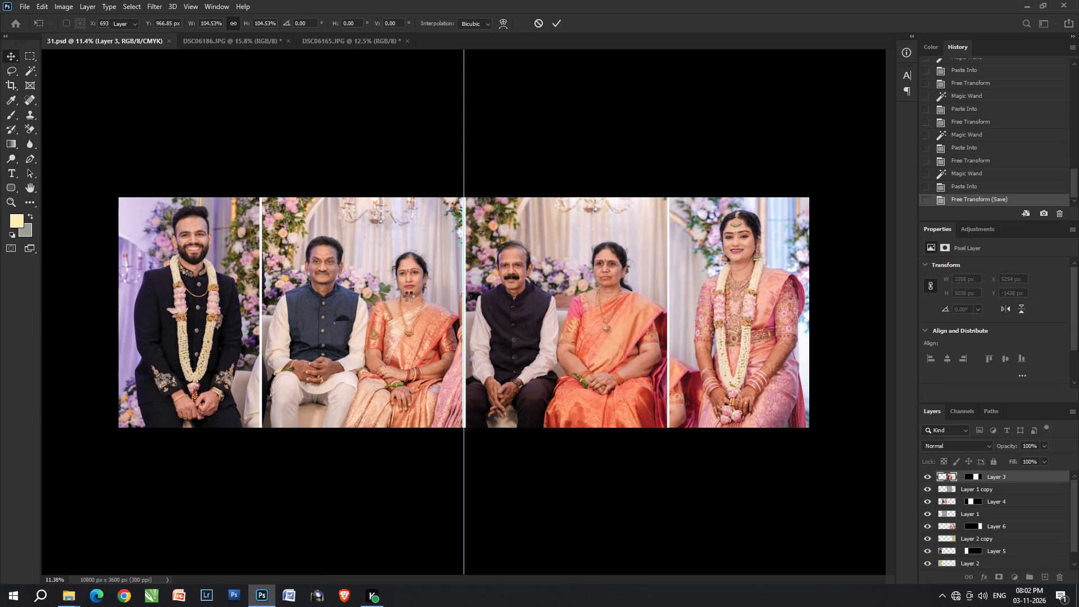
Save 31.psd again and merge all visible layers into a single Background.
key(ctrl+s)
key(ctrl+s)
key(ctrl+s)
key(ctrl+shift+e)
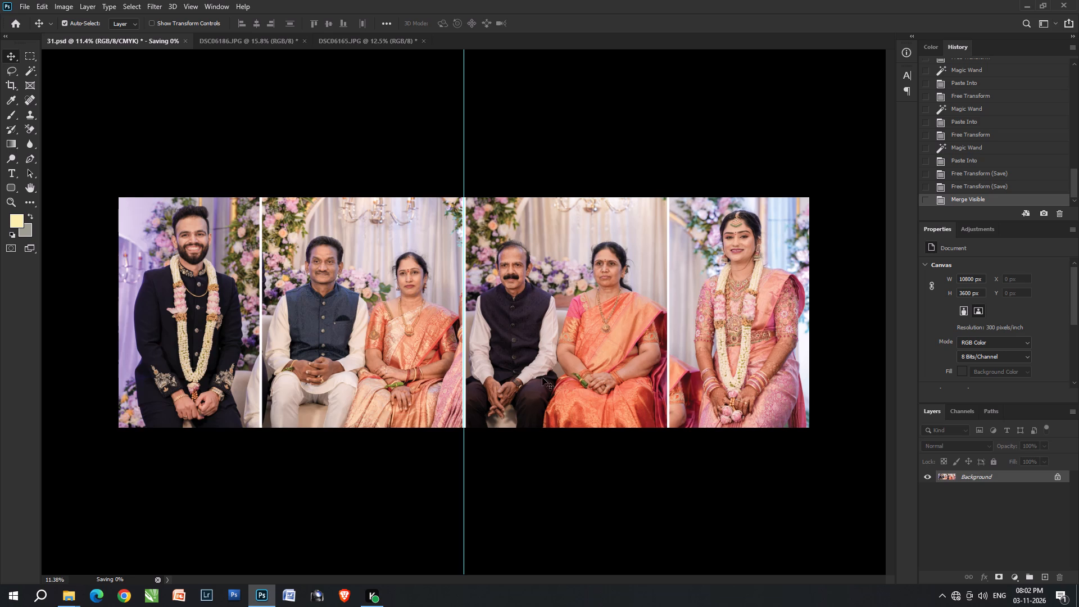
scroll(548, 375, up, 4)
alt+scroll(548, 375, down, 5)
Close the emptied DSC06165 and DSC06186 photo documents without saving their changes.
key(ctrl+Tab)
key(ctrl+Tab)
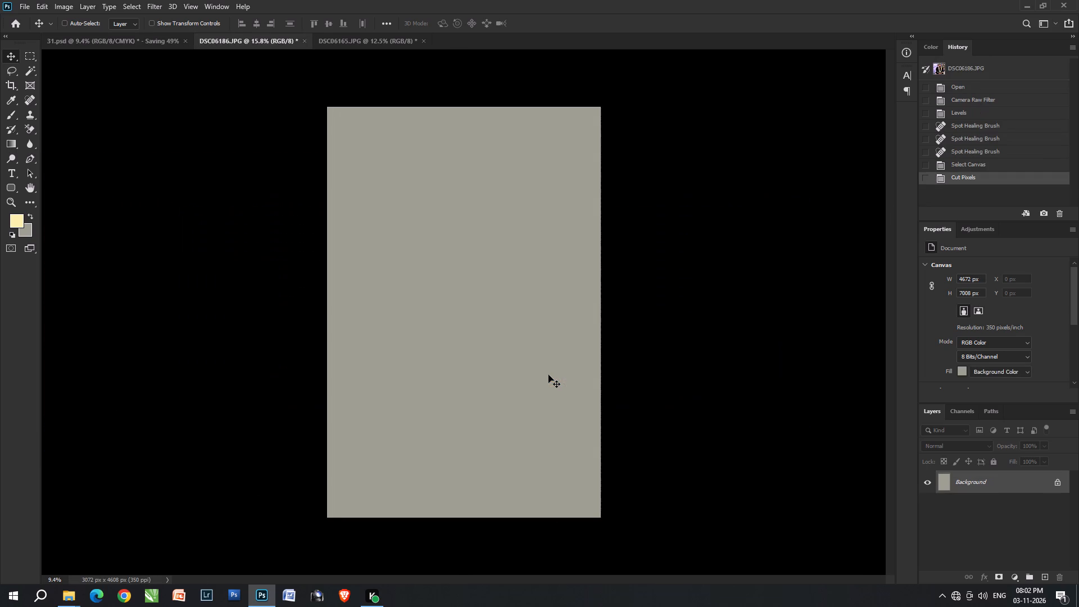
key(ctrl+w)
key(ctrl+Tab)
key(ctrl+Return)
key(ctrl+w)
key(ctrl+Tab)
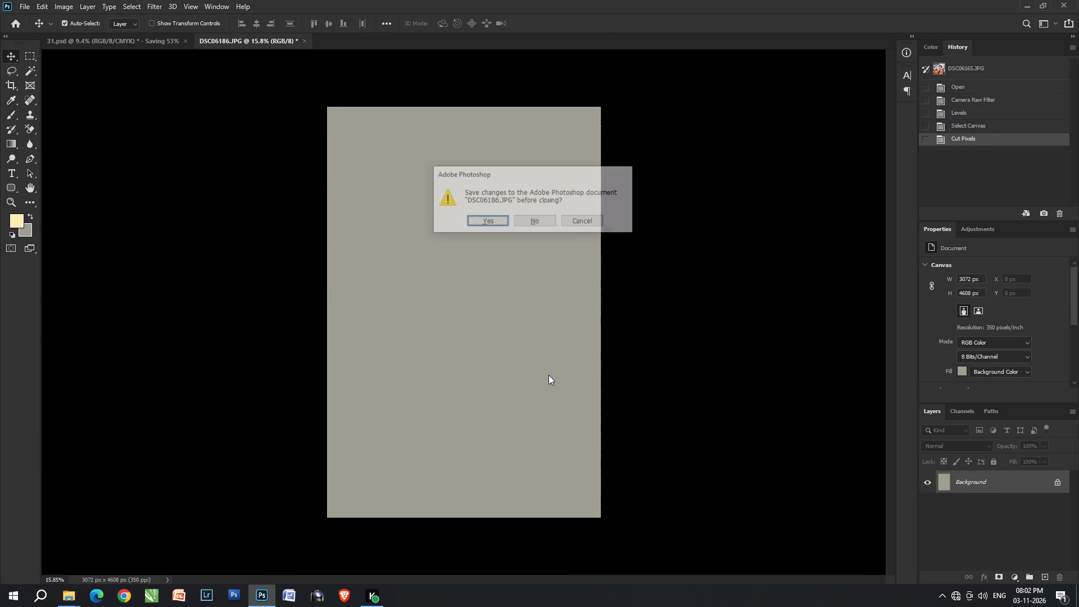
key(ctrl+Tab)
key(Return)
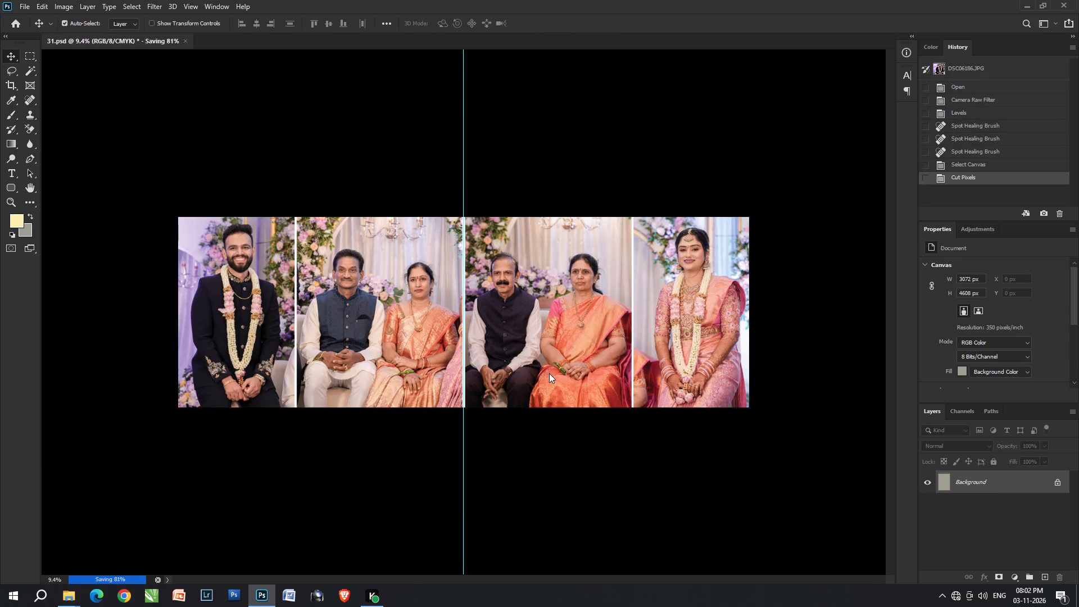
Save the merged sheet as a JPEG named 31 in the sheet folder's JPEG subfolder at quality 12.
key(ctrl+shift+s)
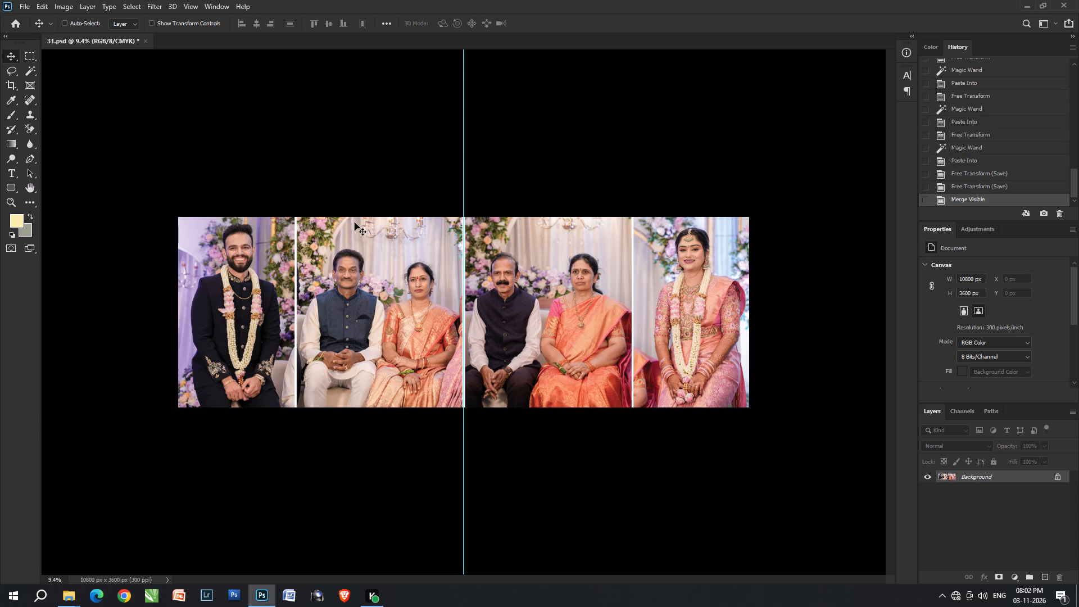
key(ctrl+shift+s)
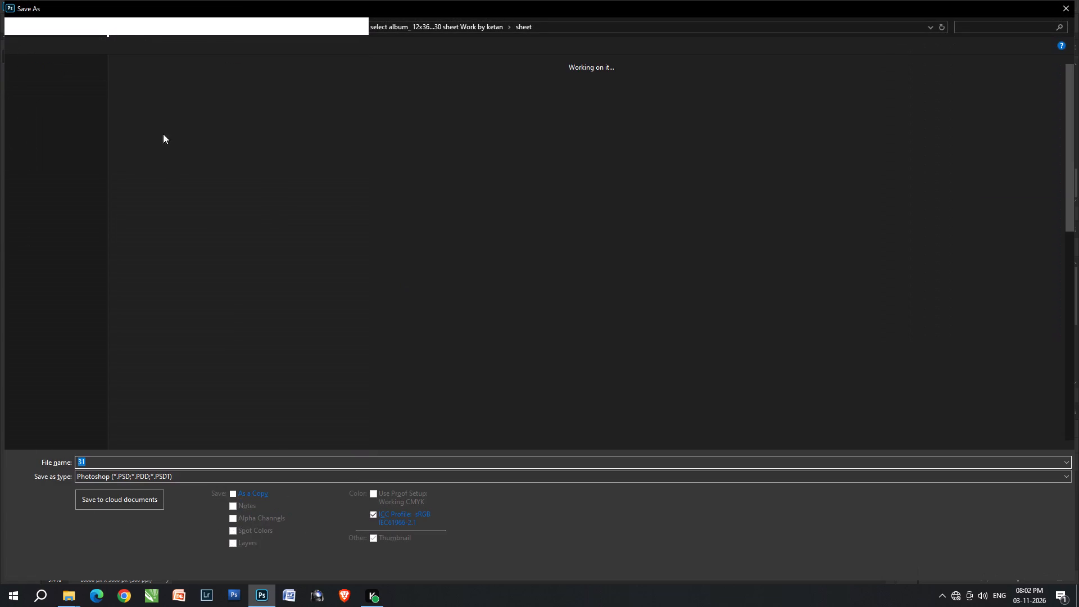
double_click(165, 133)
key(Tab)
key(Tab)
key(j)
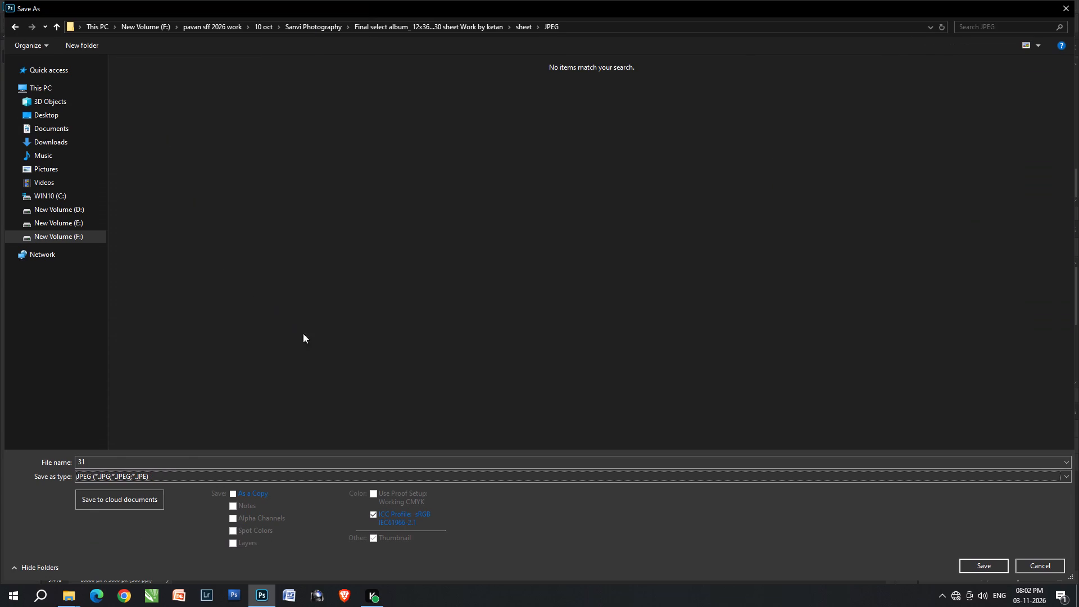
scroll(379, 395, down, 4)
scroll(643, 440, down, 3)
key(Return)
key(Return)
key(Return)
key(Return)
key(Return)
key(Return)
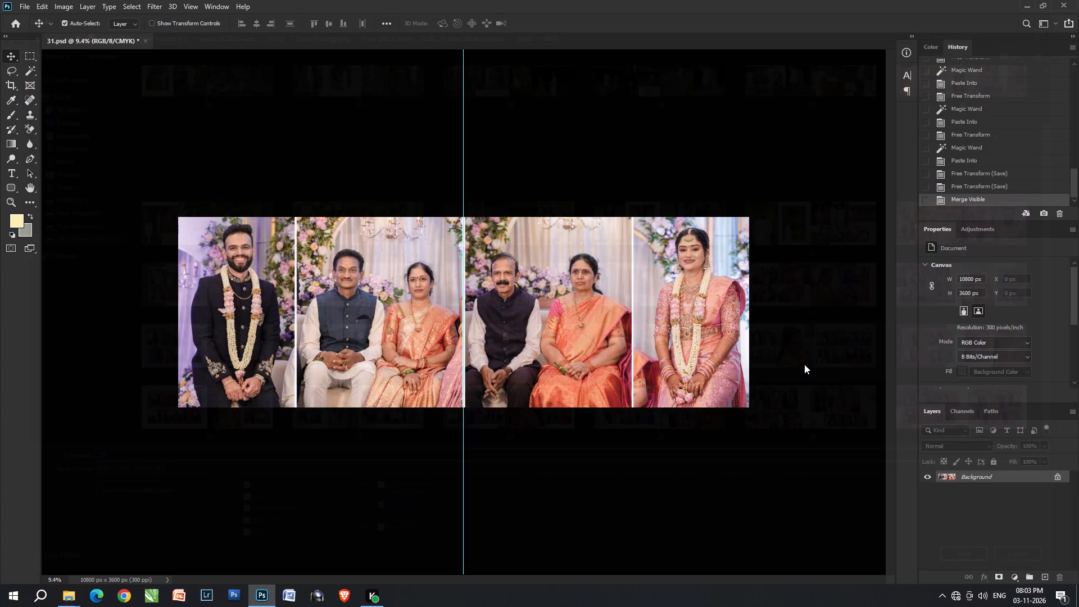
key(Return)
key(Return)
key(Return)
key(Return)
key(Return)
key(Return)
key(Return)
key(Return)
key(Return)
key(Return)
key(Return)
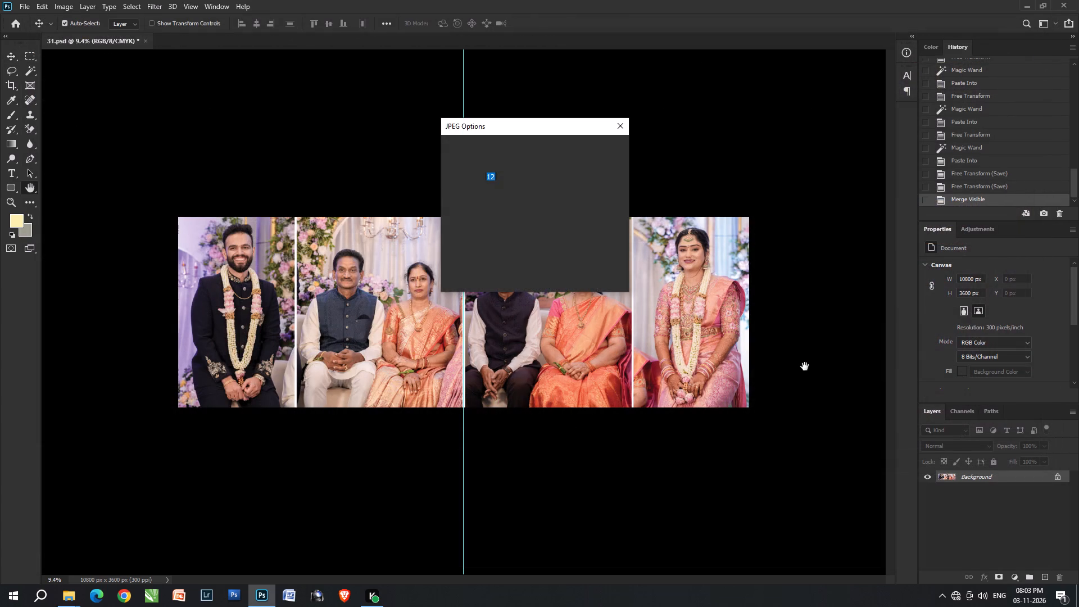
Check the exported sheet 31 in the JPEG subfolder in File Explorer and return to Photoshop.
click(75, 596)
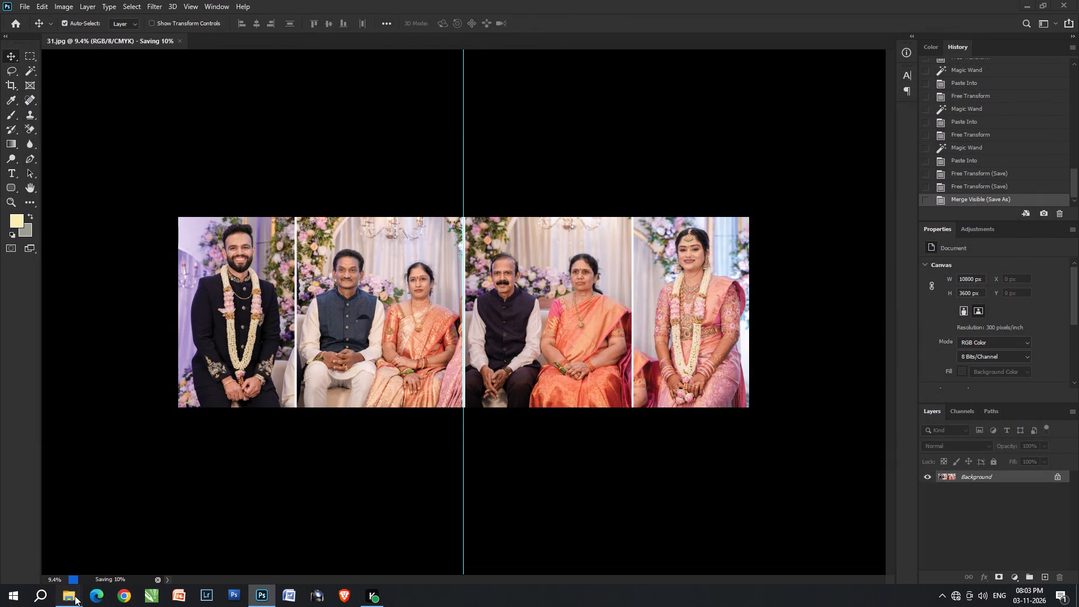
click(92, 547)
scroll(359, 321, up, 5)
double_click(216, 179)
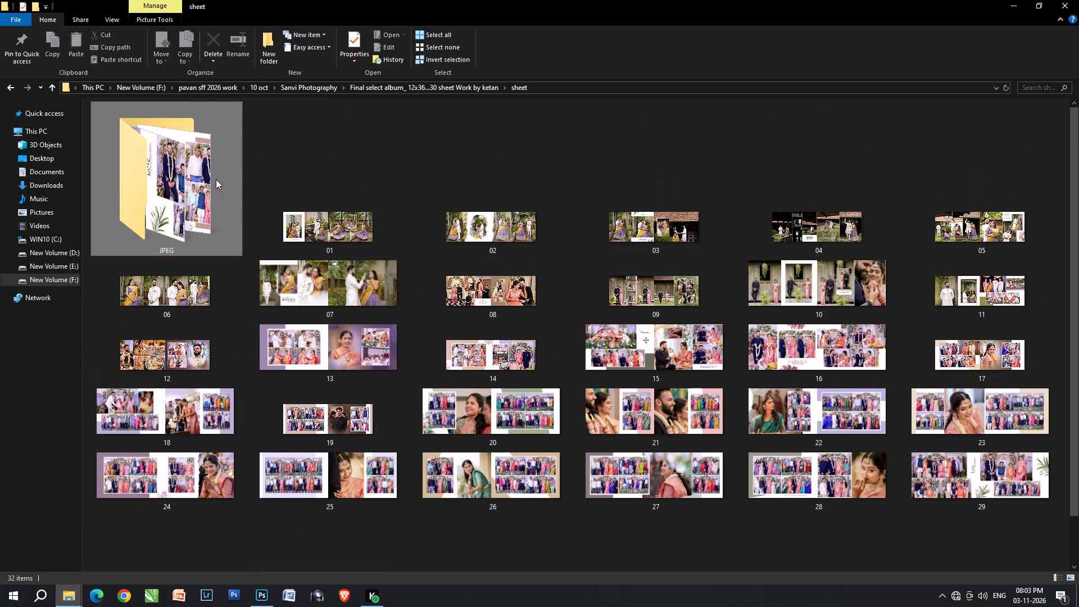
scroll(391, 330, down, 9)
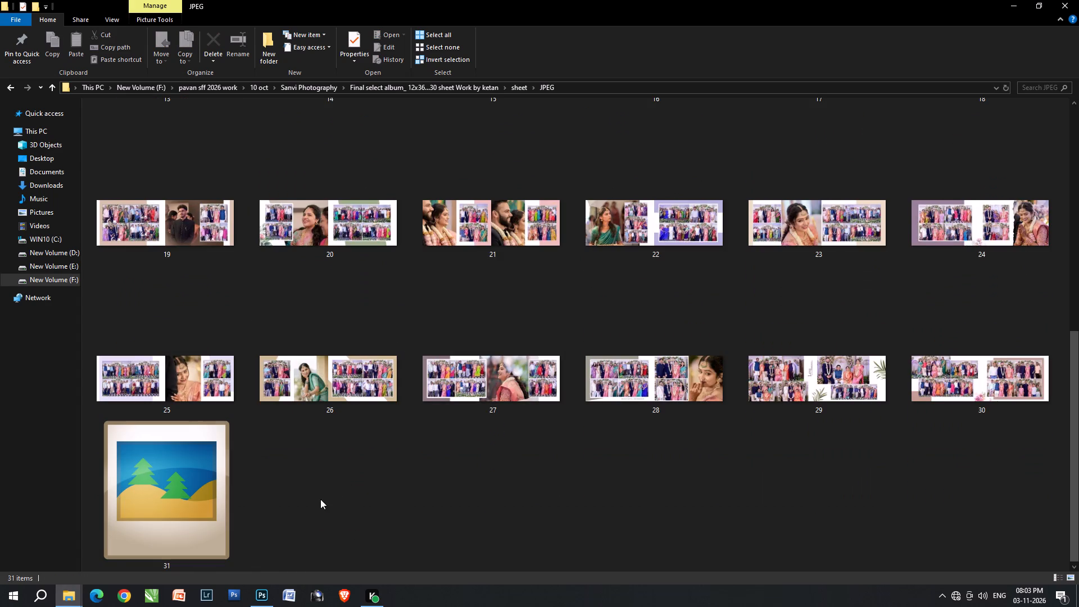
scroll(320, 512, up, 3)
click(259, 591)
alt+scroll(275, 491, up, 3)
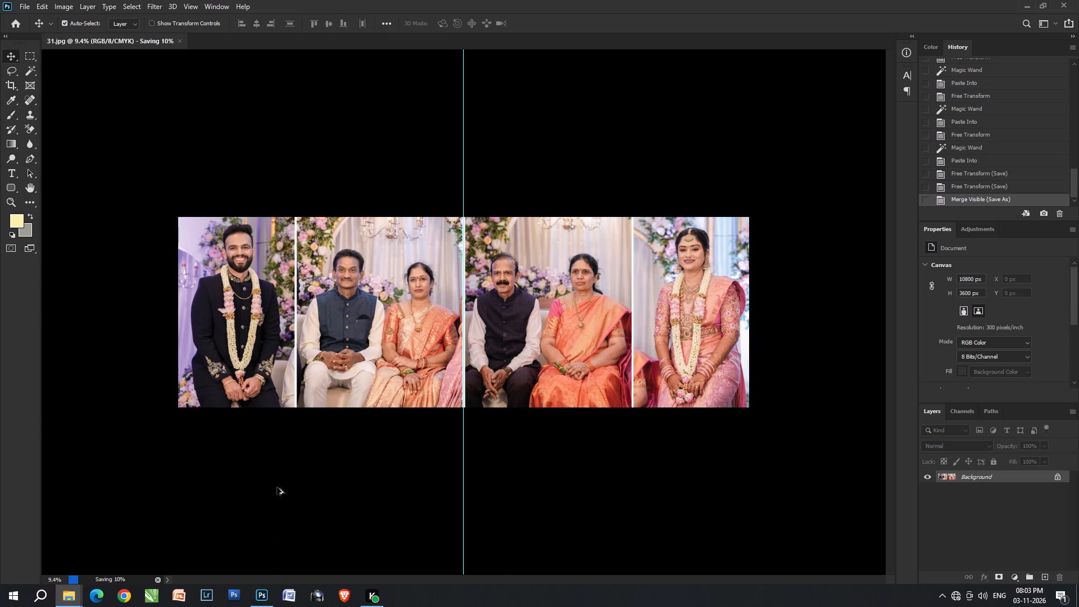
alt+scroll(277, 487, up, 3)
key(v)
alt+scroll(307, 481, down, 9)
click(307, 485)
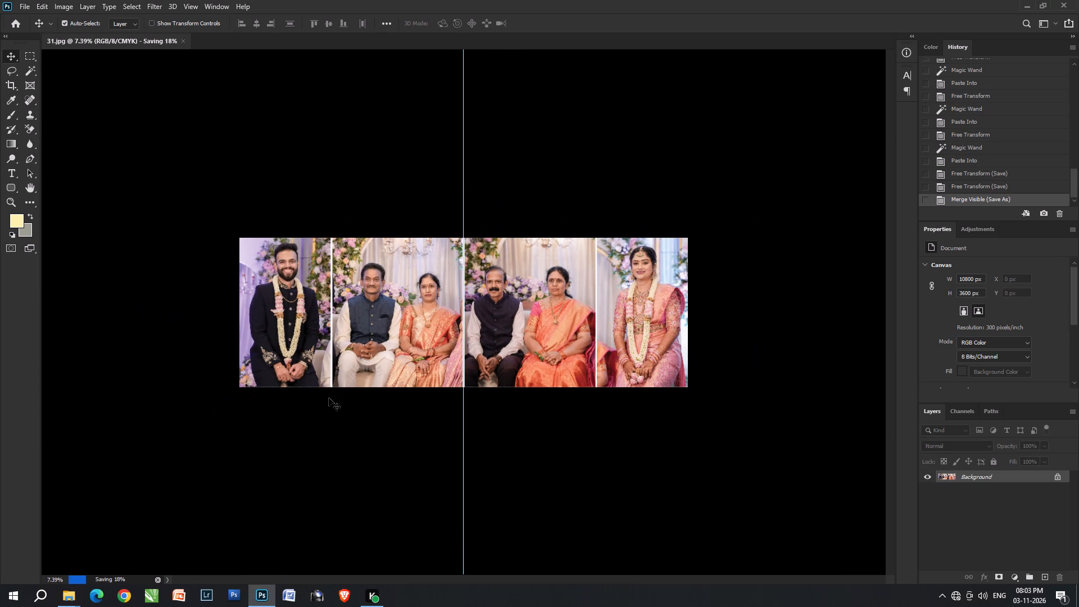
Close the exported 31.jpg document once its saving is done.
alt+scroll(328, 380, up, 3)
alt+scroll(328, 380, down, 3)
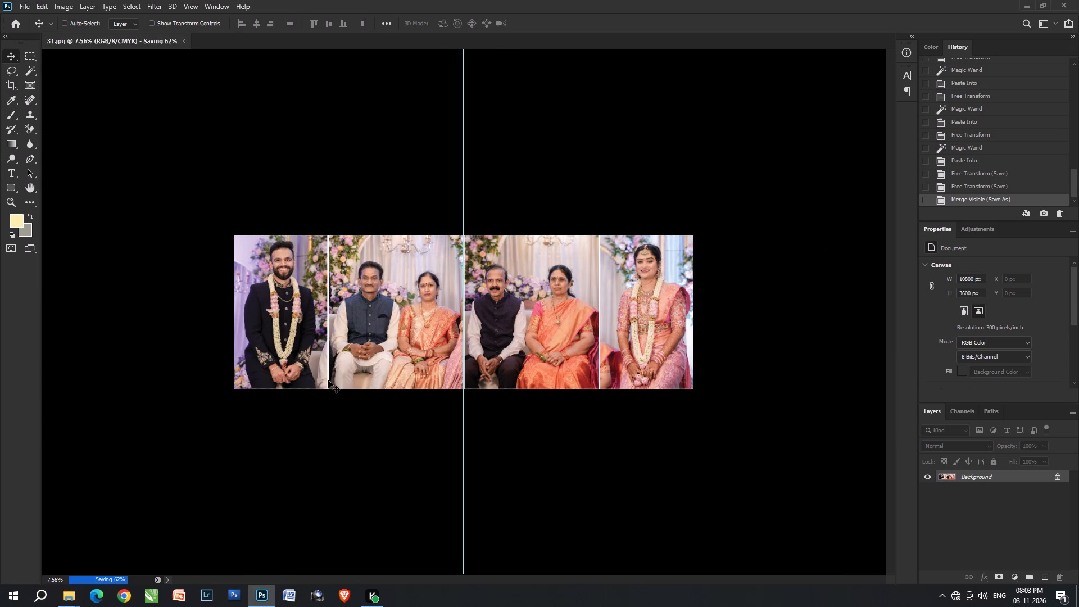
key(ctrl+w)
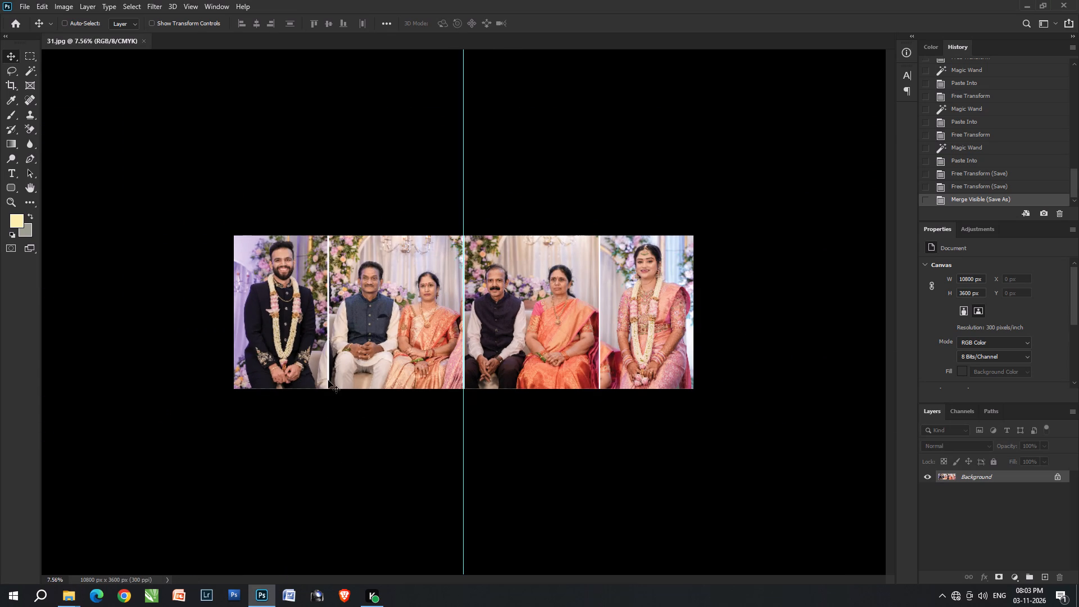
Switch to File Explorer, look through the Sanvi Photography album folders and return to the sheet folder's JPEG subfolder.
key(alt+Tab)
scroll(240, 253, up, 4)
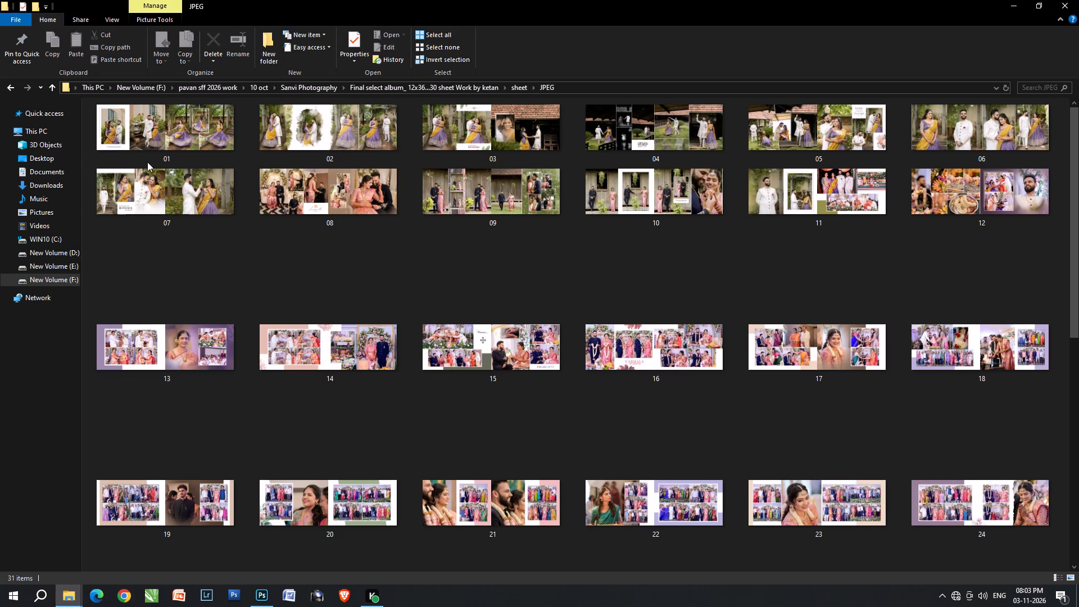
right_click(246, 286)
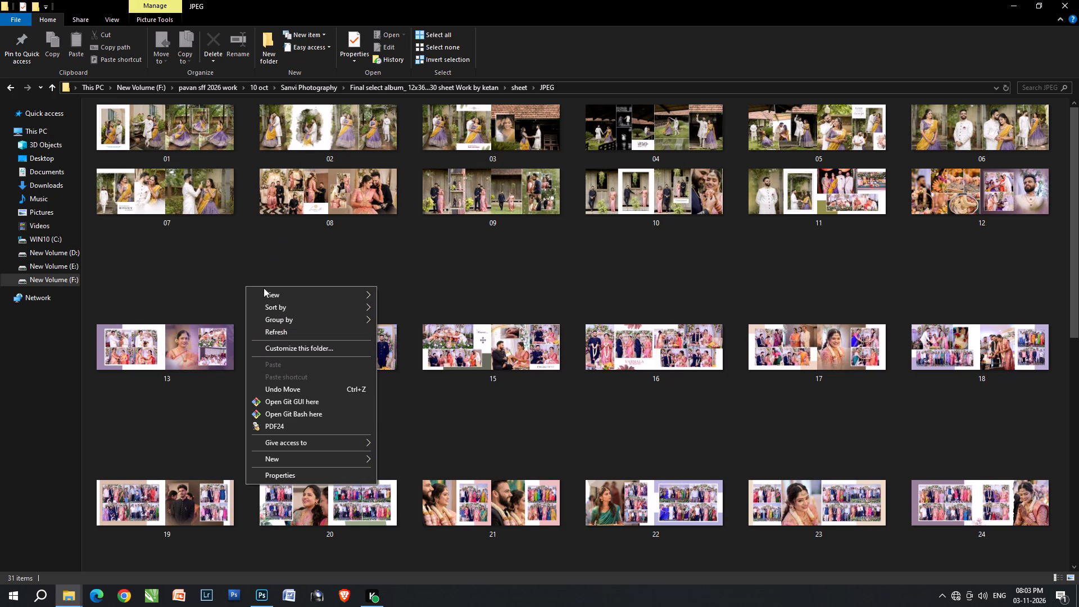
drag(285, 295, 433, 290)
click(311, 89)
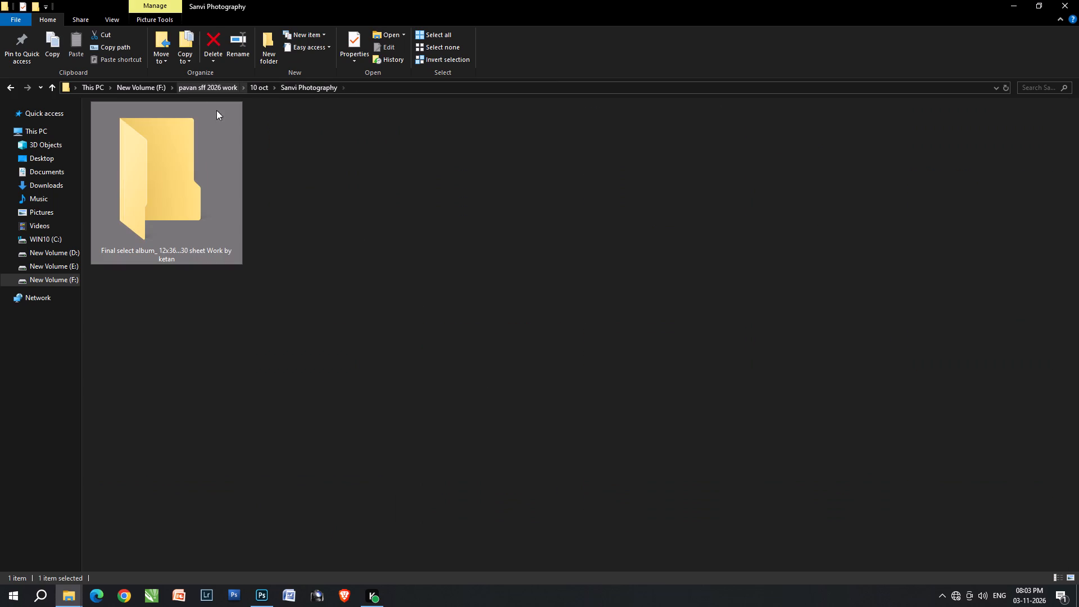
double_click(169, 185)
double_click(169, 185)
key(BackSpace)
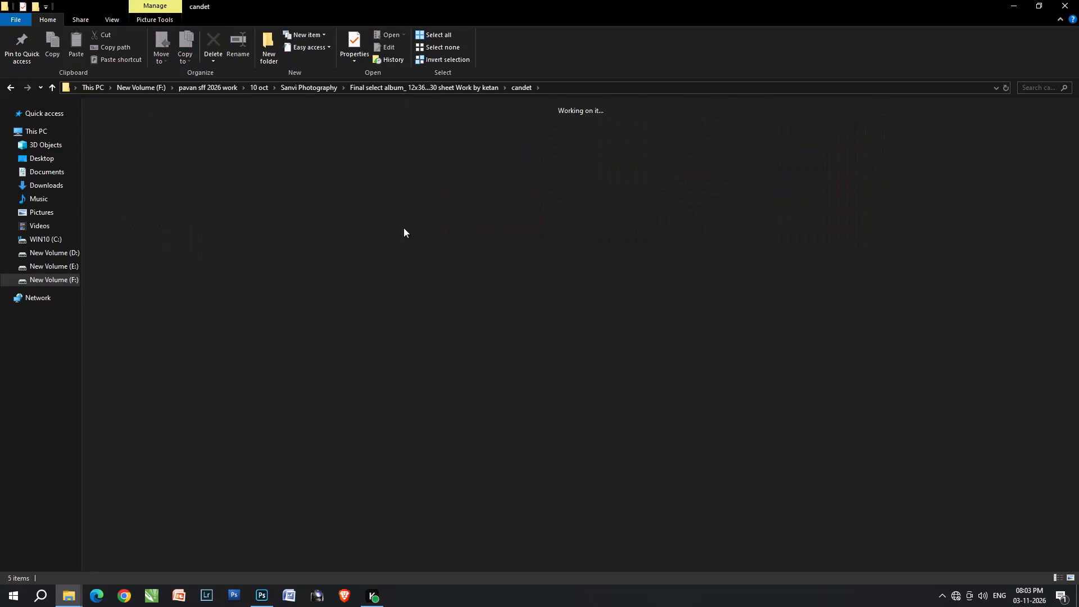
click(606, 225)
double_click(836, 235)
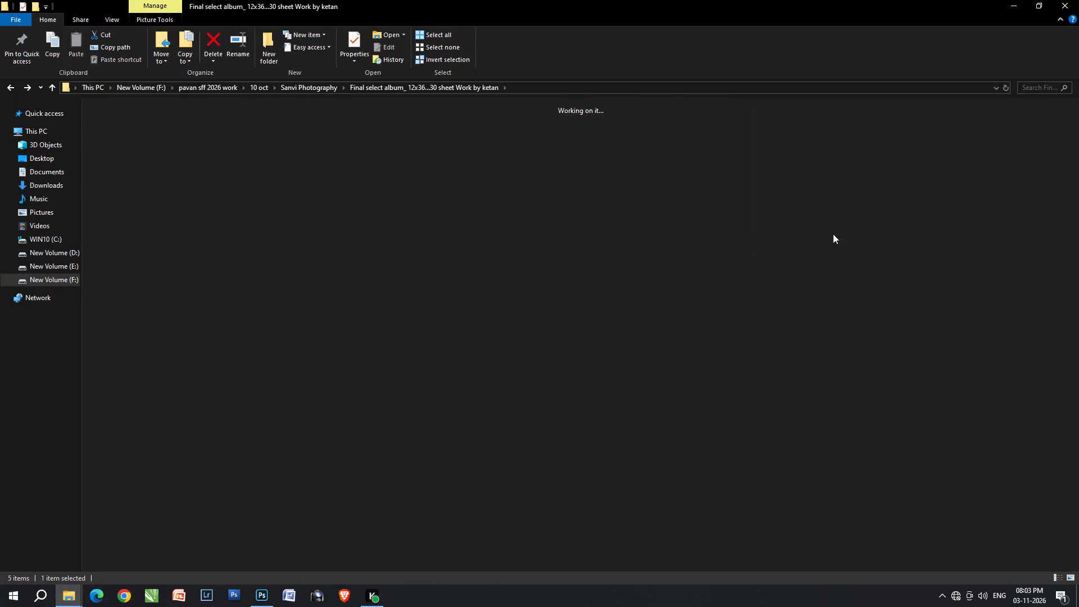
double_click(208, 196)
Review the order of the exported album sheets in the JPEG subfolder, from 01 through 31.
scroll(239, 230, up, 1)
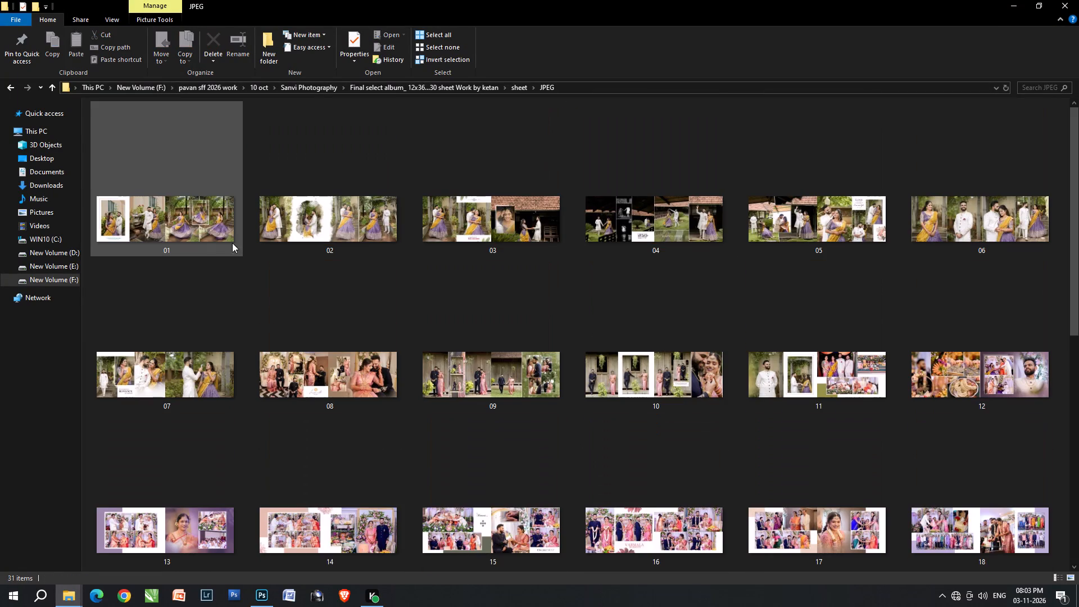
click(185, 235)
click(343, 225)
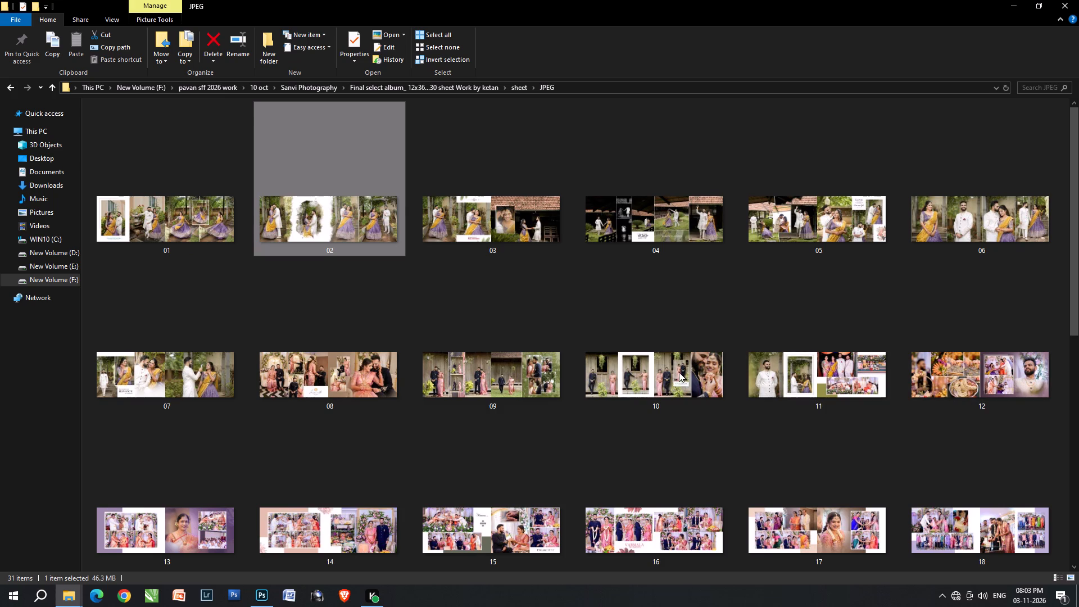
click(642, 373)
scroll(657, 380, down, 1)
scroll(668, 295, up, 1)
scroll(672, 310, down, 3)
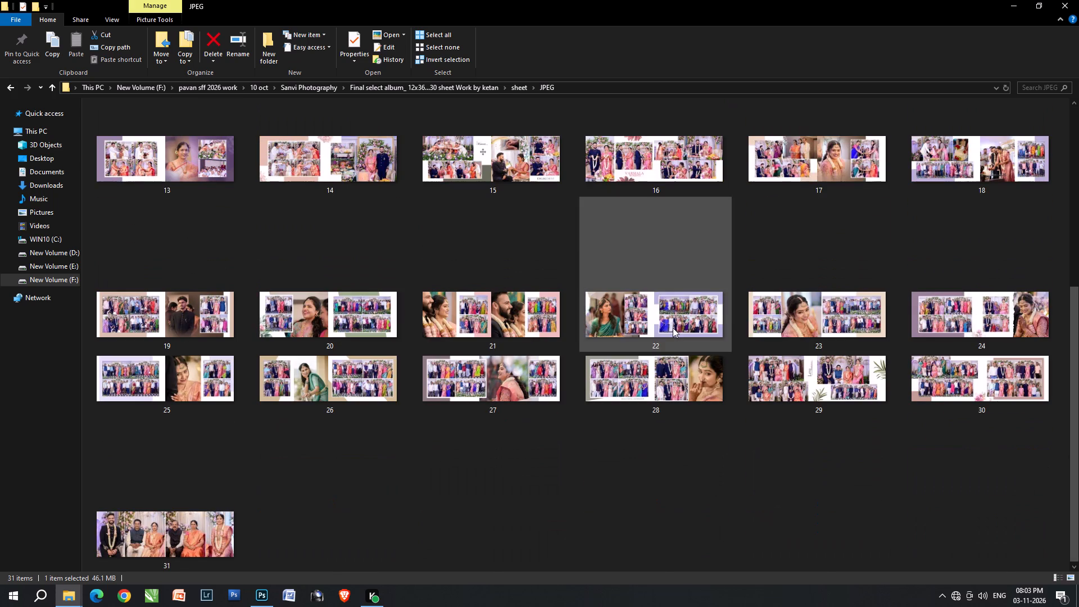
Rename sheet 31, the four portrait panels, as 29-1.
click(182, 531)
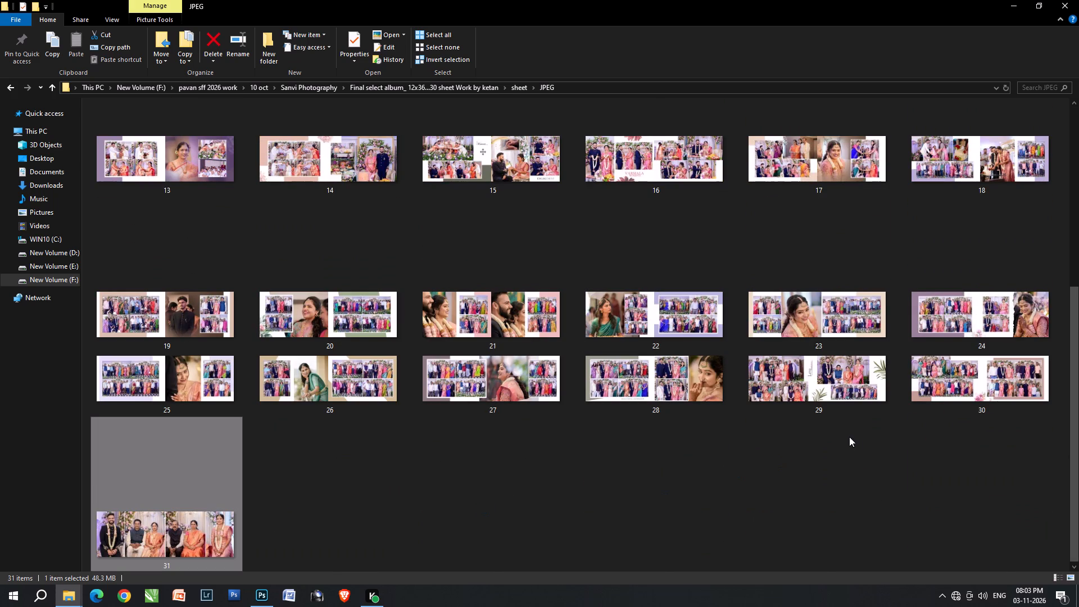
key(F2)
text(29-1)
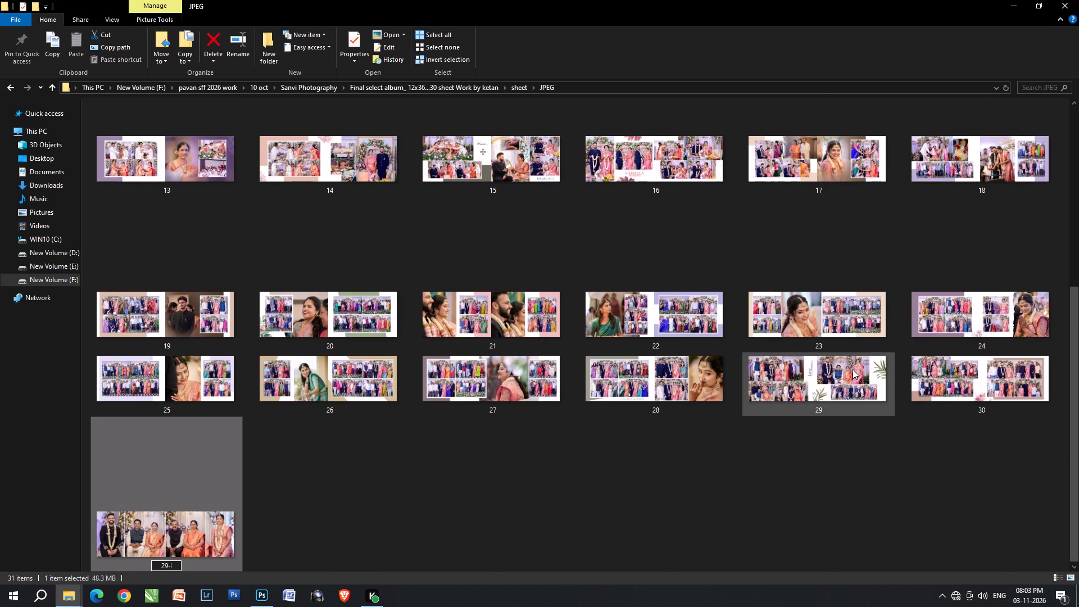
click(460, 506)
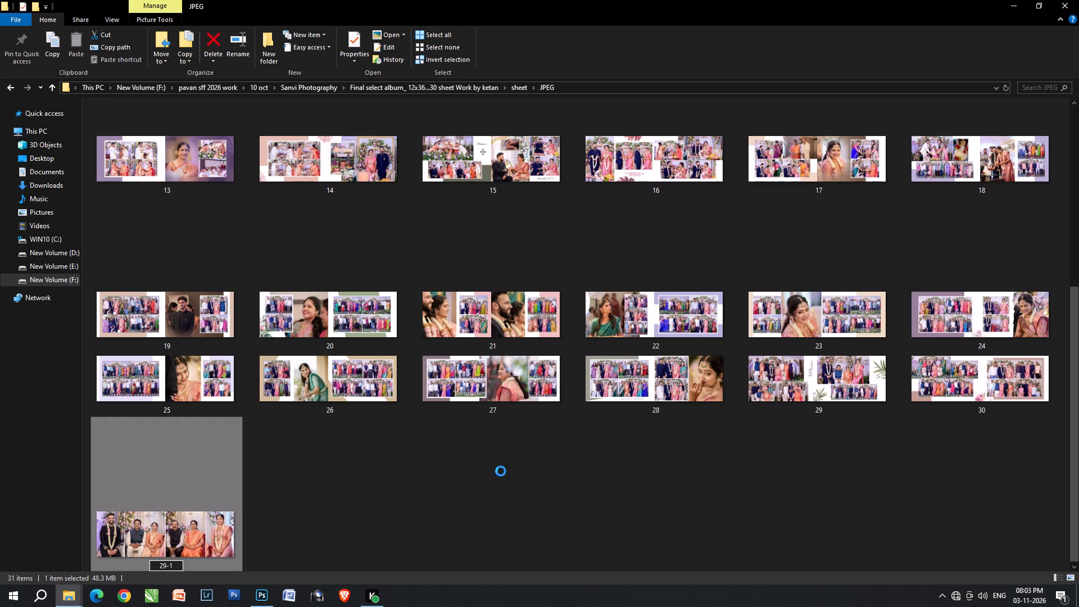
Rename sheet 10 as 31 so that it comes last in the album order.
scroll(501, 471, up, 3)
scroll(507, 413, up, 2)
scroll(604, 365, up, 2)
scroll(703, 336, up, 1)
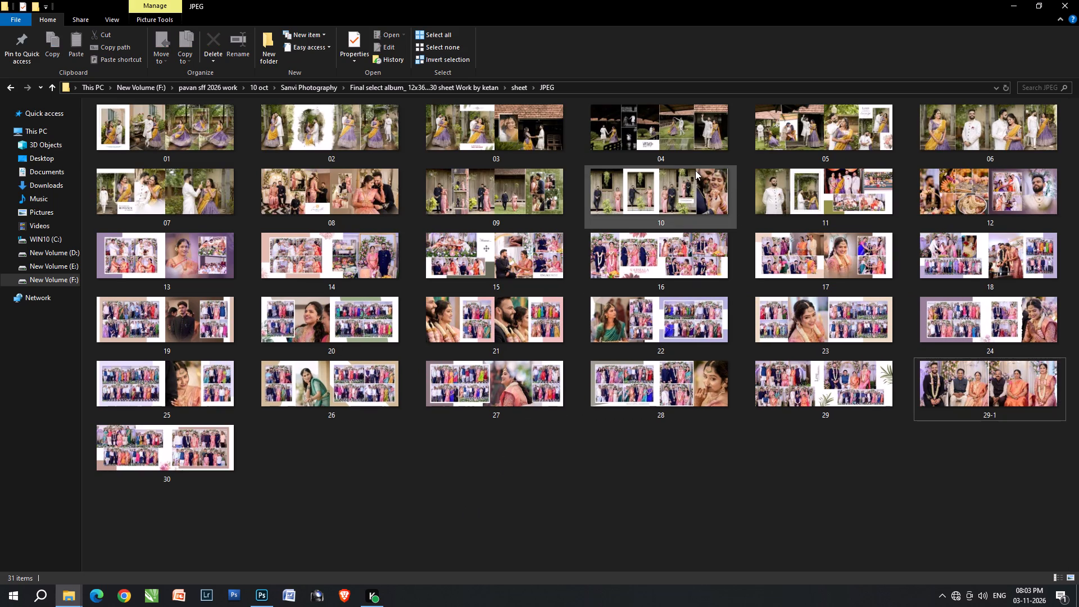
click(684, 191)
key(F2)
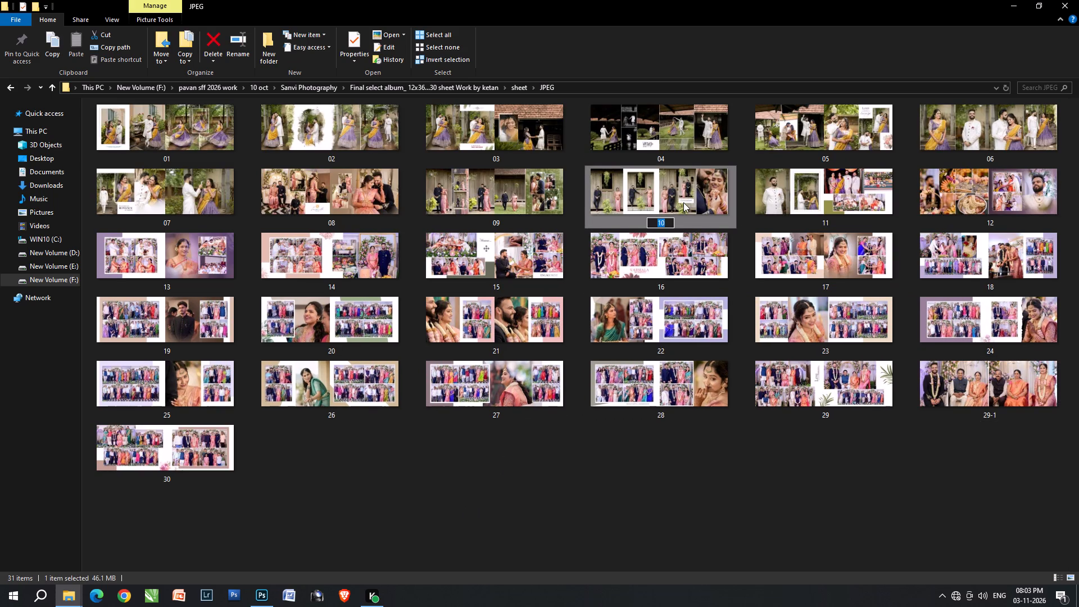
text(31)
Rename sheet 09 as 28-1 so that it follows sheet 28.
click(517, 188)
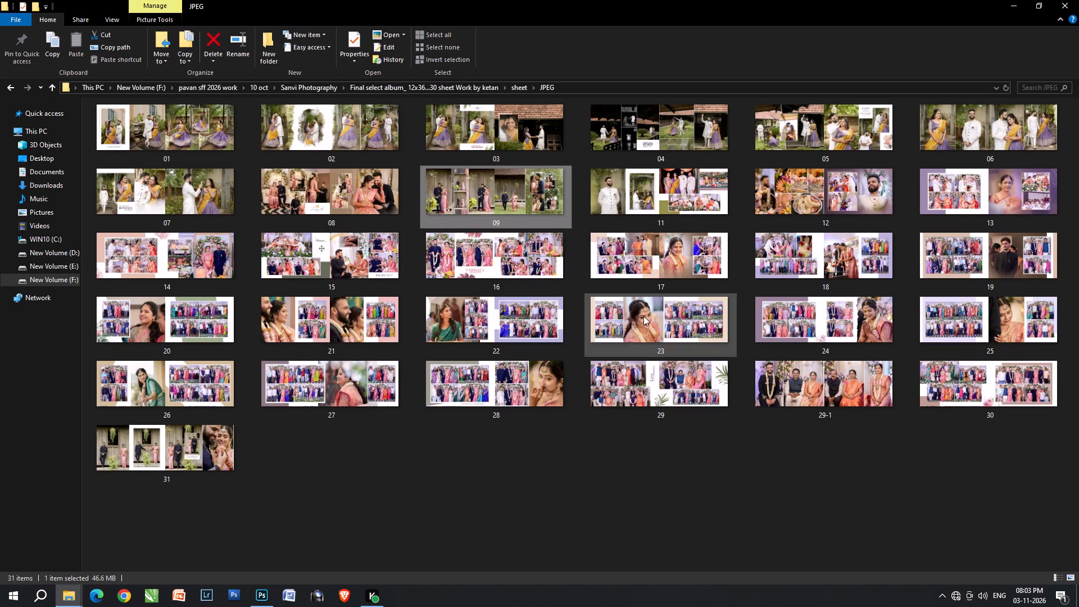
key(F2)
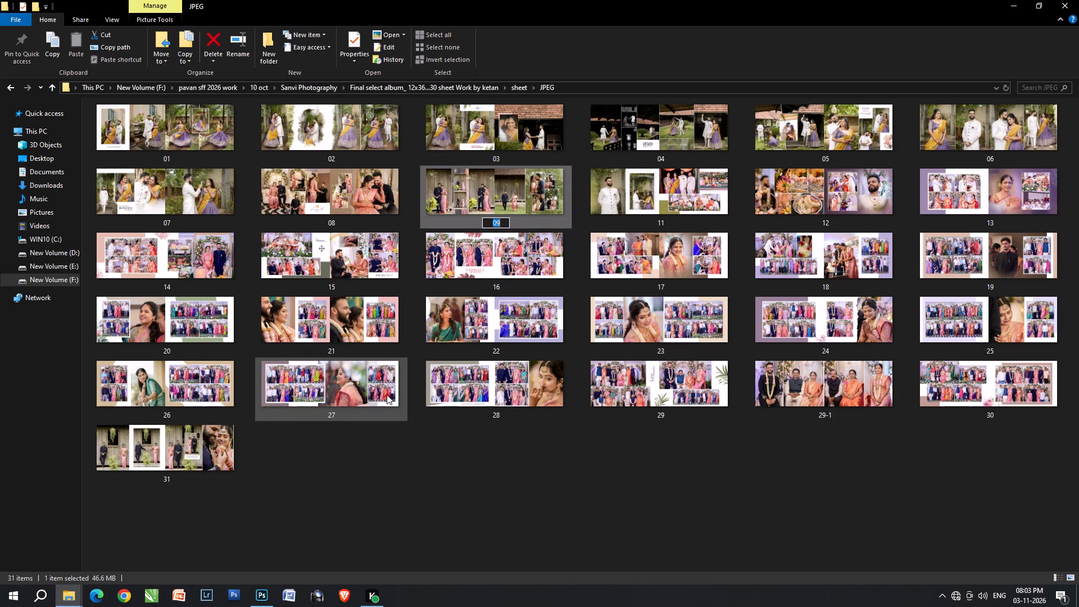
text(28-1)
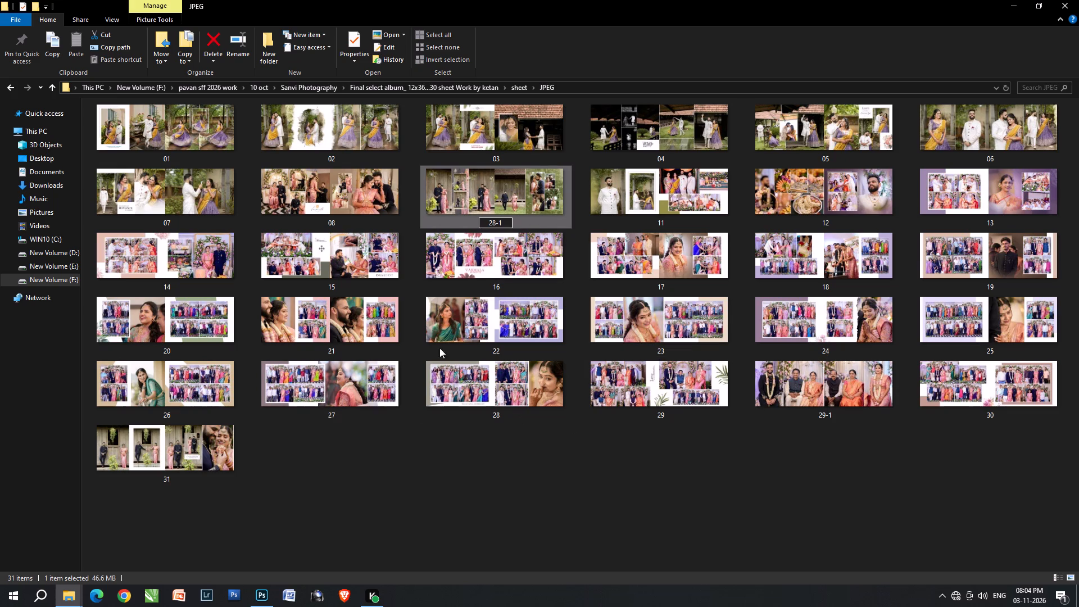
click(375, 201)
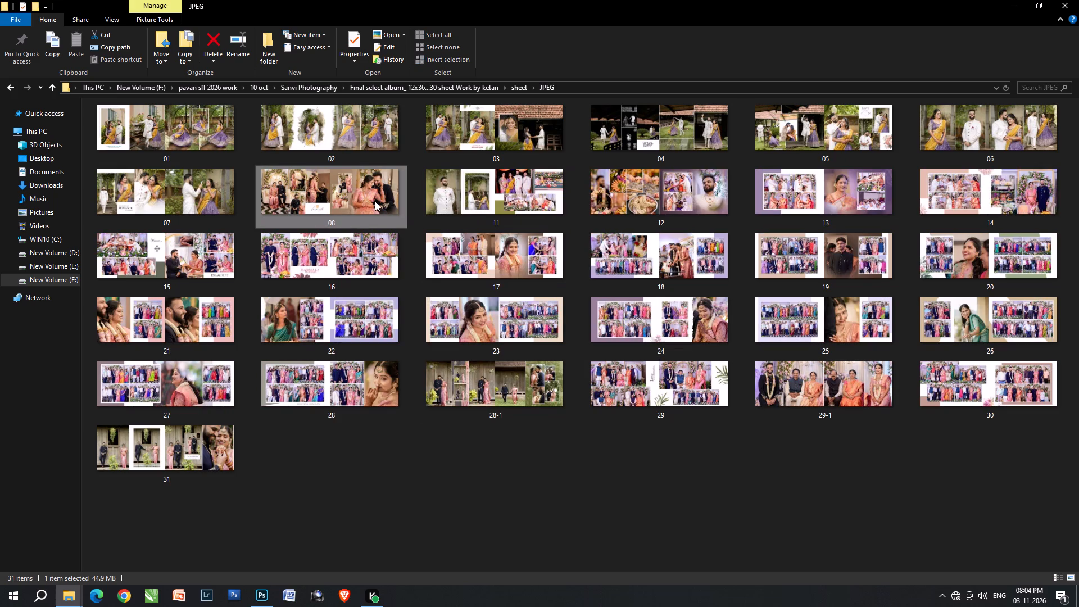
Rename sheet 08 as 24-1 so that it follows sheet 24.
click(366, 211)
key(F2)
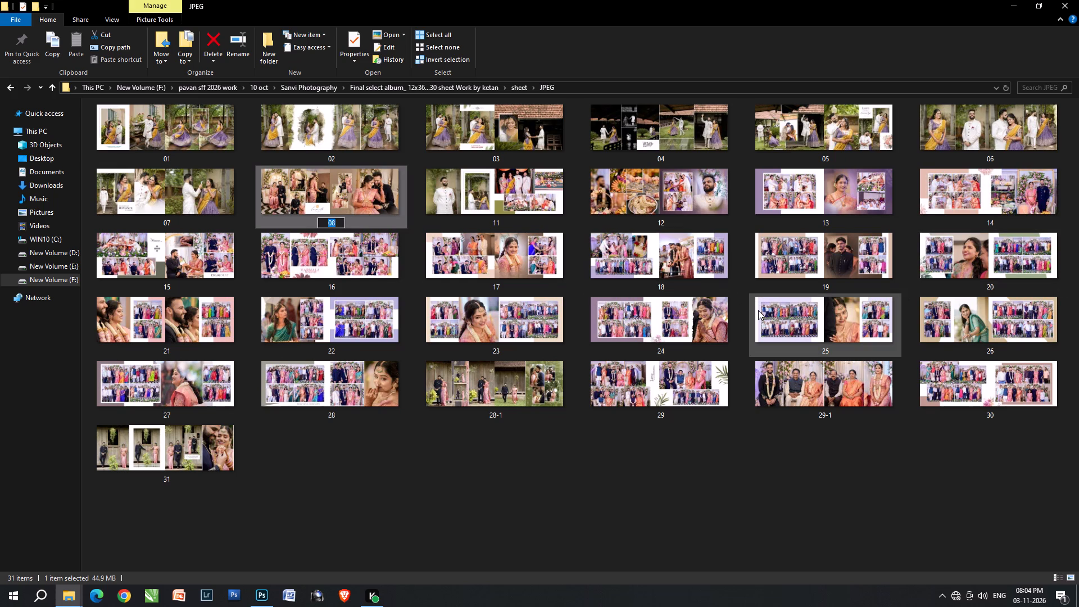
text(25-)
key(BackSpace)
key(BackSpace)
text(4-1)
click(777, 350)
Rename sheet 02, the couple's outdoor spread with the white centre area, as 22-1.
click(987, 135)
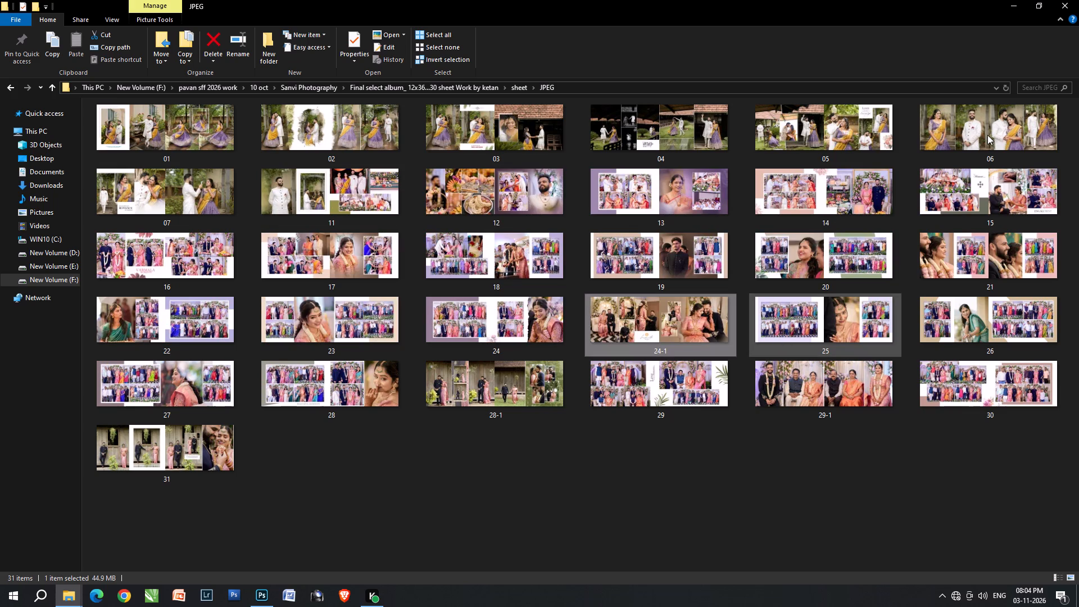
click(350, 208)
click(216, 194)
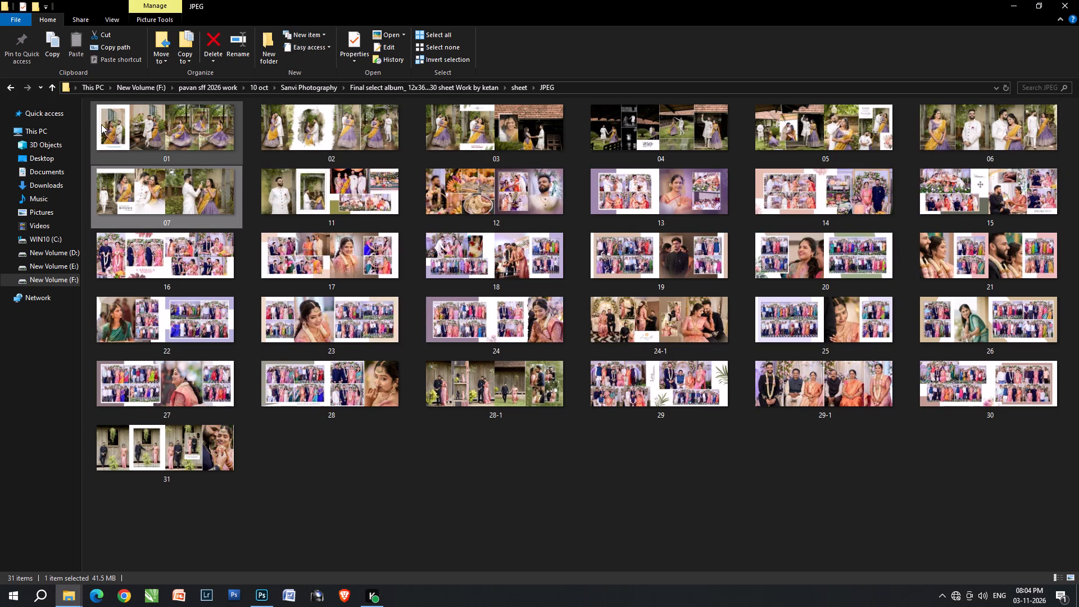
click(351, 137)
key(F2)
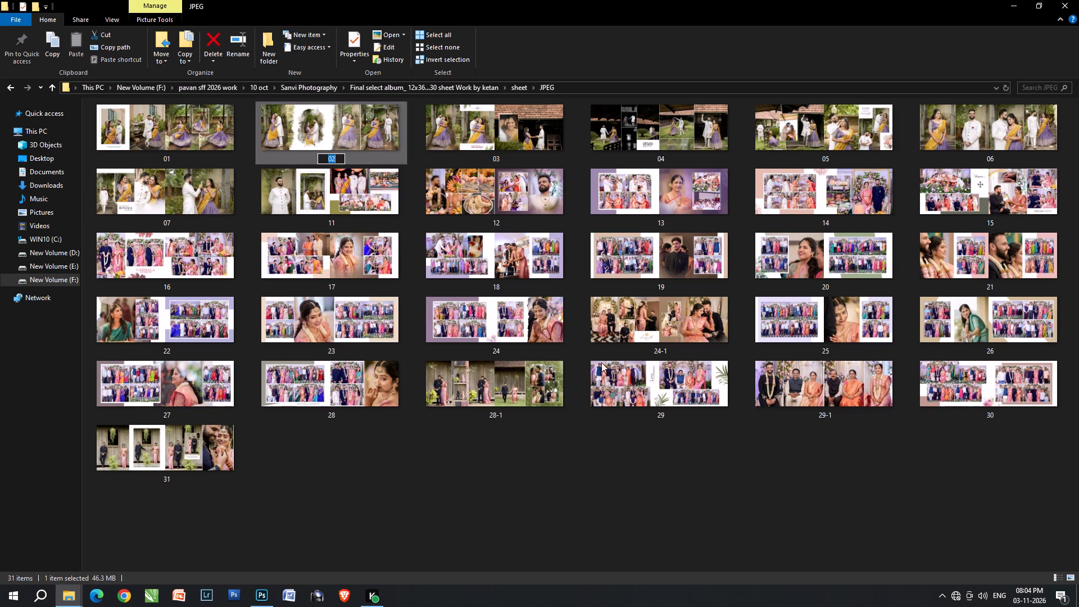
text(22-1)
click(487, 212)
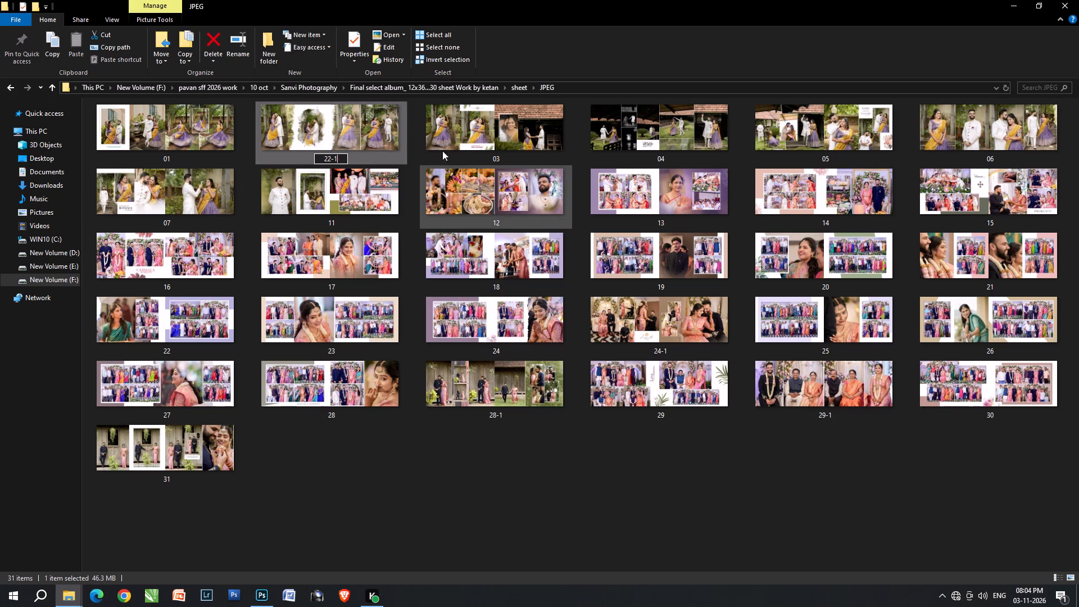
Rename sheet 03 as 20-1 so that it follows sheet 20.
click(497, 124)
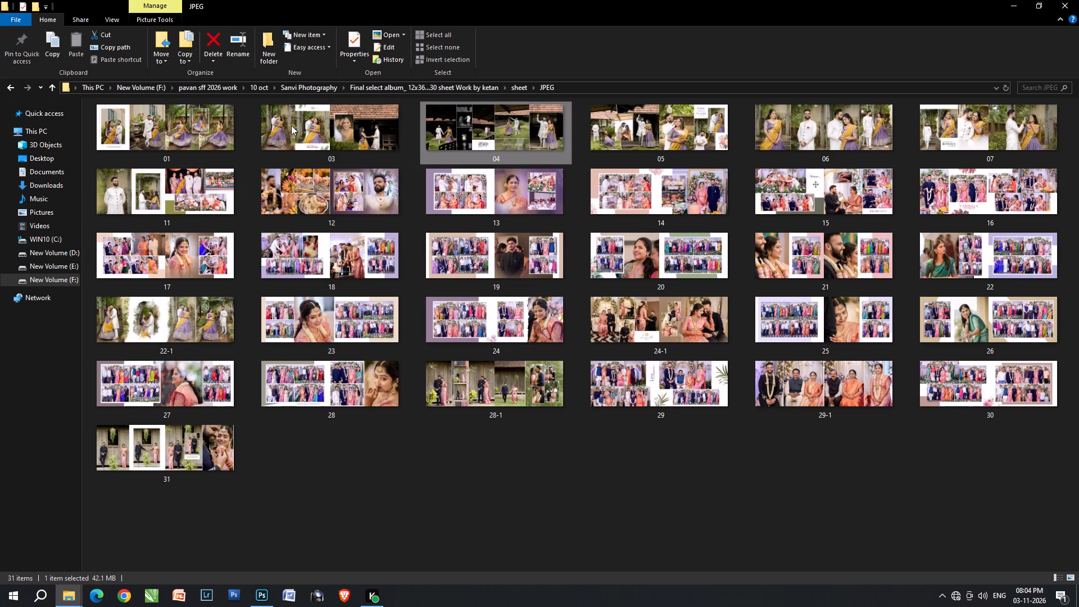
click(291, 125)
key(F2)
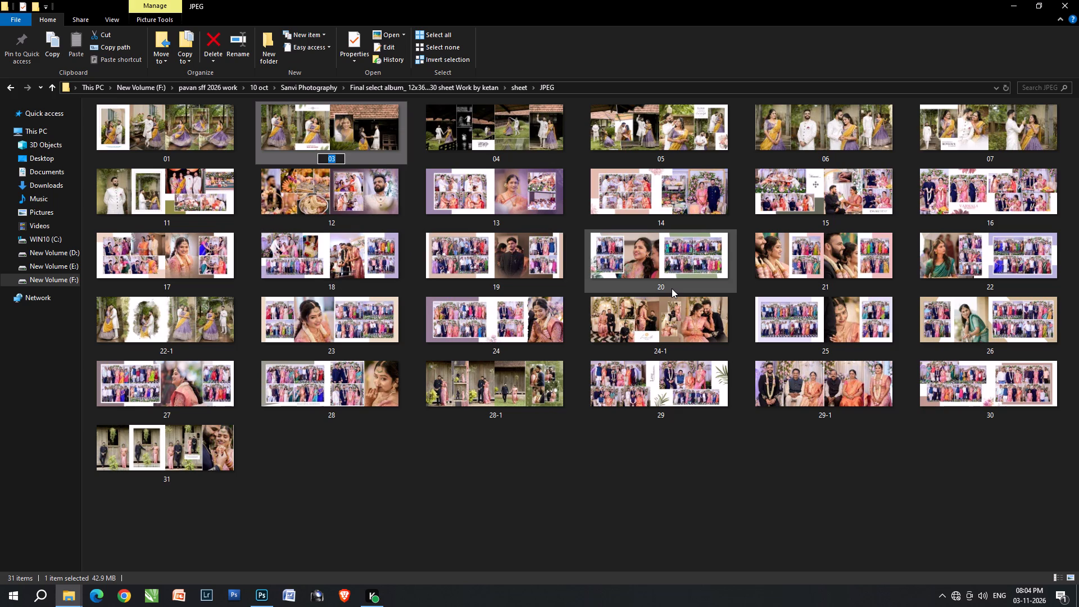
text(20-1)
click(317, 206)
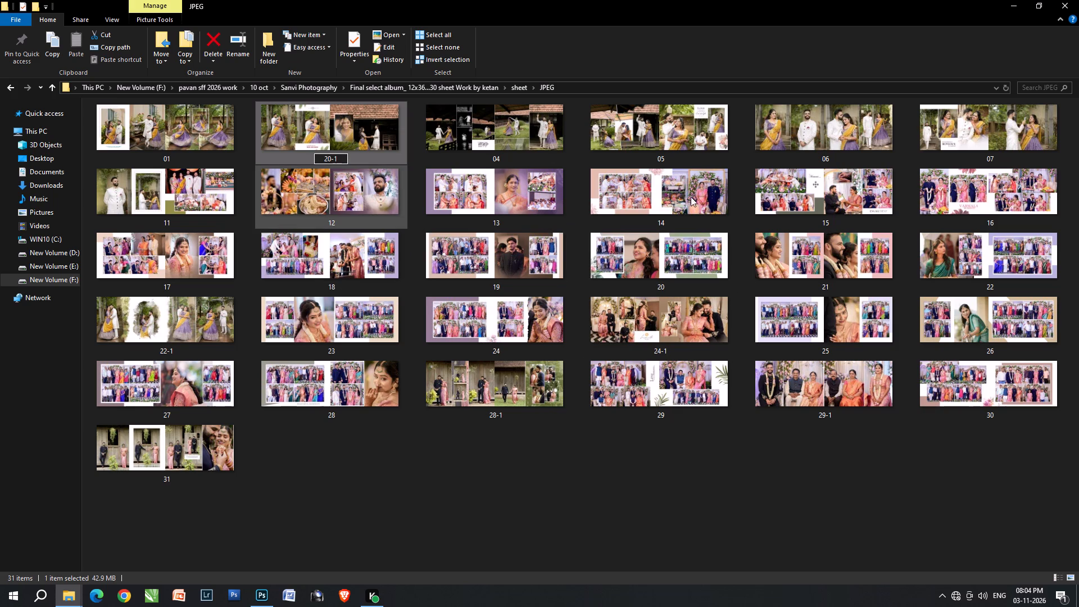
Rename sheet 06, the couple's four-photo outdoor spread, as 12-1 so that it follows sheet 12.
click(832, 135)
click(686, 141)
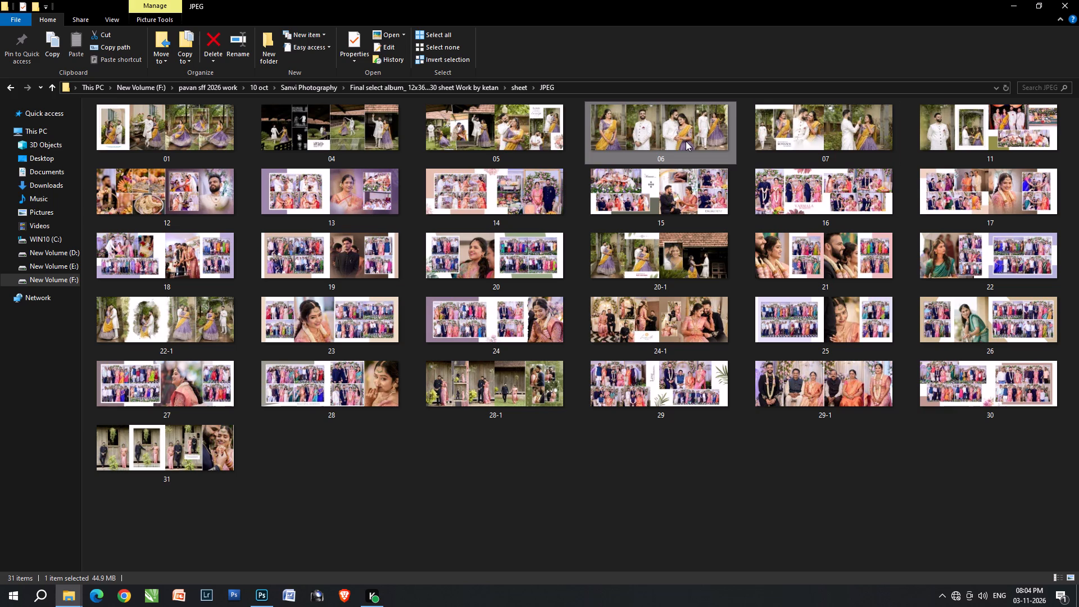
key(F2)
text(18-1)
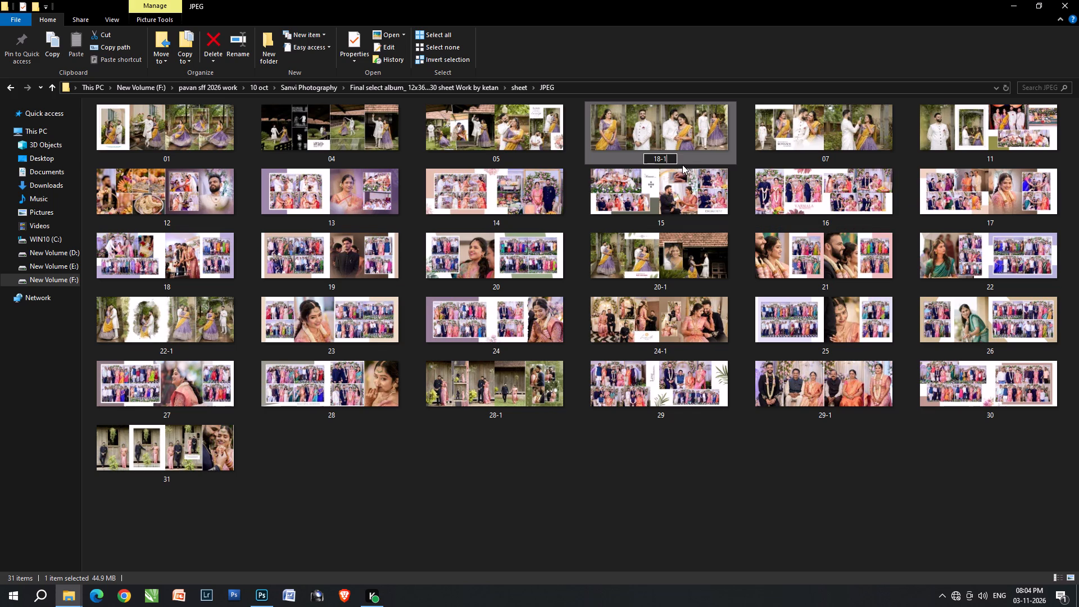
key(BackSpace)
key(BackSpace)
key(BackSpace)
key(BackSpace)
text(12-1)
click(629, 318)
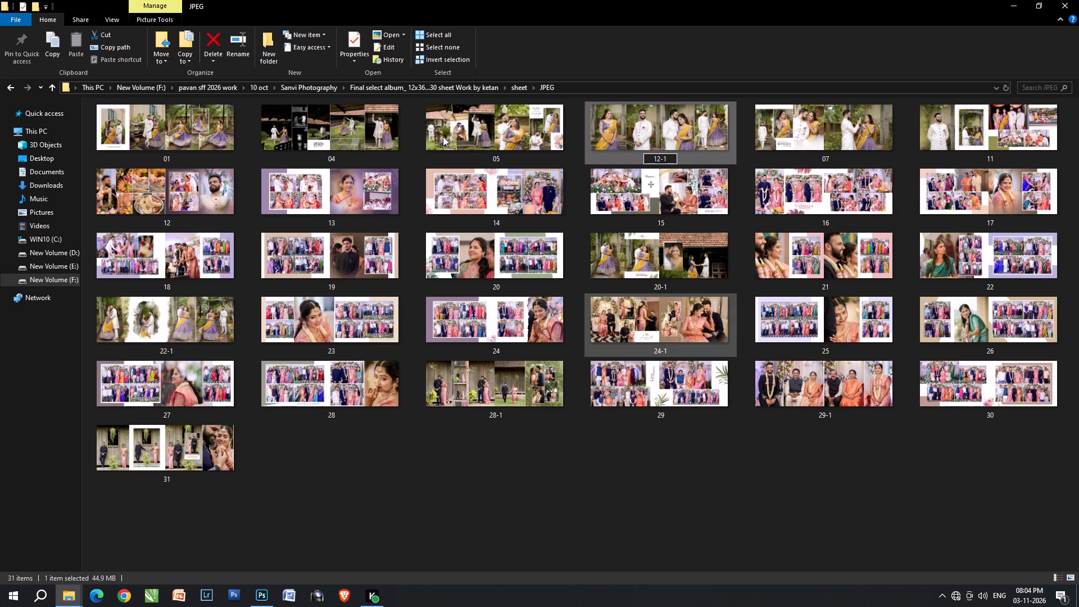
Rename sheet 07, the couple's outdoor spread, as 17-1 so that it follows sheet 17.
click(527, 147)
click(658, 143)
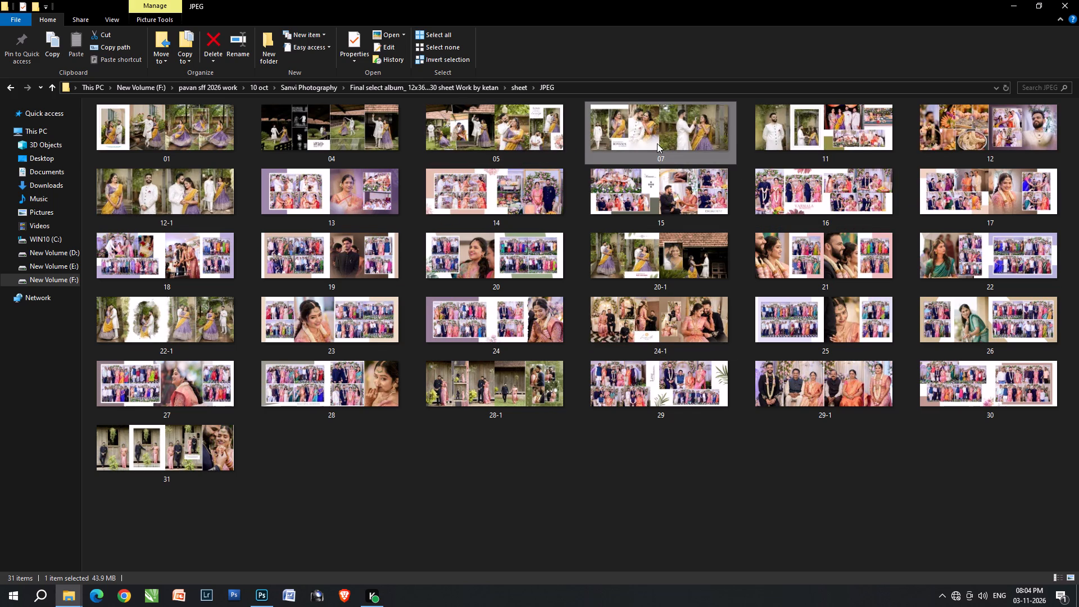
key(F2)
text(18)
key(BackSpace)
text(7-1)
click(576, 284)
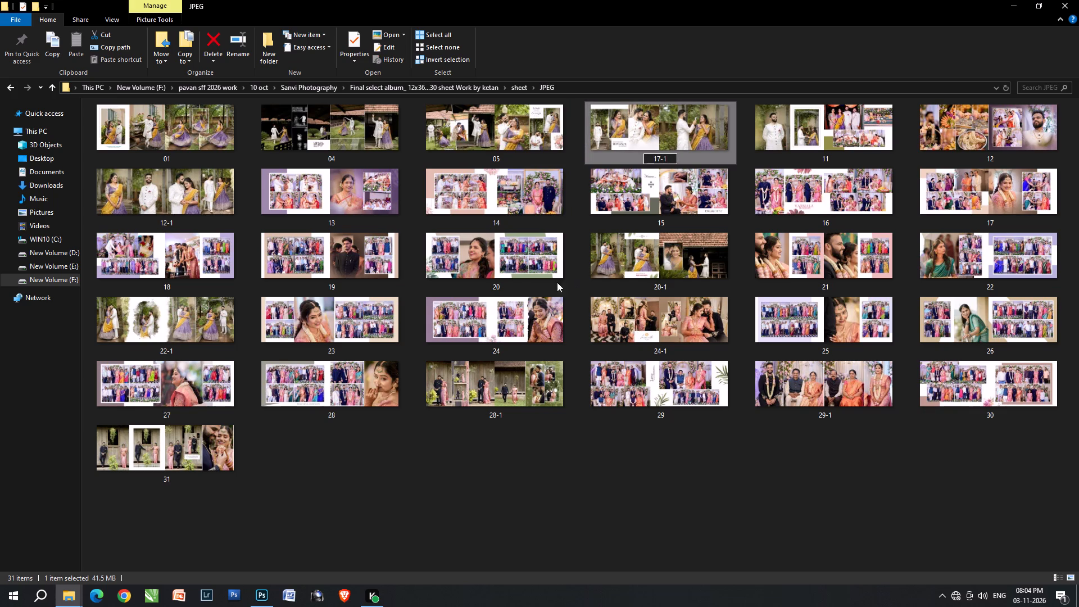
Rename sheet 05, the couple's outdoor collage spread, as 16-1 so that it follows sheet 16.
click(208, 133)
shift+click(516, 148)
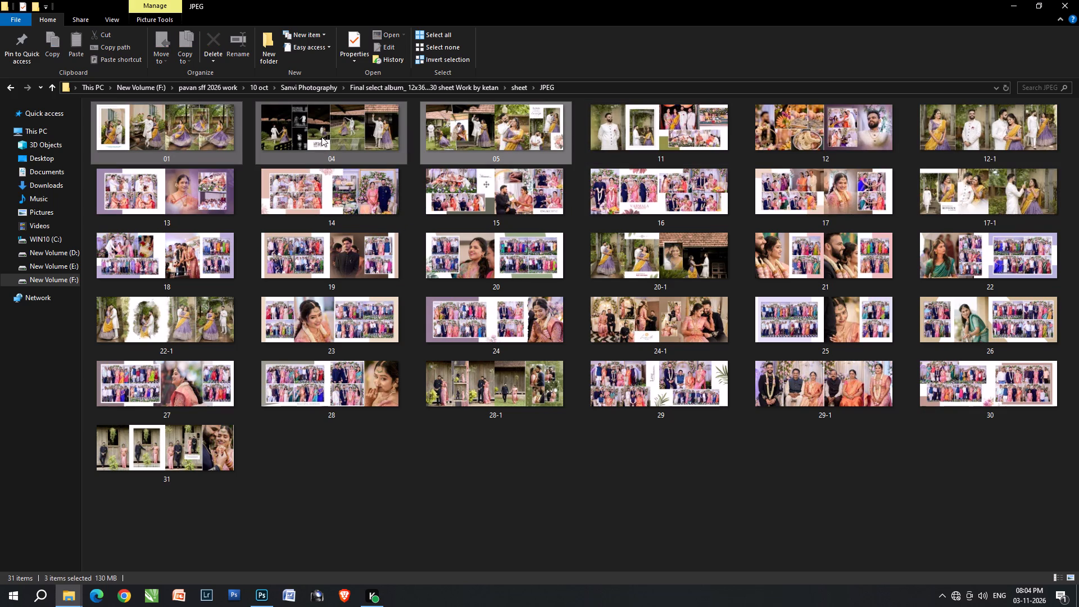
click(312, 137)
click(471, 148)
click(401, 135)
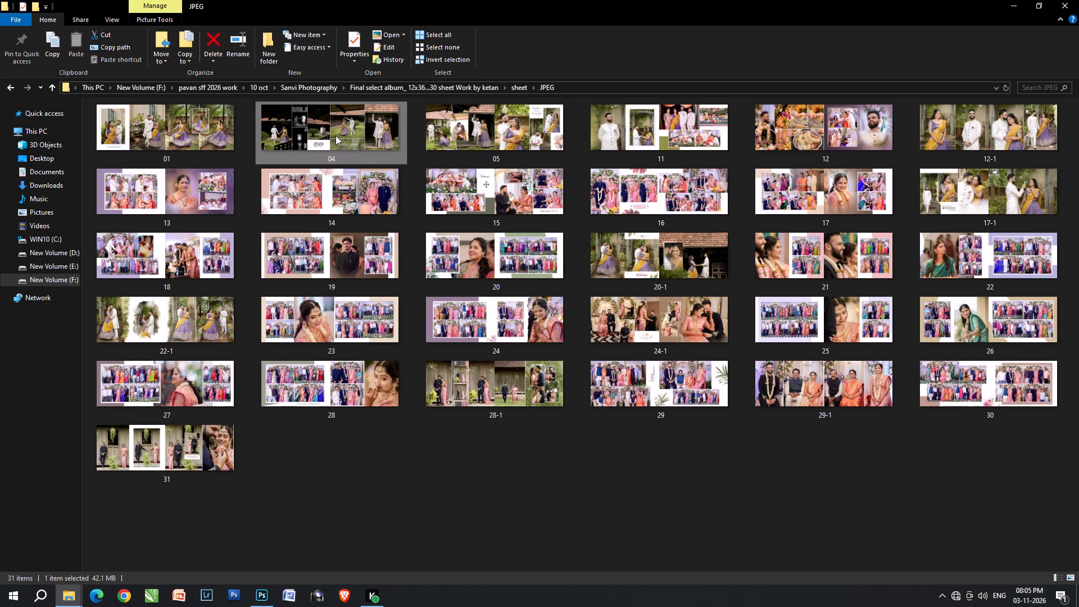
click(448, 133)
key(F2)
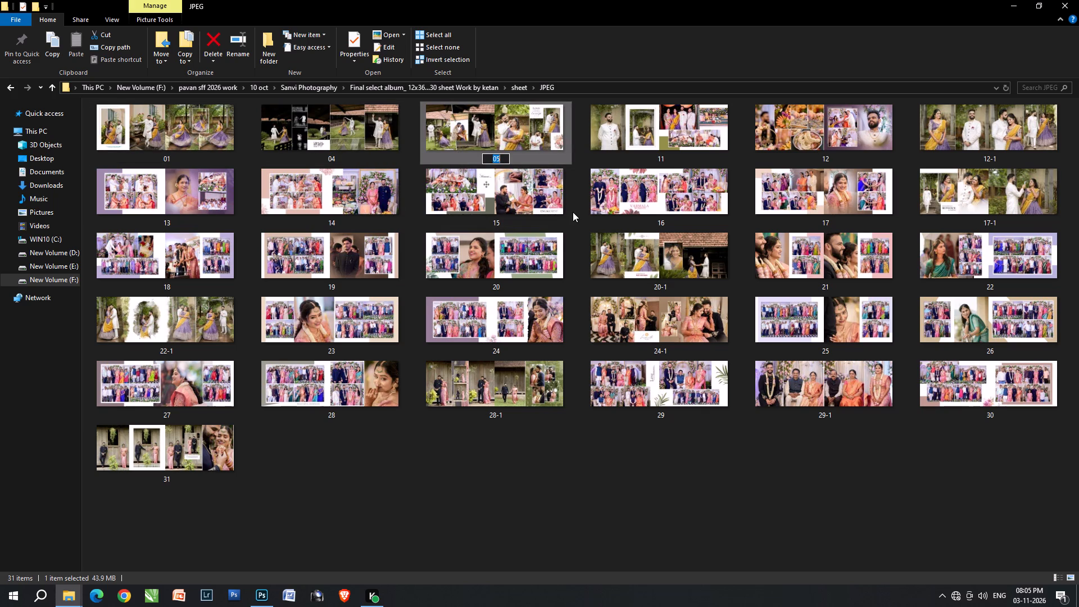
text(16-1)
click(703, 365)
Rename sheet 17-1 as 18-1 so that it follows sheet 18.
click(972, 202)
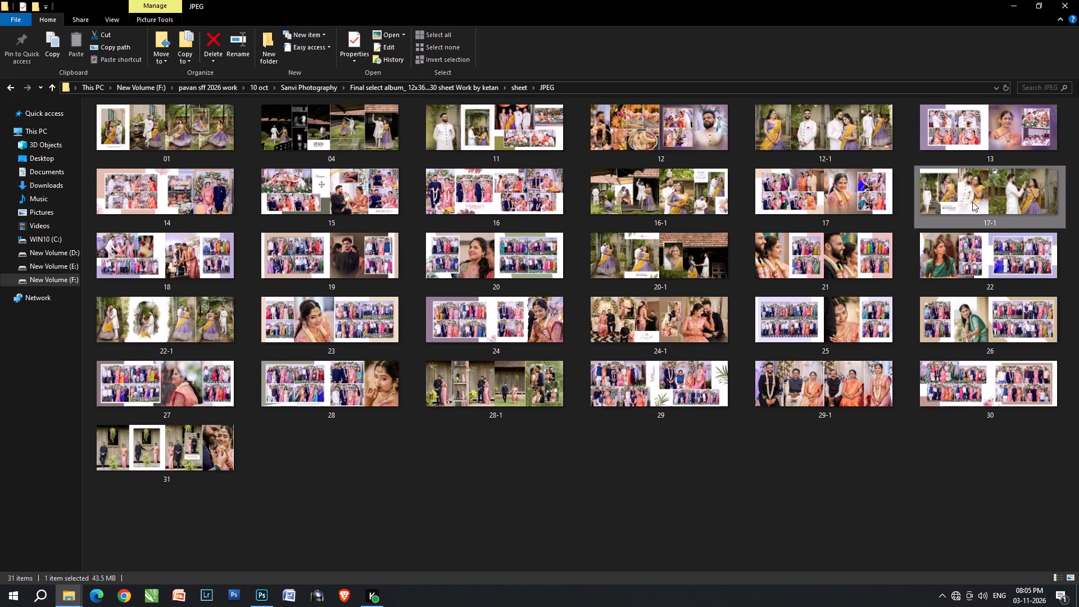
key(F2)
text(18-1)
click(890, 300)
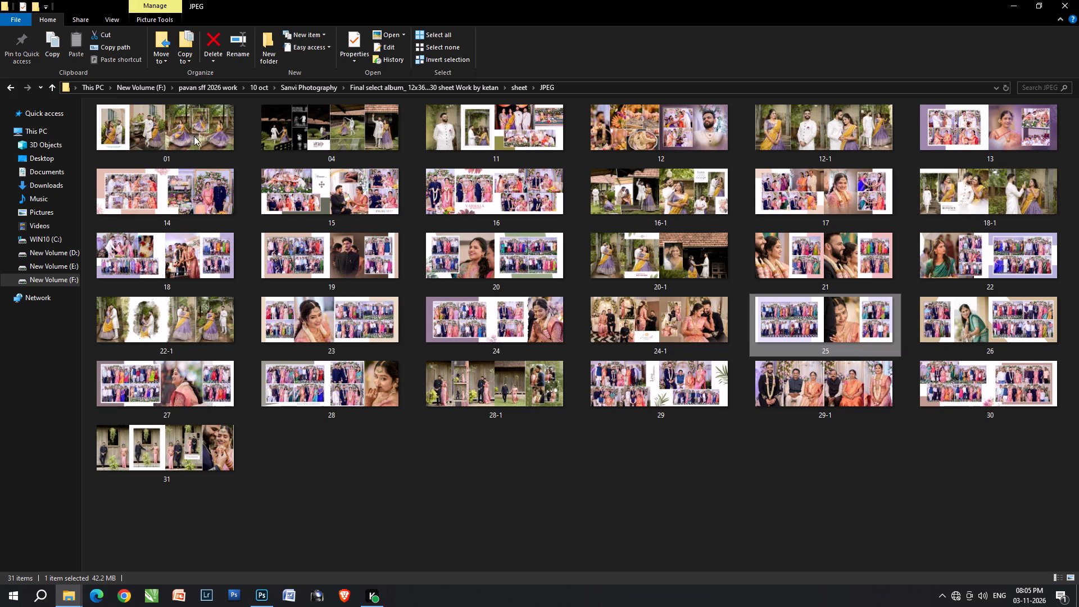
Open sheet 01 with ACDSee Pro 3 and switch to the thumbnail overview of the JPEG folder.
click(207, 138)
right_click(207, 138)
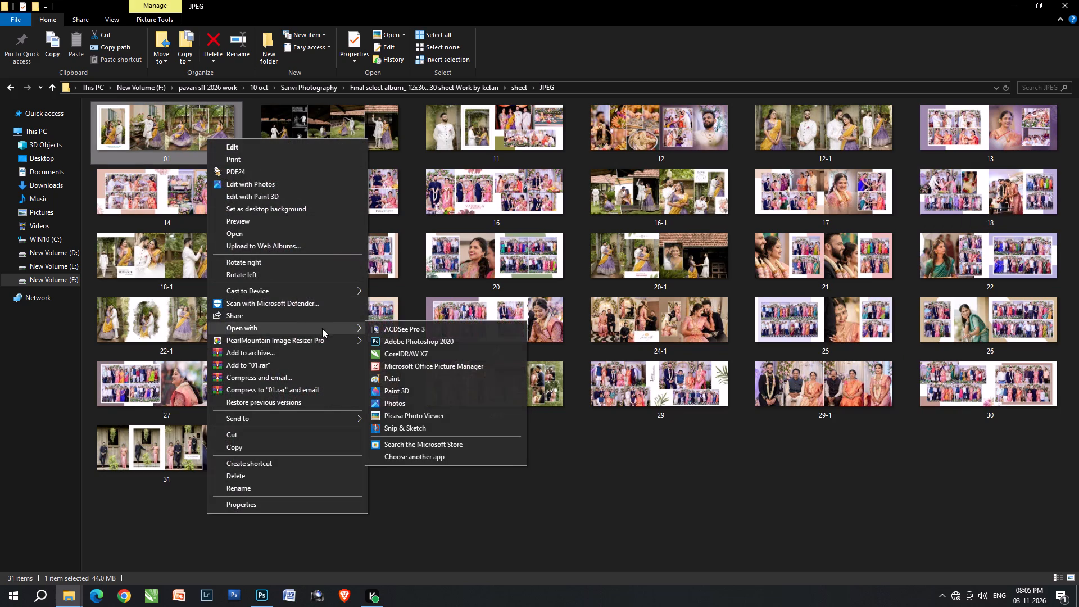
click(422, 329)
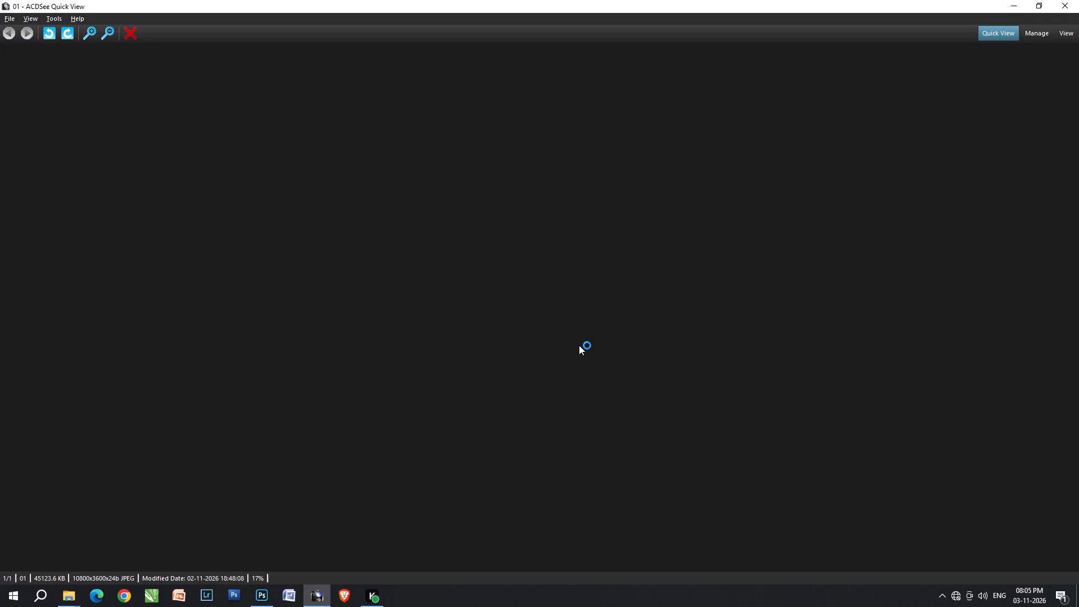
double_click(579, 345)
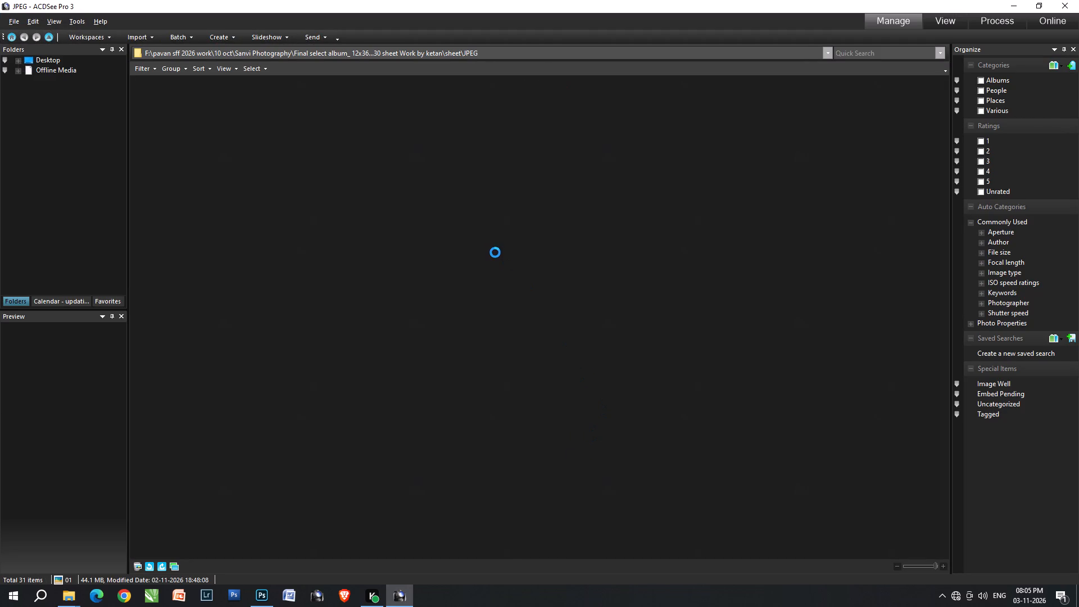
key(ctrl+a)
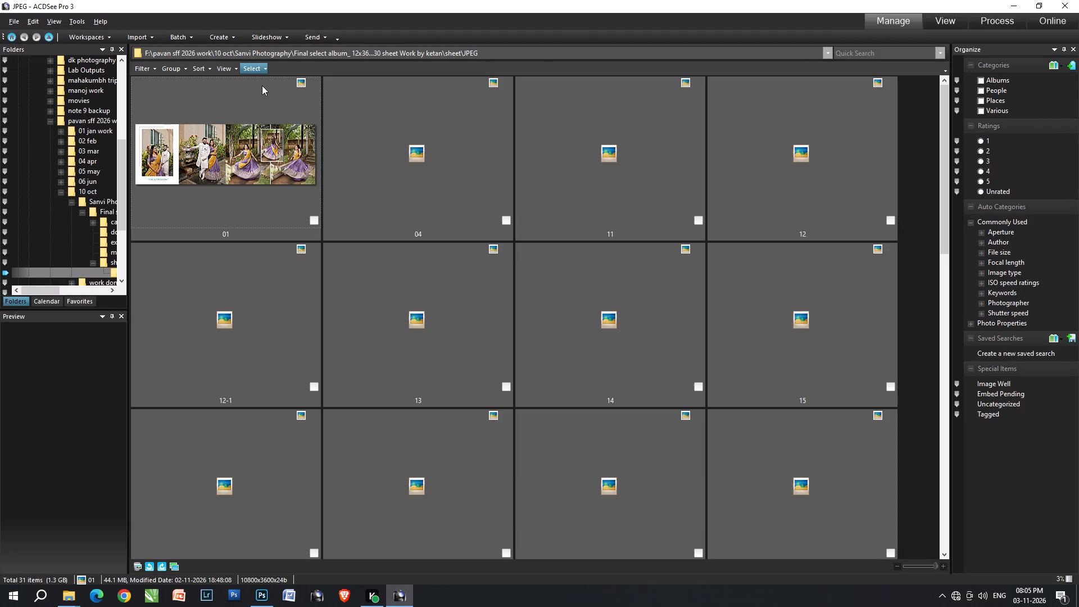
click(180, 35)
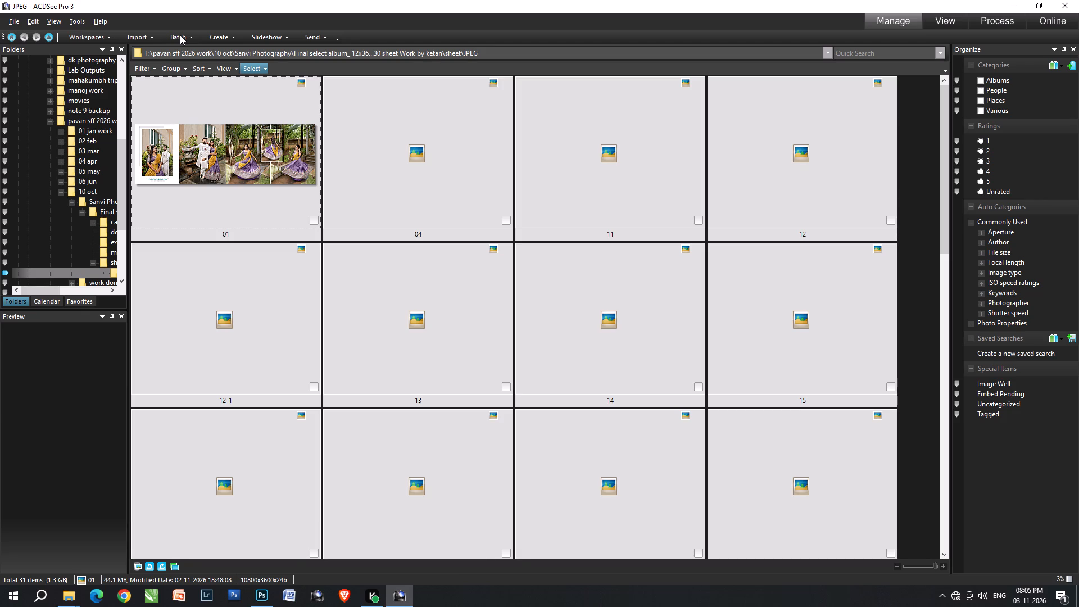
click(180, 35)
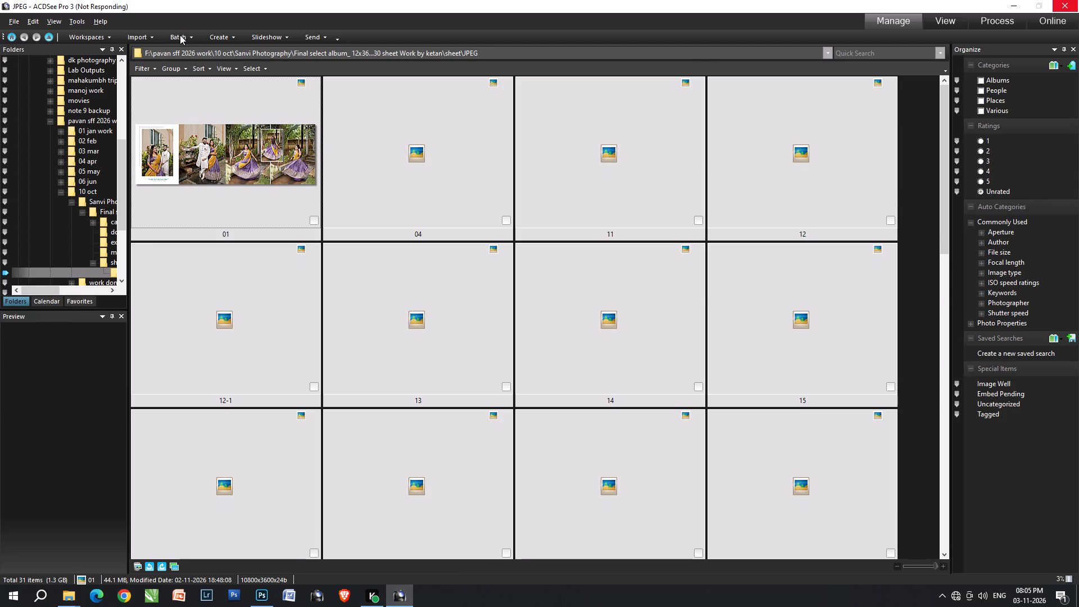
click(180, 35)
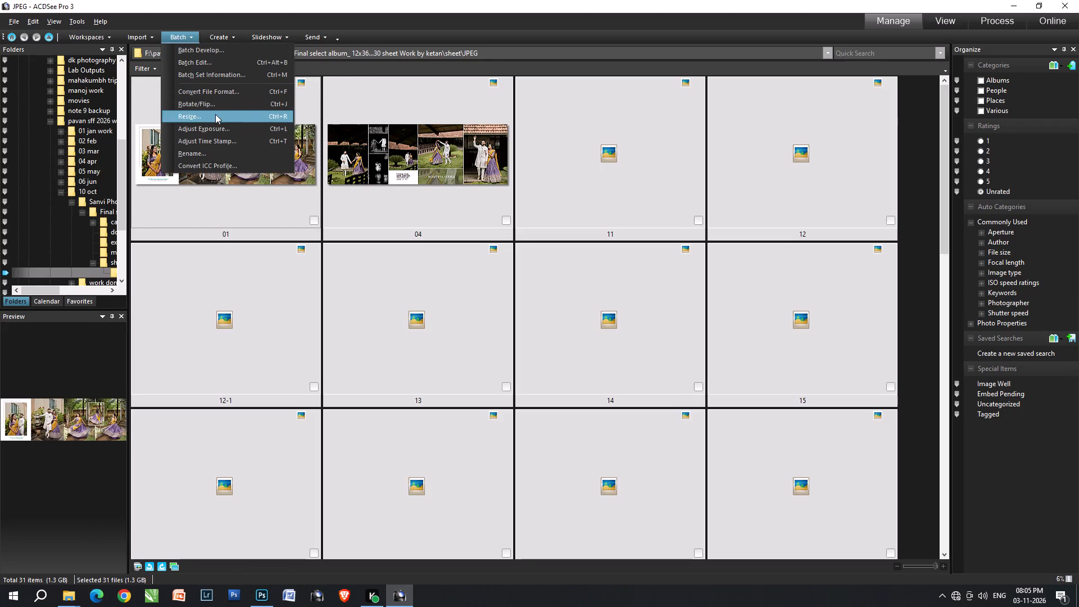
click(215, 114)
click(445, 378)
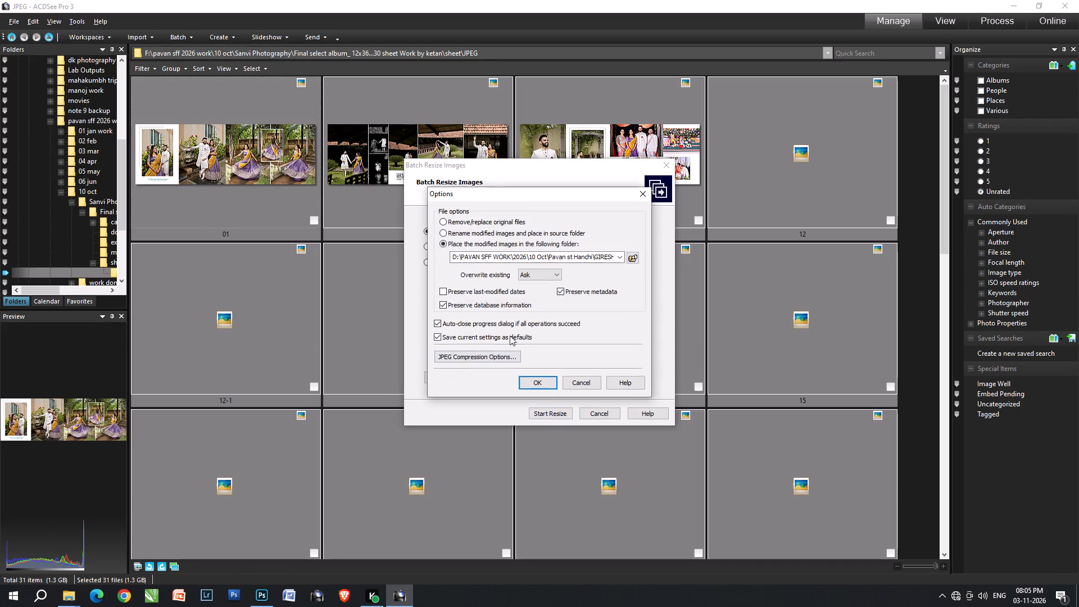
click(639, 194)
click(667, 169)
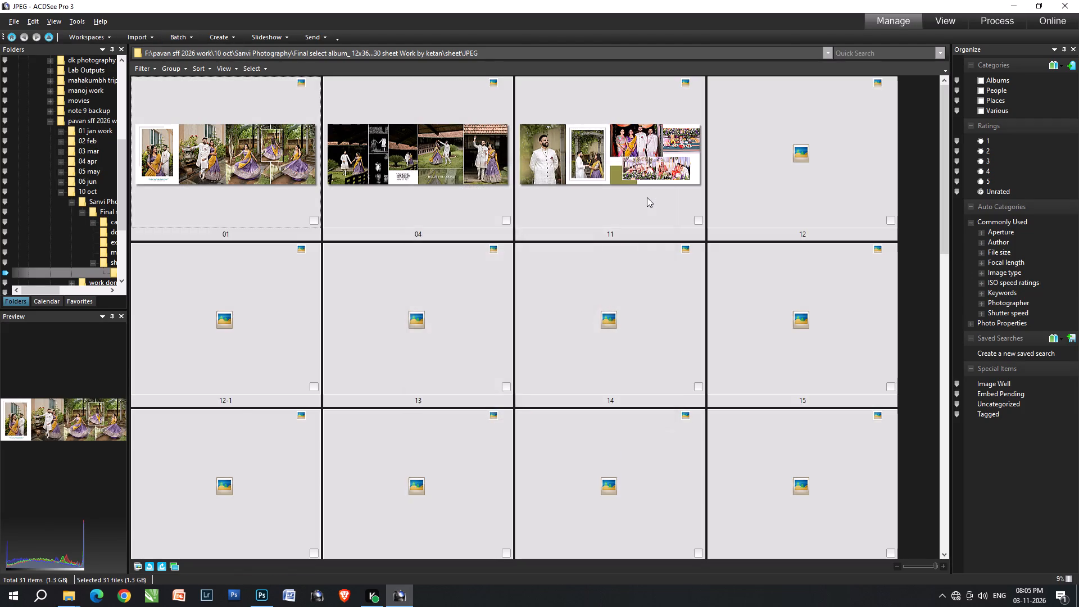
Select all the JPEG sheets and open the file options of a batch resize for them.
click(647, 197)
key(ctrl+a)
click(137, 41)
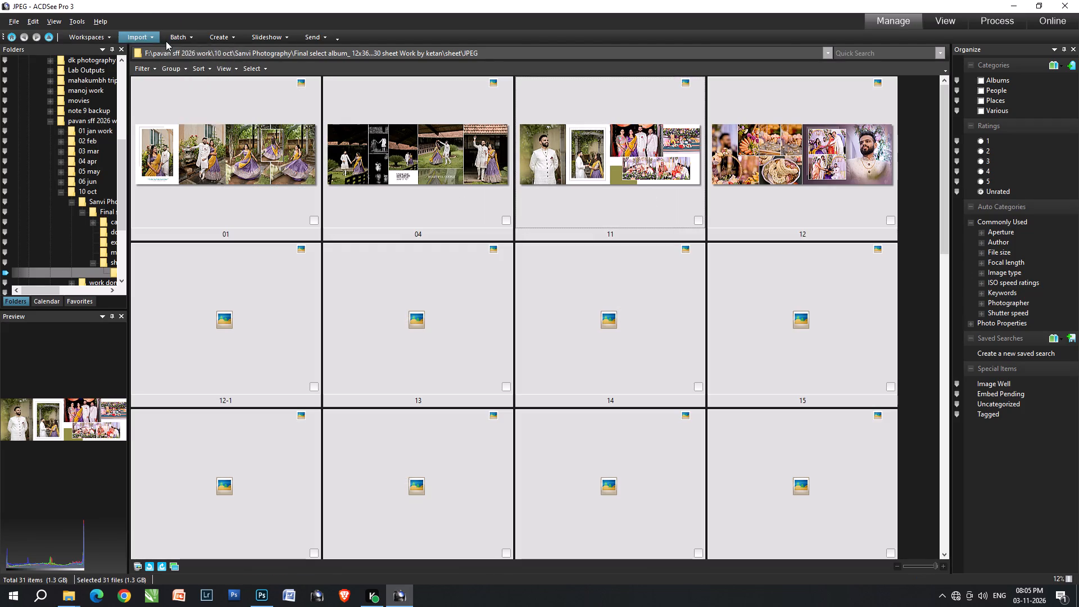
click(205, 115)
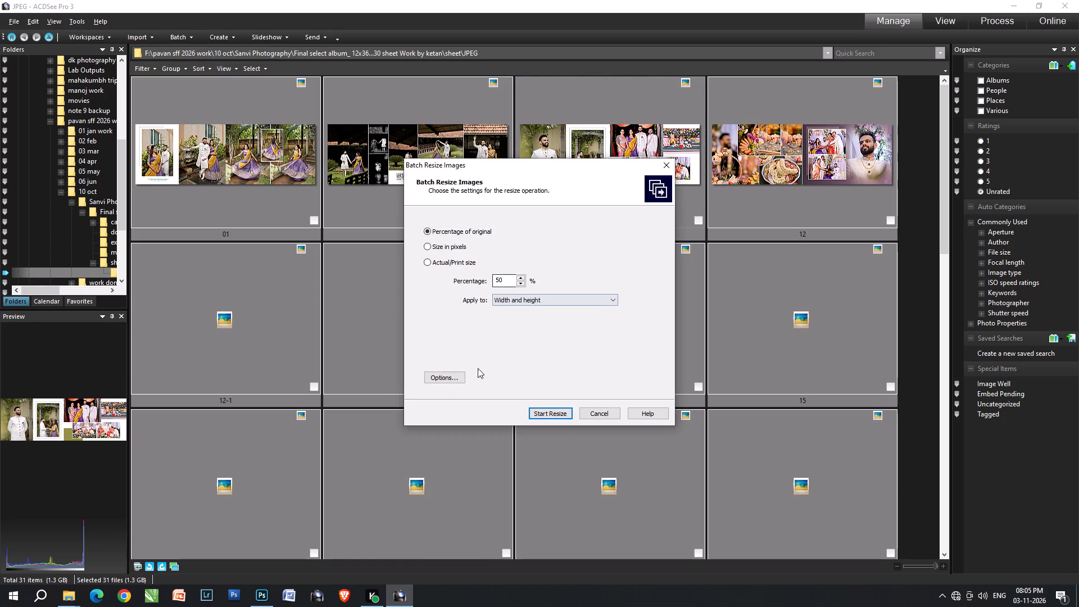
click(442, 382)
Browse for the output folder to pavan sff 2026 work, 10 oct, Sanvi Photography on drive F and make a new folder there.
click(633, 260)
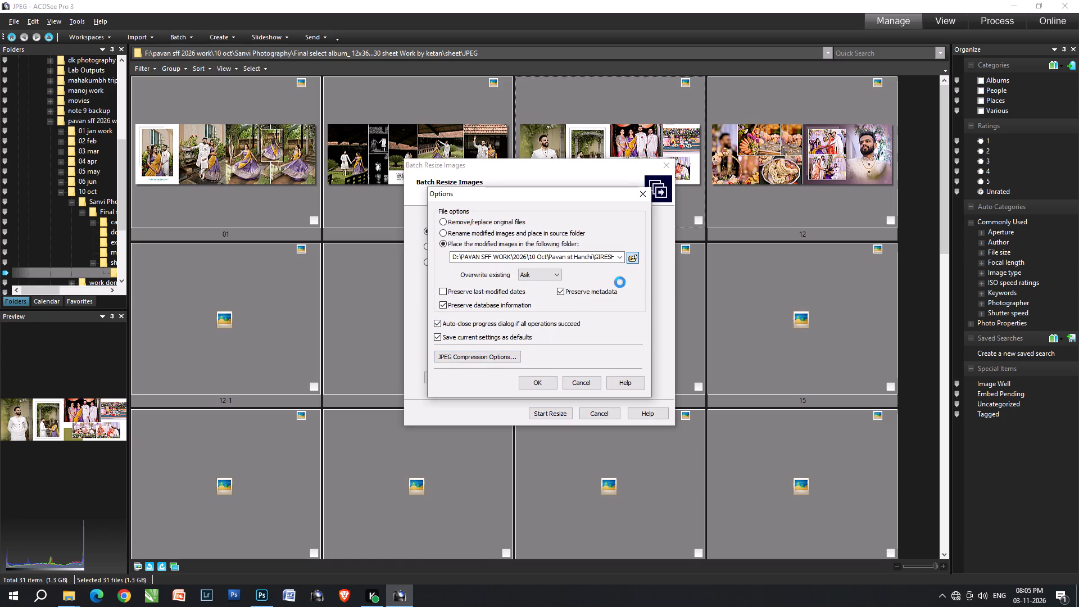
scroll(577, 322, down, 2)
scroll(505, 318, down, 1)
scroll(486, 300, up, 1)
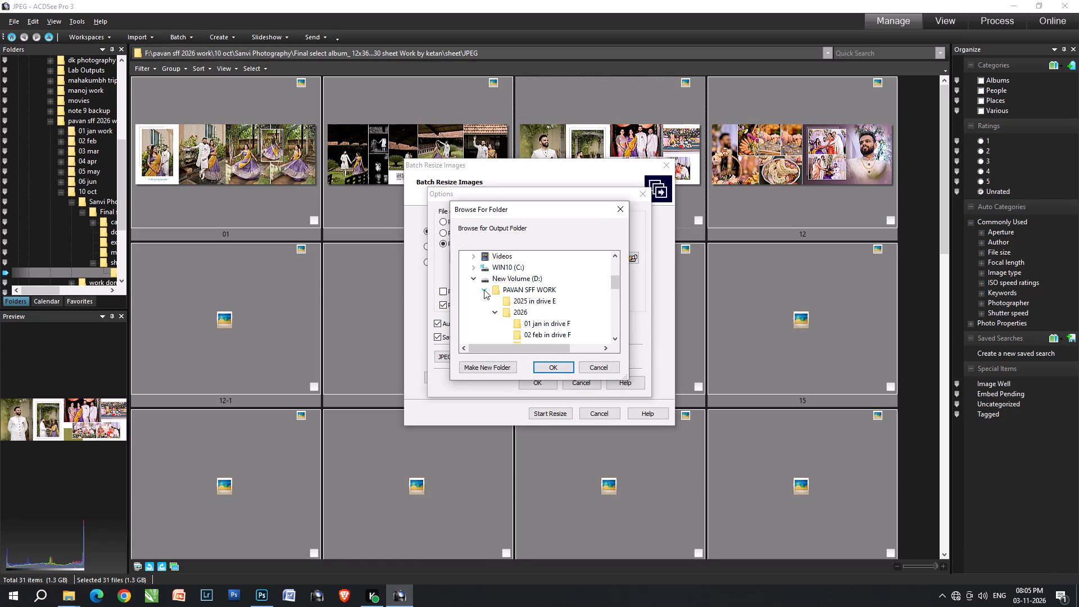
click(475, 284)
click(474, 302)
scroll(506, 310, down, 2)
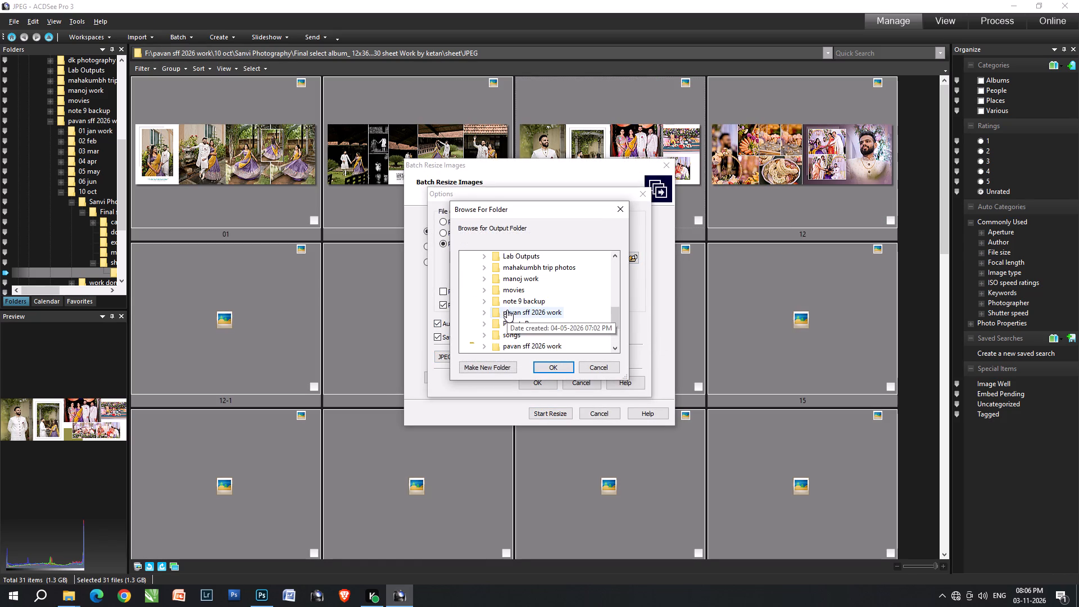
click(487, 315)
scroll(505, 325, down, 1)
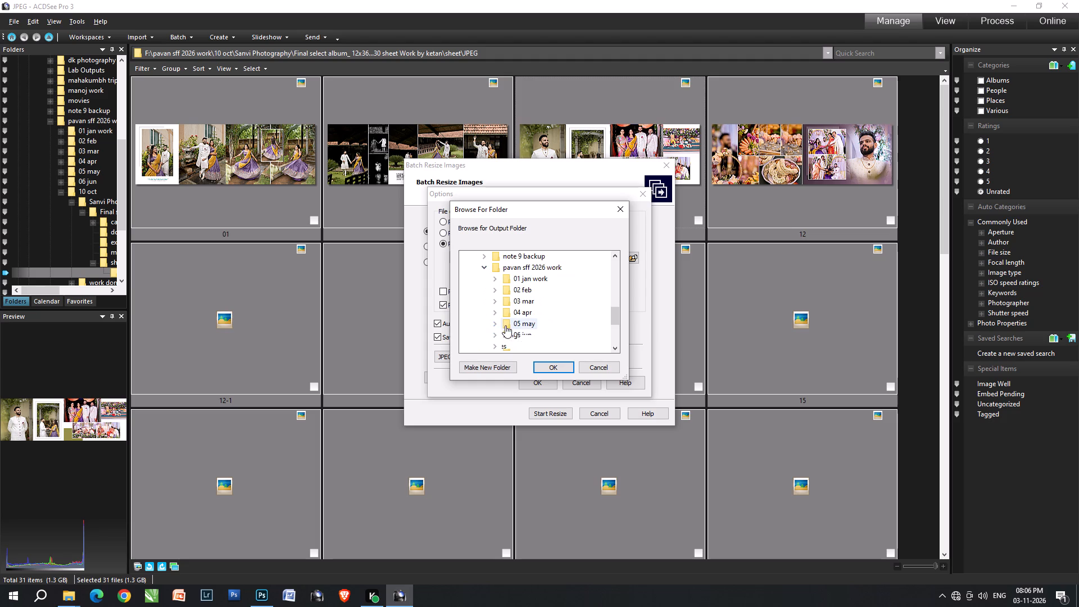
click(489, 316)
click(502, 327)
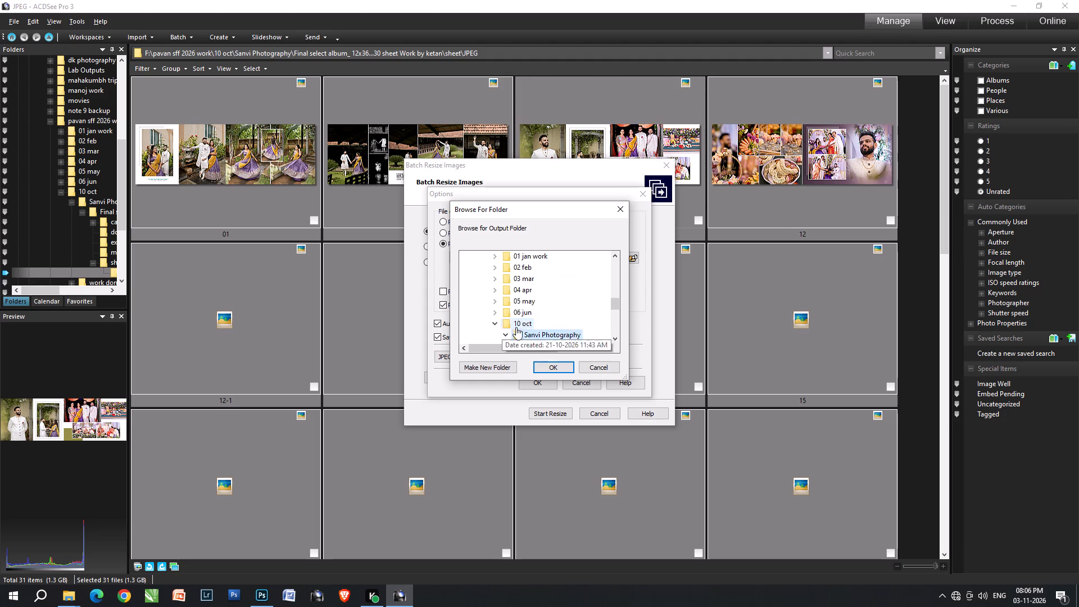
scroll(525, 332, down, 1)
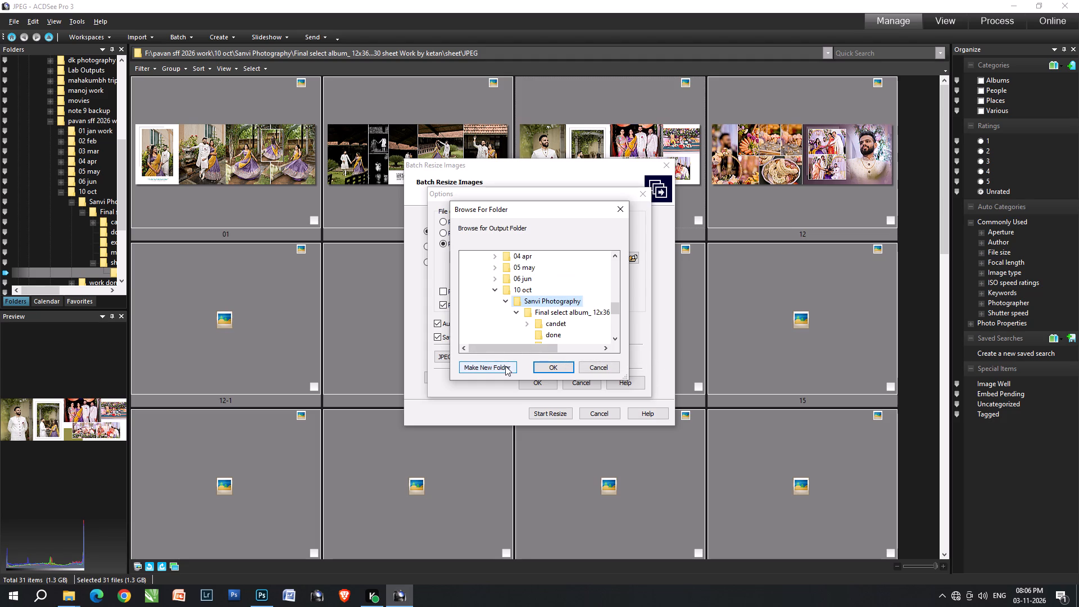
click(505, 366)
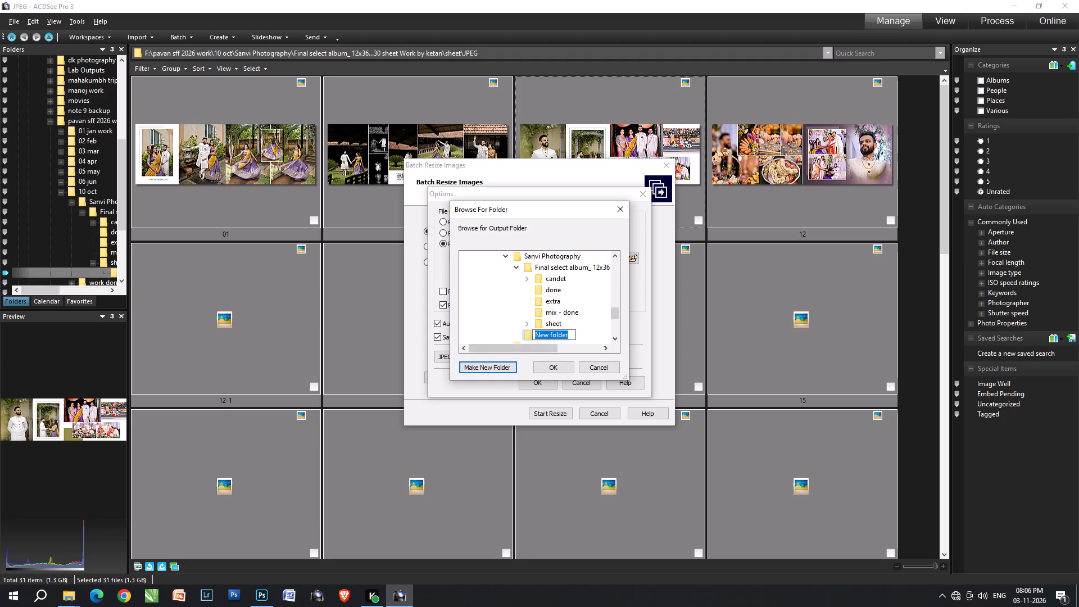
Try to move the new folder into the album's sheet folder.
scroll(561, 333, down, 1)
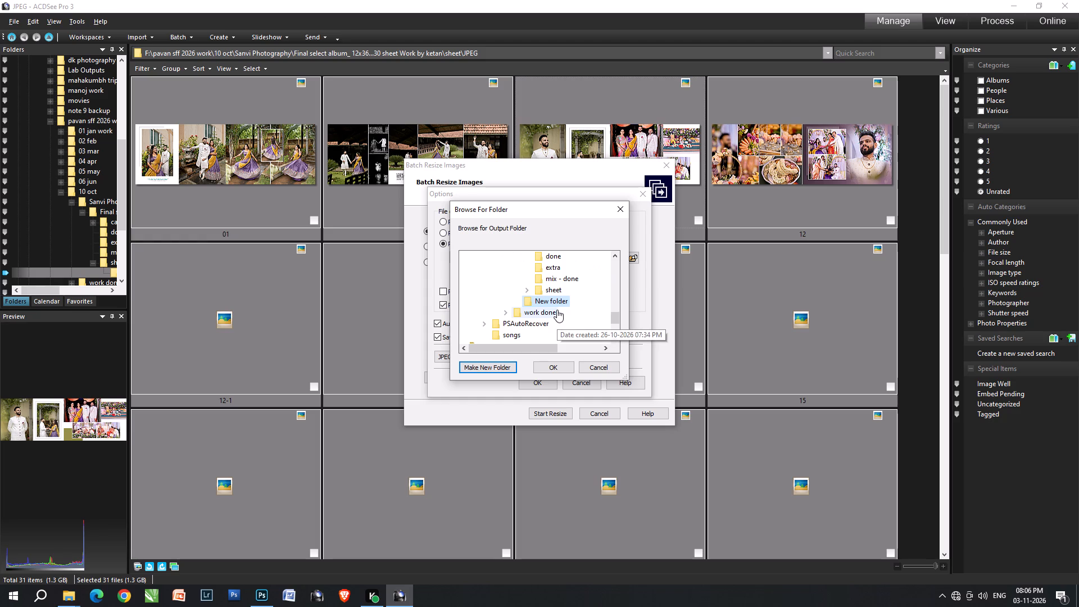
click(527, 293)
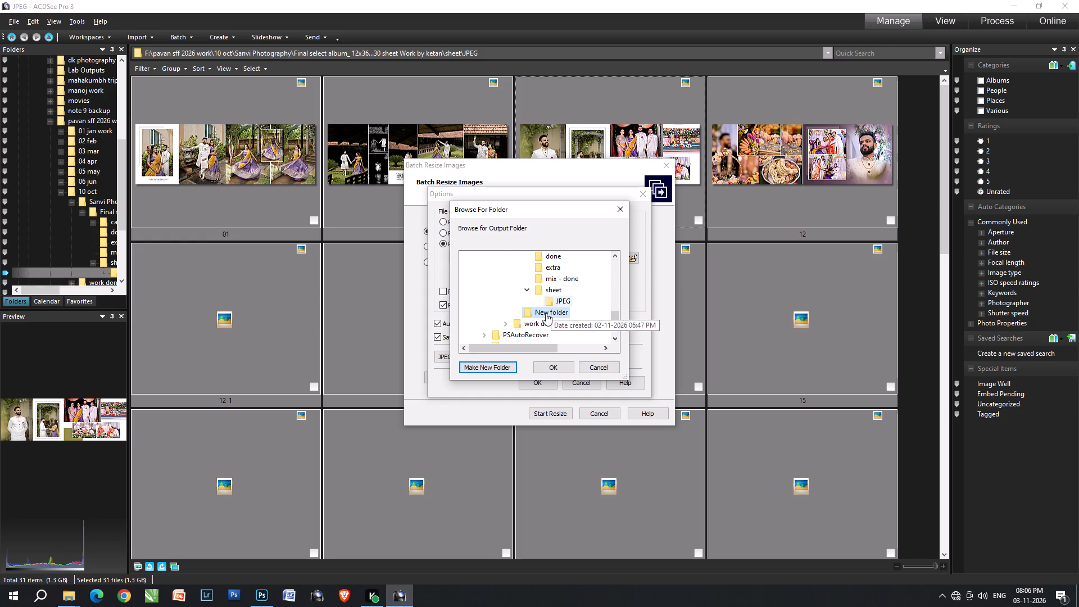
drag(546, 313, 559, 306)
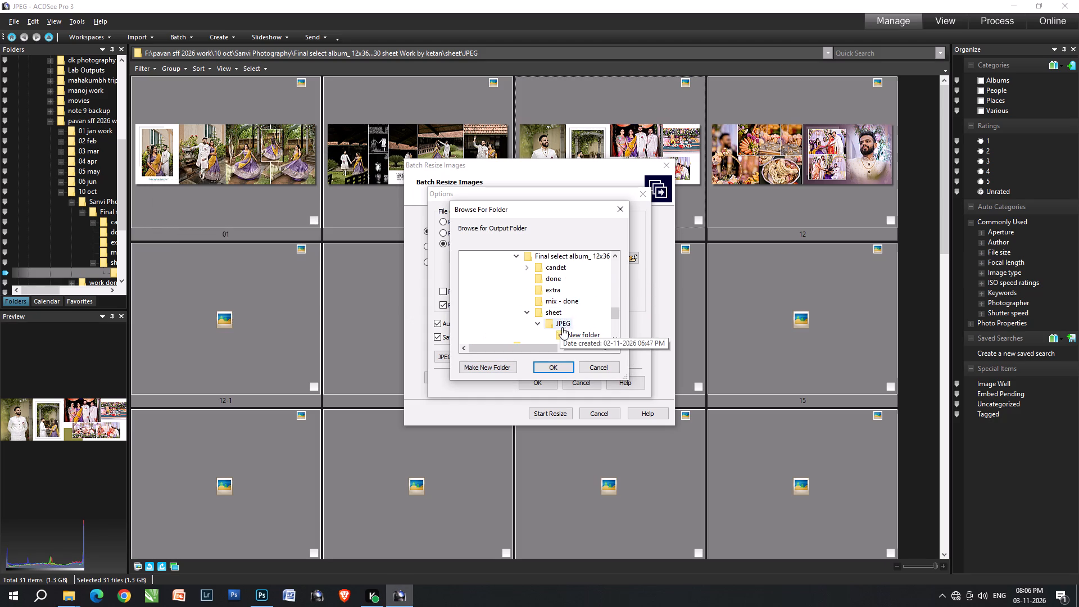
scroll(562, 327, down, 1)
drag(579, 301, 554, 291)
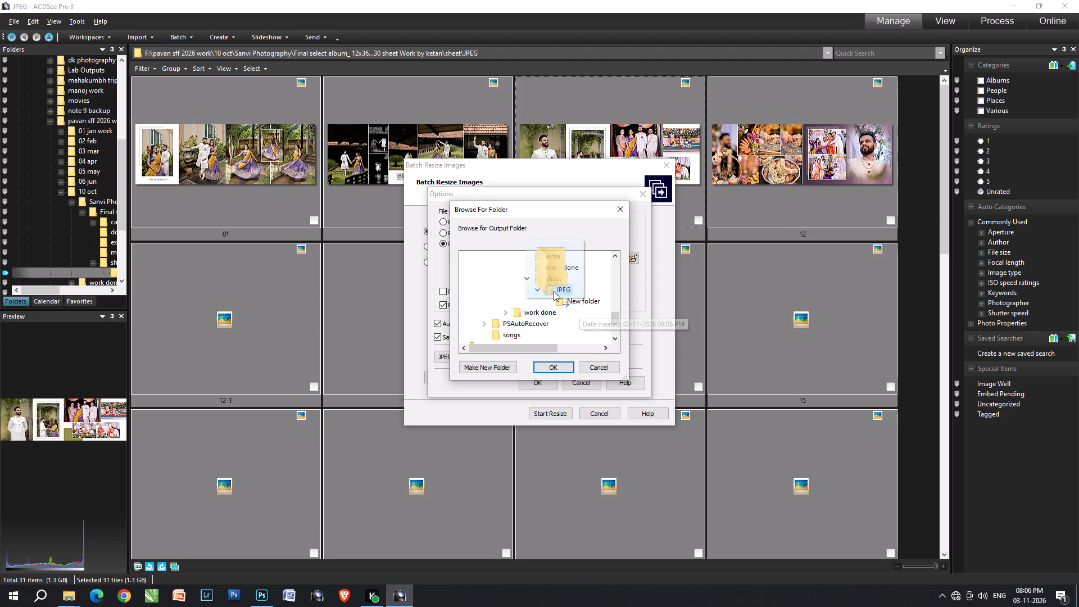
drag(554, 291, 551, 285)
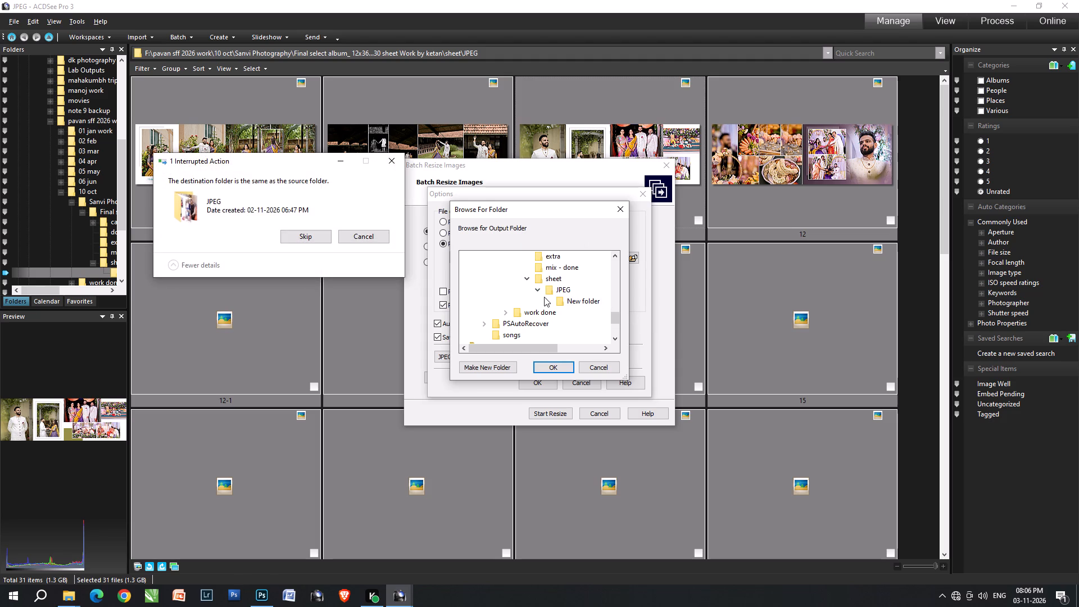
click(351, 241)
Rename the new folder as jpg-rs.
click(570, 302)
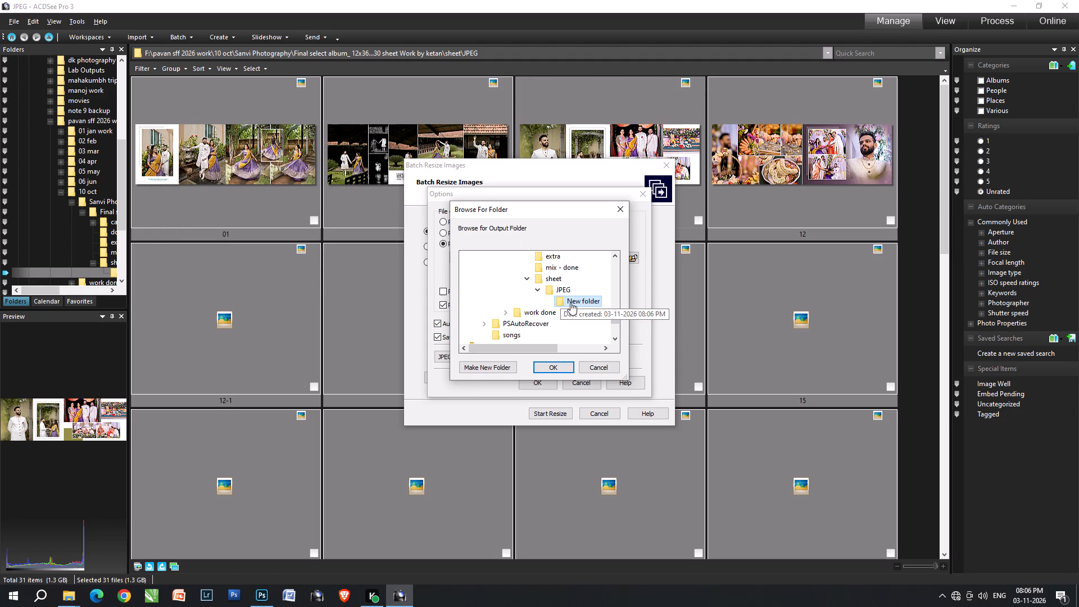
key(F2)
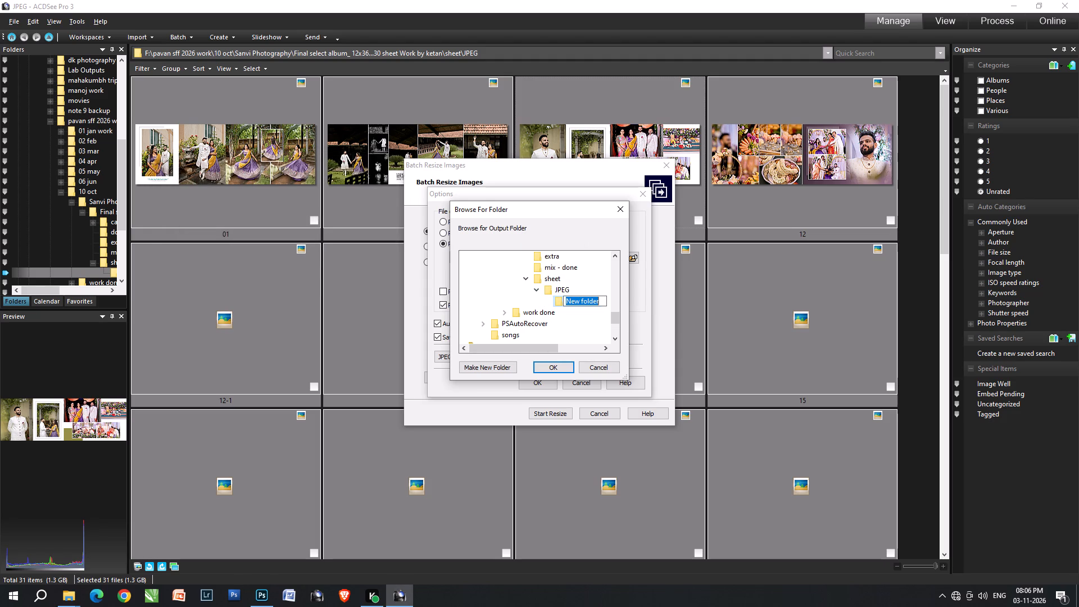
text(jpg-trs)
key(BackSpace)
key(BackSpace)
key(BackSpace)
key(r)
key(s)
click(592, 304)
Move the jpg-rs folder out of JPEG into the sheet folder.
drag(577, 300, 555, 276)
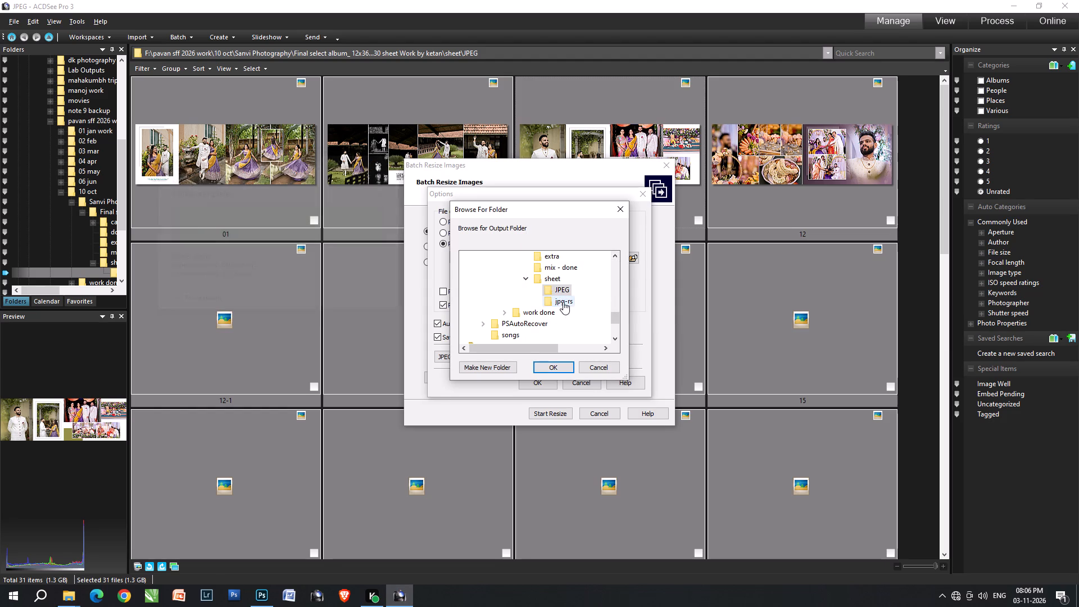
Set jpg-rs as the output folder and start the batch resize of all sheets at 50% width and height.
click(563, 302)
click(566, 364)
click(549, 375)
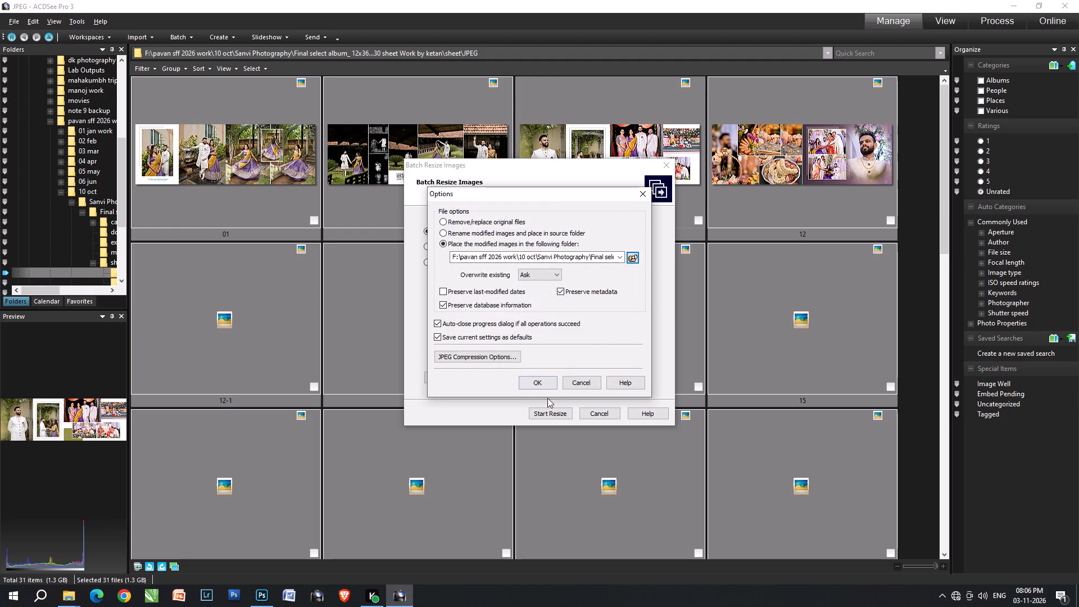
click(550, 385)
click(554, 406)
click(555, 410)
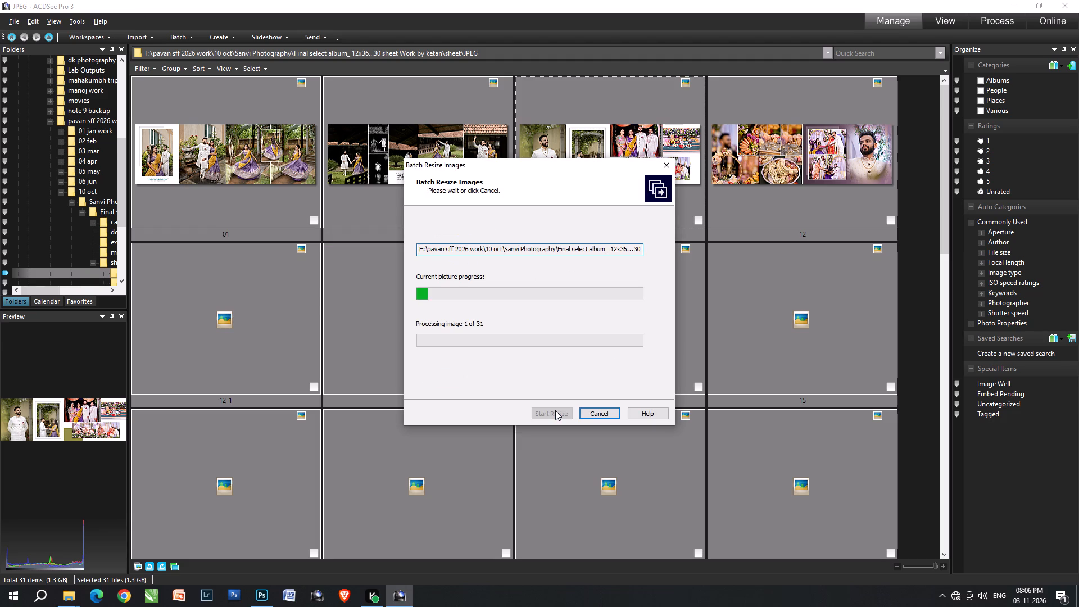
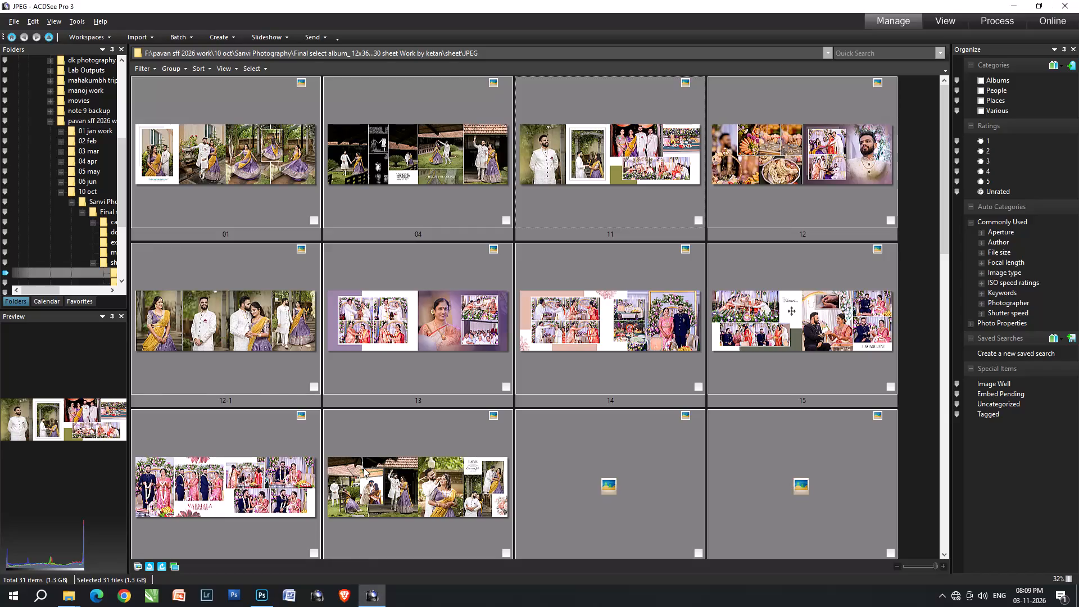
Switch to Photoshop and start a PDF Presentation using all the images in the sheet folder's jpg-rs subfolder as source files.
click(259, 591)
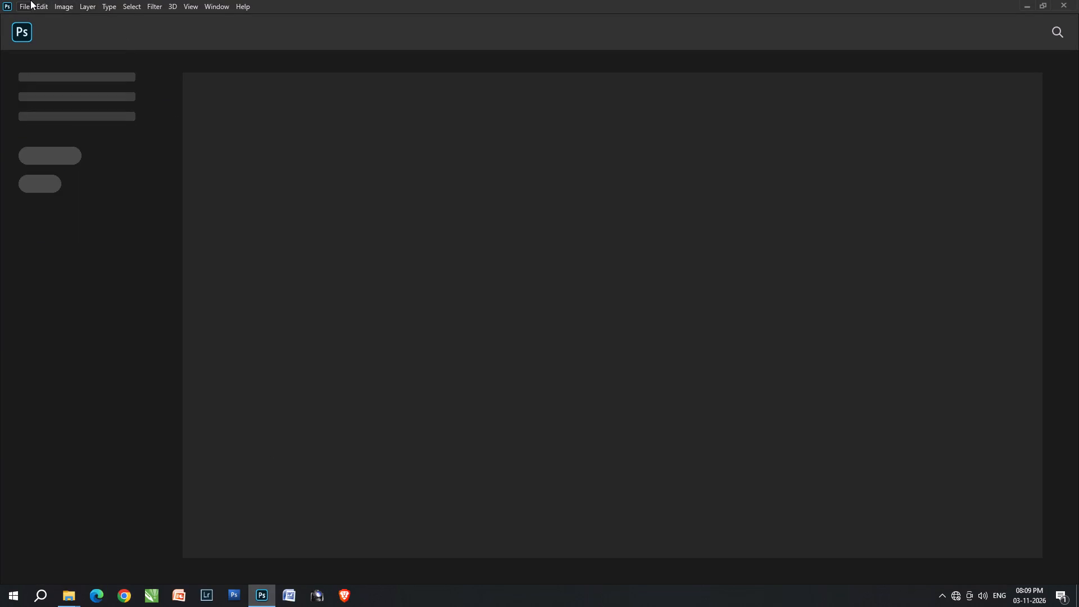
click(30, 0)
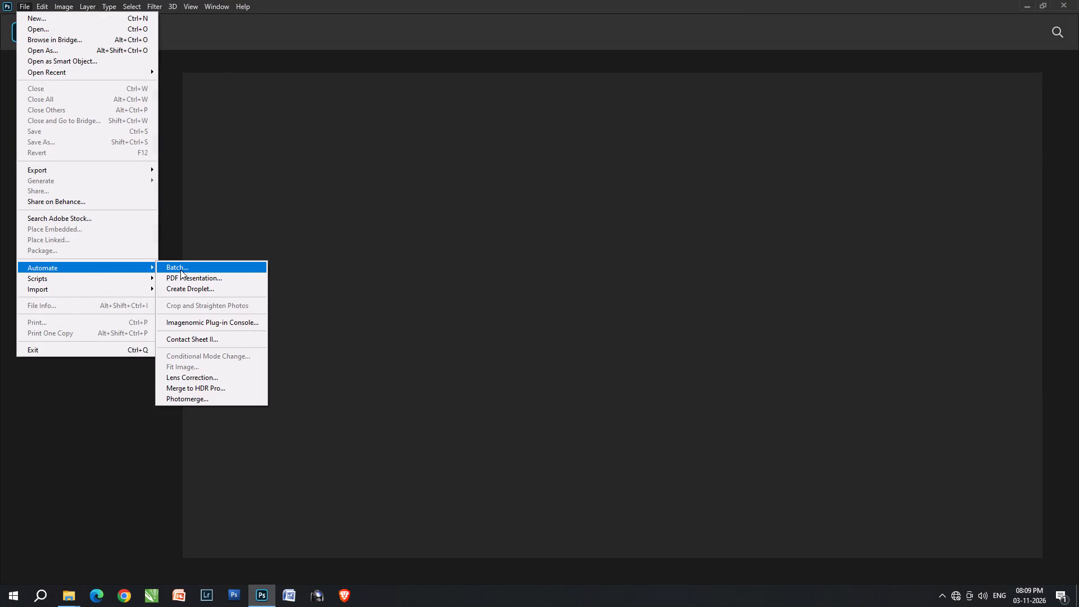
click(183, 274)
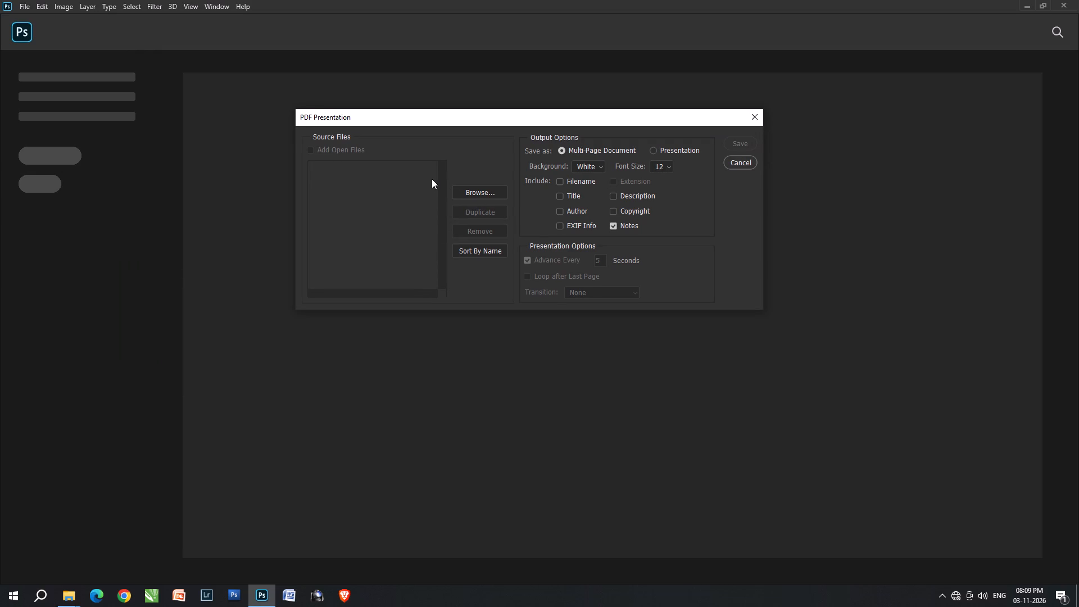
click(491, 193)
scroll(461, 191, down, 1)
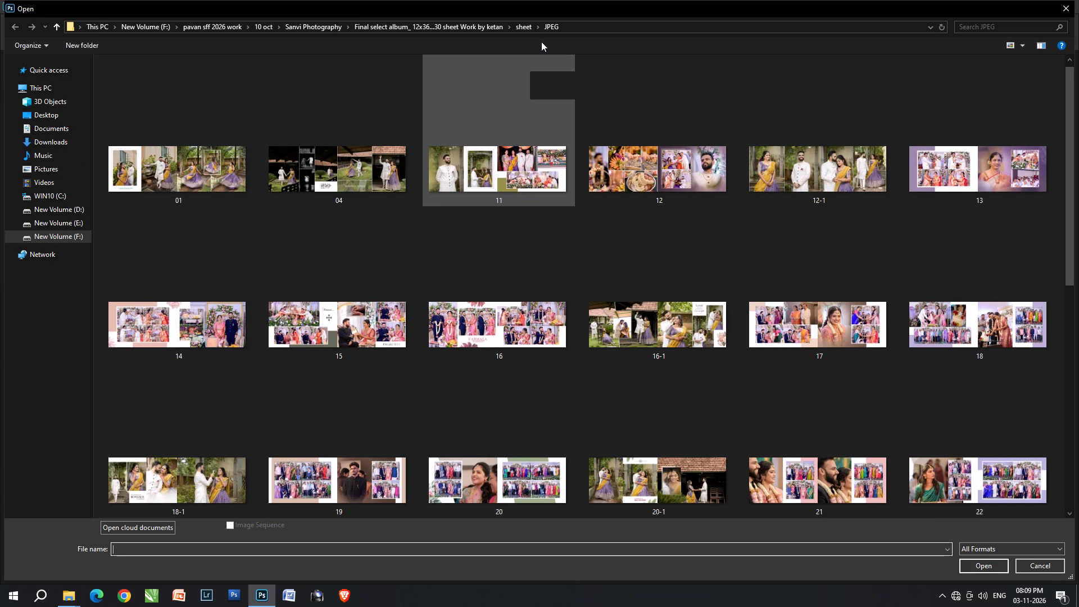
click(527, 28)
double_click(339, 165)
scroll(321, 324, down, 1)
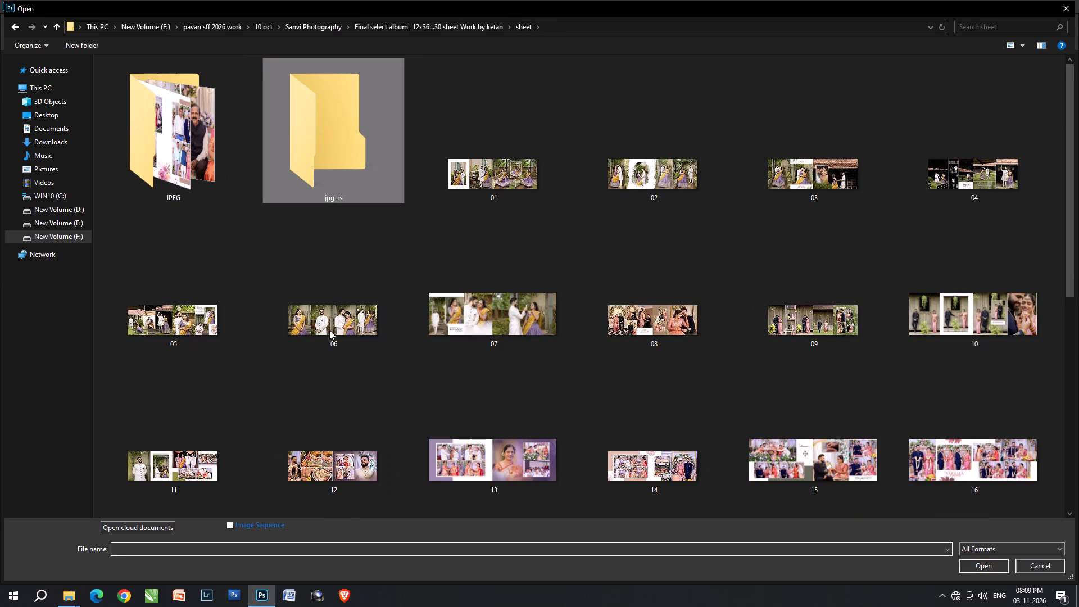
scroll(329, 330, down, 2)
scroll(403, 334, down, 2)
click(421, 334)
key(ctrl+a)
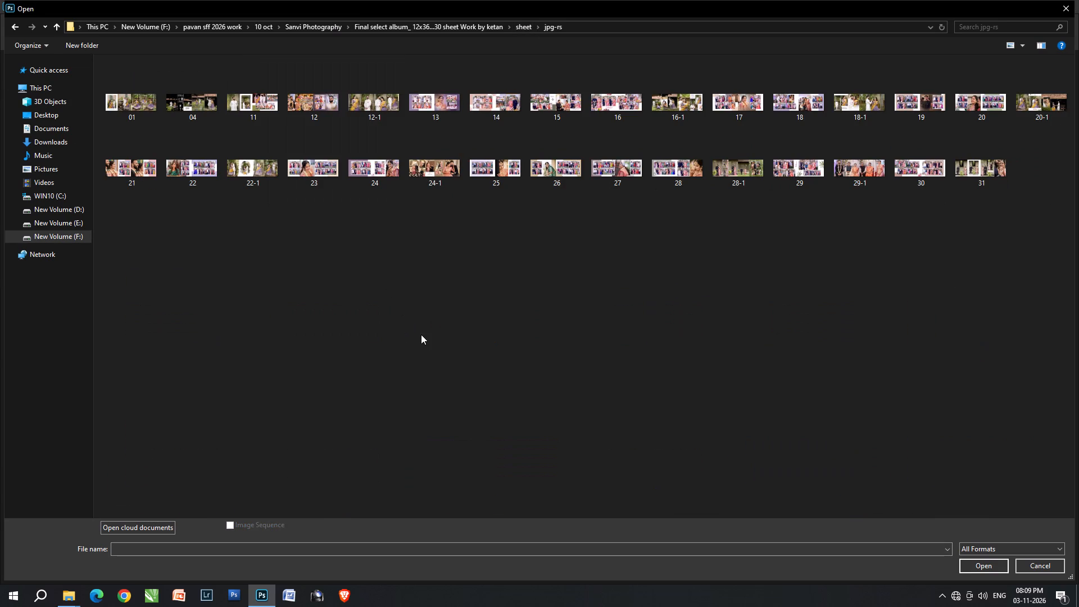
click(980, 561)
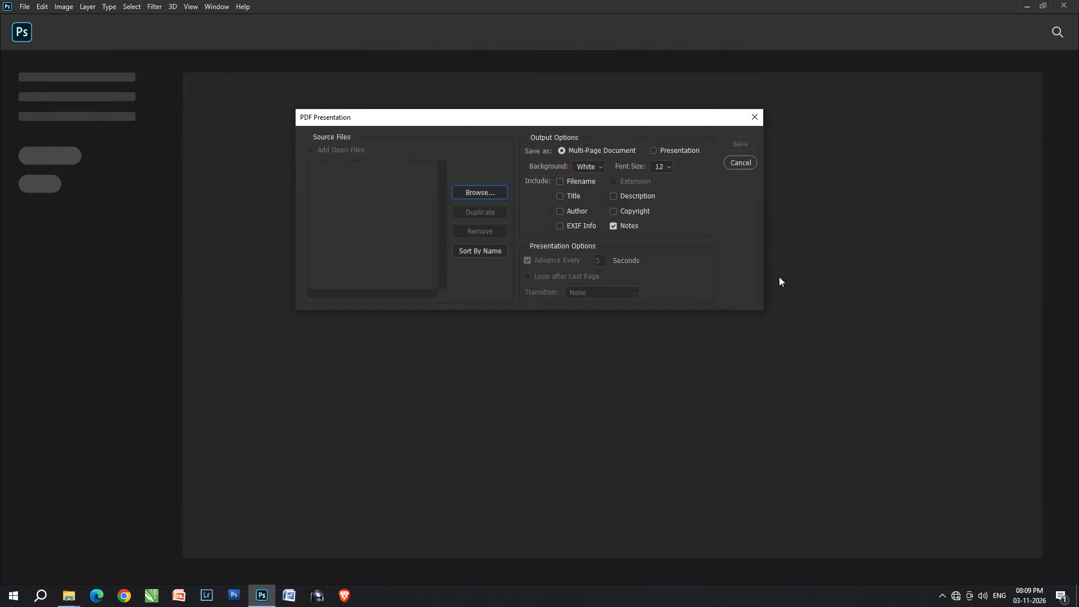
Set the PDF output to Presentation and sort the source files by name.
click(650, 151)
click(475, 249)
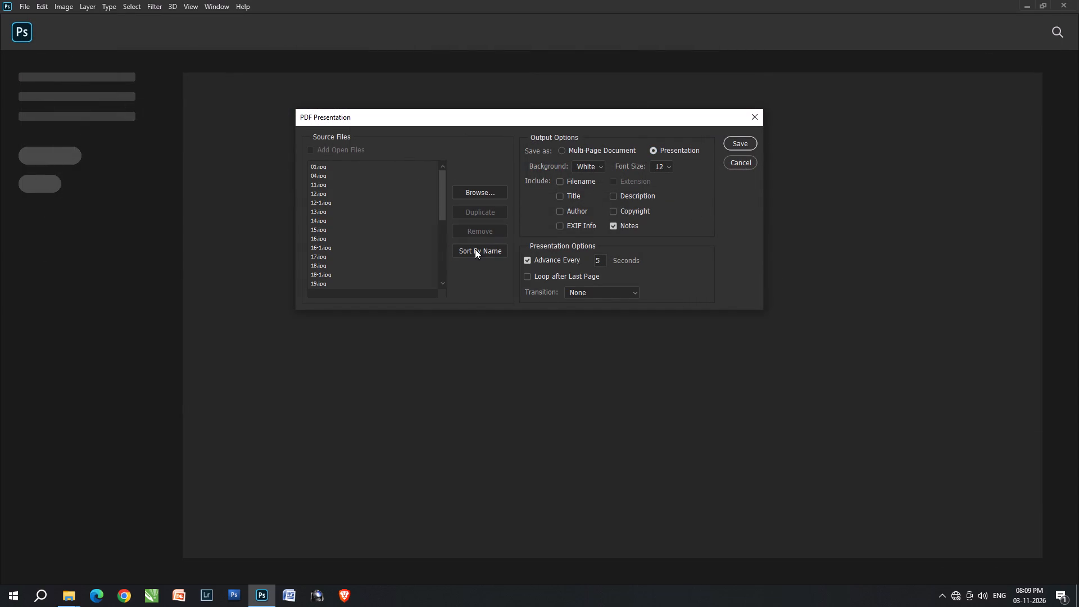
Choose the "Final select album" folder under F: > pavan sff 2026 work > 10 oct > Sanvi Photography as the PDF's save location.
click(735, 143)
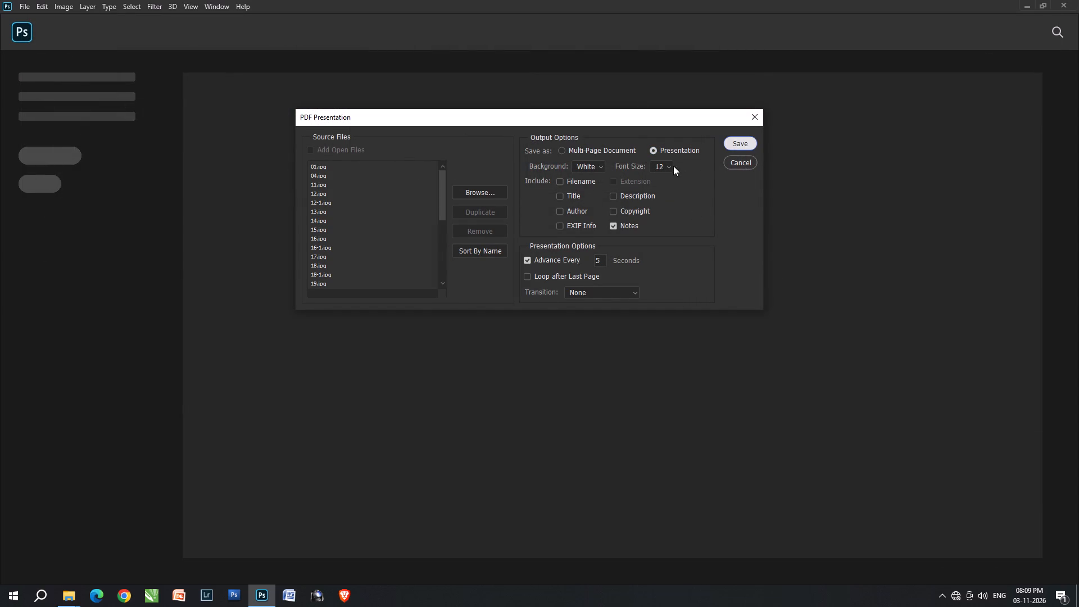
click(80, 205)
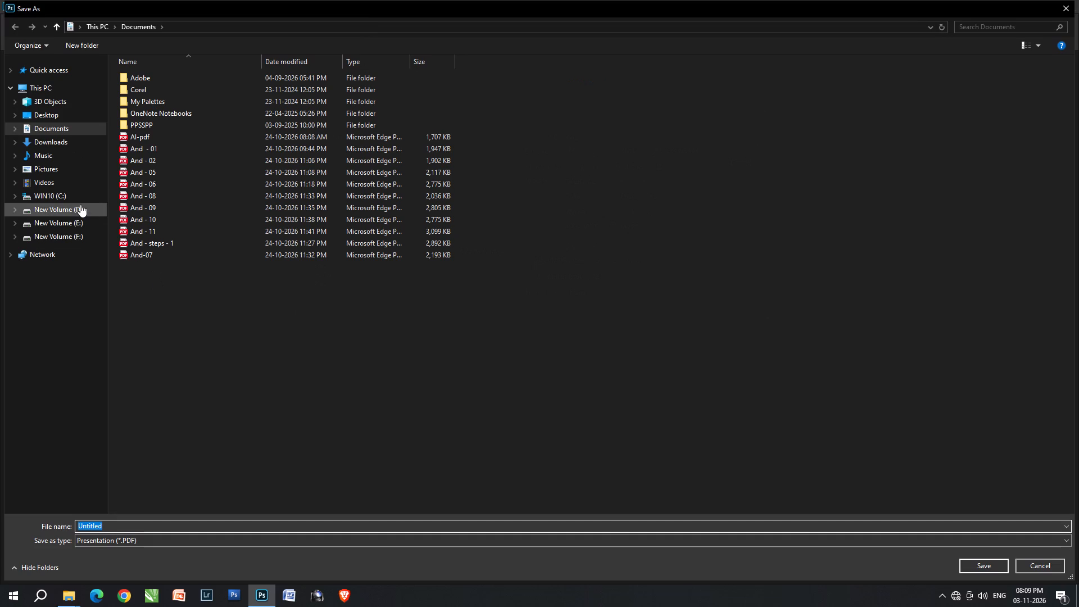
double_click(212, 135)
click(81, 236)
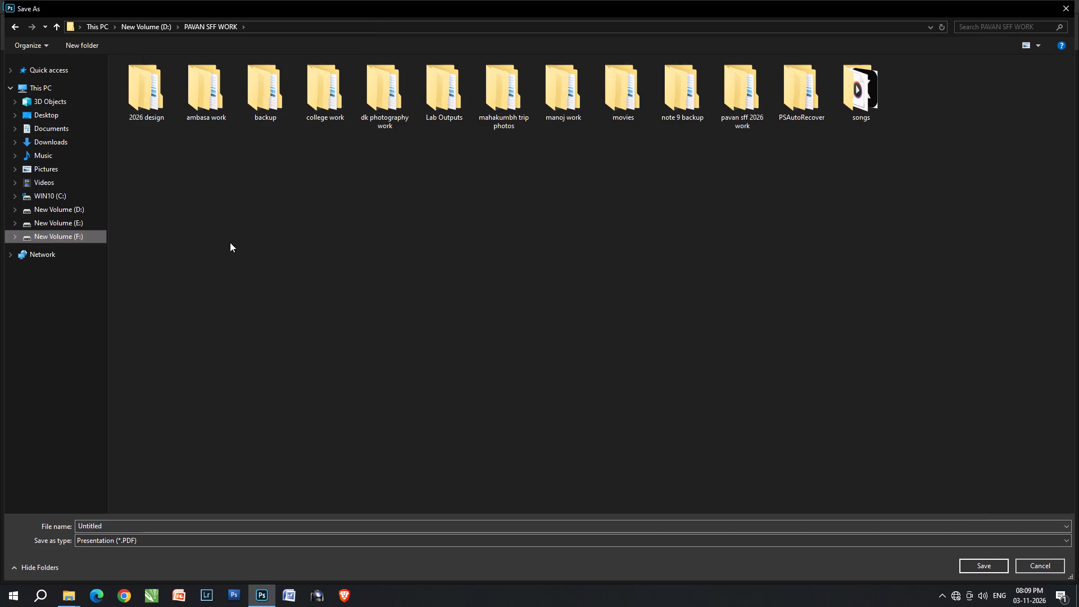
scroll(230, 244, down, 2)
double_click(728, 111)
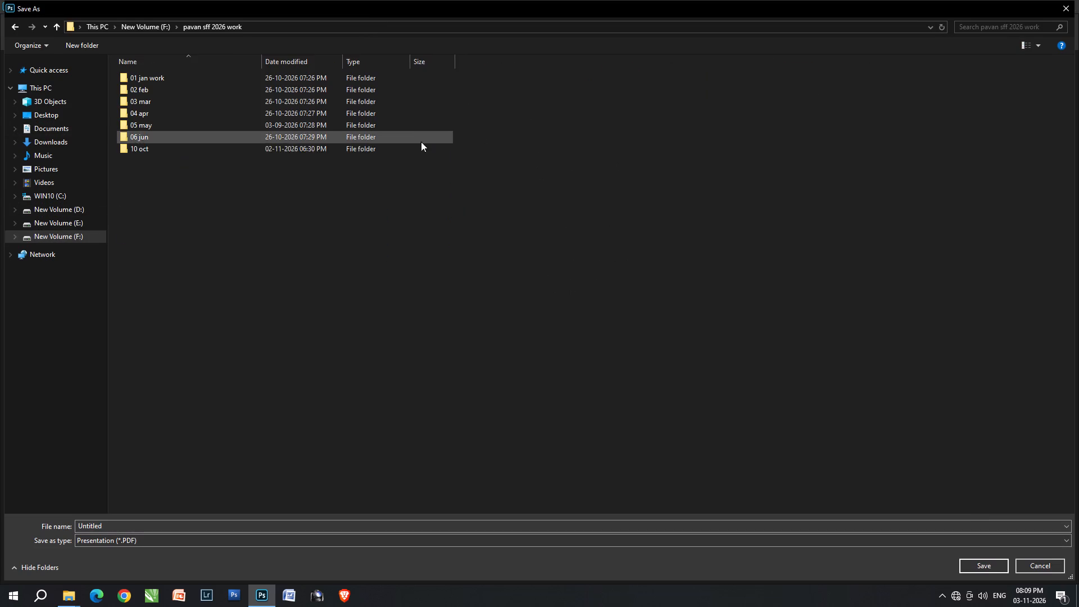
double_click(357, 143)
double_click(260, 83)
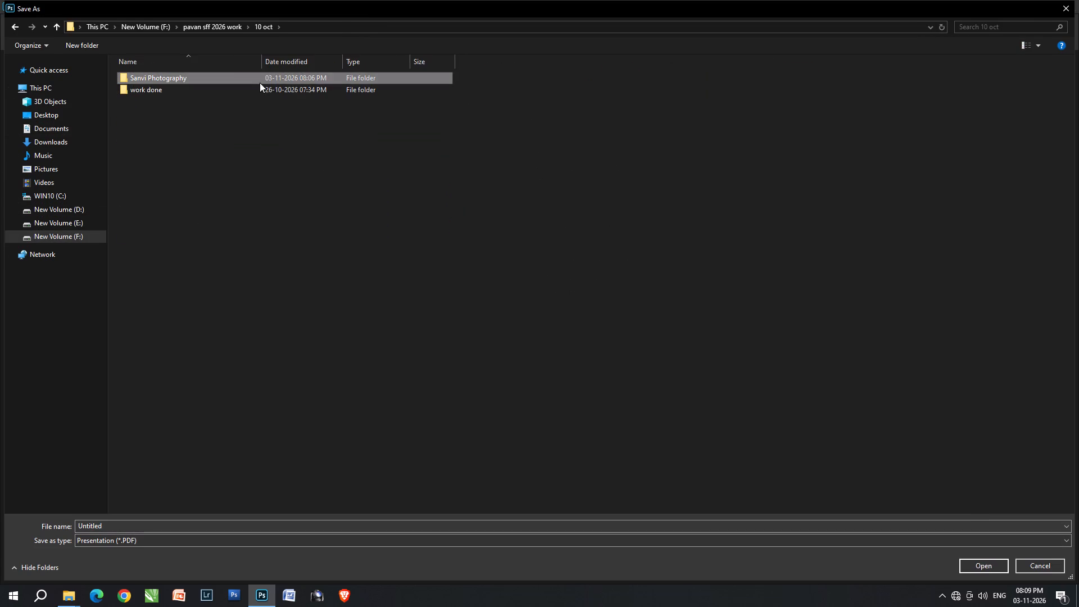
double_click(260, 83)
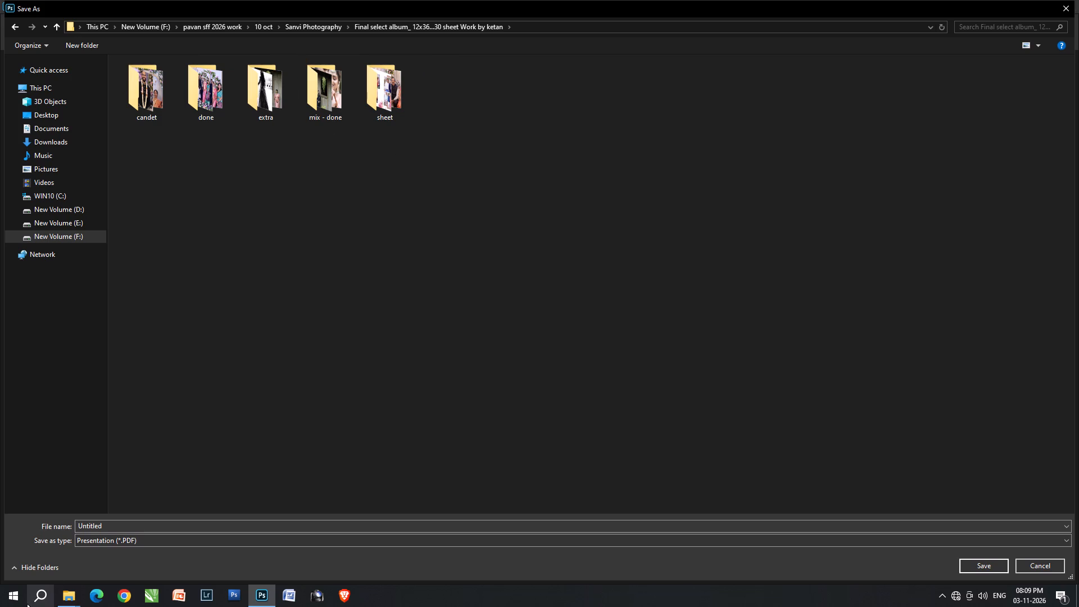
Begin the PDF's file name with "KL Sanvi photography [".
click(118, 520)
text(KL)
key(space)
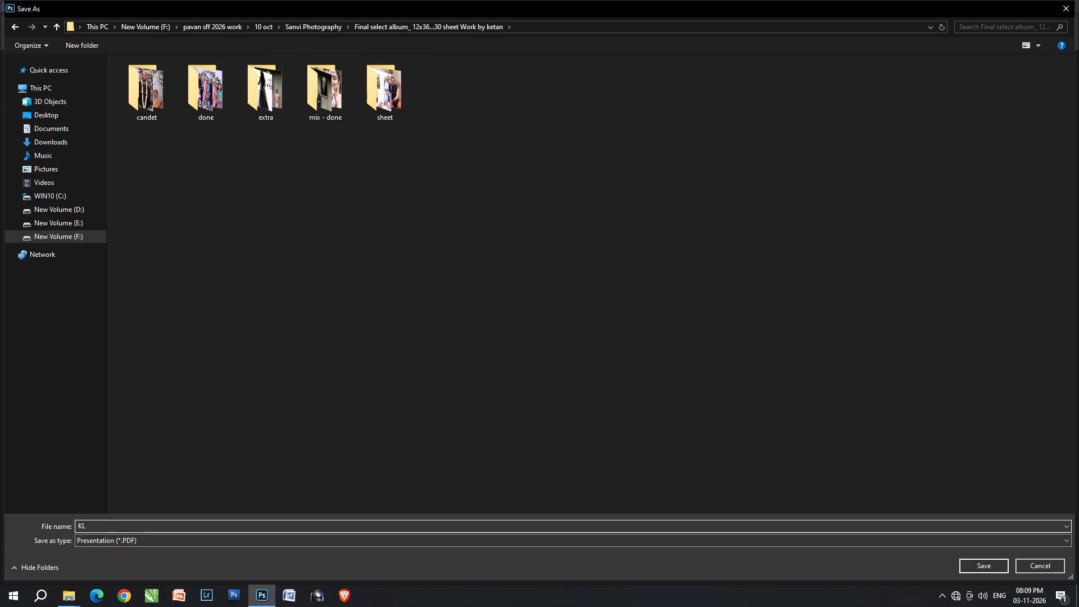
text(Sanvi photo)
text(graphy)
key(space)
text([ 12x)
key(BackSpace)
key(BackSpace)
key(BackSpace)
key(BackSpace)
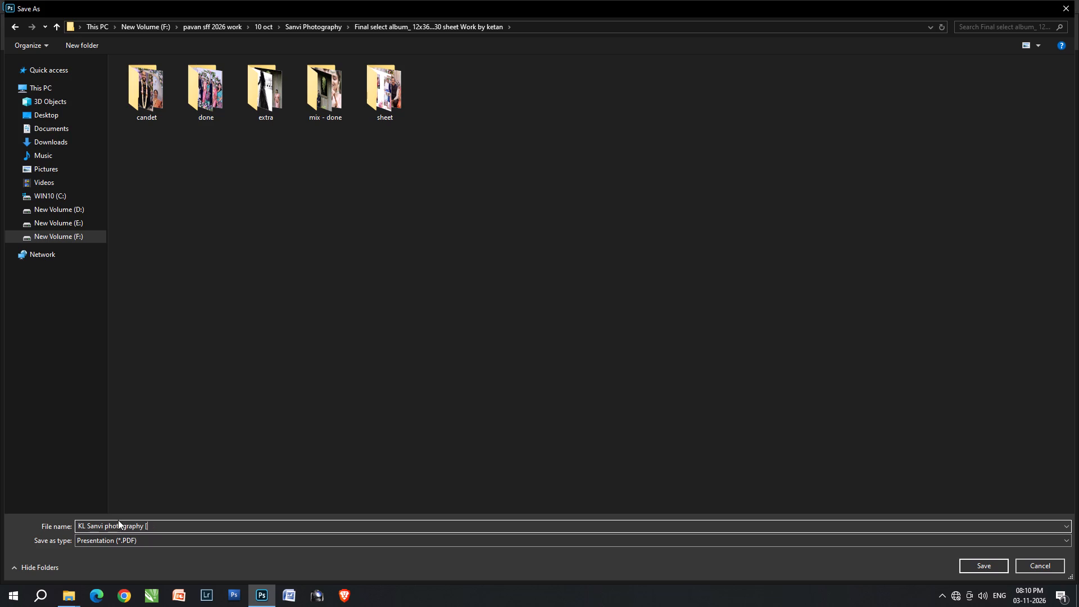
Switch to the JPEG folder in File Explorer and enlarge sheet 12 to read the couple's names on the floral ring, returning to the save dialog.
key(alt+Tab)
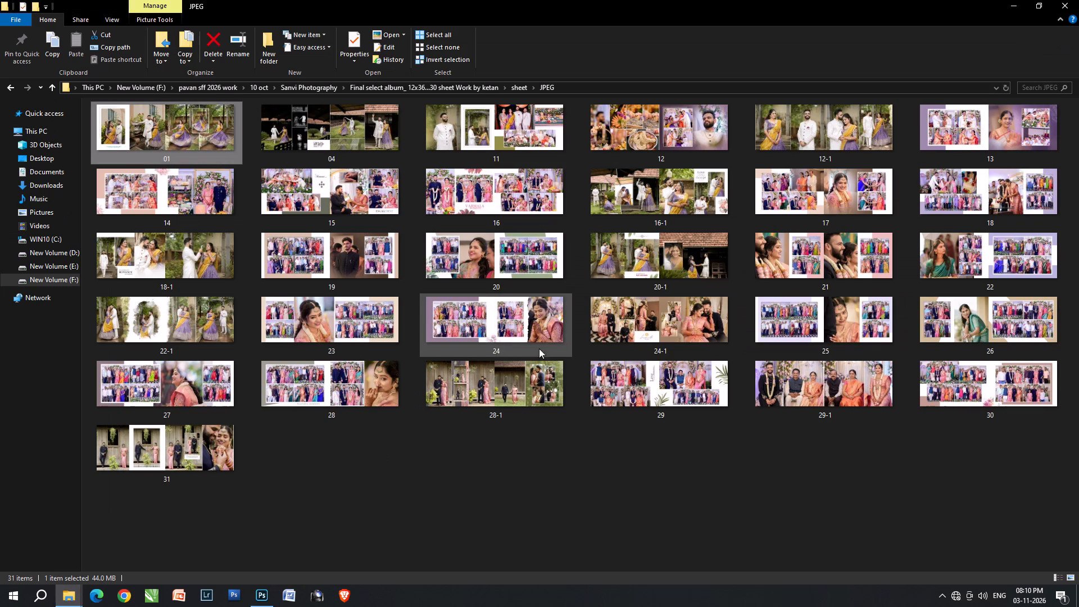
double_click(691, 135)
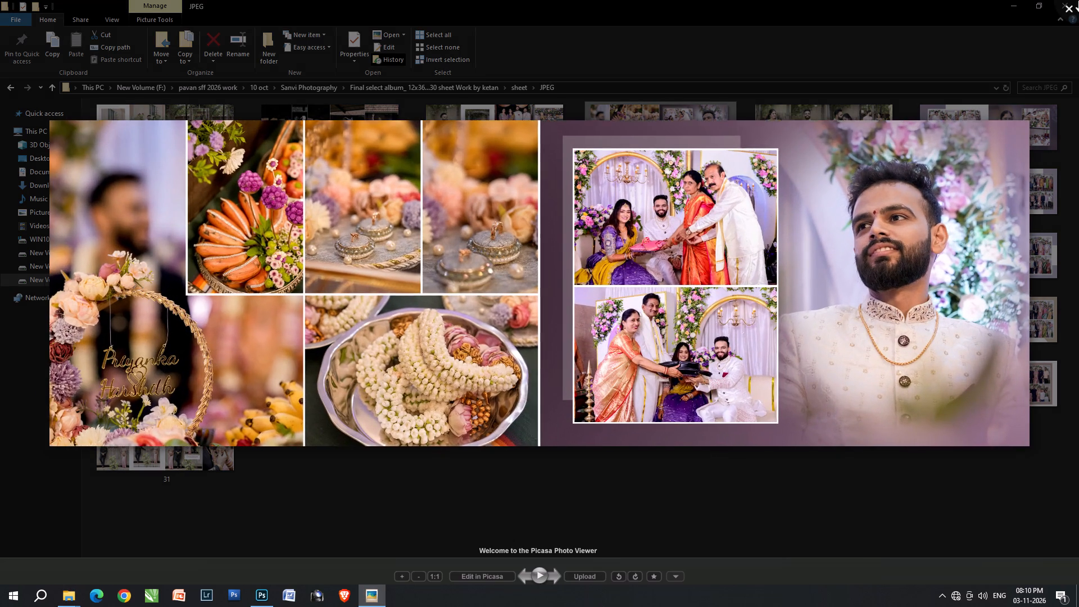
scroll(261, 240, up, 1)
scroll(17, 496, up, 5)
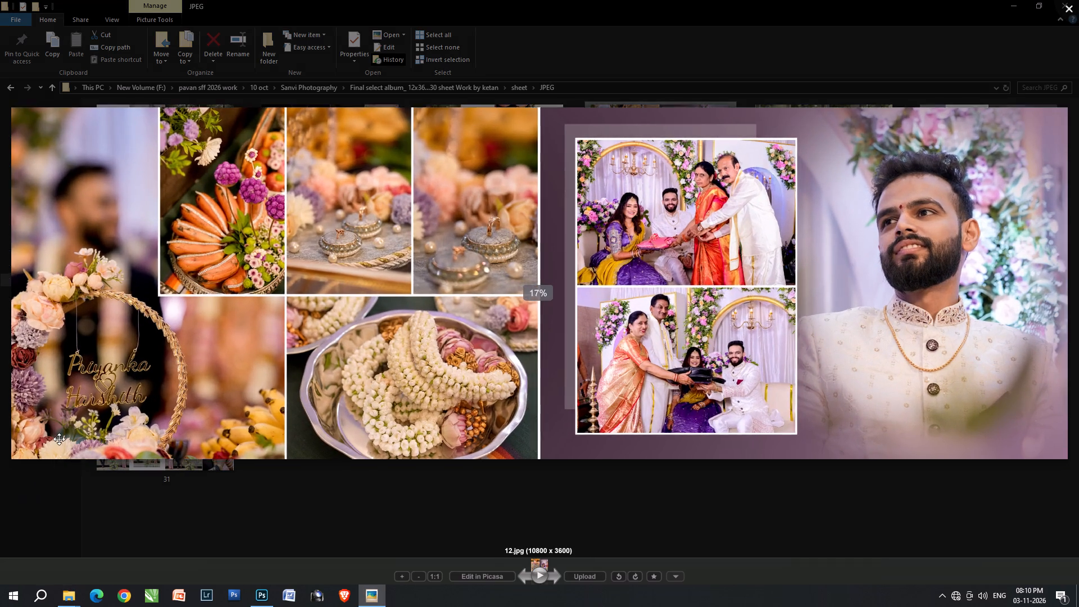
scroll(59, 439, up, 3)
drag(86, 425, 698, 315)
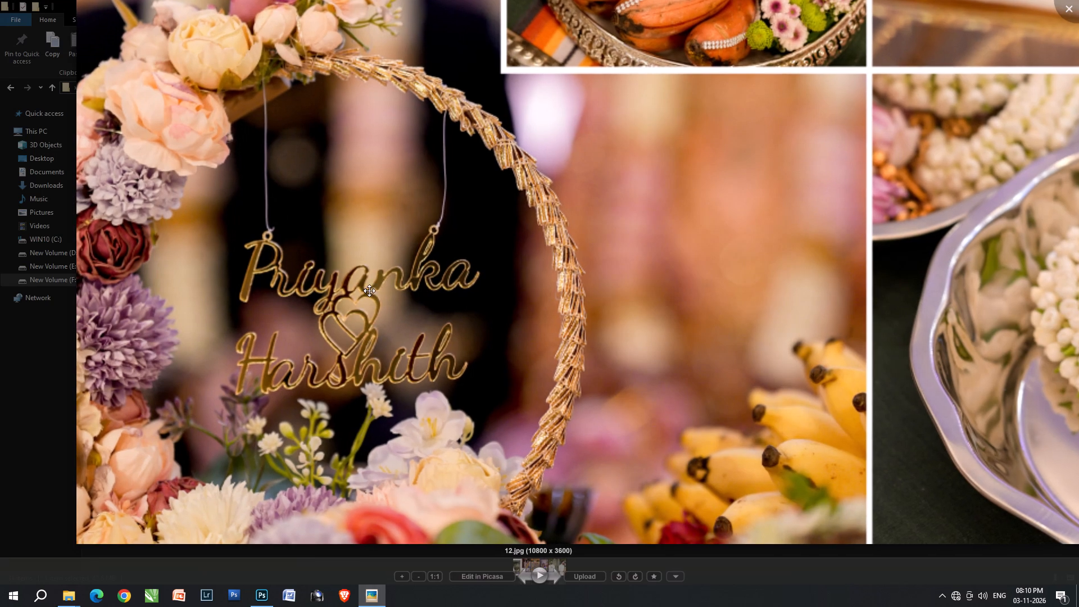
click(1078, 0)
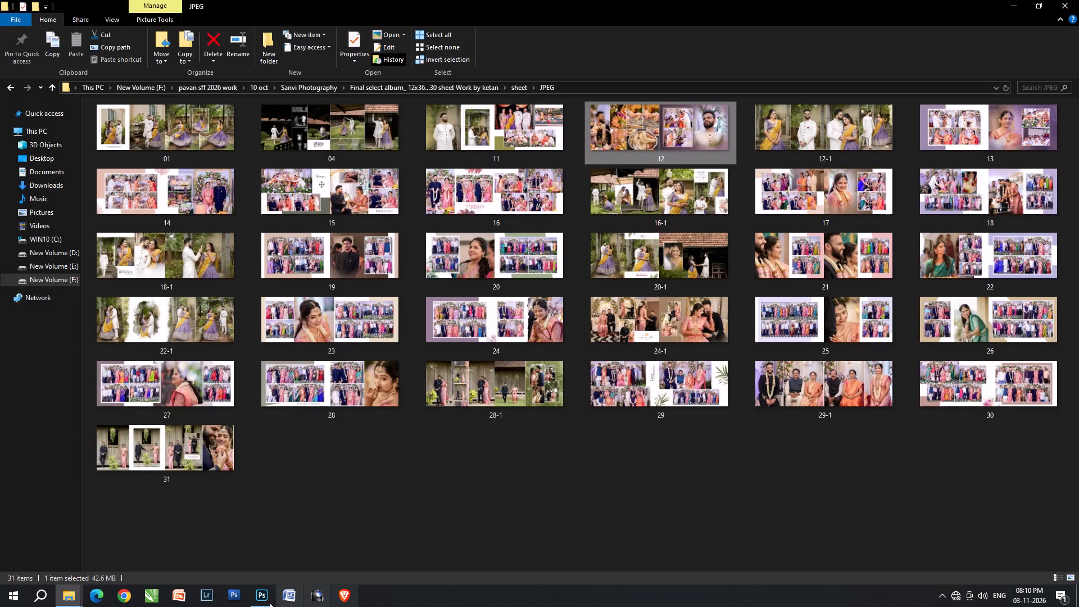
click(260, 601)
Extend the PDF's file name to "KL Sanvi photography [ priyanka & Har".
click(167, 530)
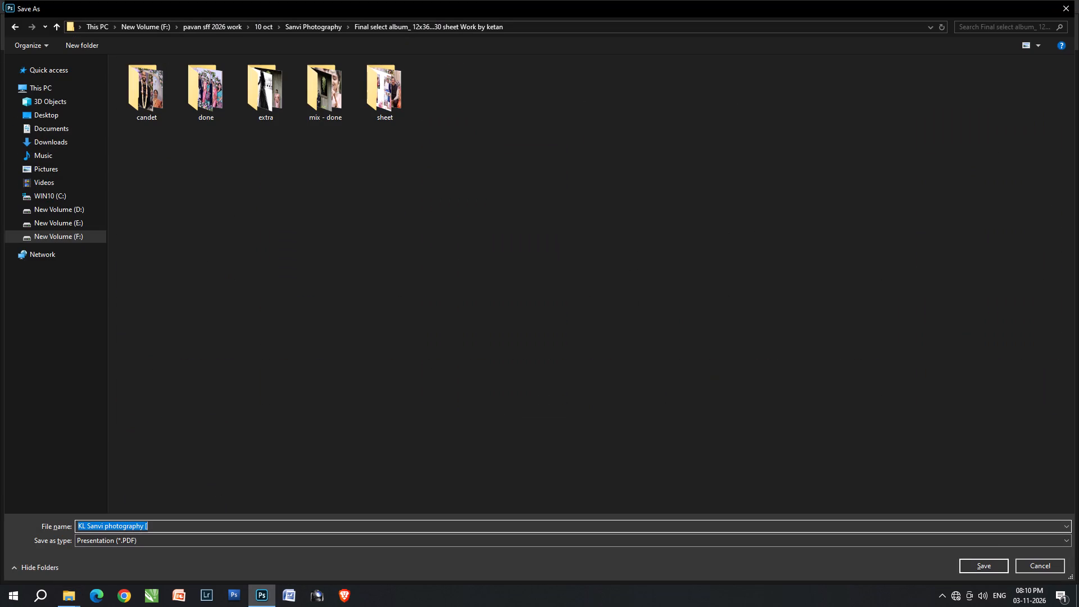
key(space)
text(priyanka)
key(space)
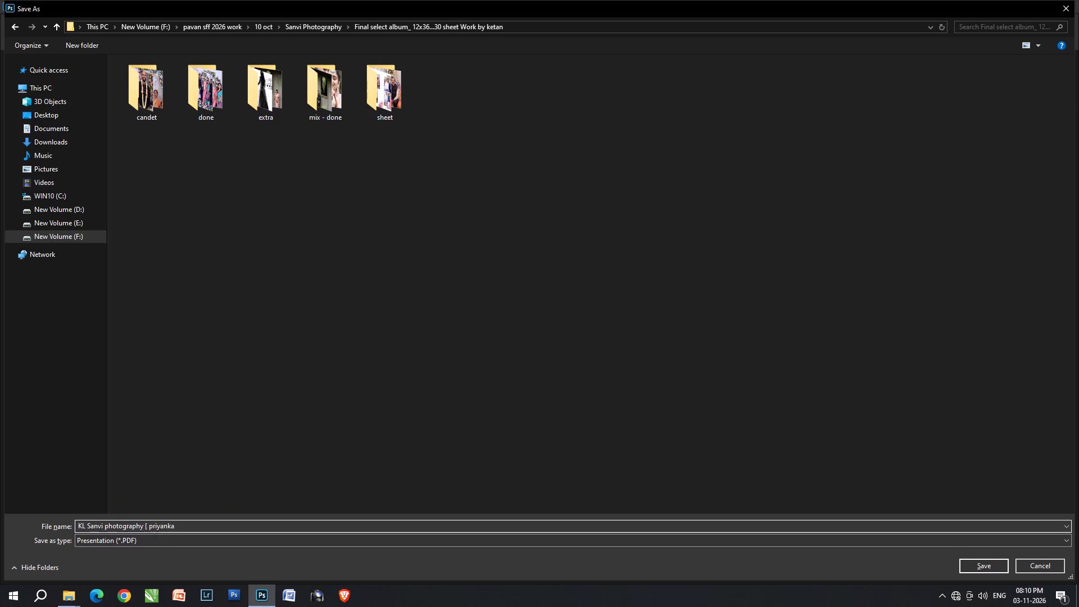
text(& harsih)
key(BackSpace)
text(th)
key(space)
key(BackSpace)
key(BackSpace)
key(BackSpace)
key(BackSpace)
key(BackSpace)
key(BackSpace)
key(BackSpace)
key(BackSpace)
key(BackSpace)
key(BackSpace)
key(BackSpace)
key(space)
text(*)
key(BackSpace)
text(&)
key(space)
text(Har)
key(alt+Tab)
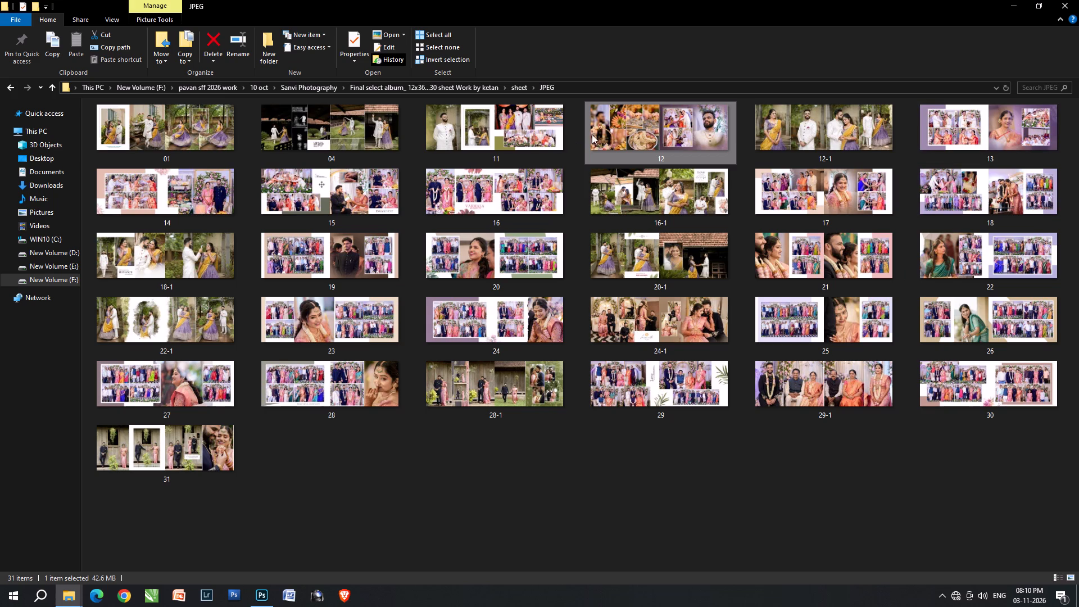
double_click(606, 132)
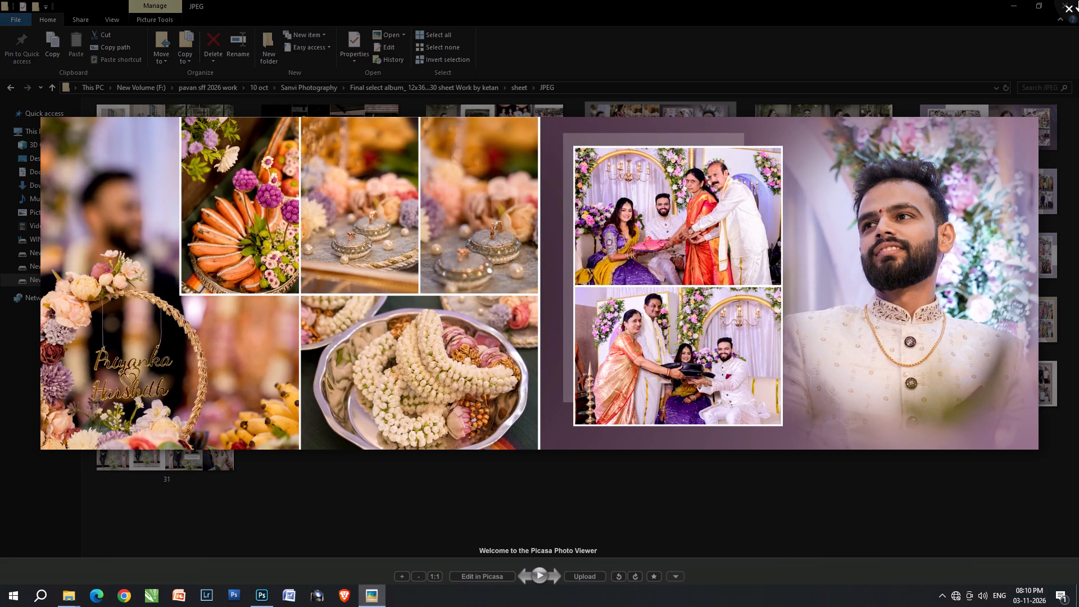
click(1078, 0)
click(273, 599)
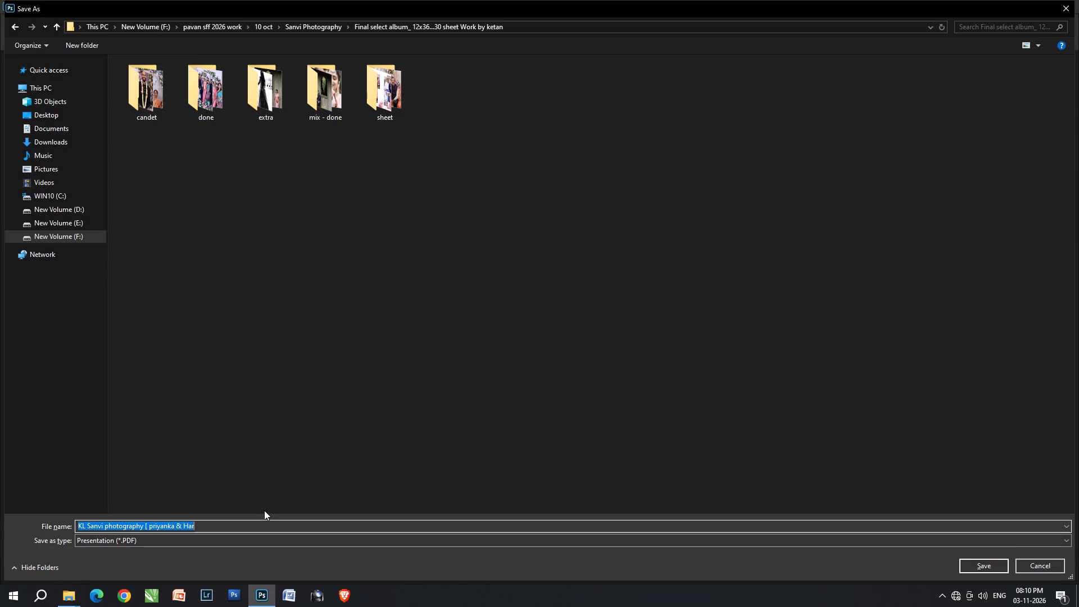
click(260, 526)
text(shith)
key(space)
text(])
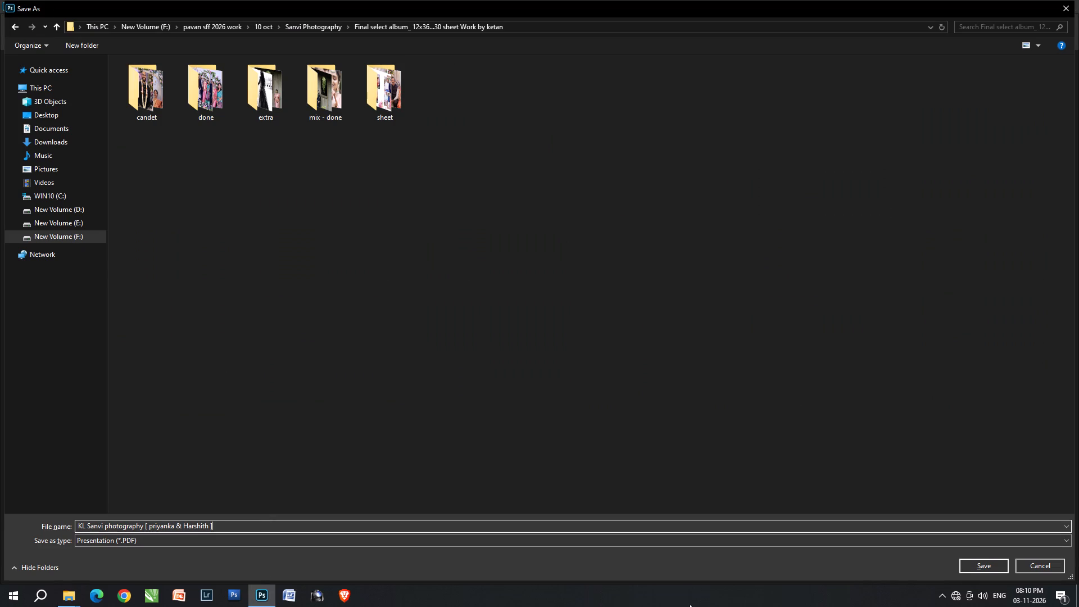
click(971, 564)
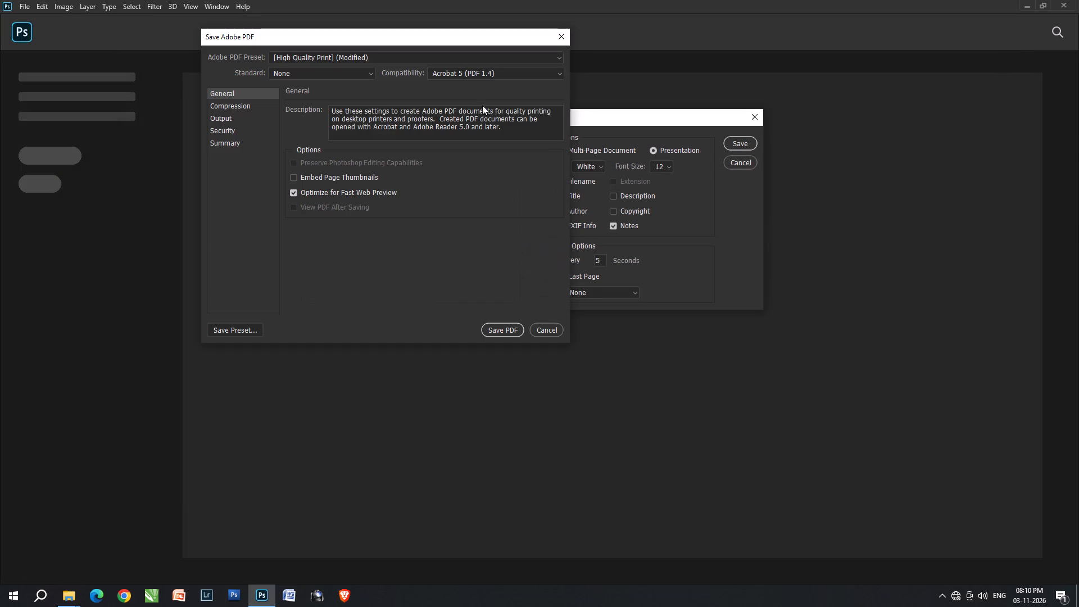
Apply the Smallest File Size preset and save the PDF.
click(471, 63)
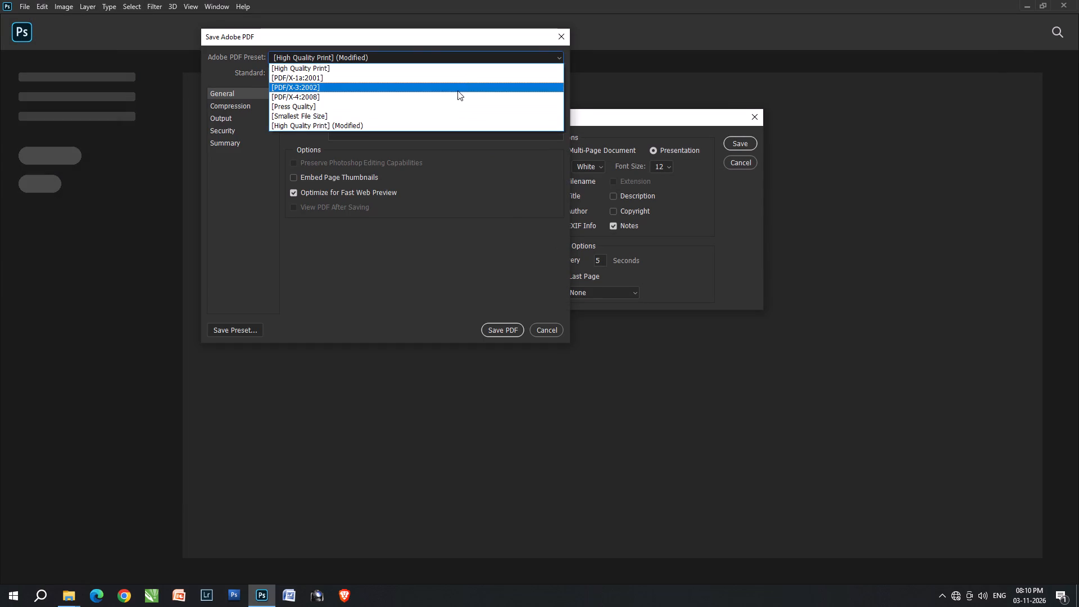
click(431, 114)
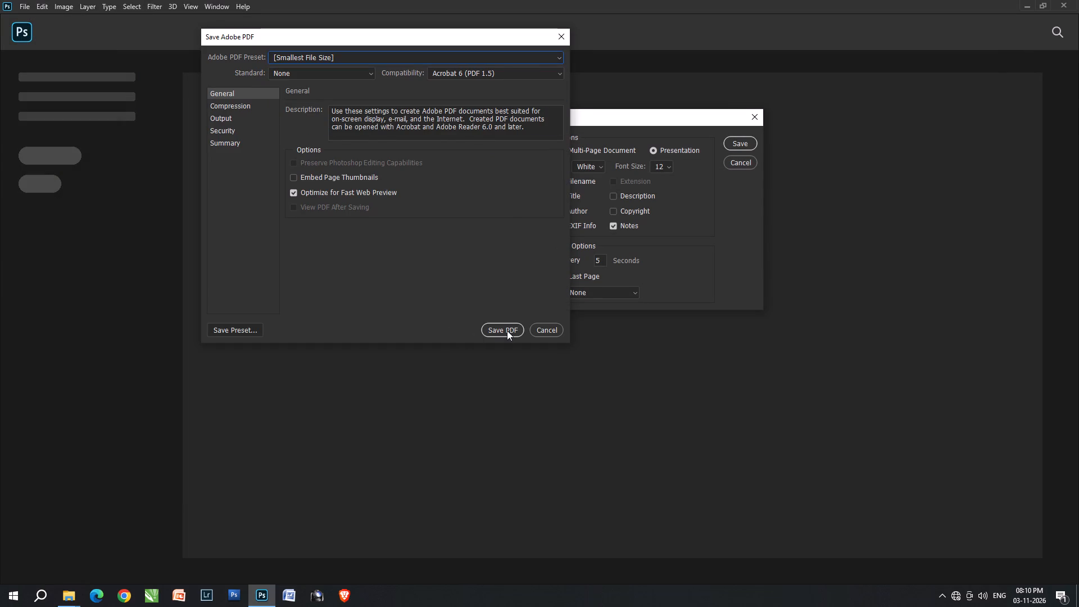
click(508, 330)
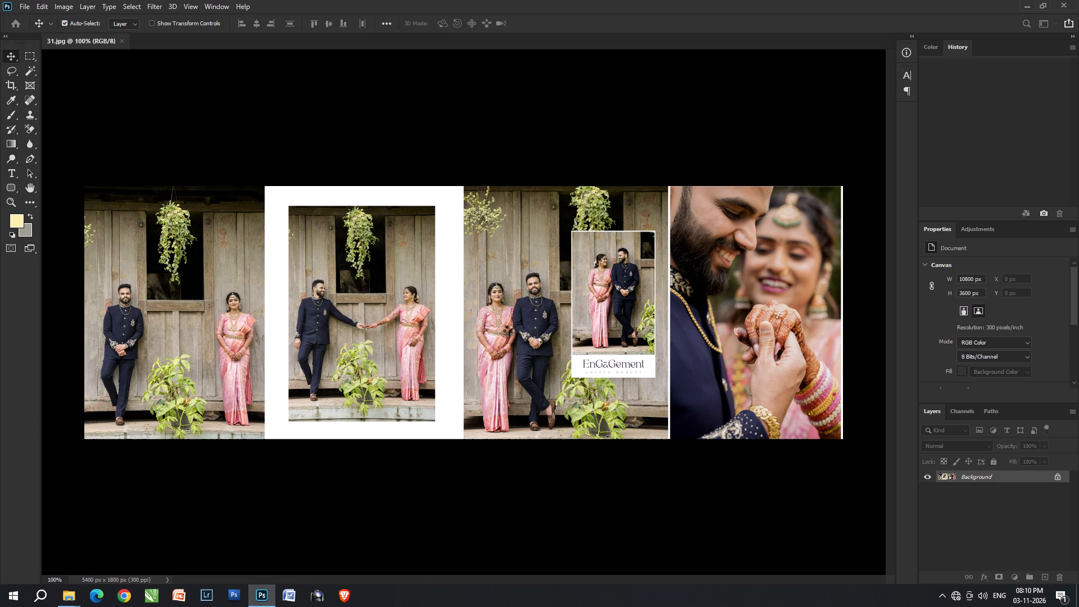
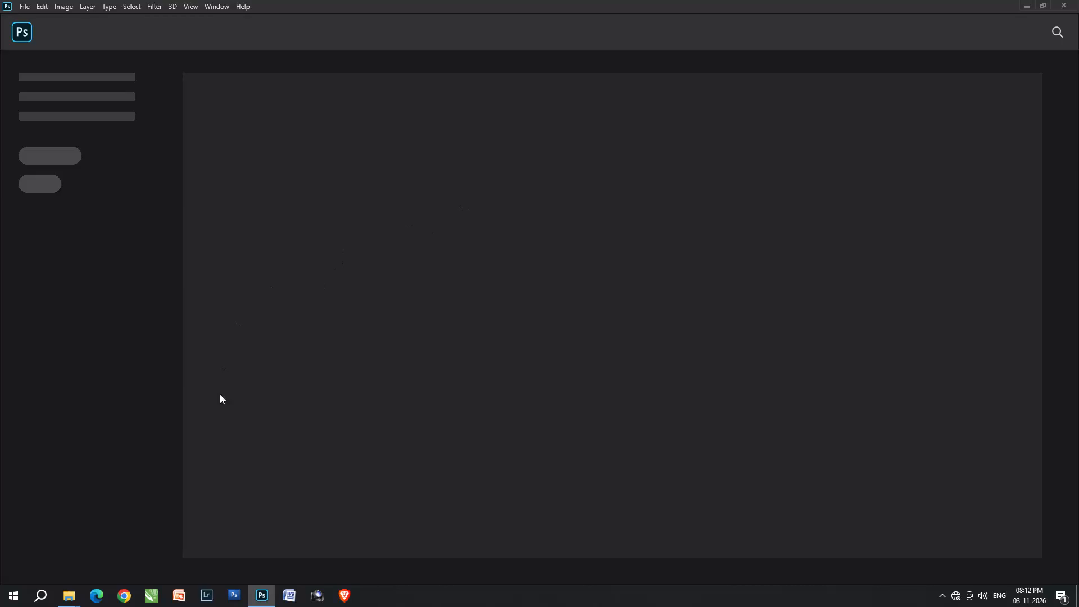
In File Explorer, copy the PDF "KL Sanvi photography [ priyanka & Harshith ]" from the album folder into the T5x 5G phone's Internal storage.
key(alt+Tab)
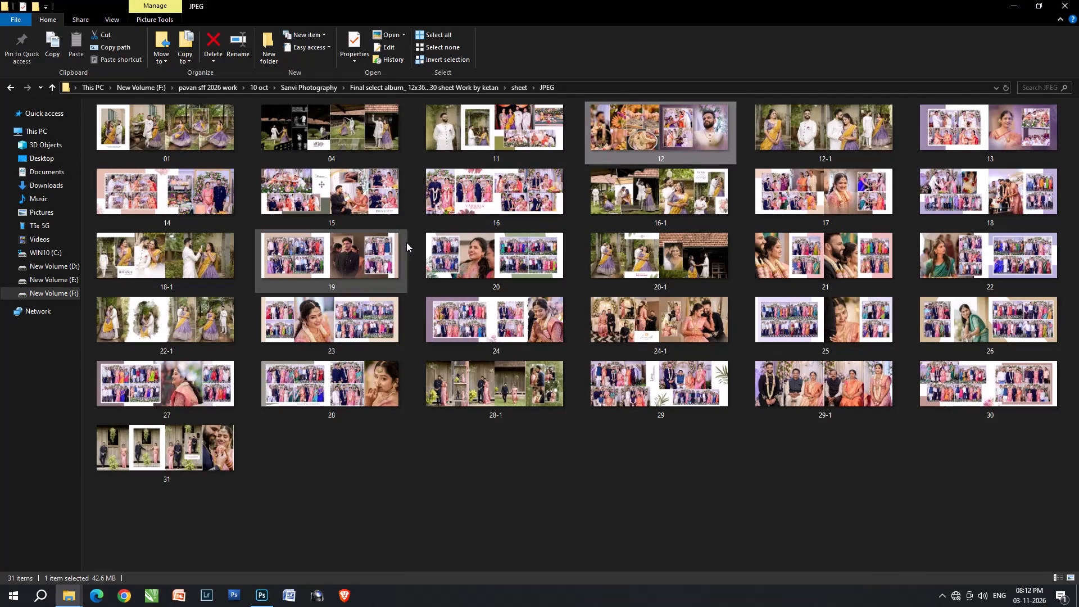
click(411, 90)
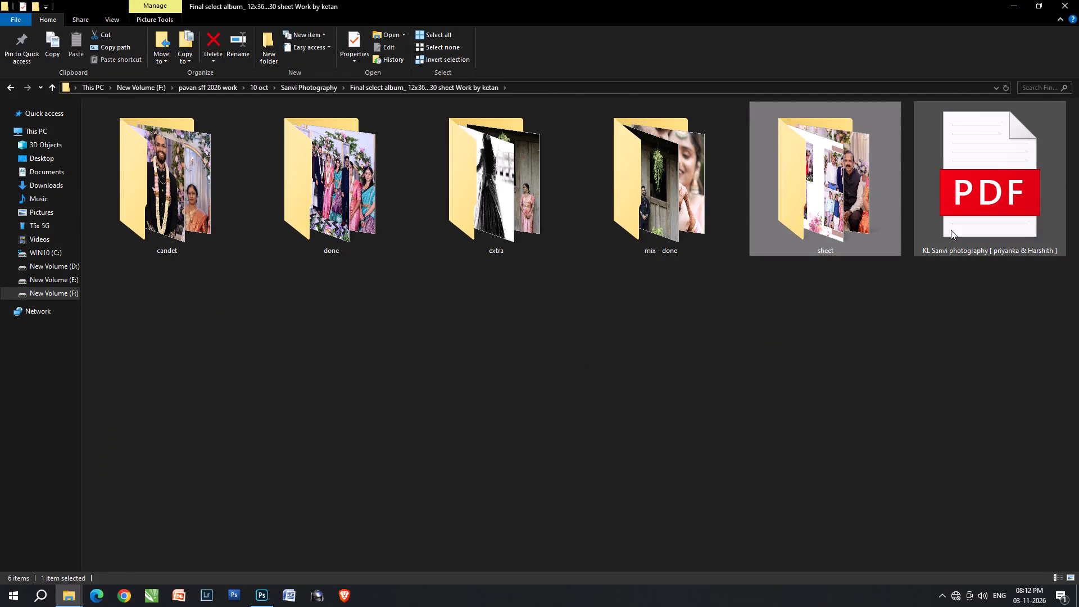
click(963, 227)
key(ctrl+c)
key(ctrl+c)
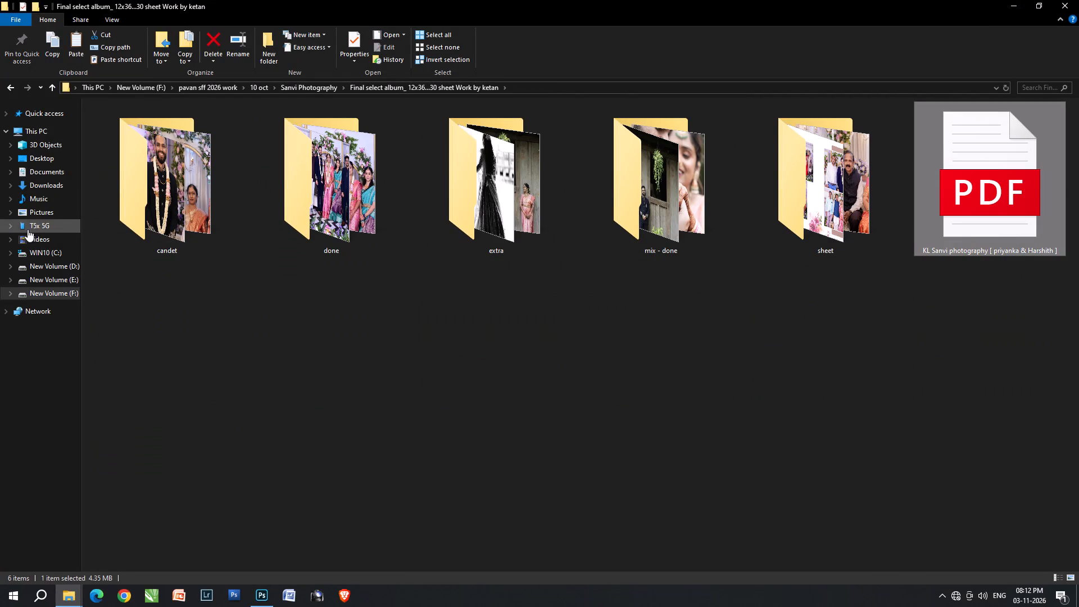
click(33, 221)
double_click(161, 118)
scroll(377, 413, down, 4)
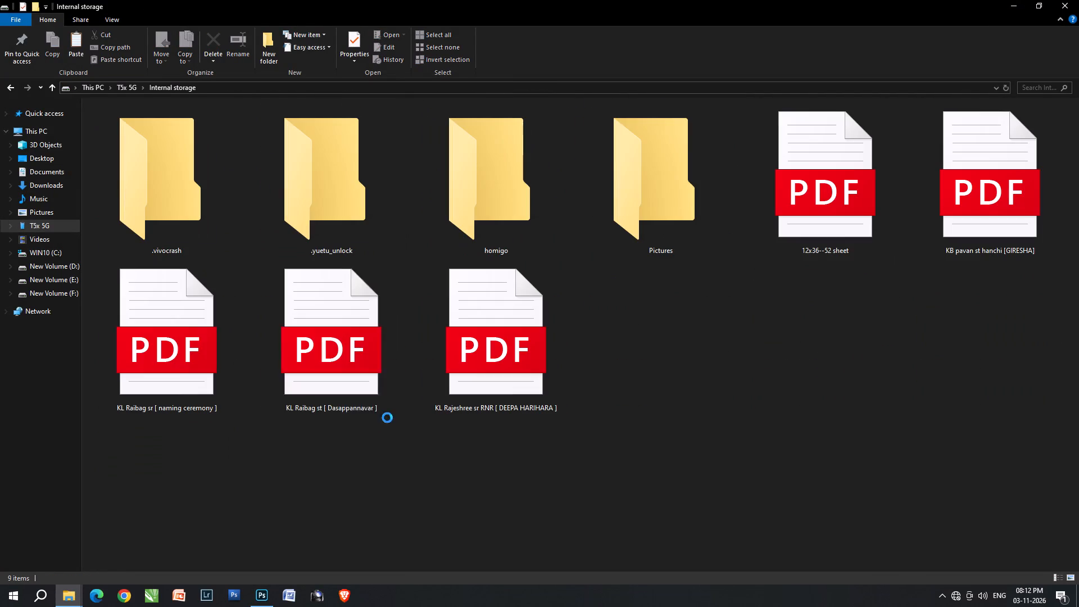
scroll(387, 418, down, 7)
scroll(710, 420, down, 15)
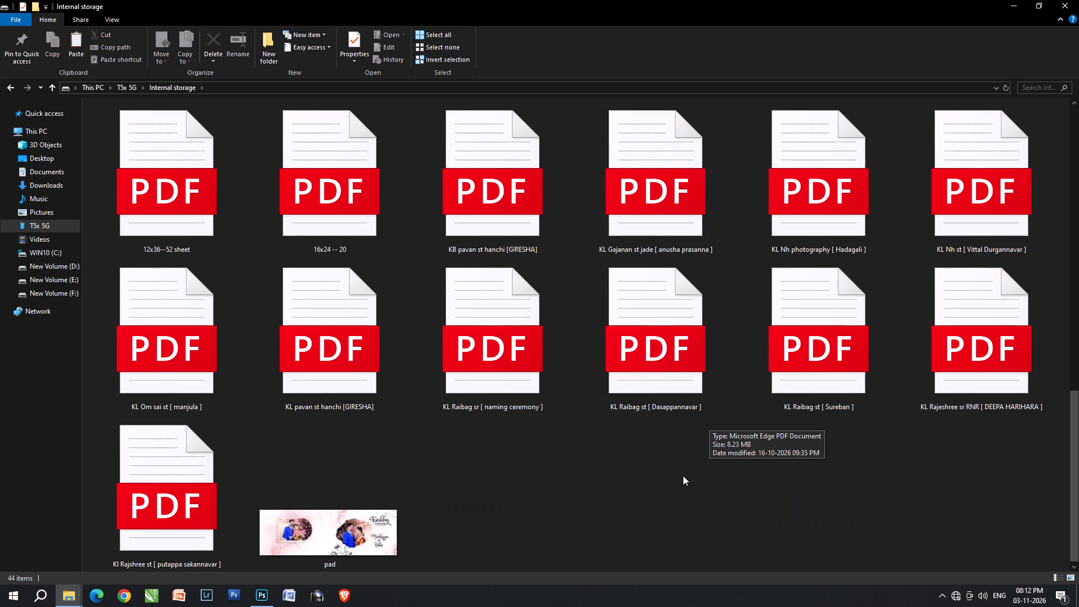
click(683, 475)
key(ctrl+v)
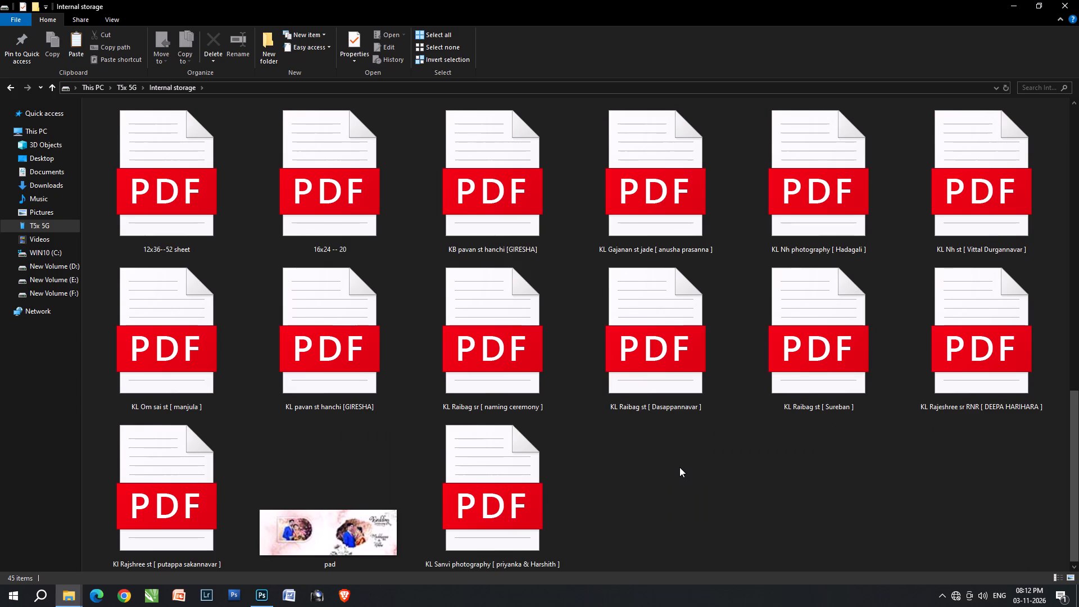
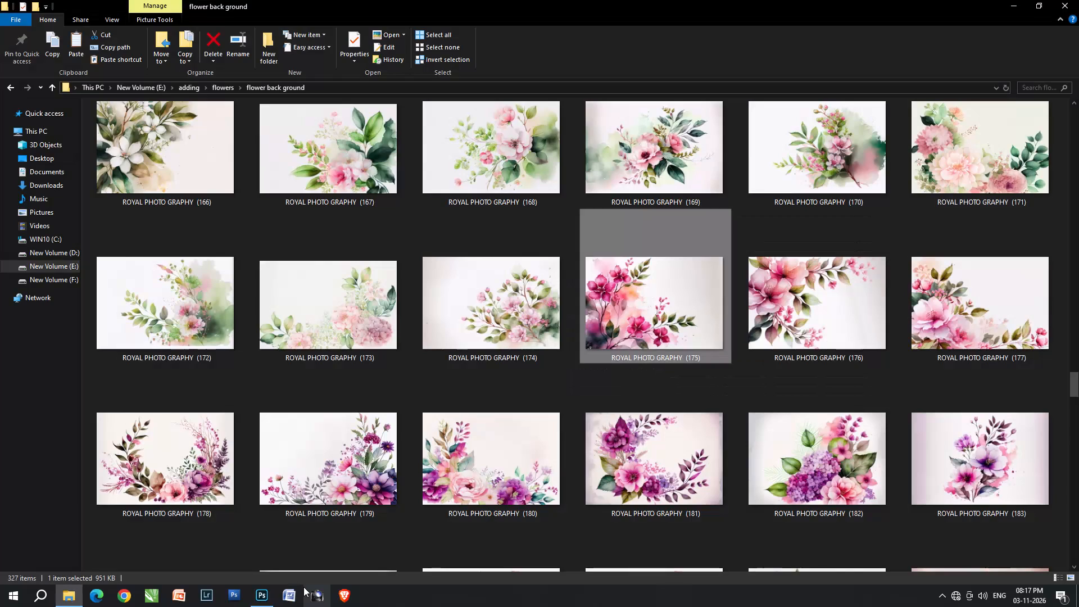
Close the flower back ground folder window and quit Photoshop.
key(ctrl+w)
key(alt+Tab)
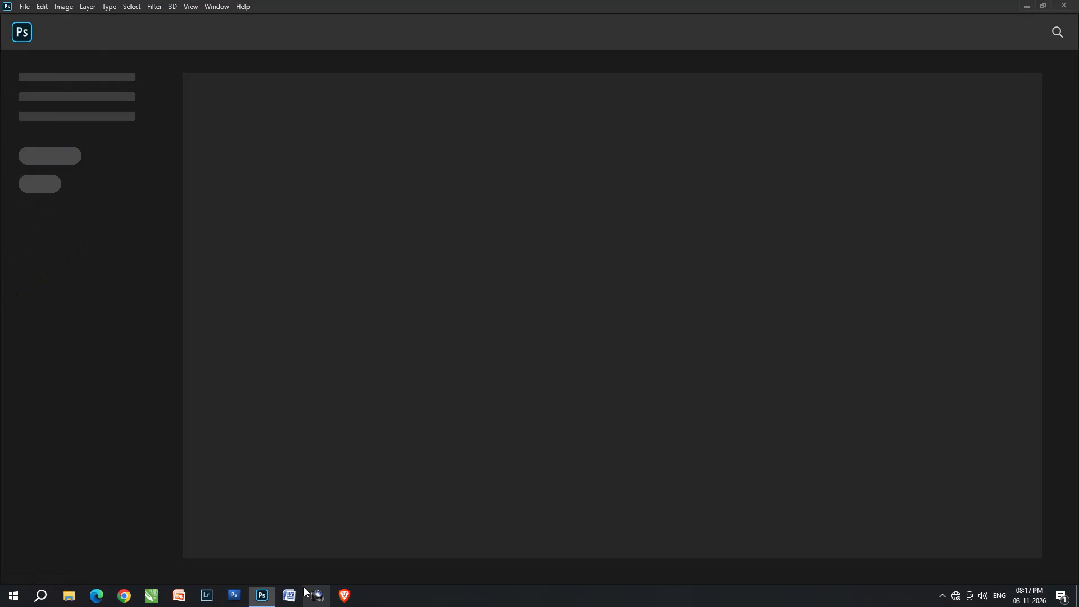
key(ctrl+q)
key(ctrl+q)
key(ctrl+q)
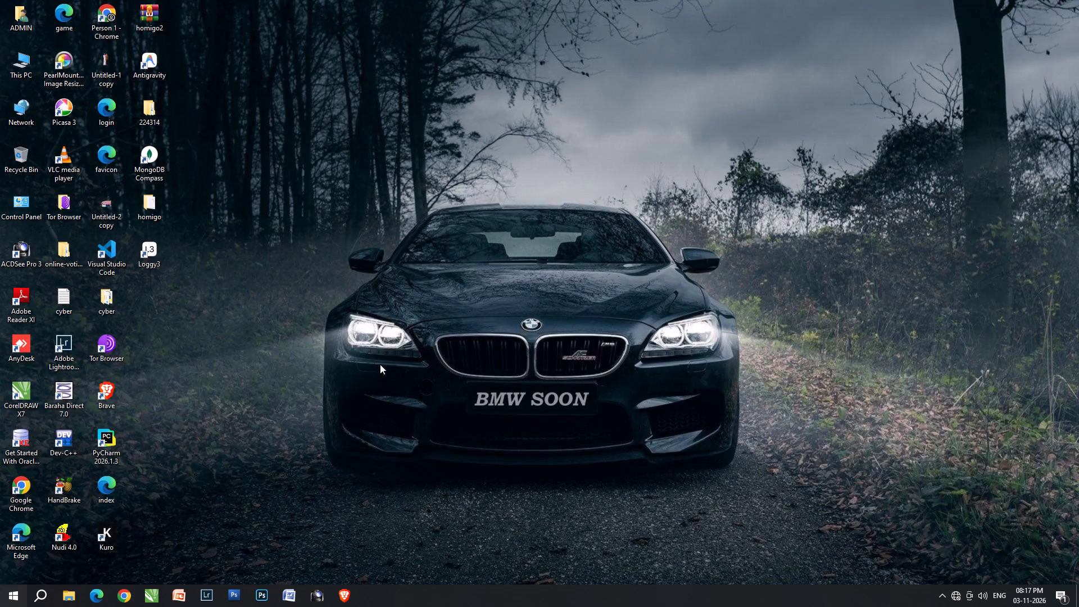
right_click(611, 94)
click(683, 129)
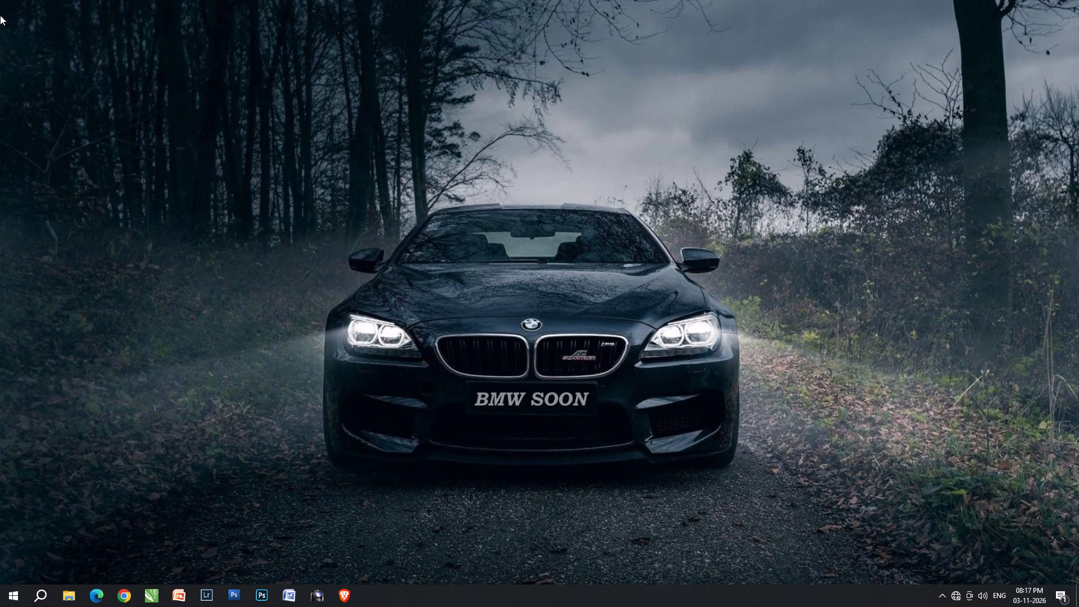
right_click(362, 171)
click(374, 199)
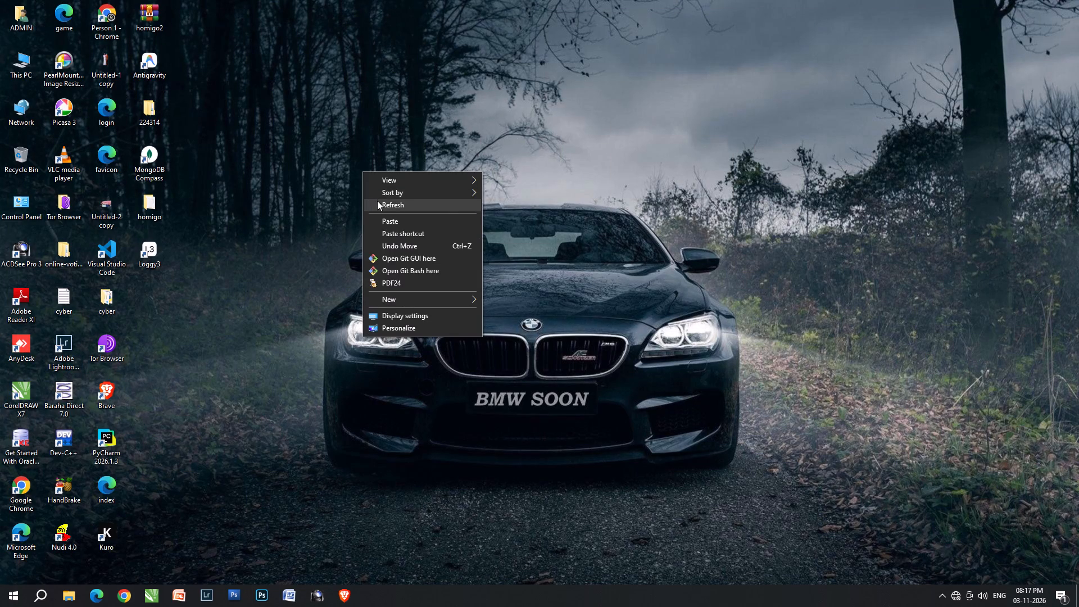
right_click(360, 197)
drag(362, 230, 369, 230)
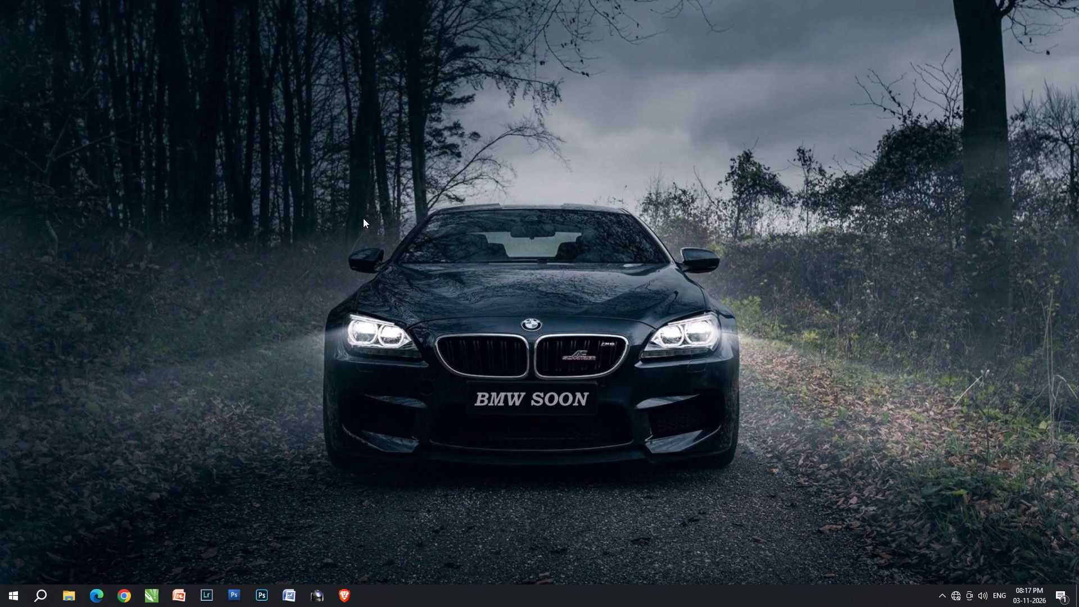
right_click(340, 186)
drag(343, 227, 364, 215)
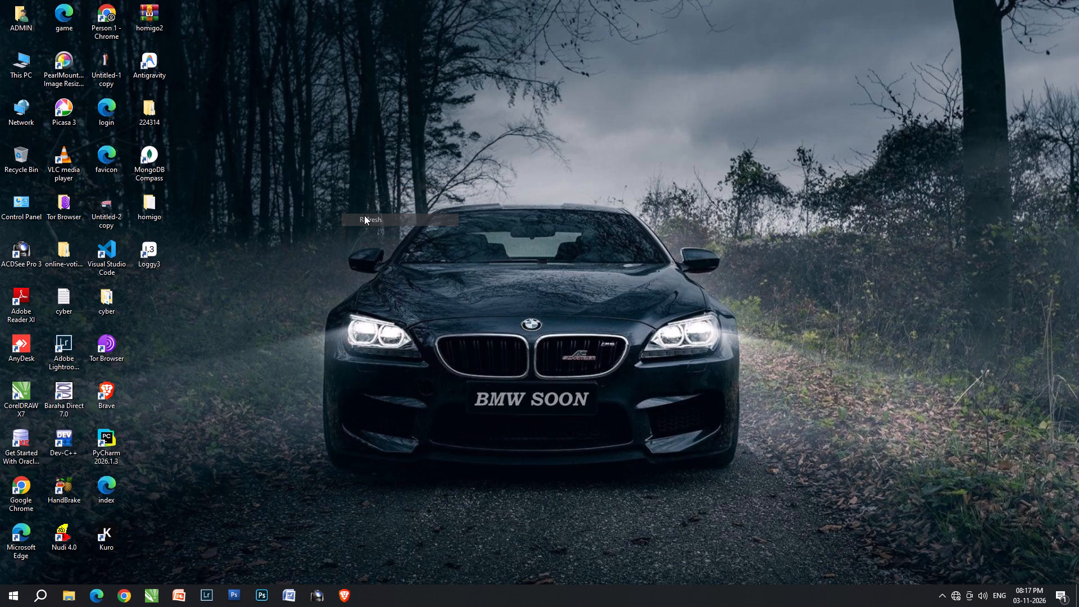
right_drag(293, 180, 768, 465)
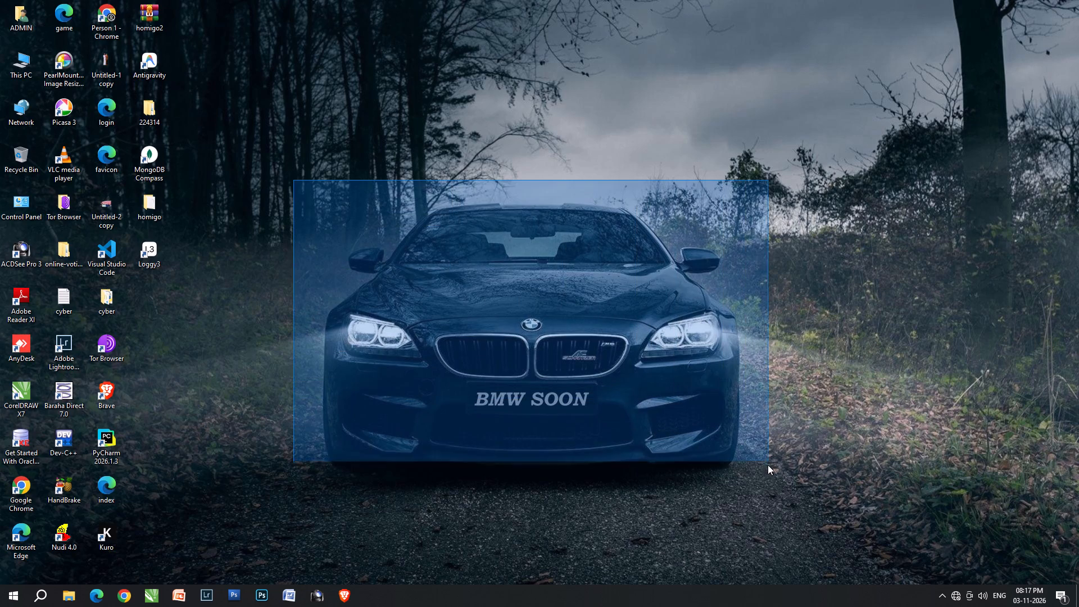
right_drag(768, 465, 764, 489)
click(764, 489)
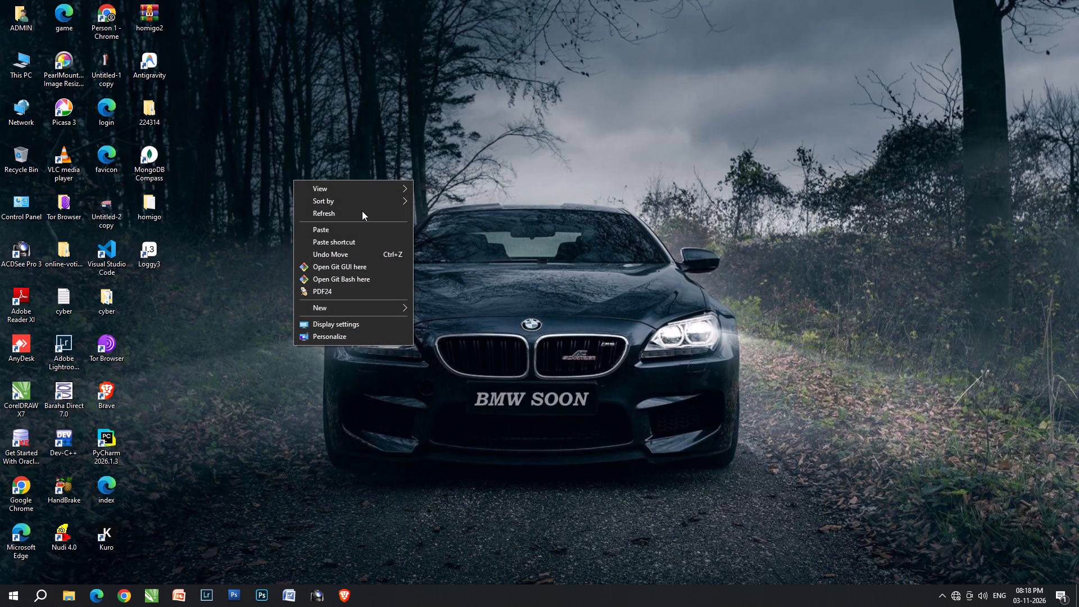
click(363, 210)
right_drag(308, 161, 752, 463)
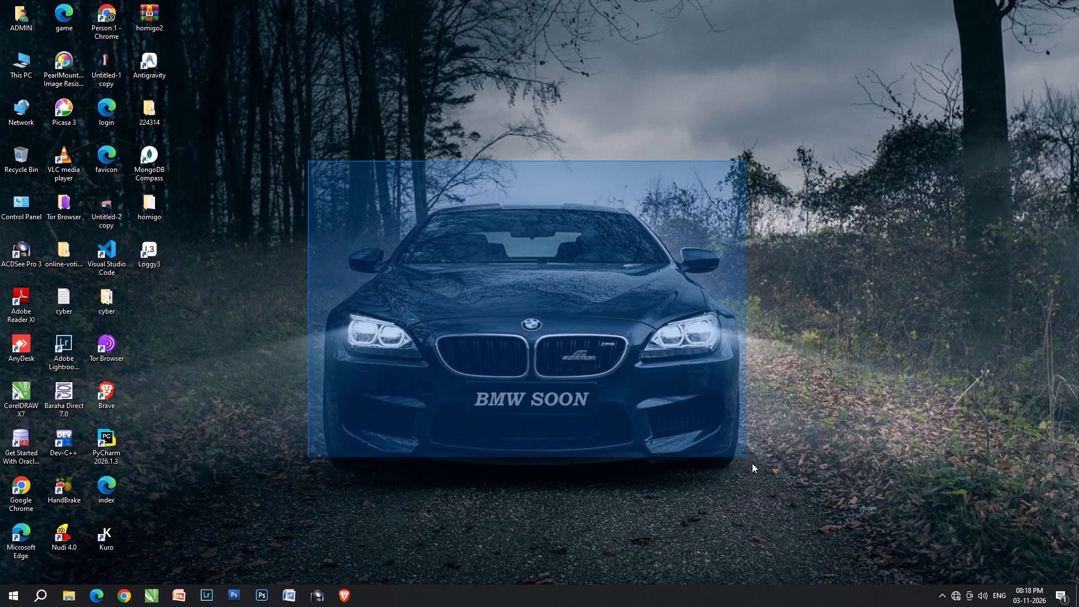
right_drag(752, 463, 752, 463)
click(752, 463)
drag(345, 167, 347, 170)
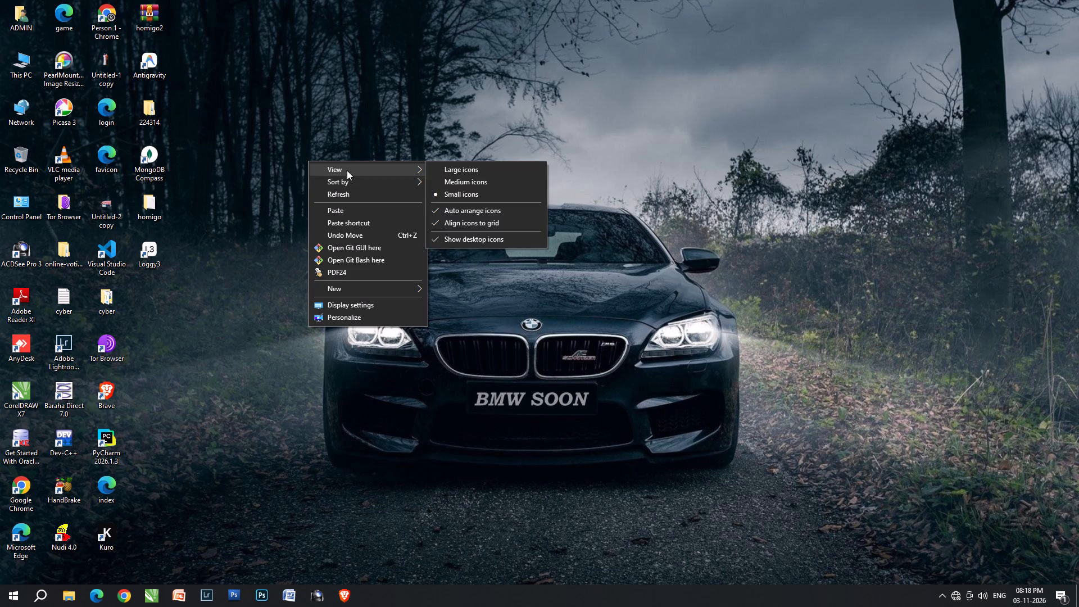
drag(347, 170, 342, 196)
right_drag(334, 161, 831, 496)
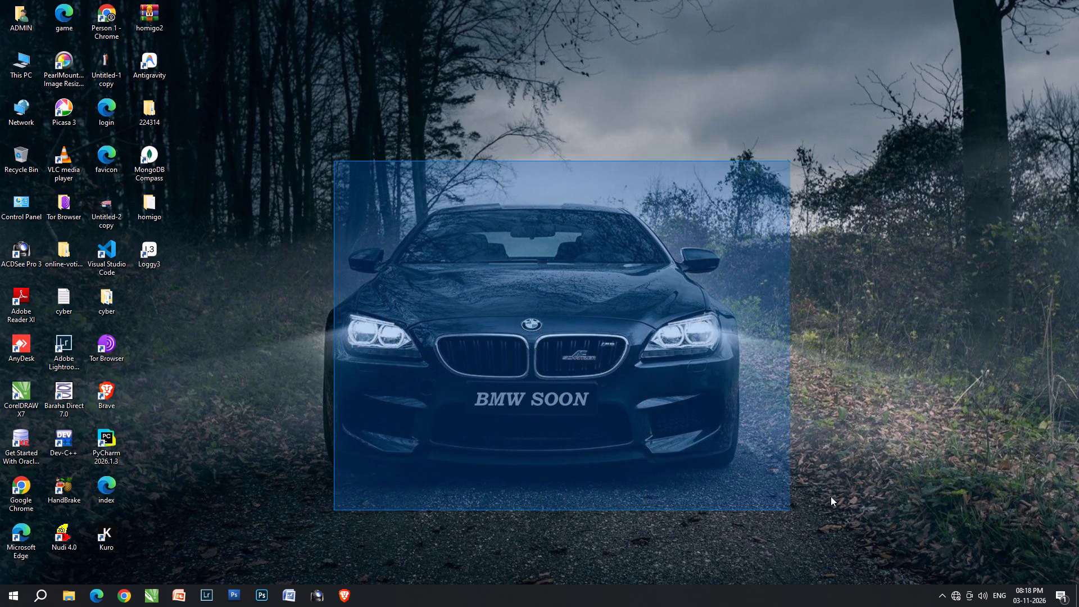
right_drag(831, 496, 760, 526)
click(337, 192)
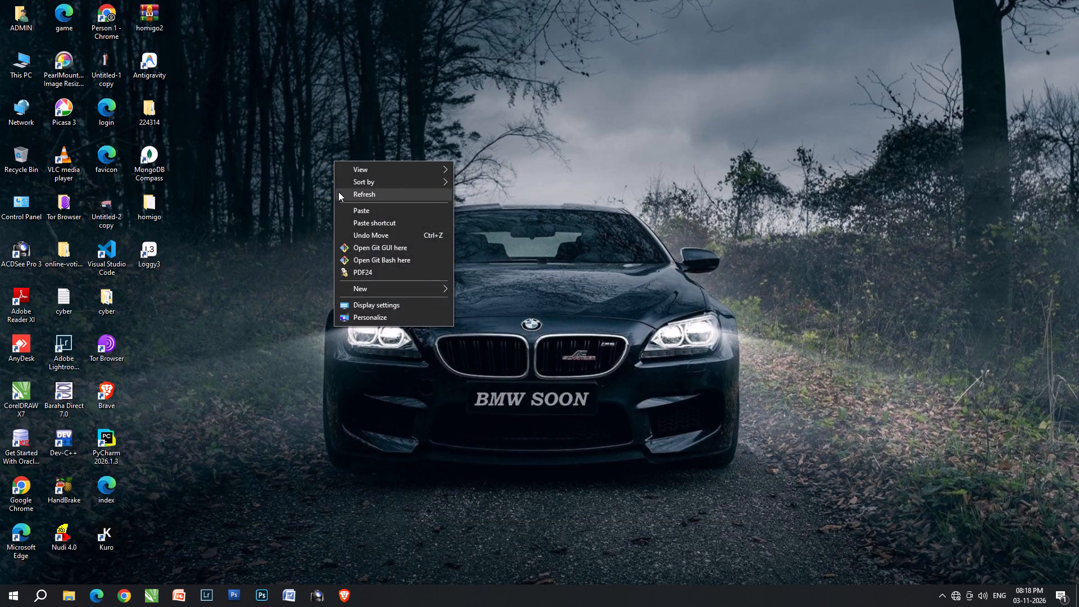